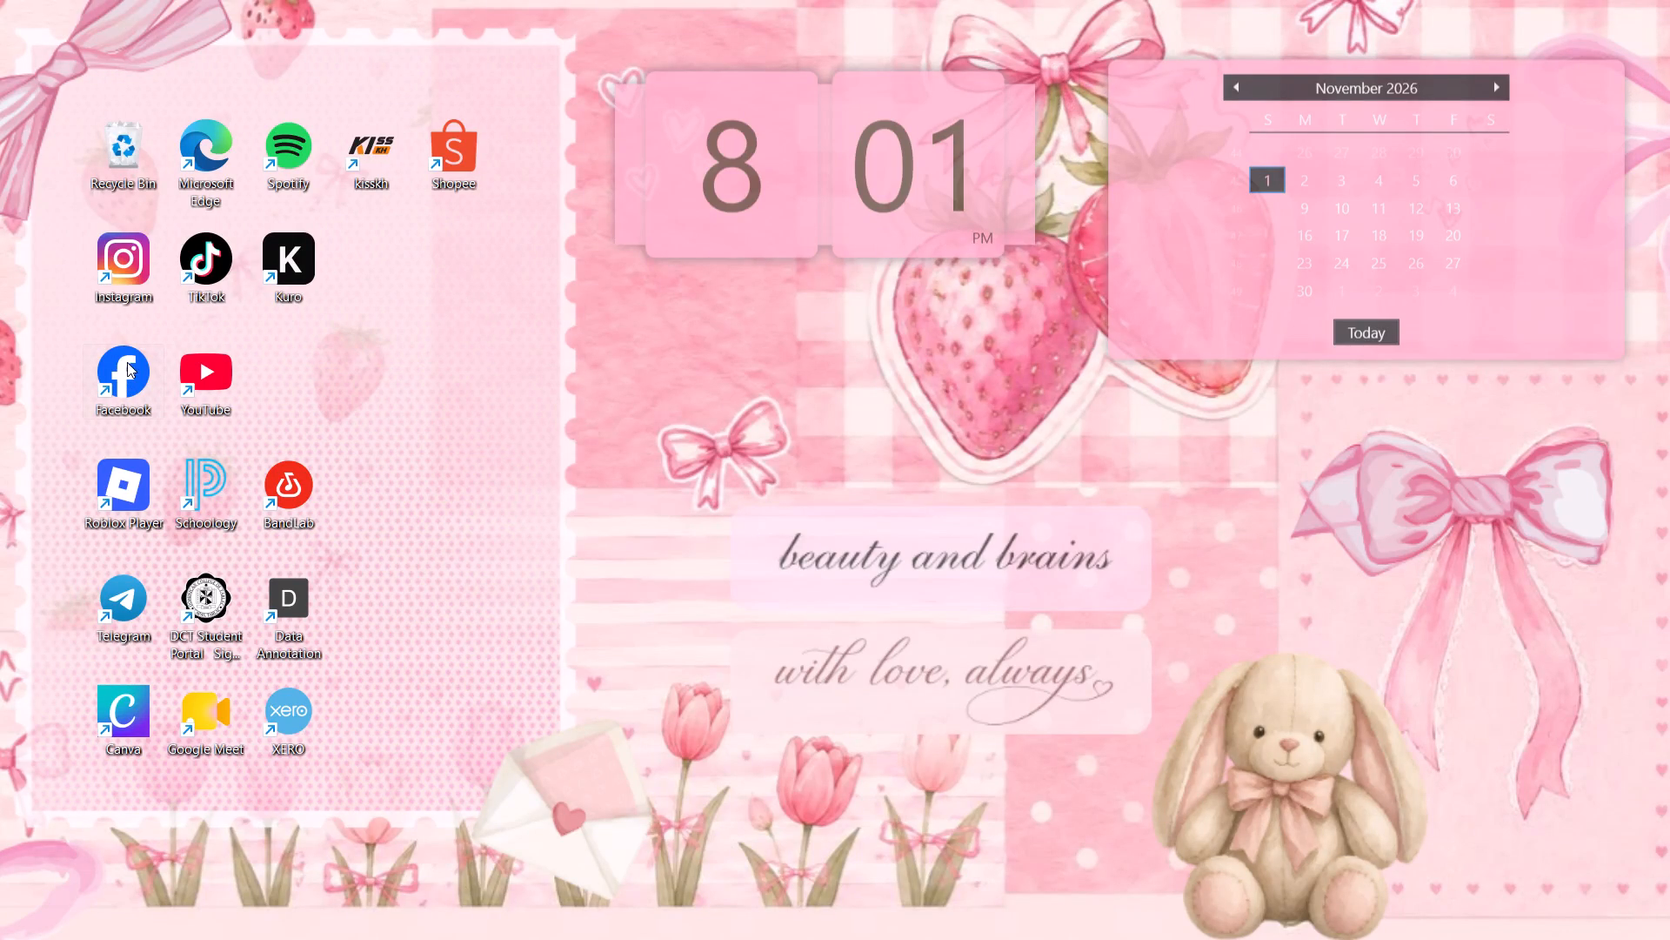
Open Instagram from the desktop to view the home feed, and close its window.
{"action": "double_click", "coordinate": [120, 251]}
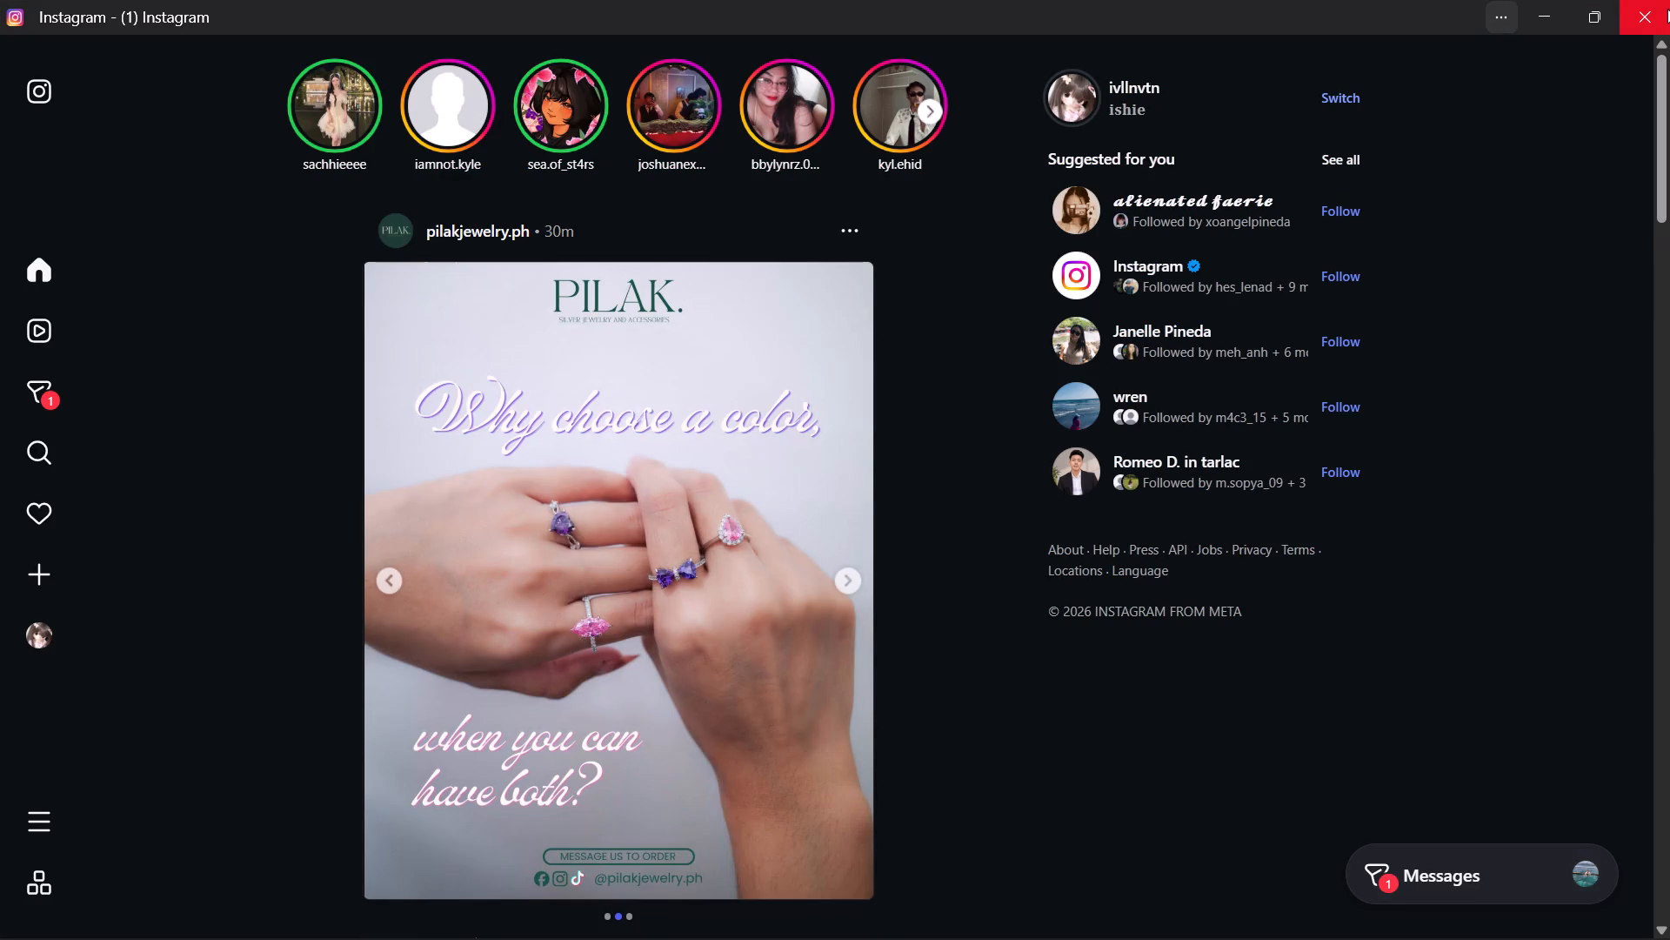
{"action": "left_click", "coordinate": [1667, 8]}
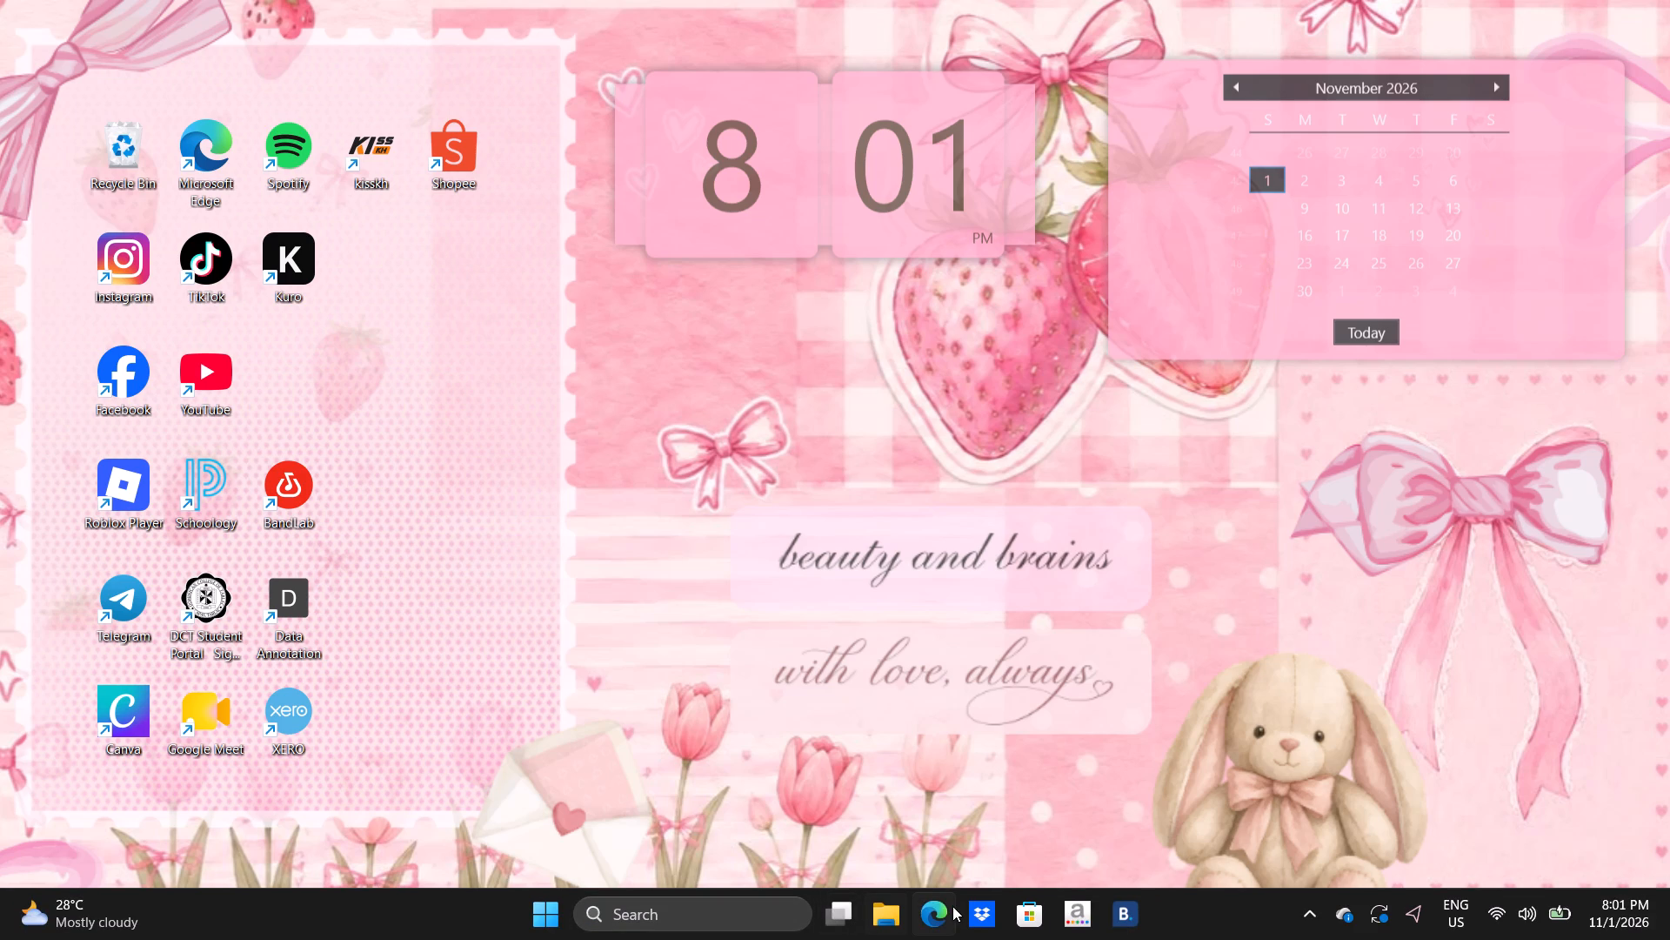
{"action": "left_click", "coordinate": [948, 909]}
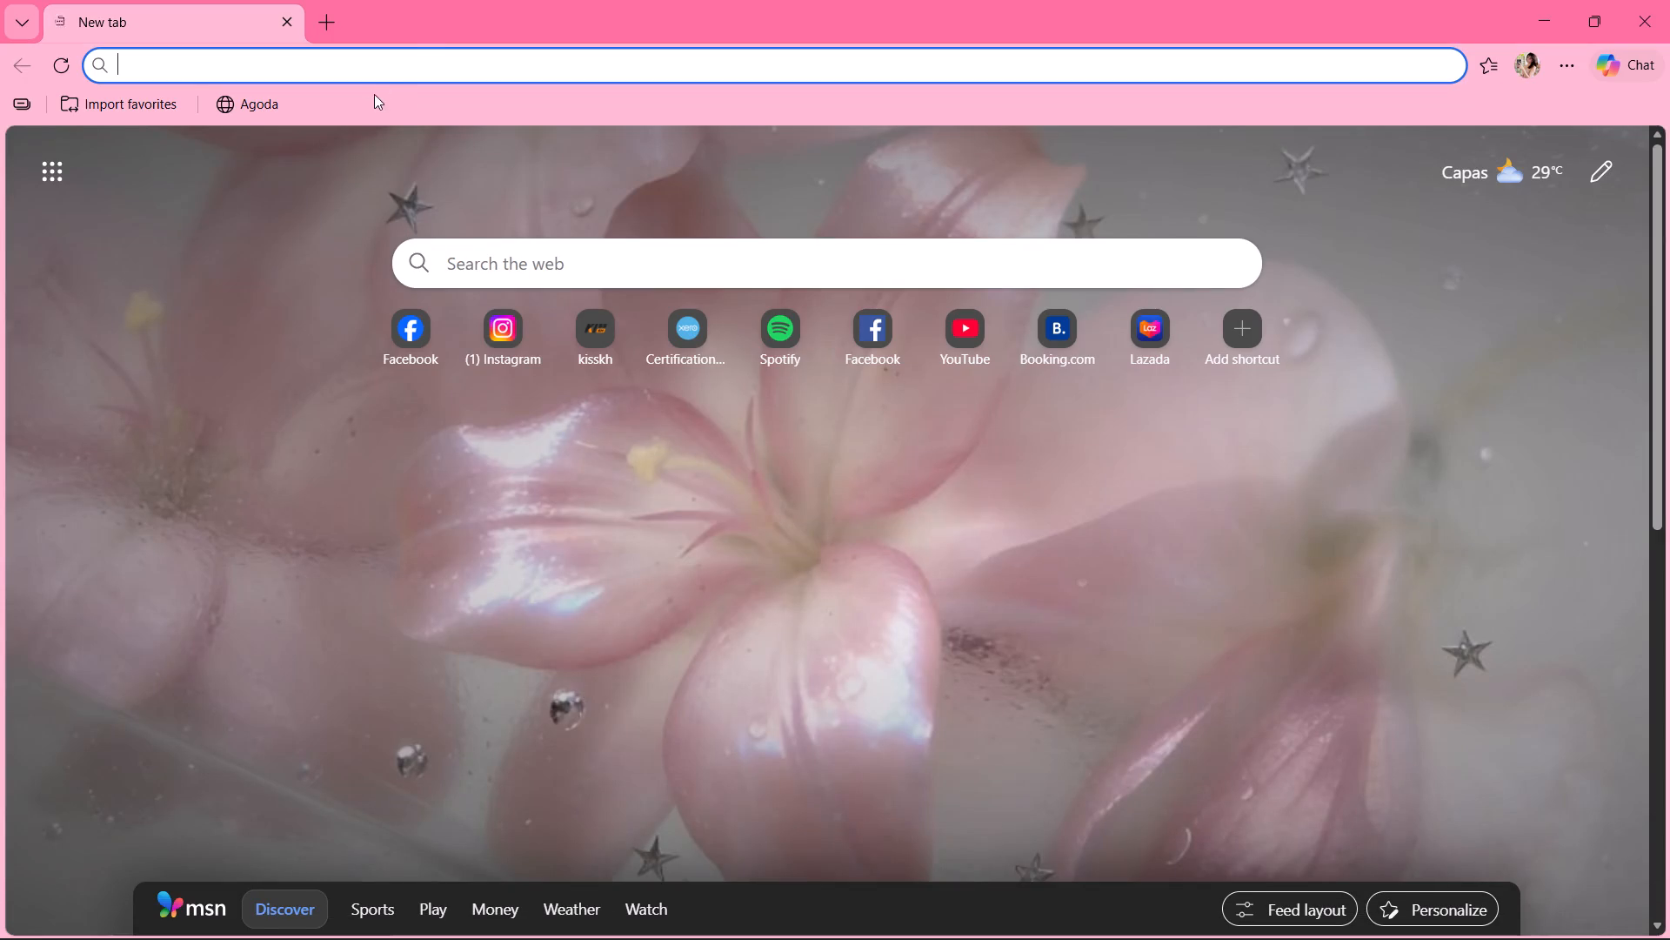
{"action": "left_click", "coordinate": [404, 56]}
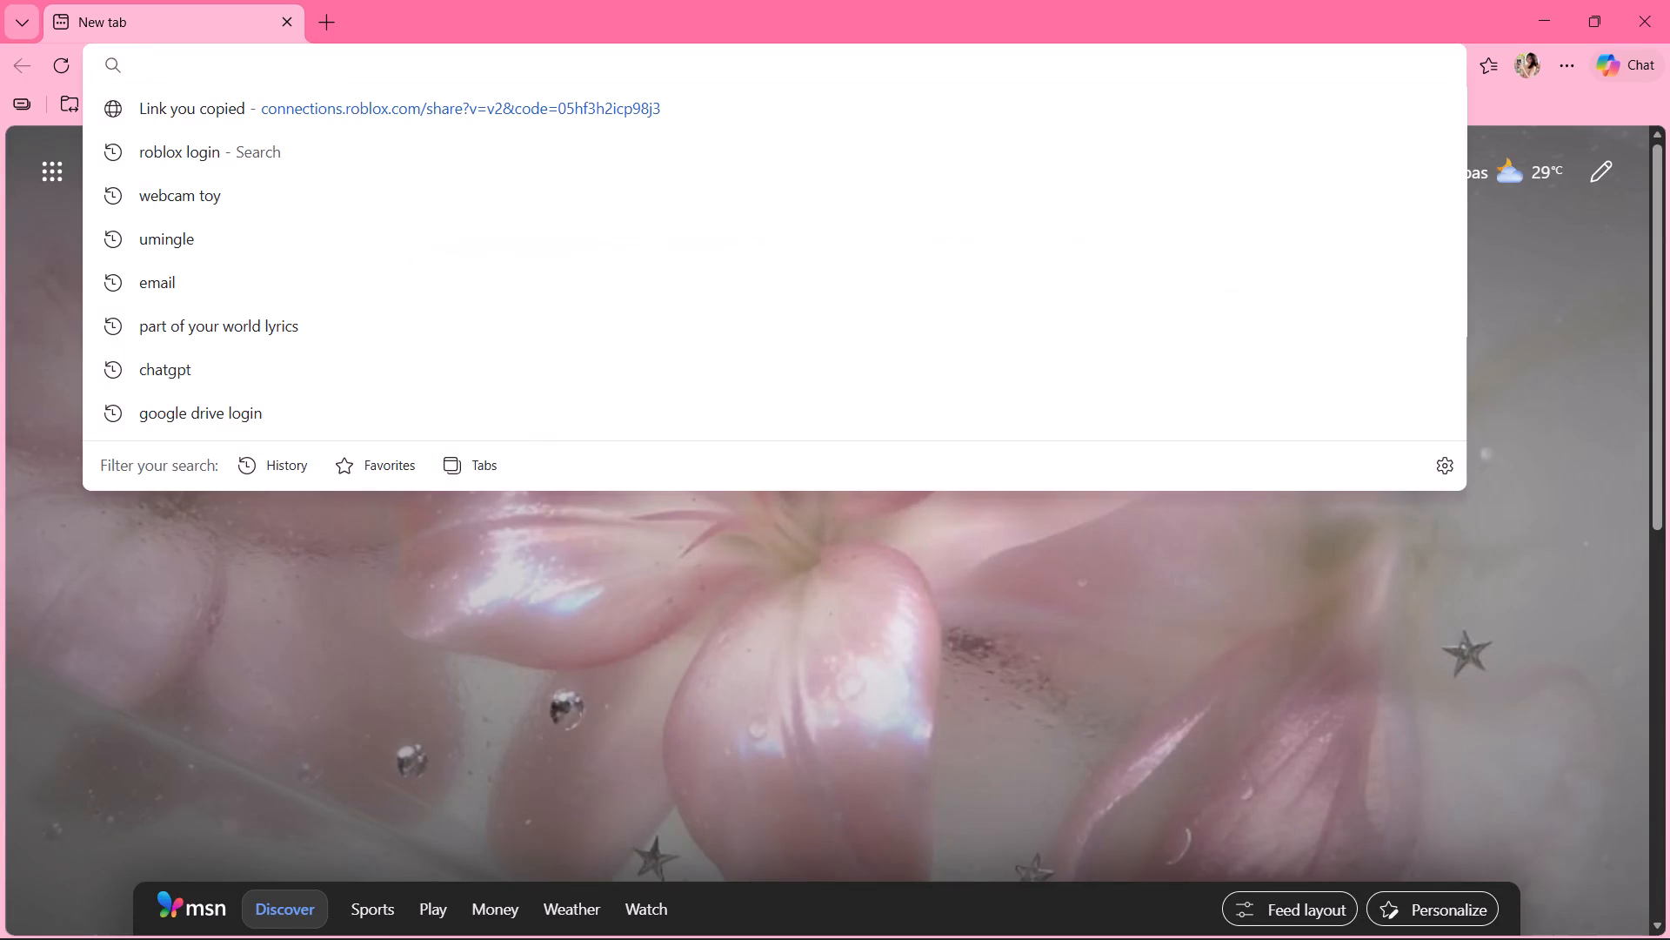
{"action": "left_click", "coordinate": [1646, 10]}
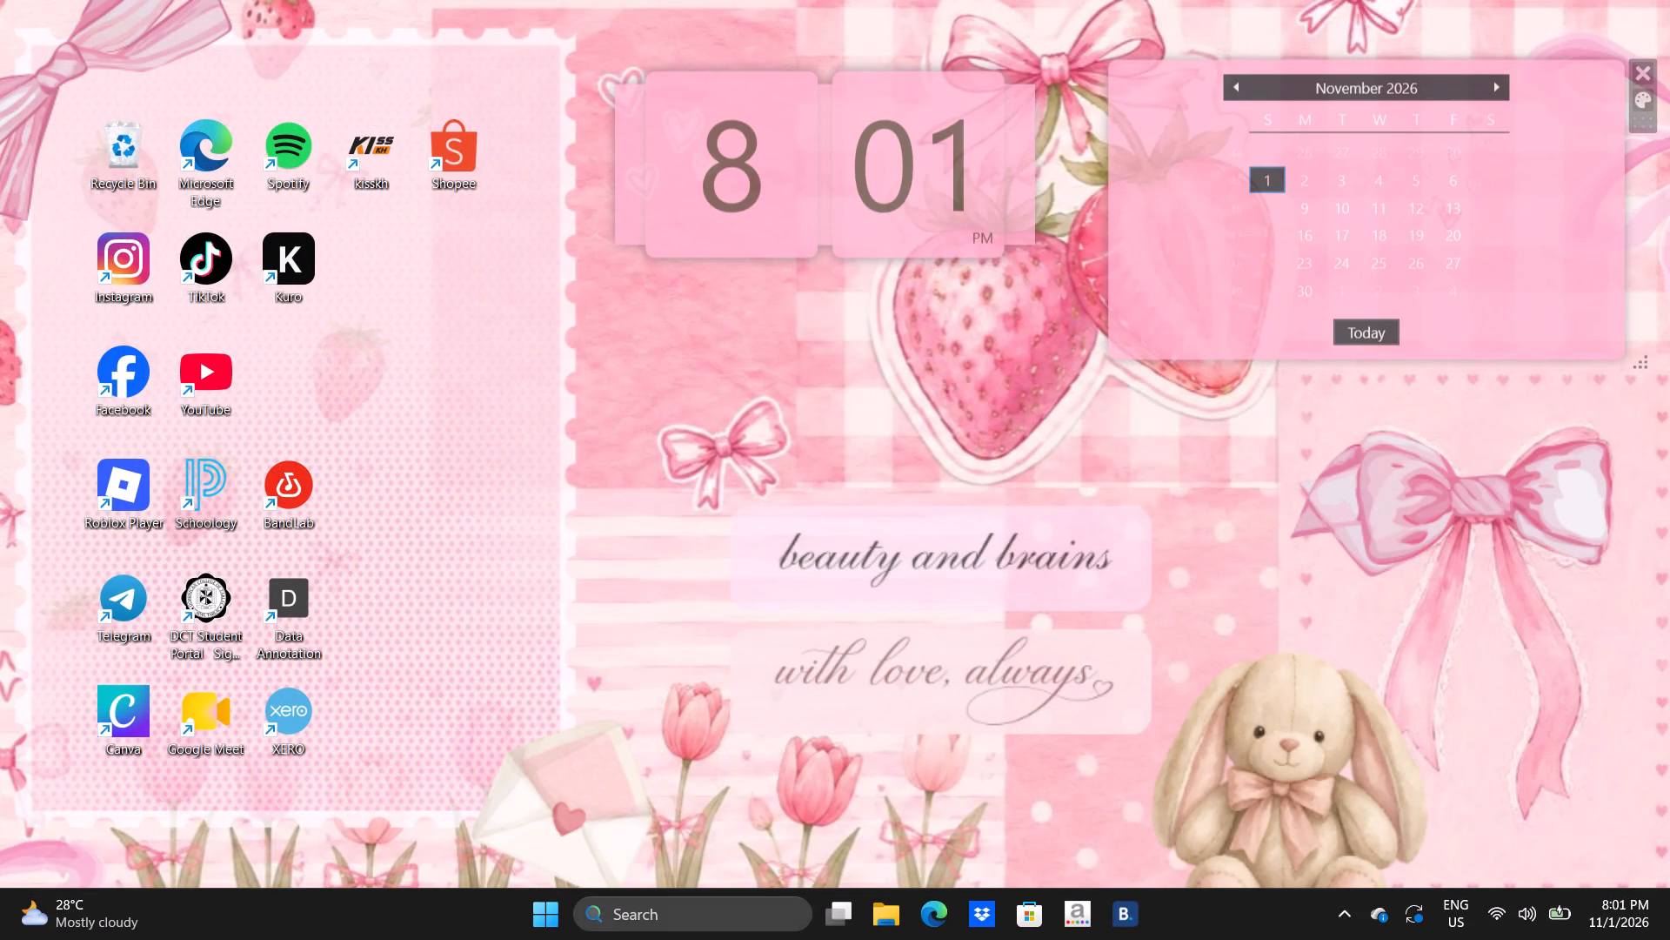
Launch Excel.
{"action": "left_click", "coordinate": [695, 901]}
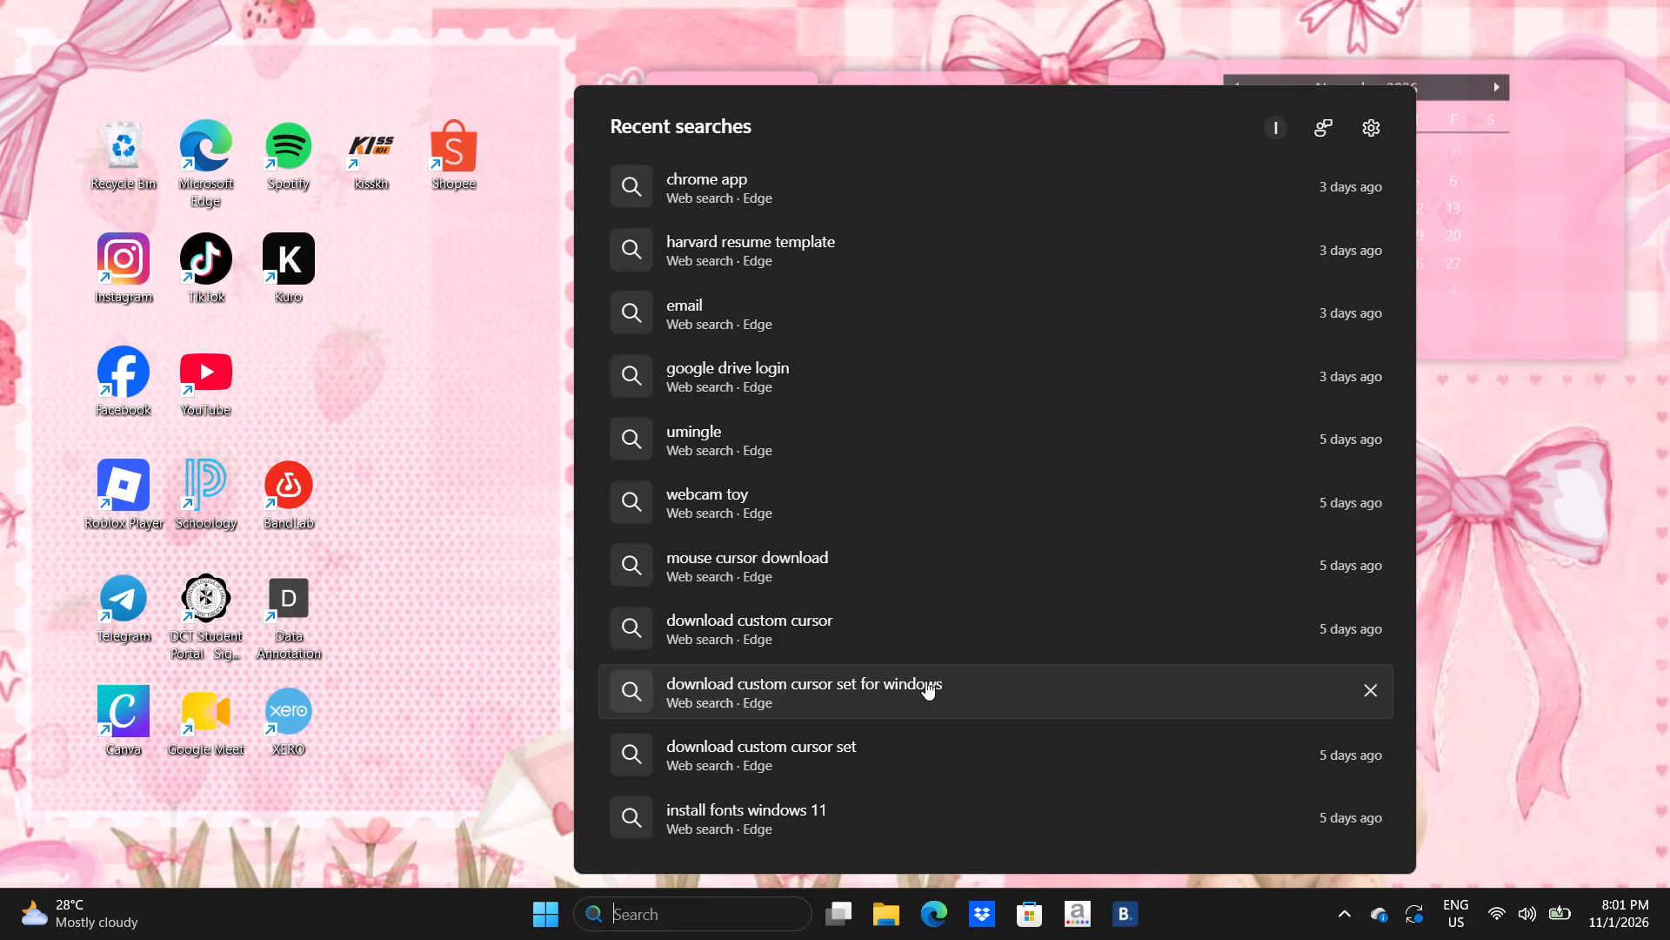
{"action": "left_click", "coordinate": [1498, 247]}
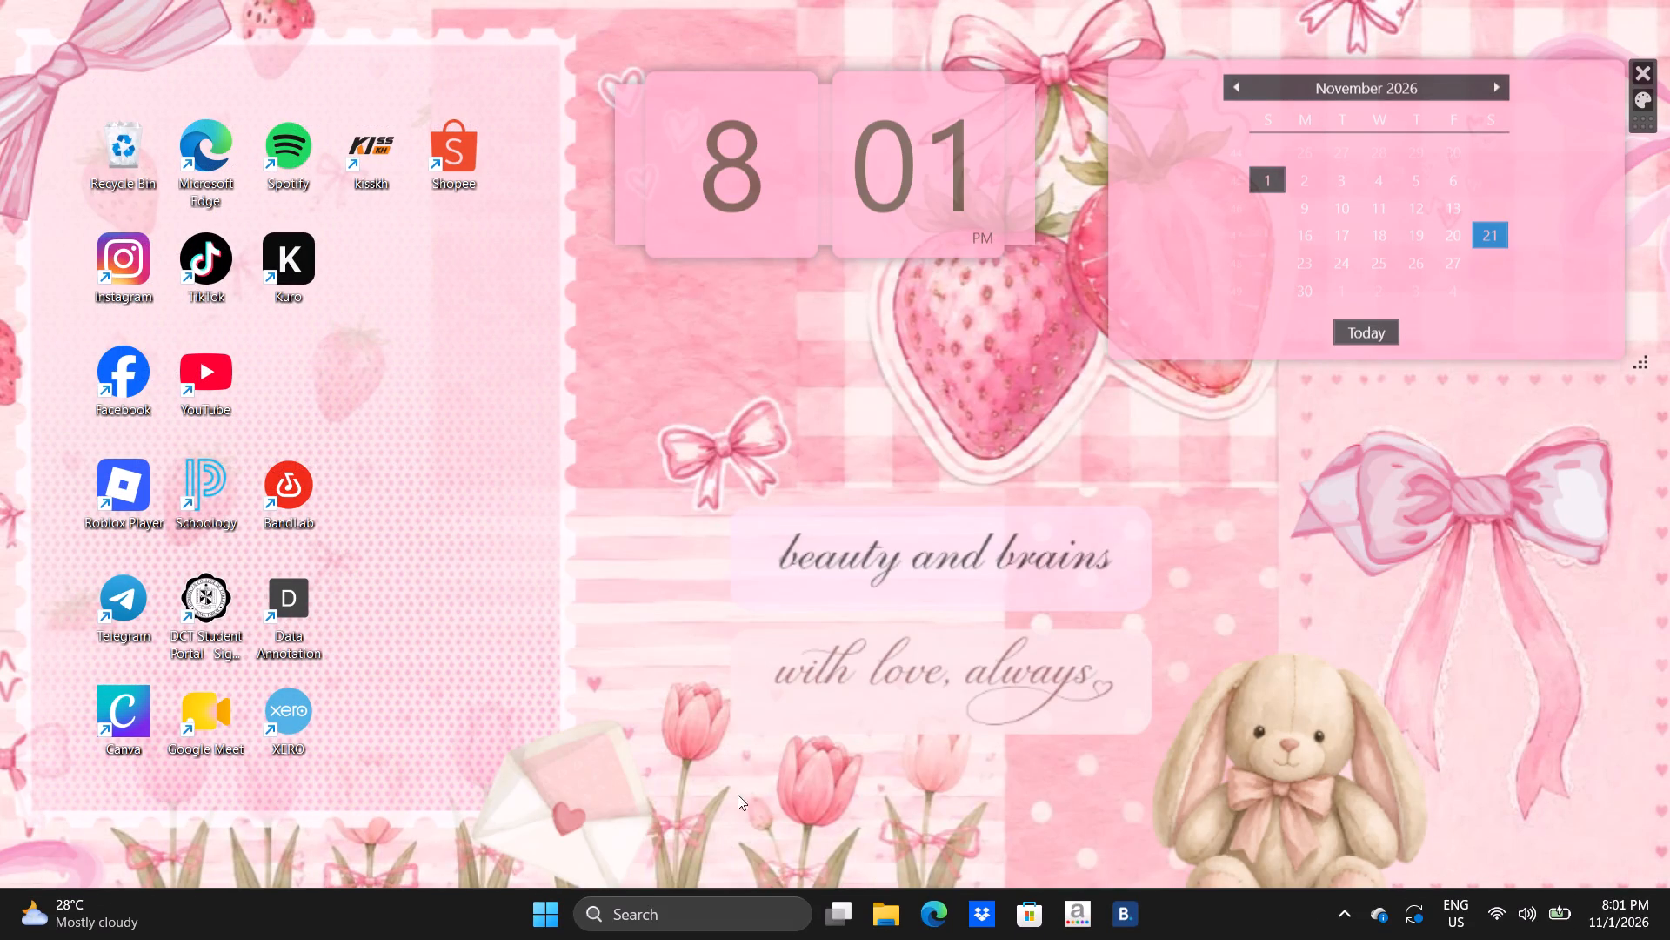
{"action": "left_click", "coordinate": [544, 916]}
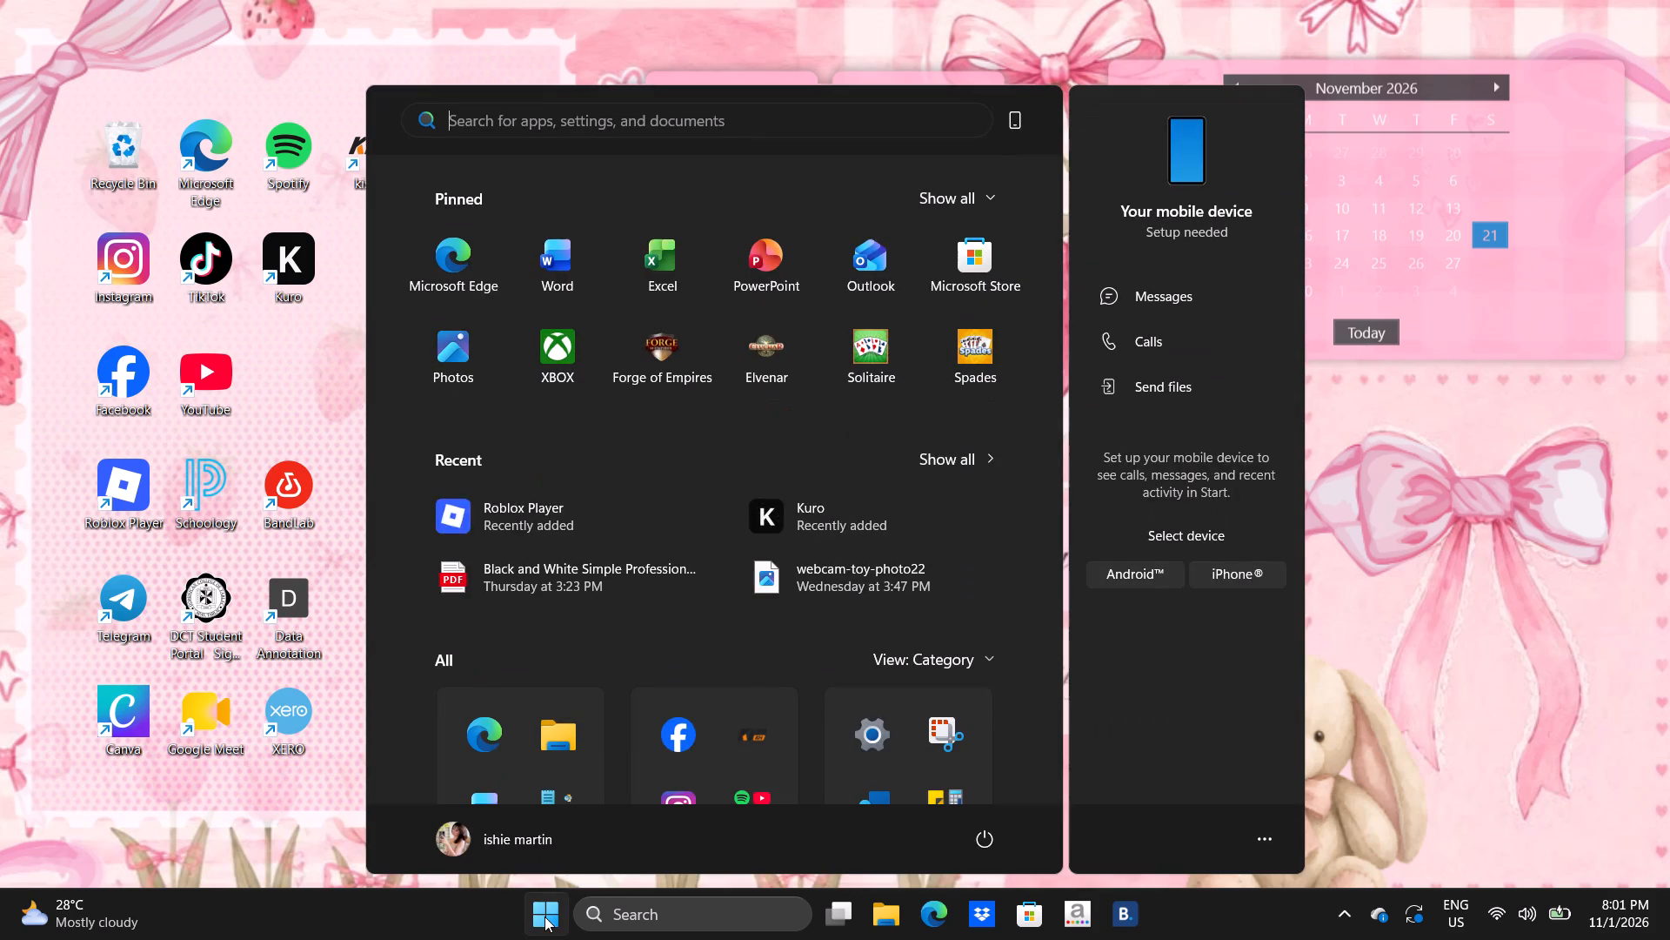
{"action": "left_click", "coordinate": [658, 305]}
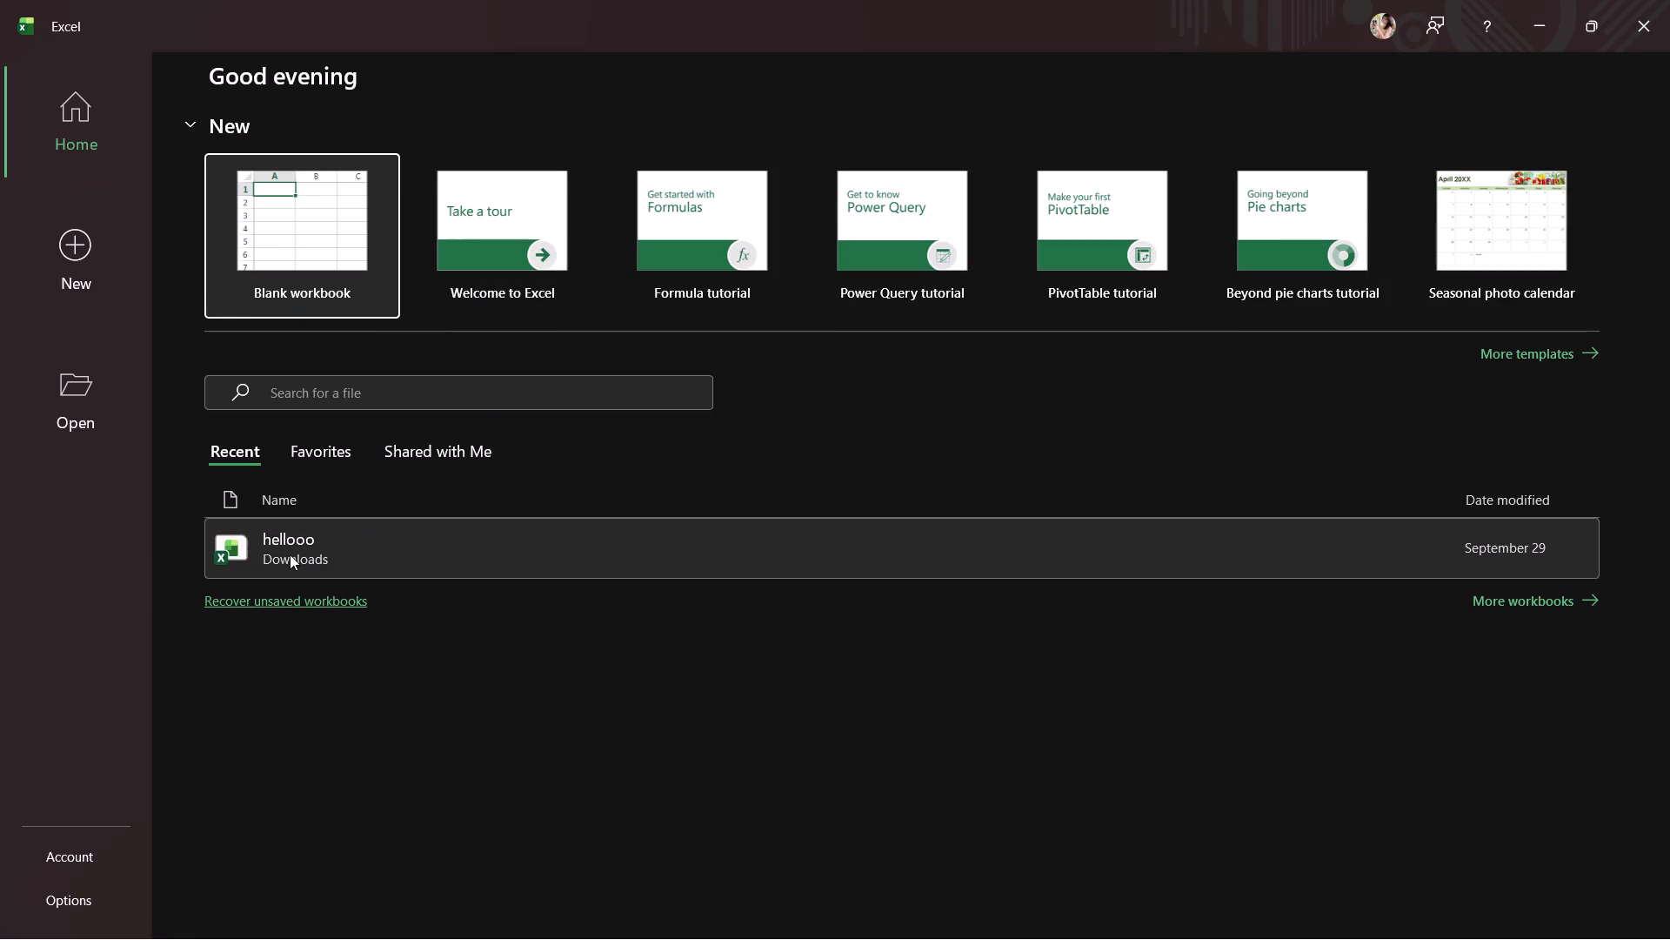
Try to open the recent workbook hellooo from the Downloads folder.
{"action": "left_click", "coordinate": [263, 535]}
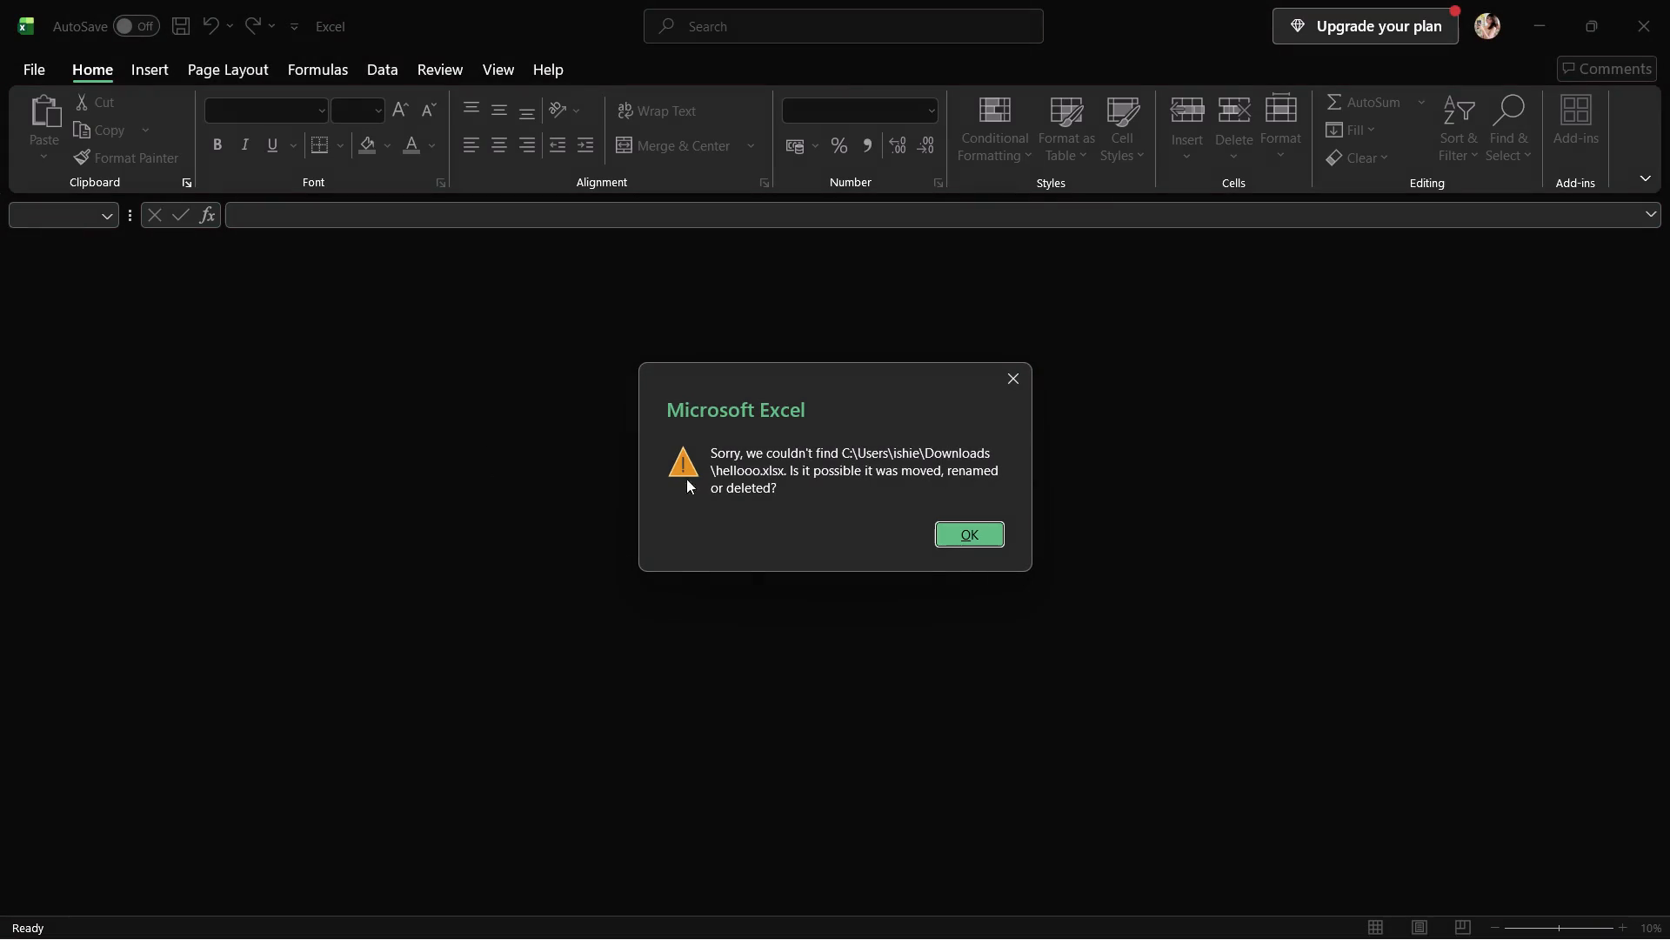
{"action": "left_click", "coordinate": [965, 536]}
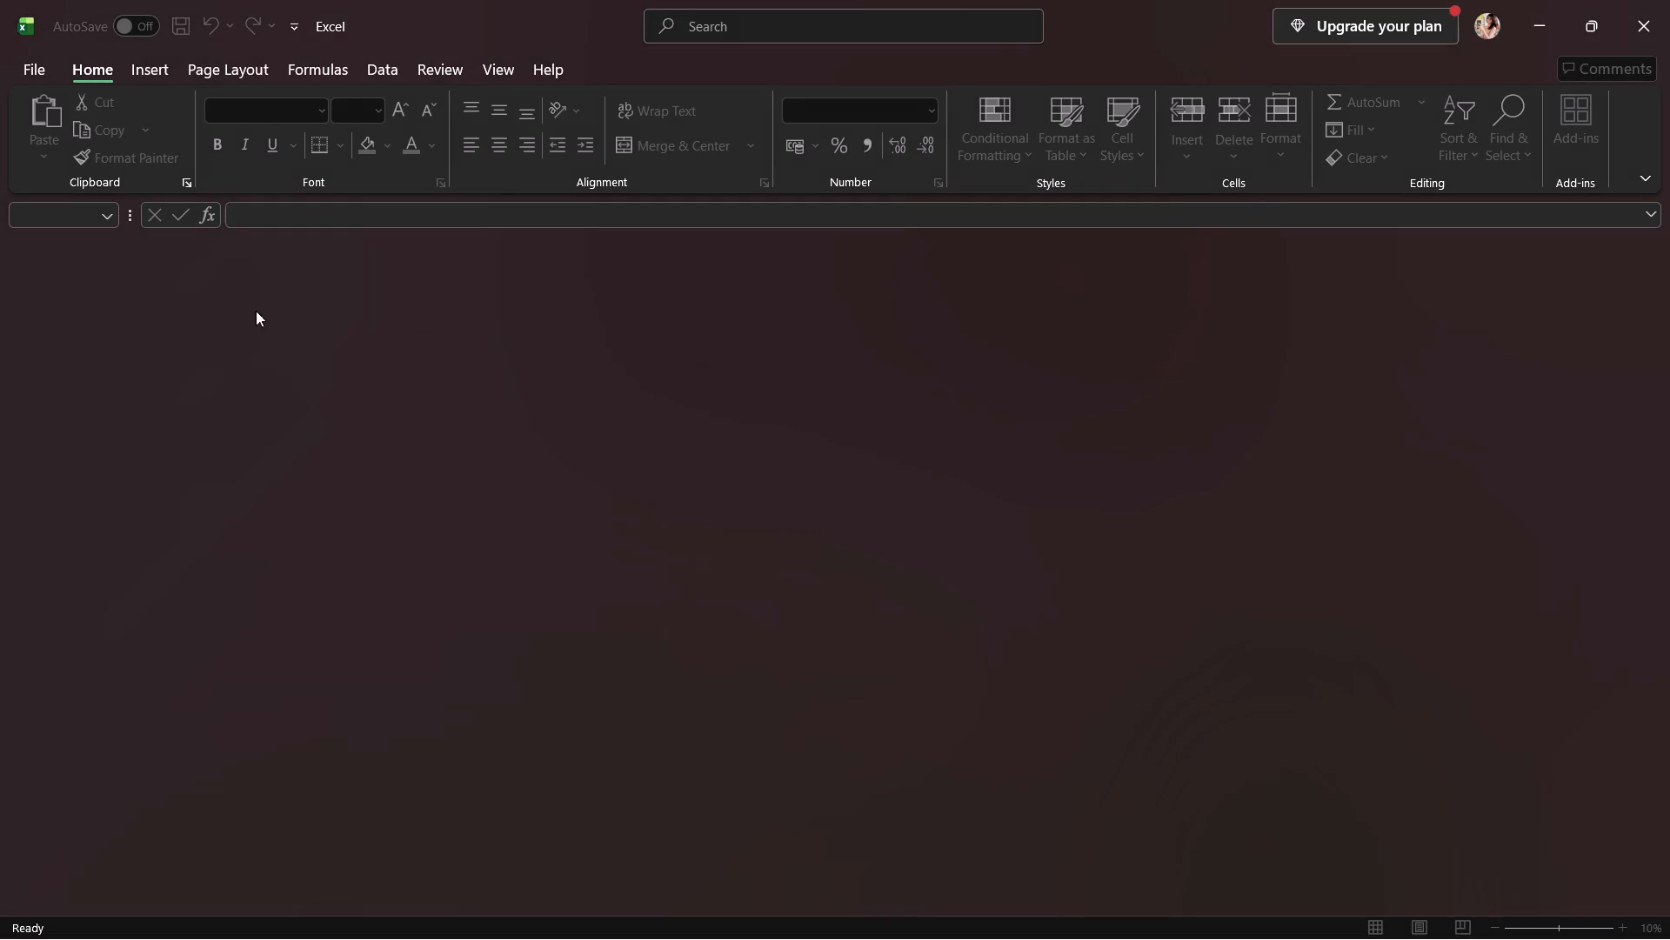
Remove the hellooo workbook from Excel's list of recent files.
{"action": "left_click", "coordinate": [28, 77]}
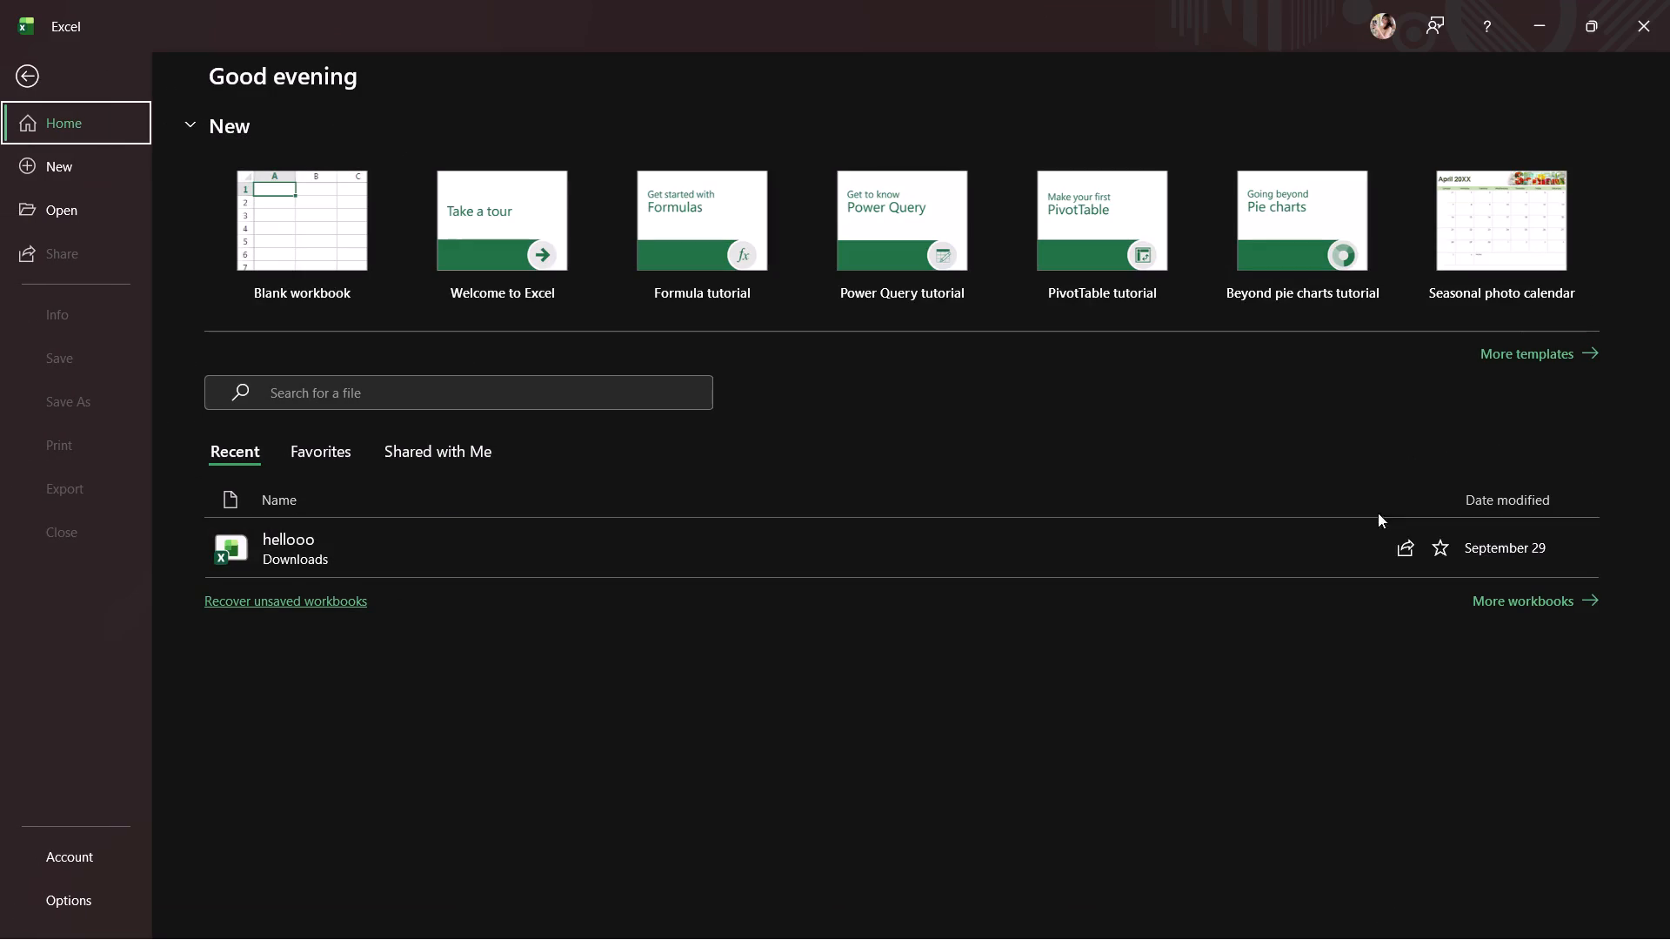
{"action": "right_click", "coordinate": [491, 554]}
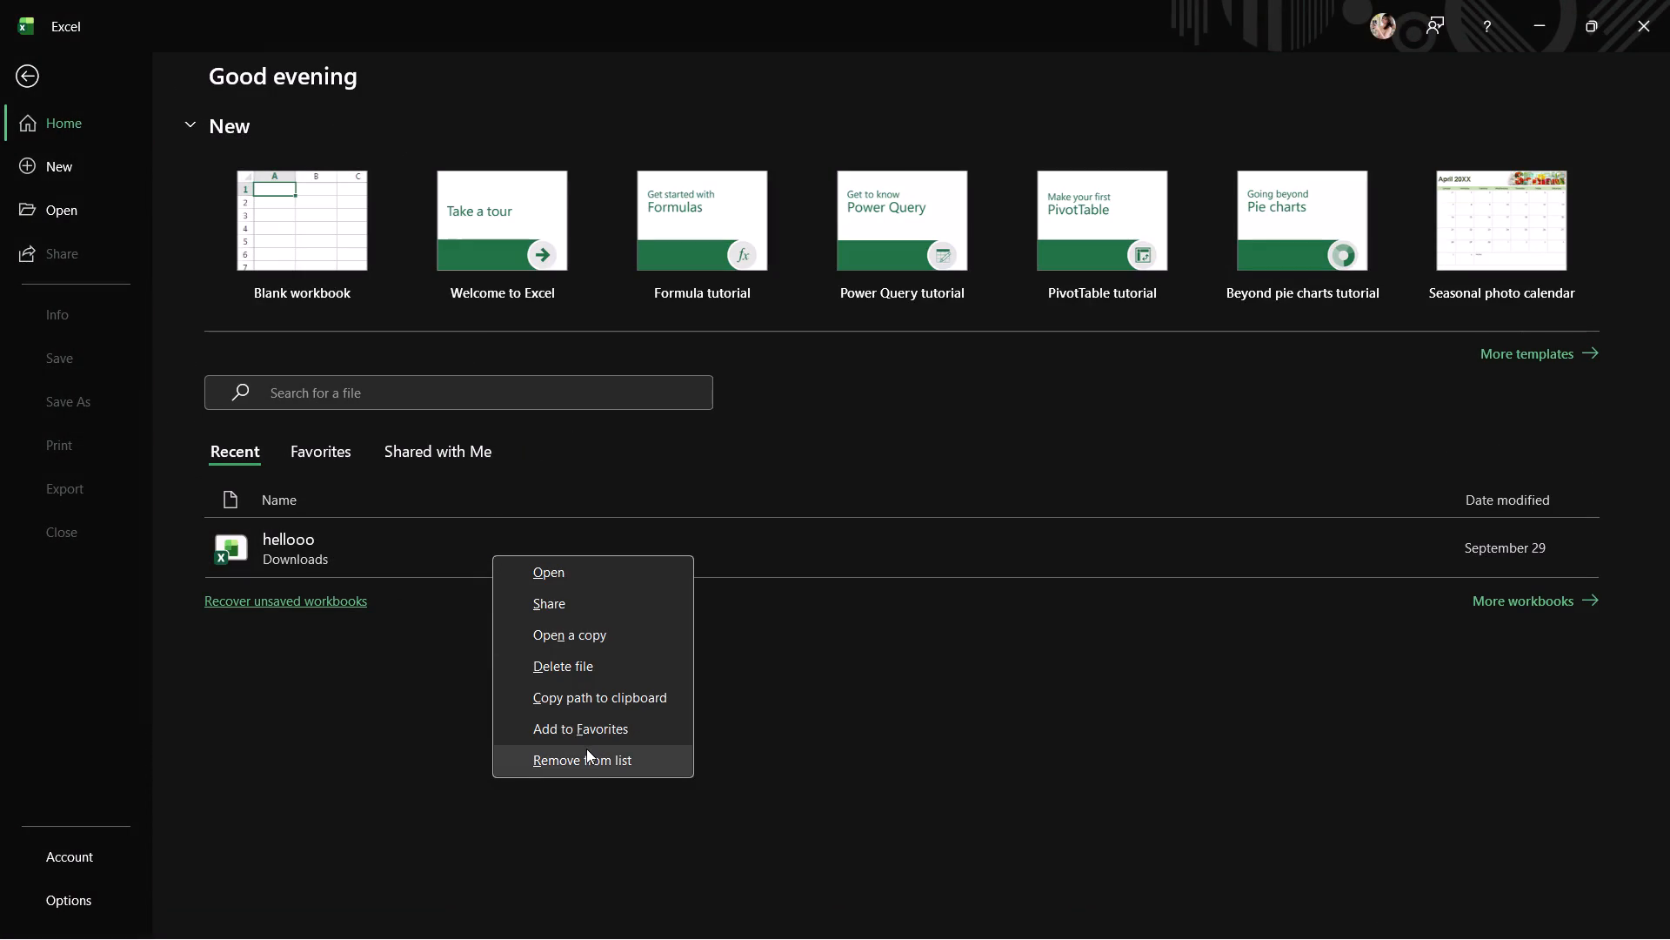
{"action": "left_click", "coordinate": [587, 758]}
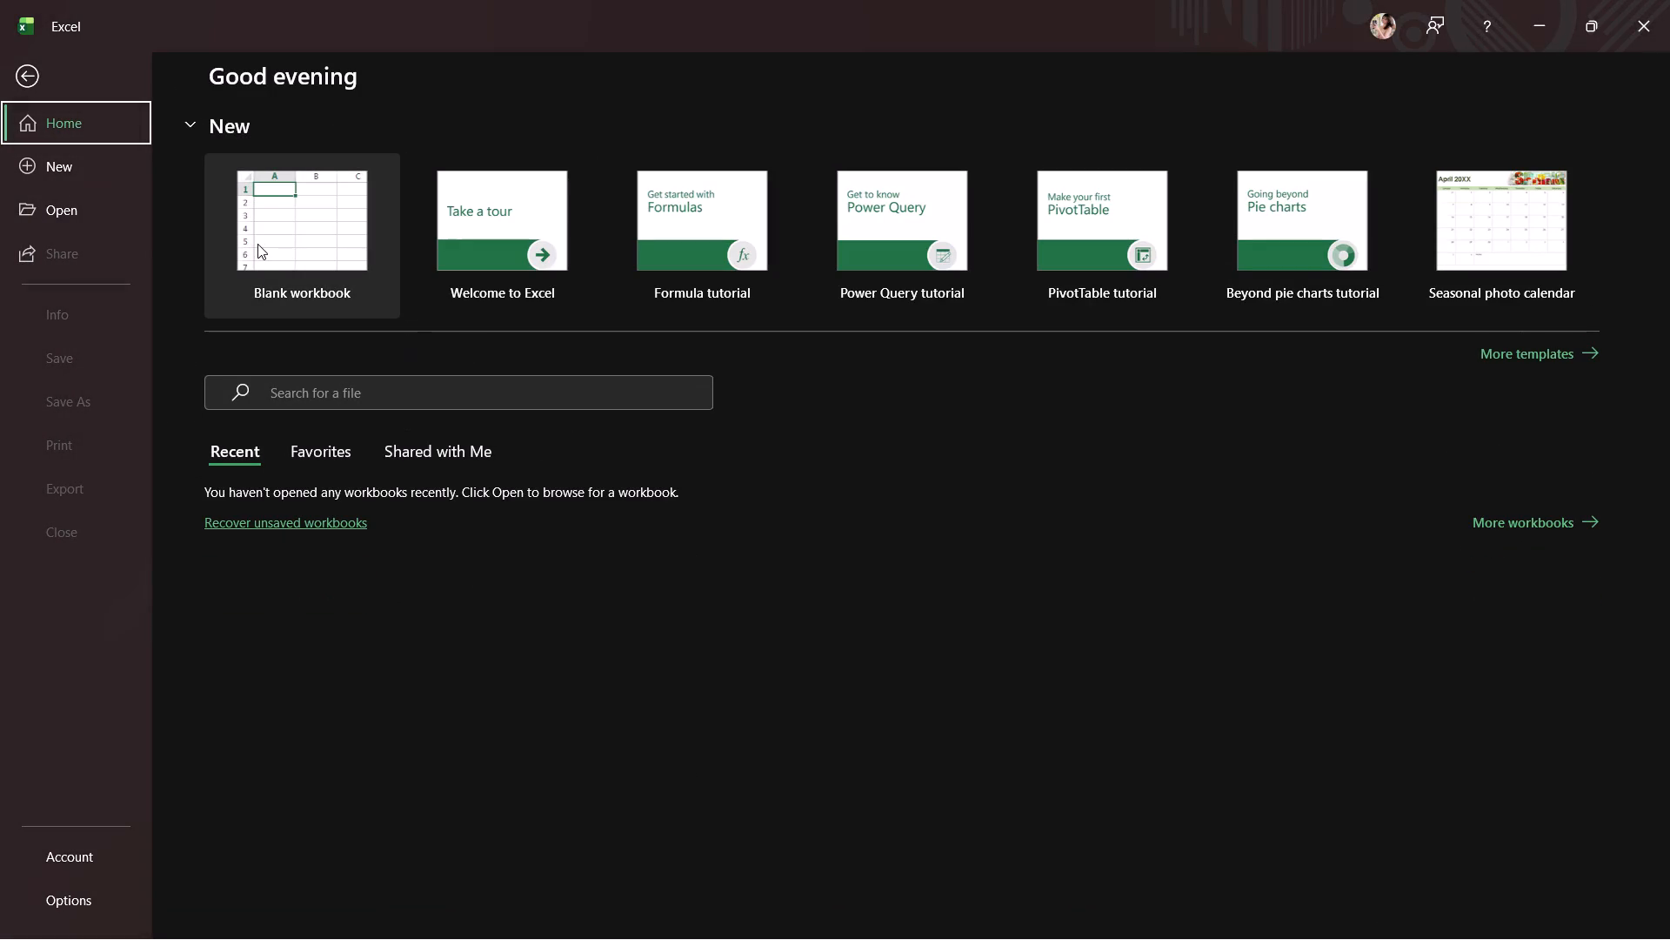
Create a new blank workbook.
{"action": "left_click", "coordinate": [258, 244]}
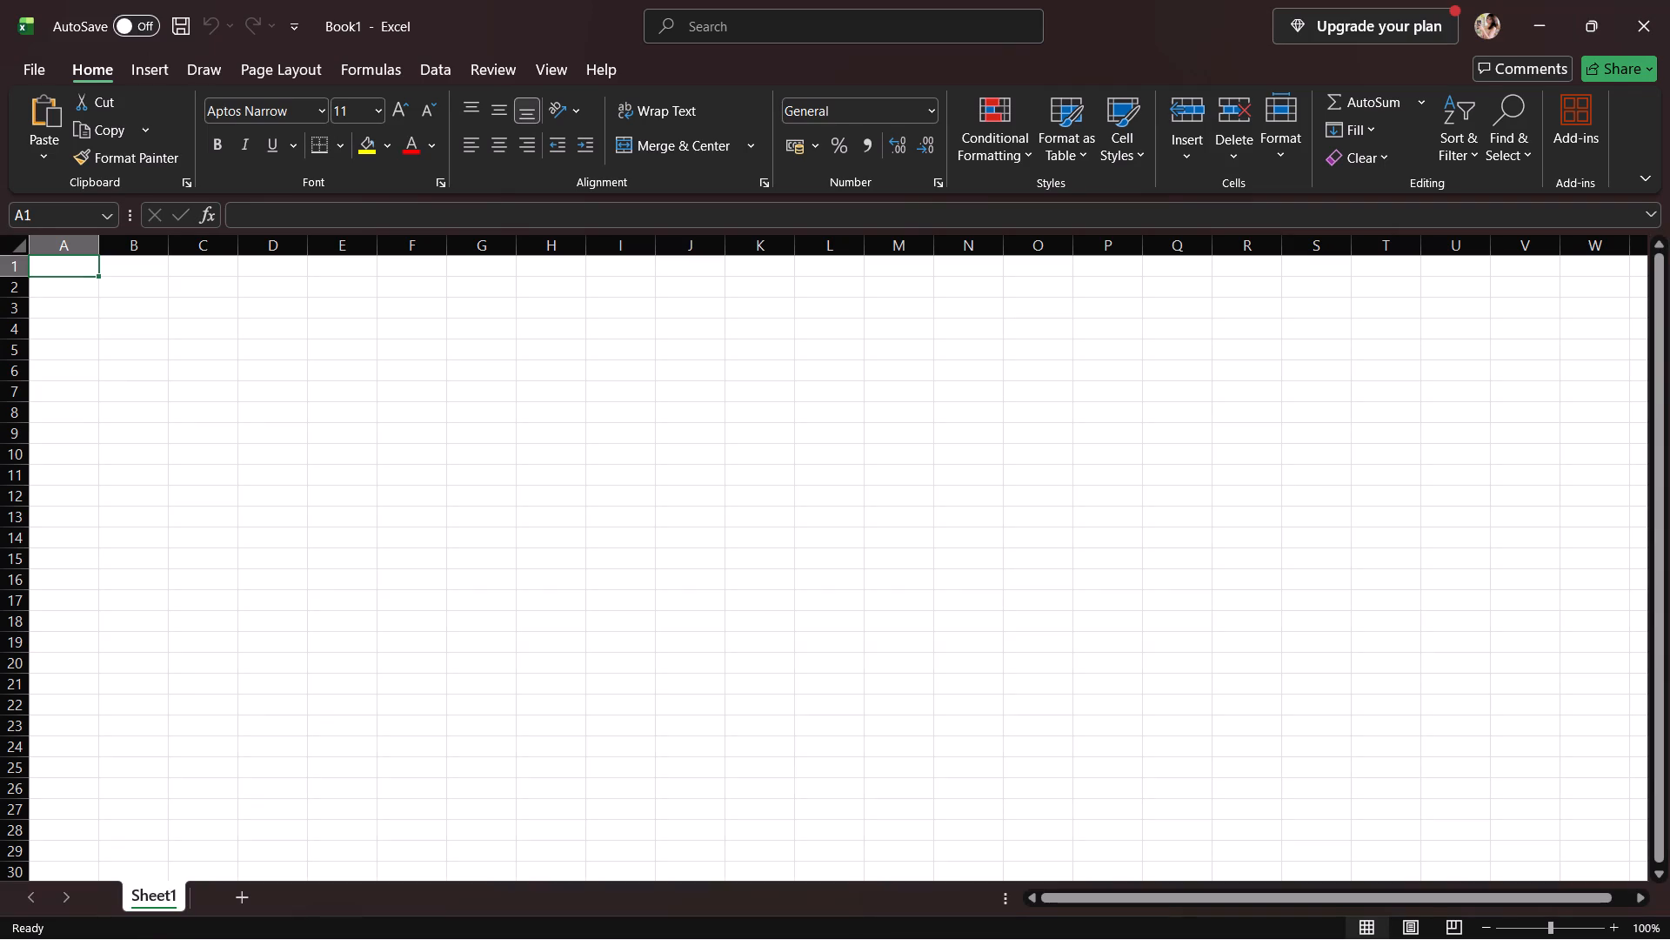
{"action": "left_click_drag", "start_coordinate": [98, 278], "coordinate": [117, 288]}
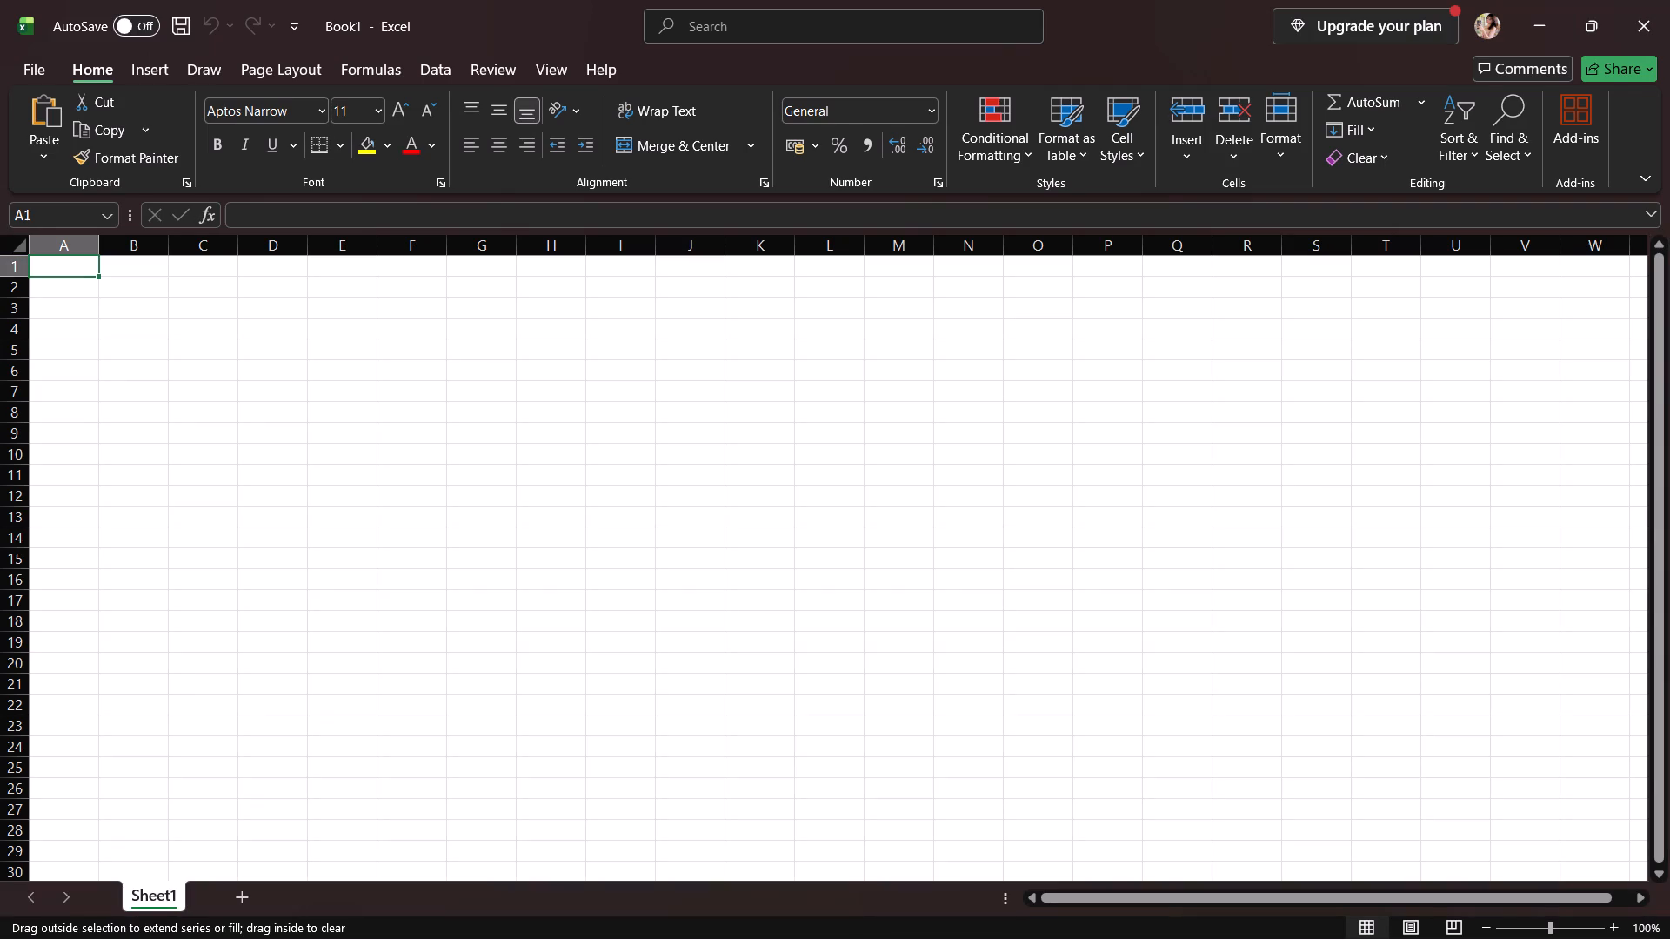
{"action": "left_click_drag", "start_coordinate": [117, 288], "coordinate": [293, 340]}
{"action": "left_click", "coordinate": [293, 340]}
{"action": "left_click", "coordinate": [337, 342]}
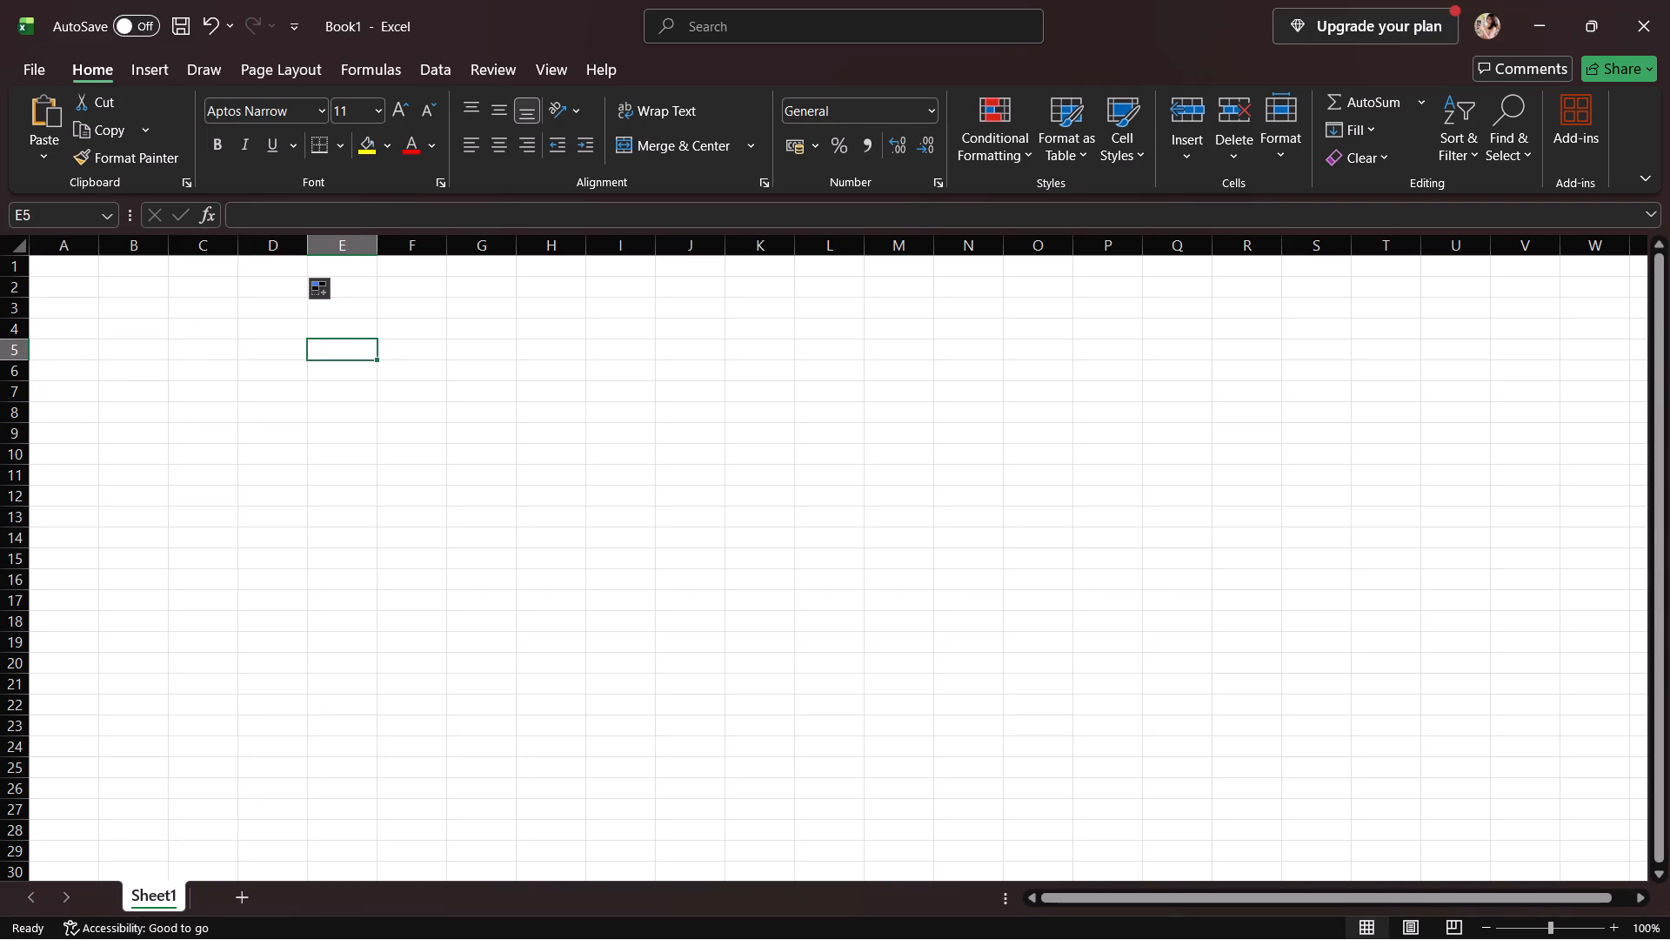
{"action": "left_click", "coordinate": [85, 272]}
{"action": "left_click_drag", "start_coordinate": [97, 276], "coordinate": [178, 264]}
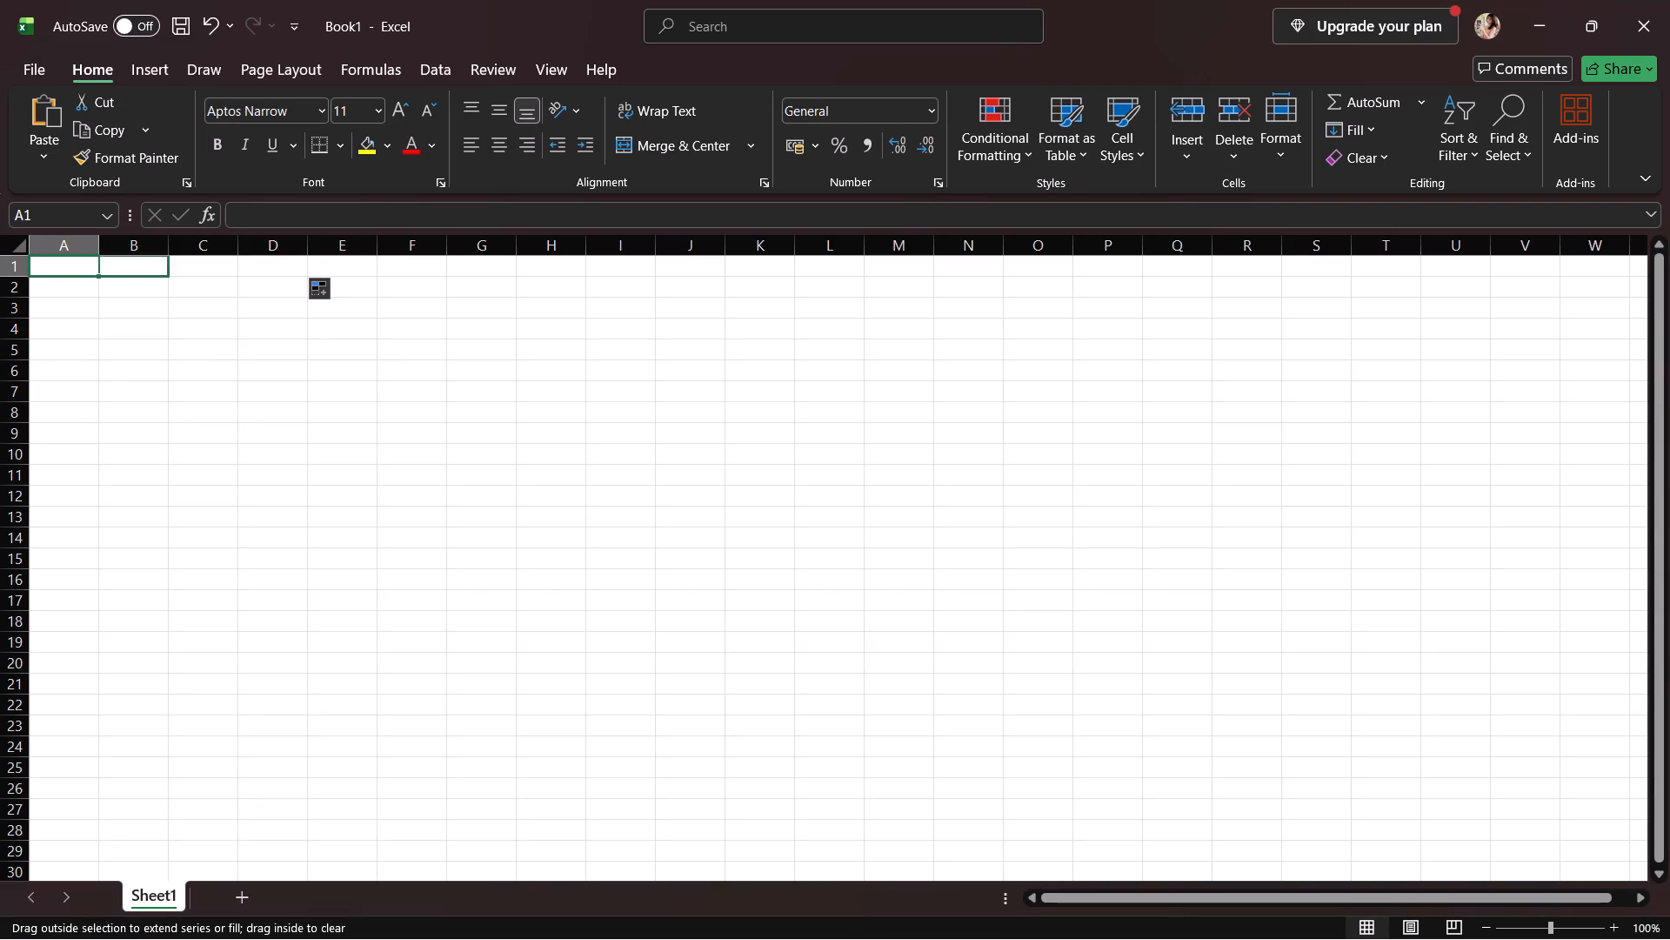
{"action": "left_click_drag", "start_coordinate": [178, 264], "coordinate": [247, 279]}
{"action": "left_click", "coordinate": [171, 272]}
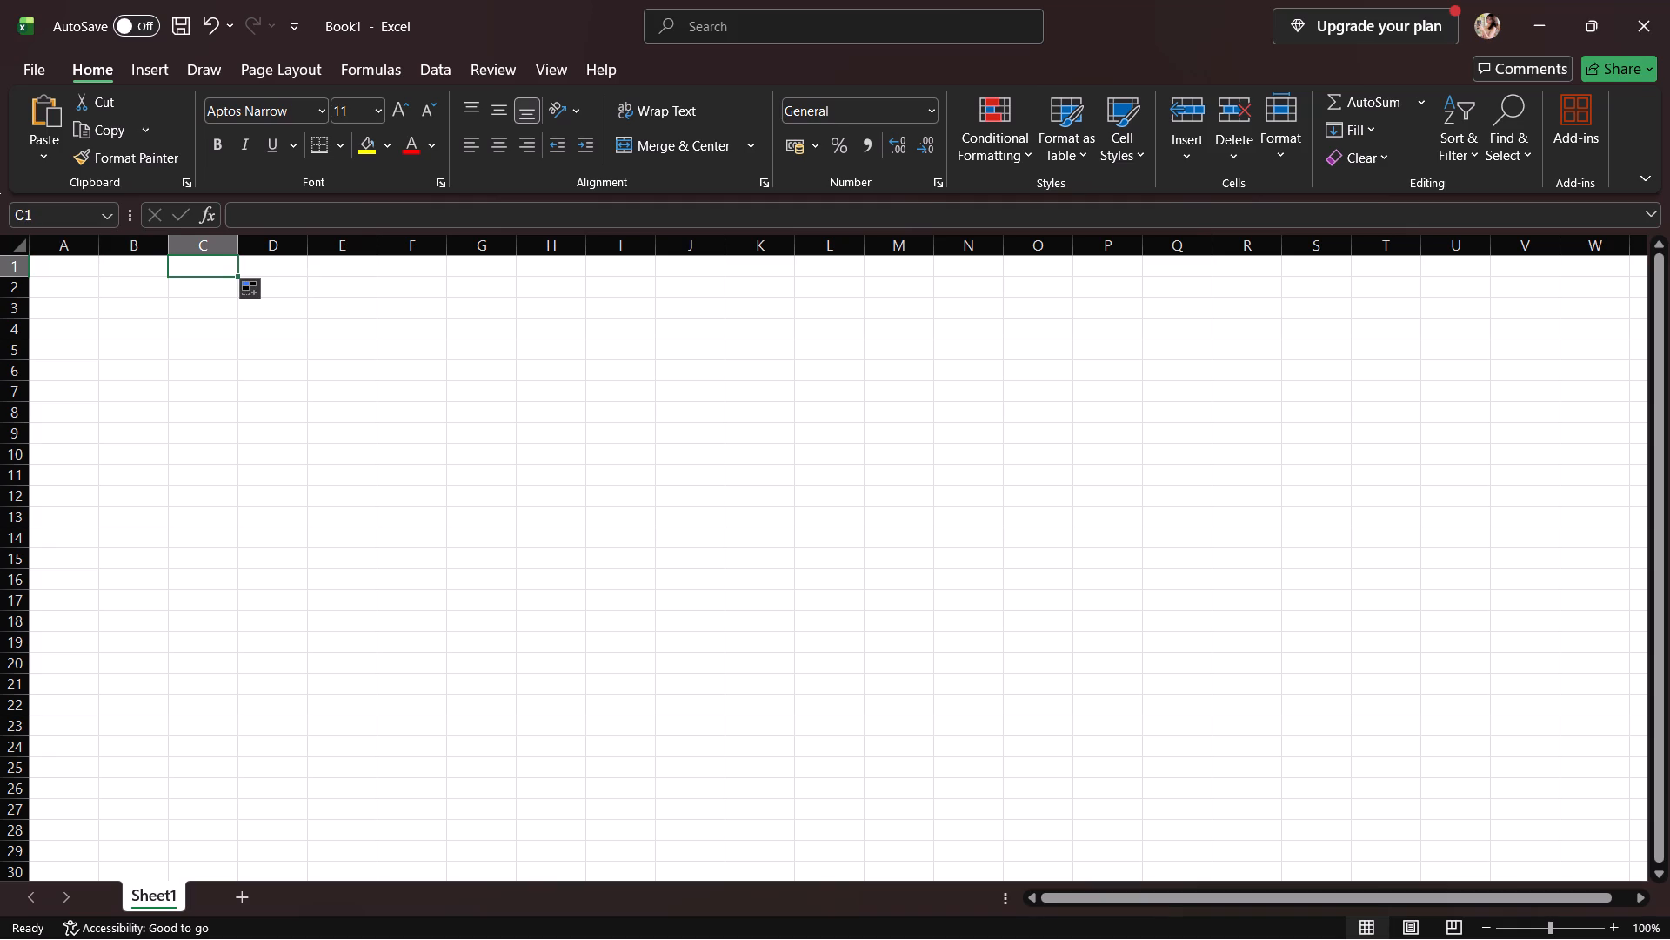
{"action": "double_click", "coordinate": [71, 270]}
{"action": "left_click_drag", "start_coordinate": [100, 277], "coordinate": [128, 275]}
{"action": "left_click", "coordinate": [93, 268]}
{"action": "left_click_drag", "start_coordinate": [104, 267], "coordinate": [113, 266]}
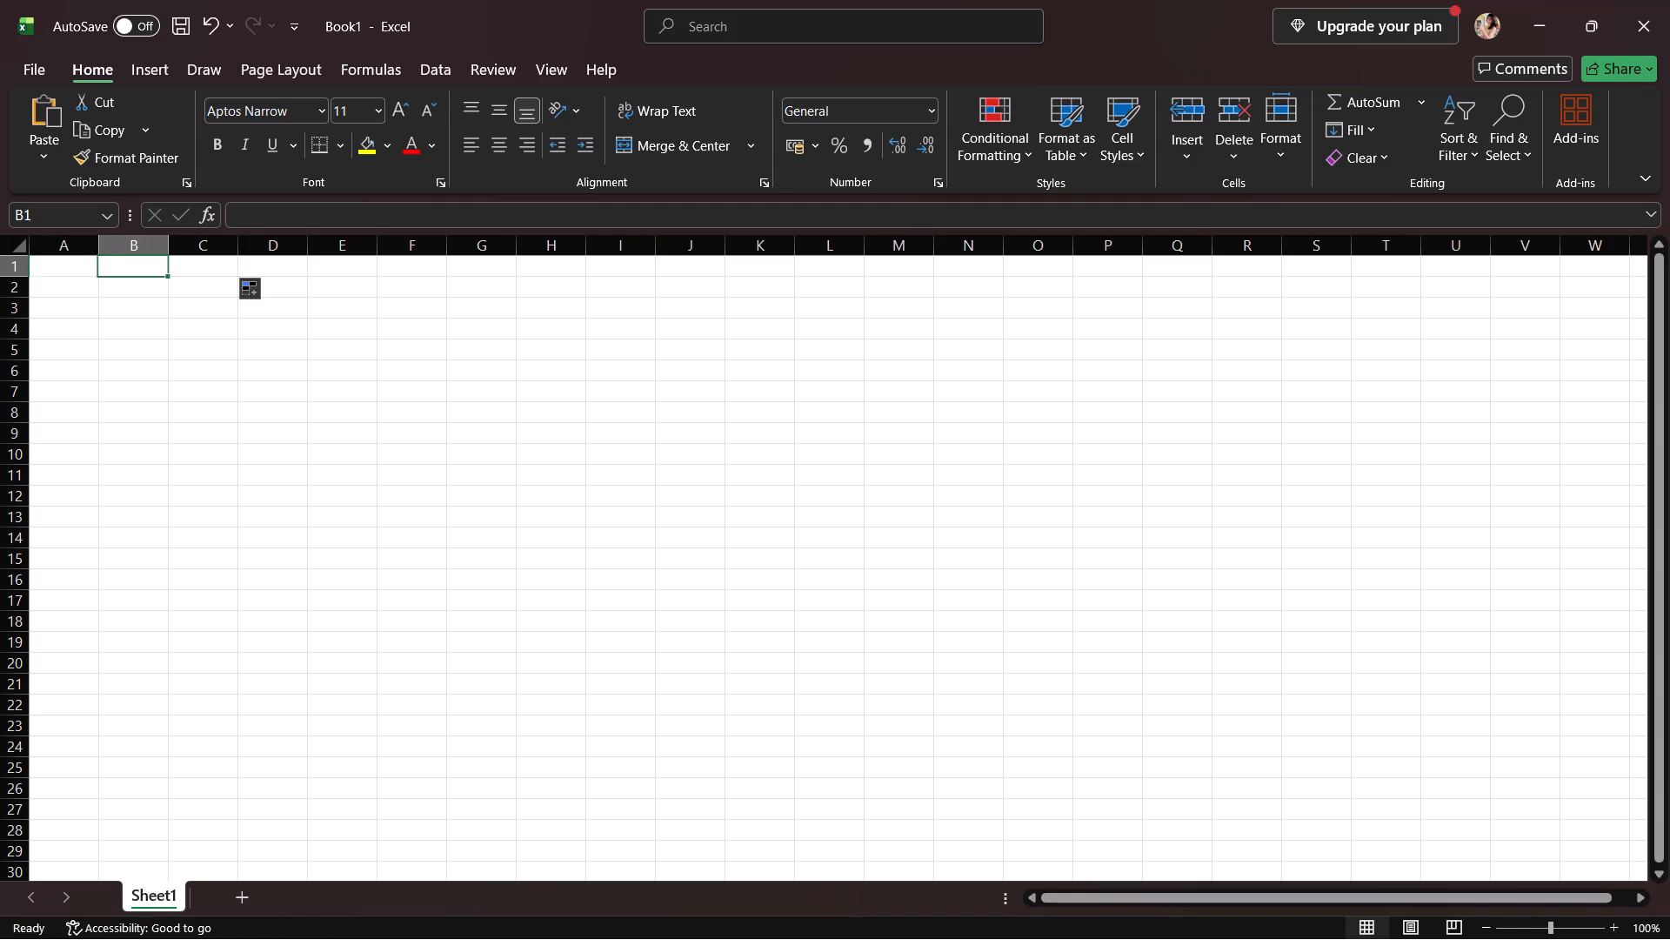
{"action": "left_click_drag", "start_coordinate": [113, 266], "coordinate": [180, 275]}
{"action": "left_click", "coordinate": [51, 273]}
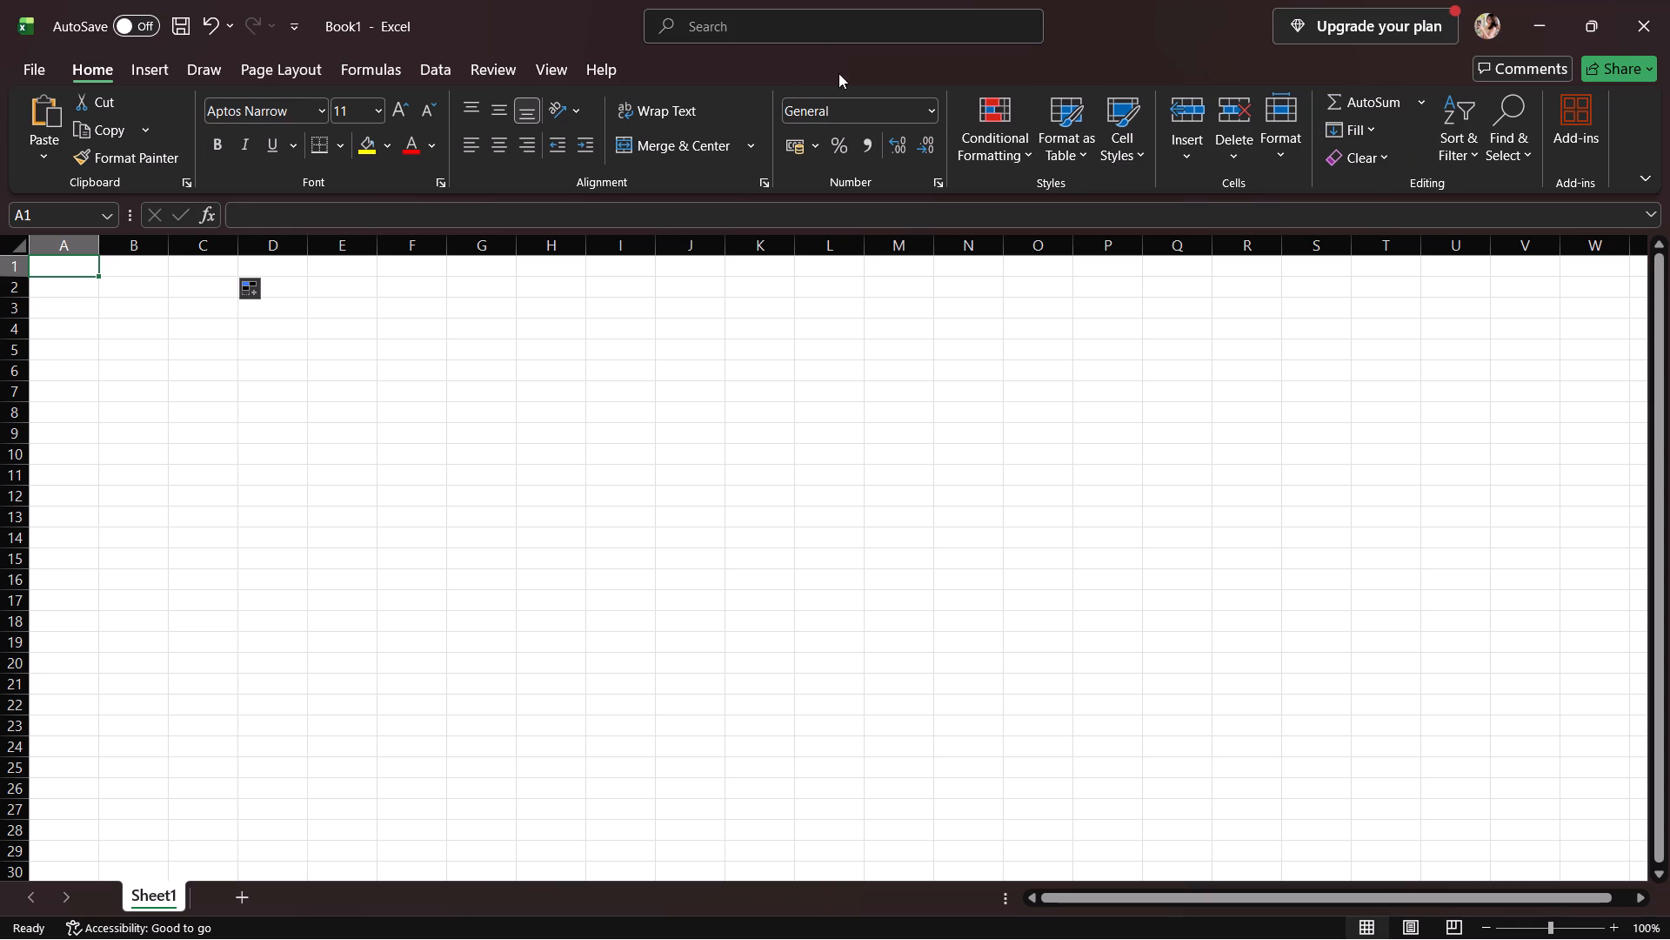
Close the blank workbook without saving it.
{"action": "left_click", "coordinate": [1667, 0]}
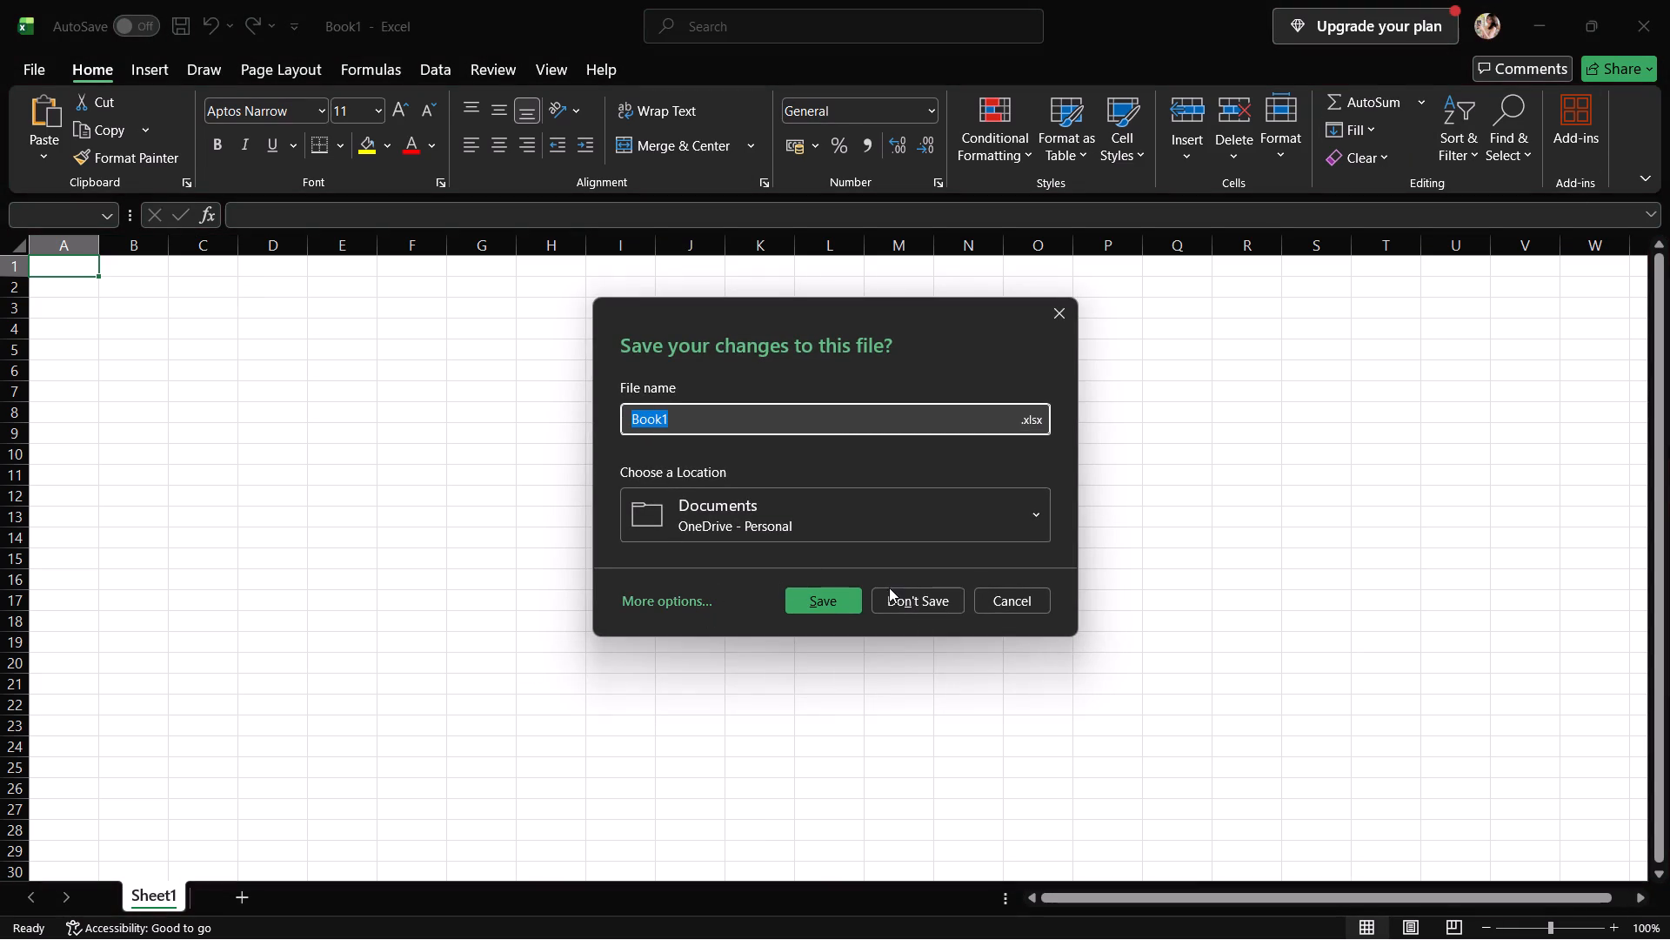
{"action": "left_click", "coordinate": [912, 610]}
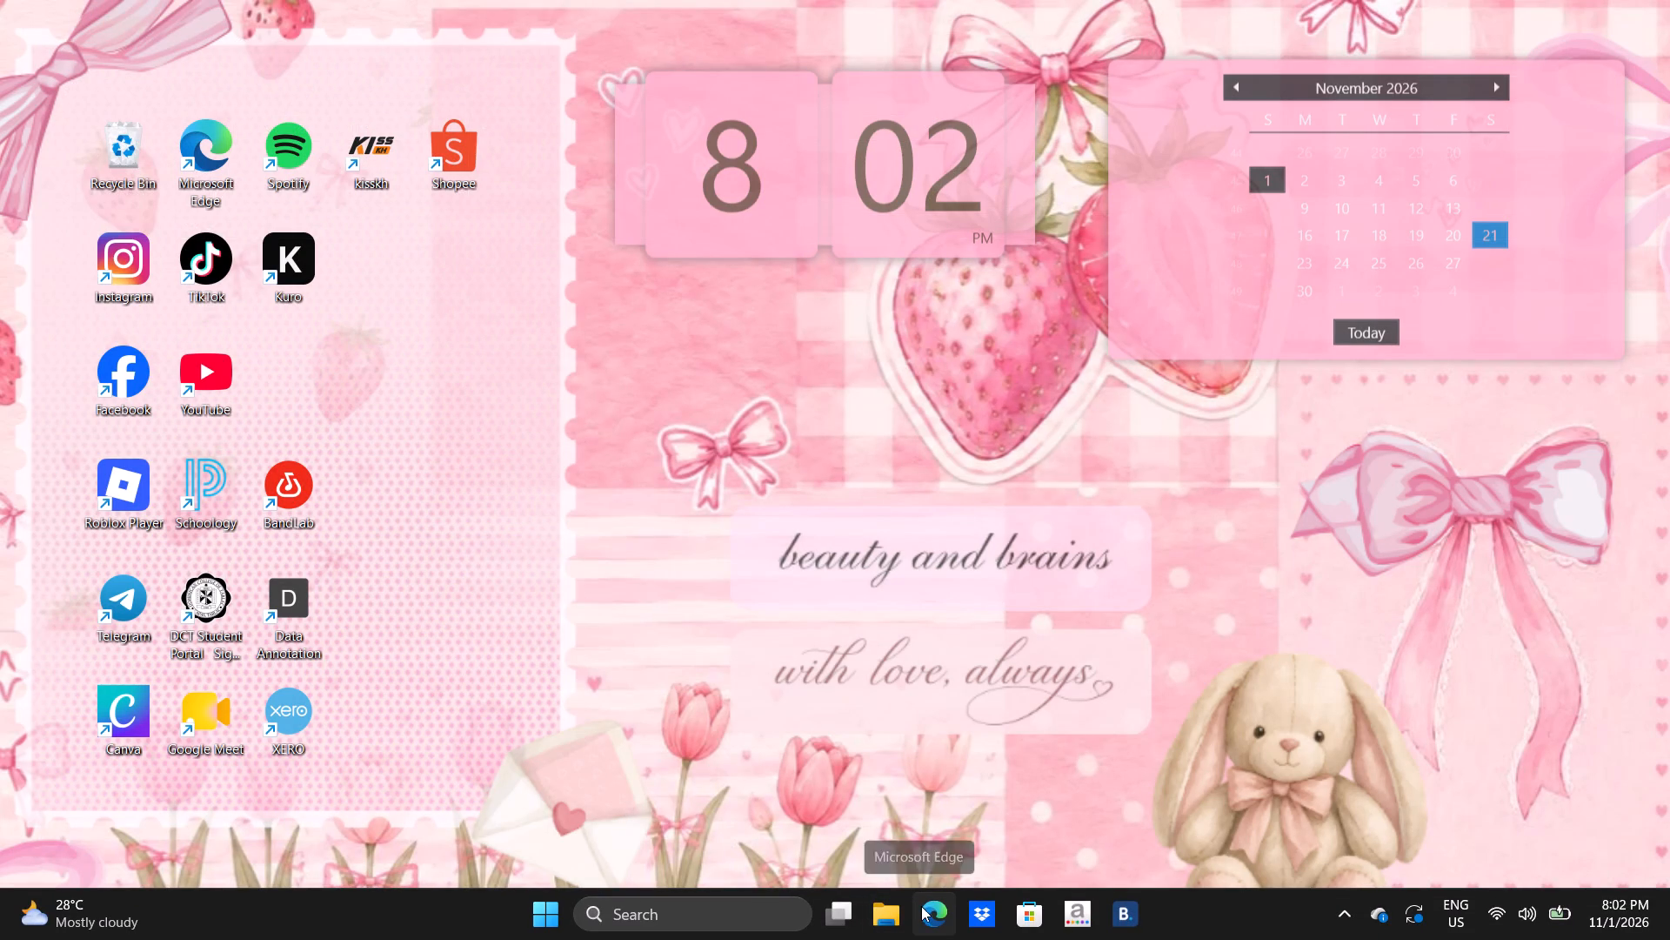
Switch to Microsoft Edge and search the web for "tax excel spreadsheet".
{"action": "left_click", "coordinate": [921, 906]}
{"action": "left_click", "coordinate": [235, 79]}
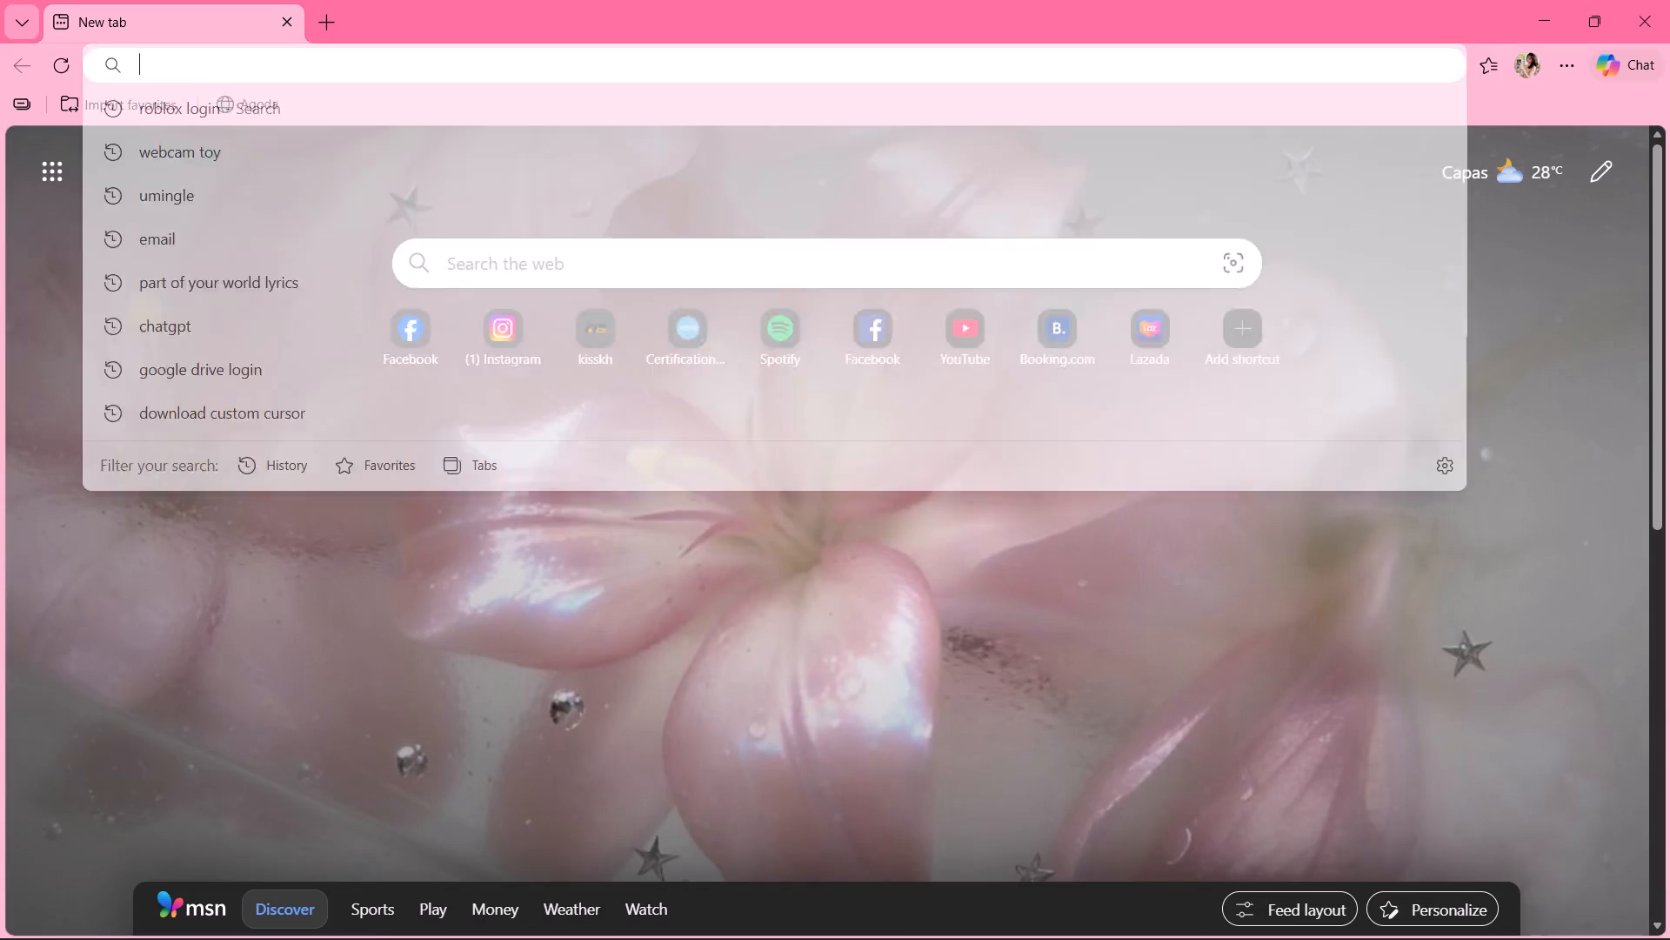
{"action": "type", "text": "tax exce"}
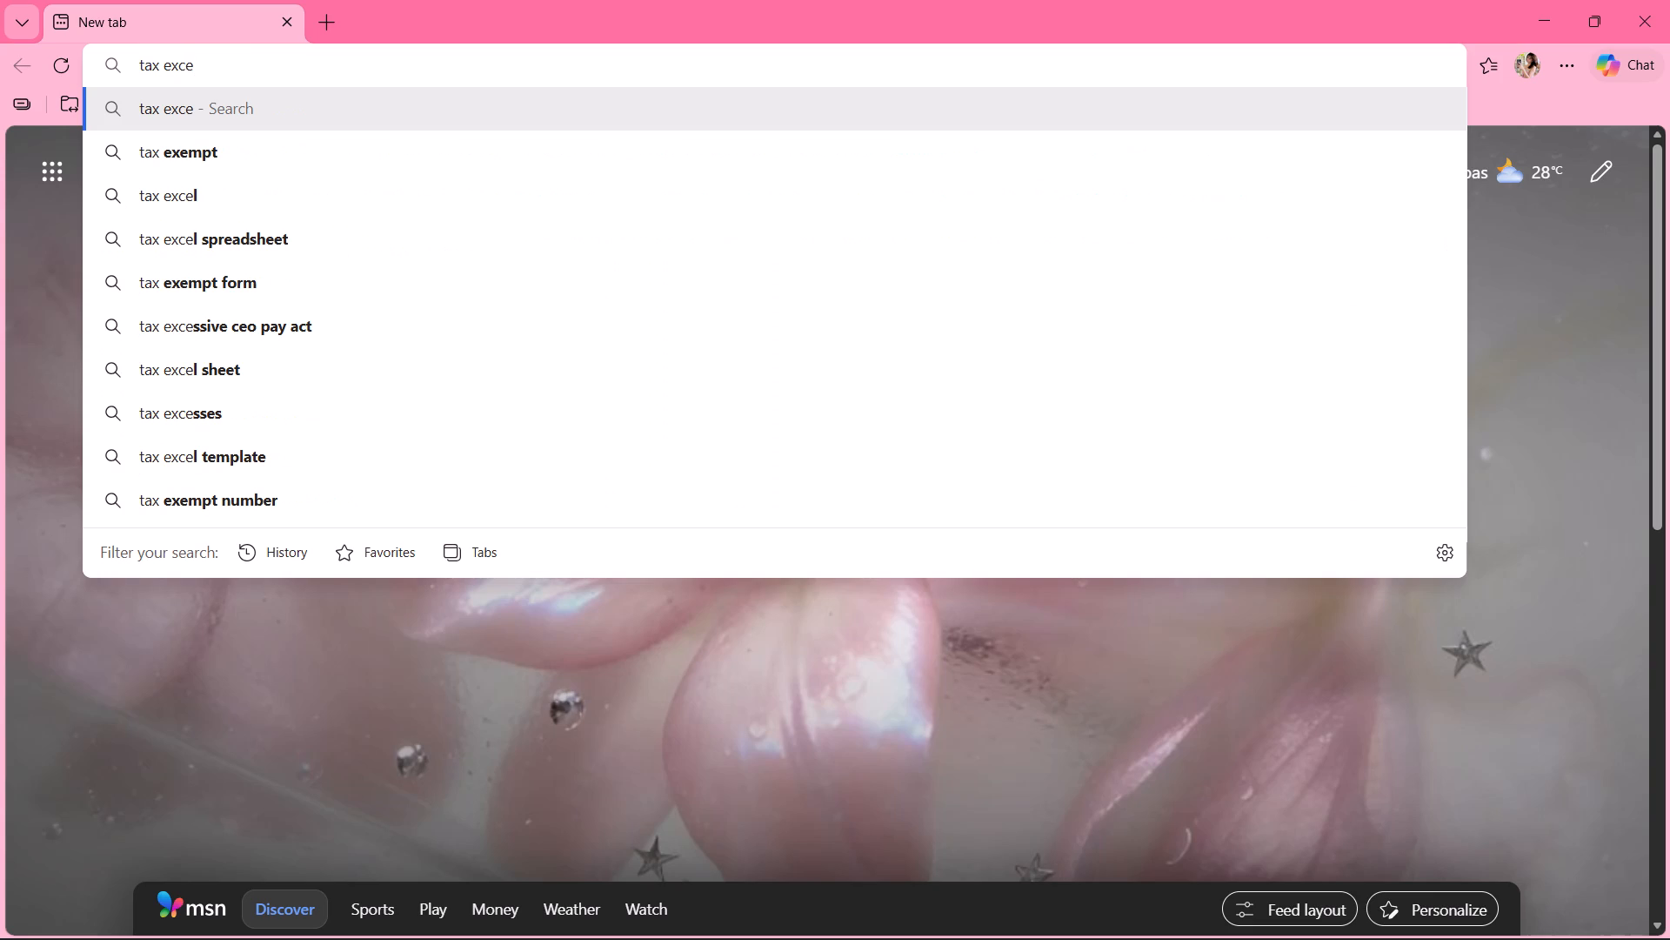
{"action": "left_click", "coordinate": [145, 234]}
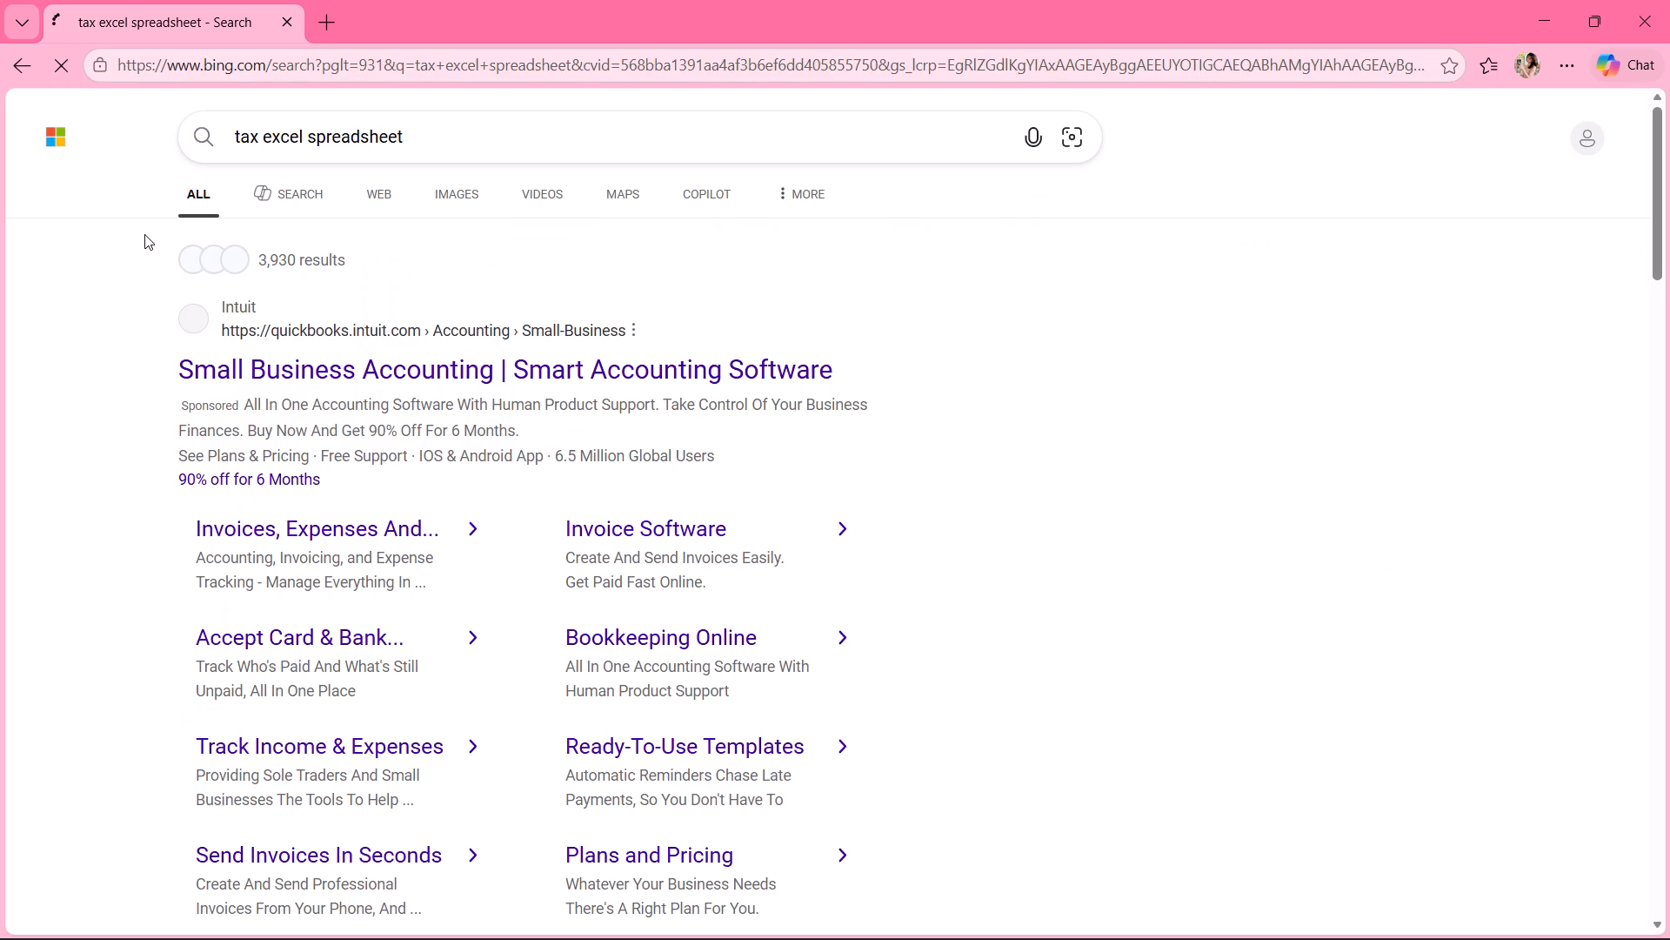
Look through the search results for a site offering a downloadable Excel tax spreadsheet or template.
{"action": "scroll", "coordinate": [306, 475], "scroll_direction": "down", "scroll_amount": 8}
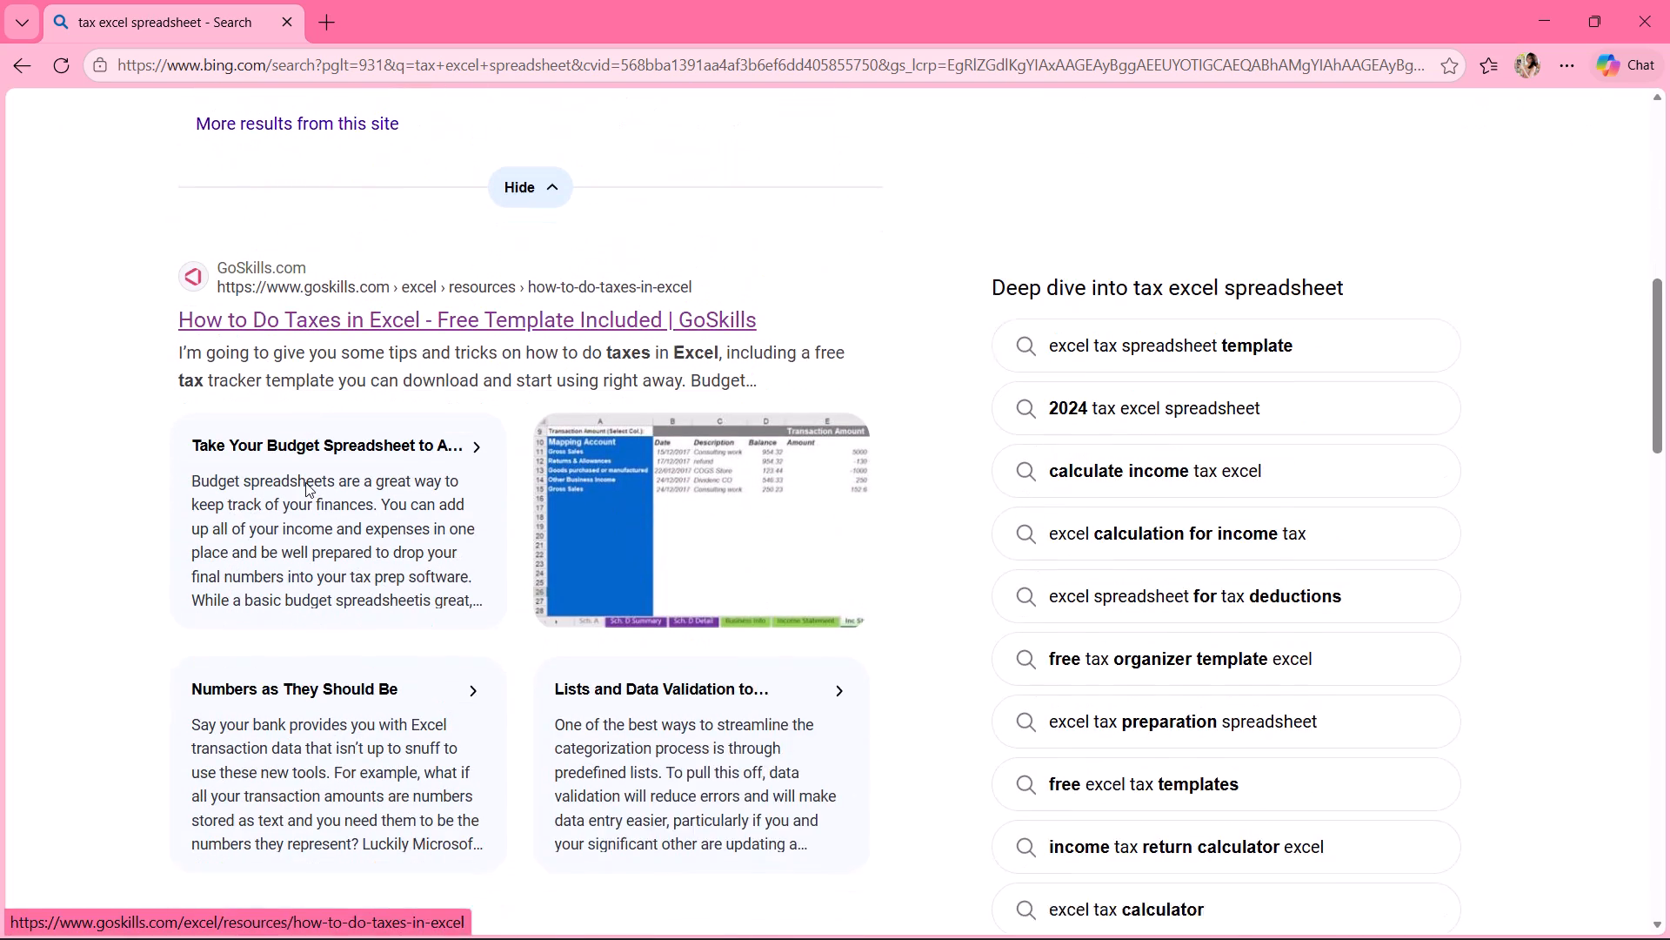
{"action": "scroll", "coordinate": [308, 479], "scroll_direction": "down", "scroll_amount": 3}
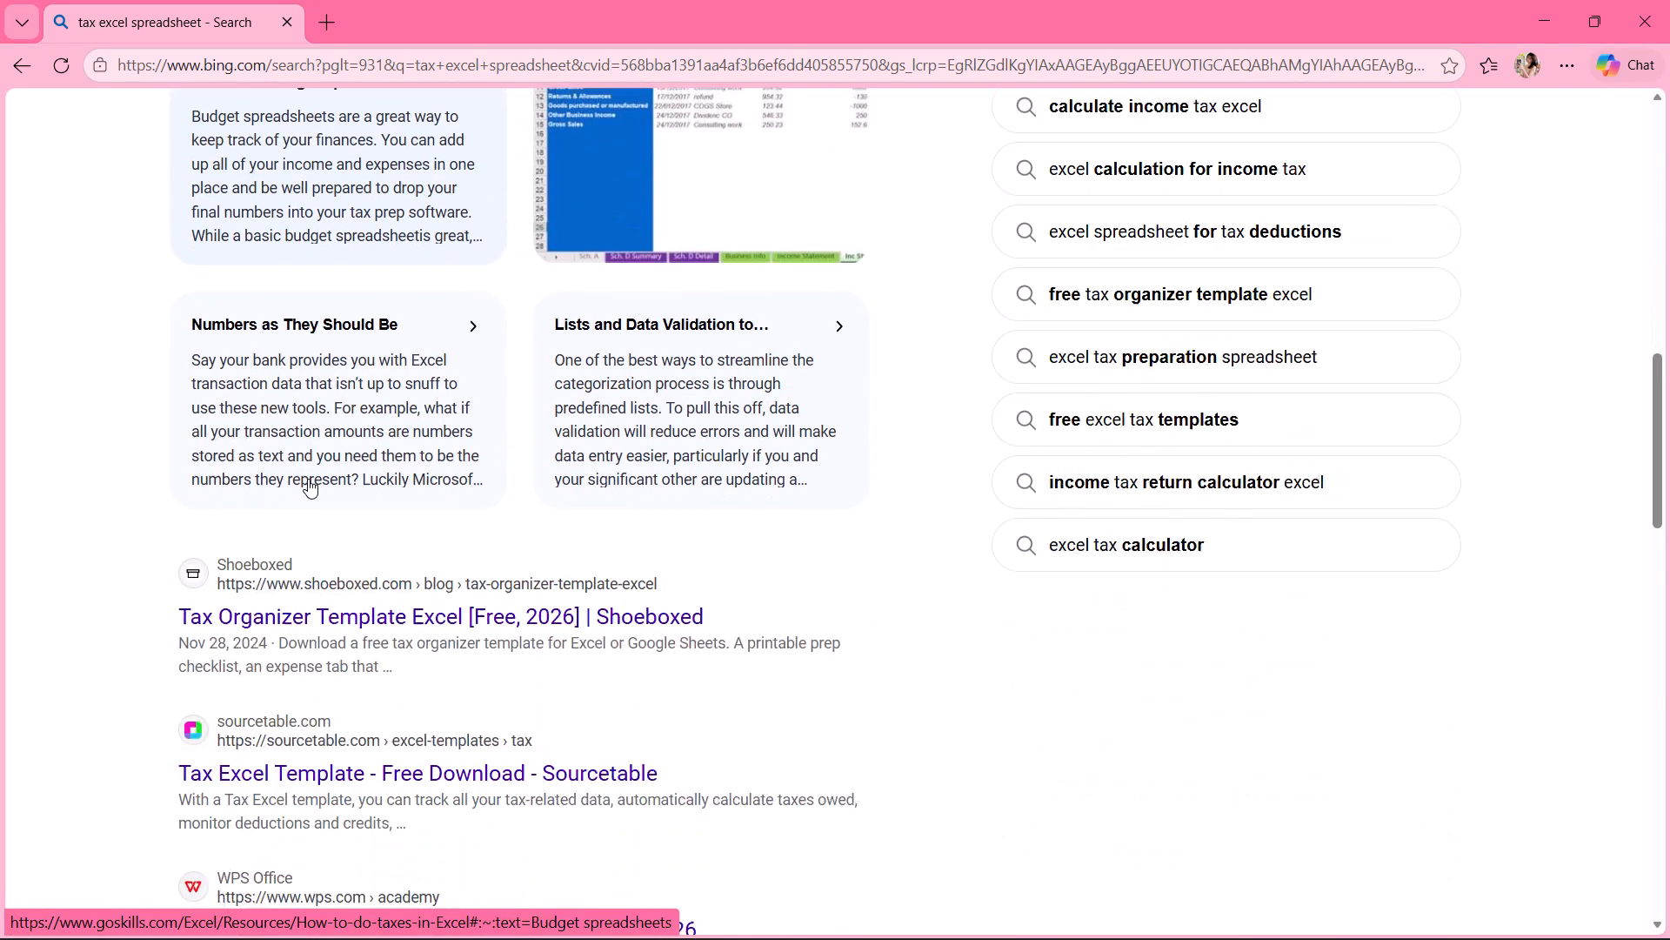
{"action": "scroll", "coordinate": [308, 479], "scroll_direction": "down", "scroll_amount": 4}
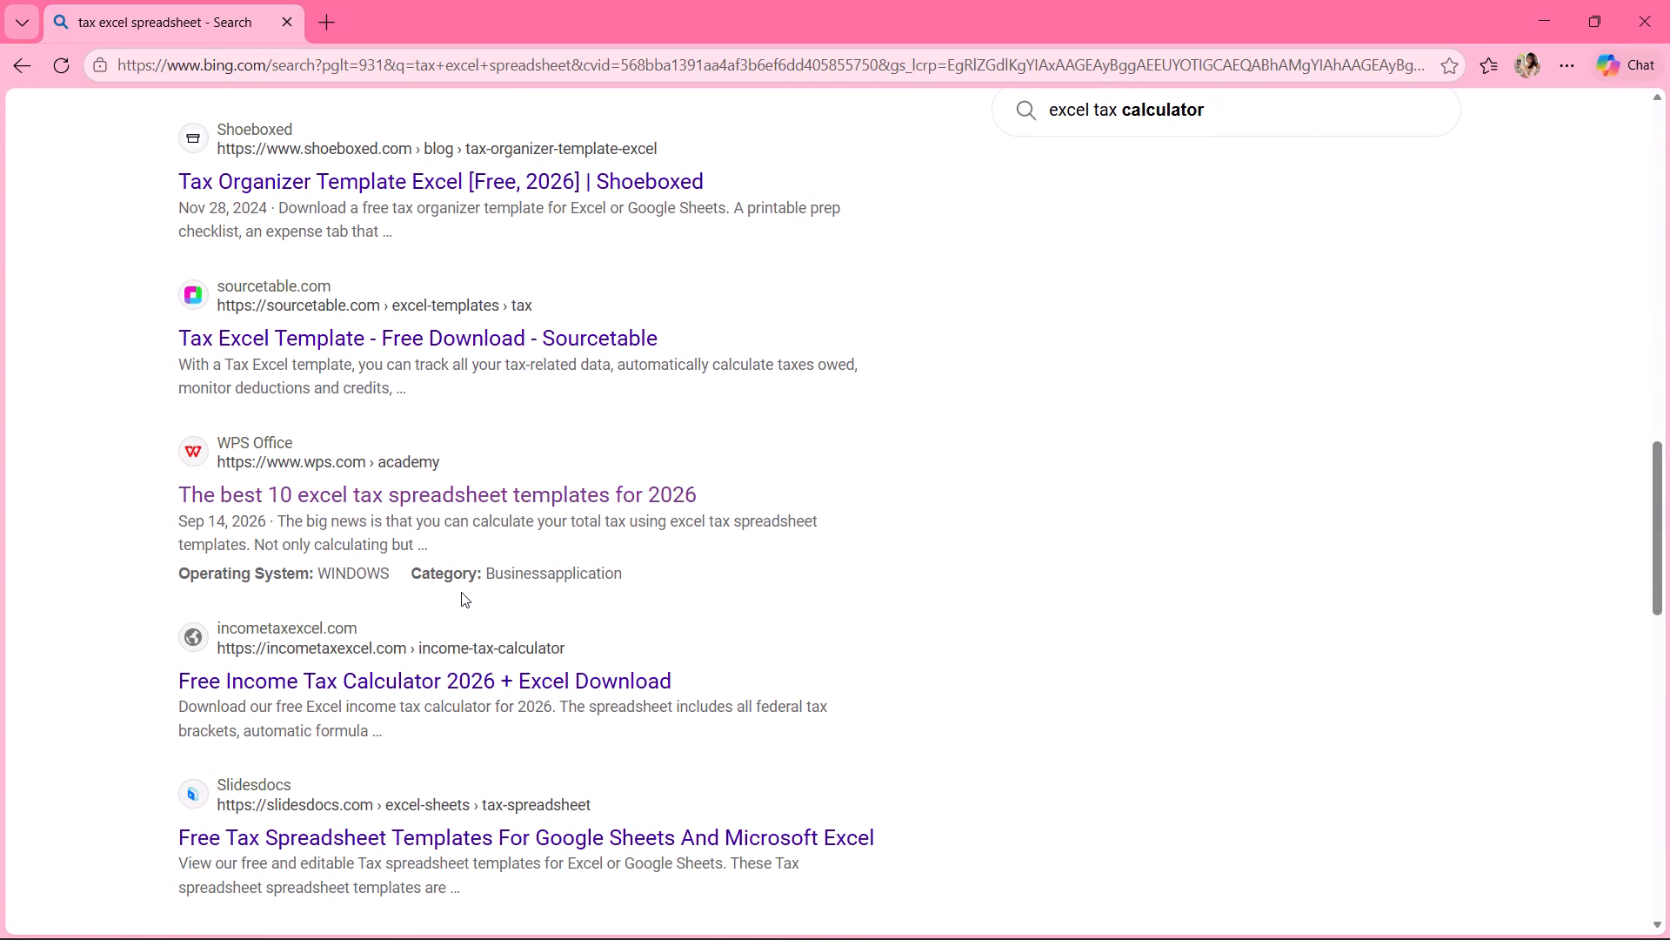
{"action": "scroll", "coordinate": [463, 591], "scroll_direction": "up", "scroll_amount": 7}
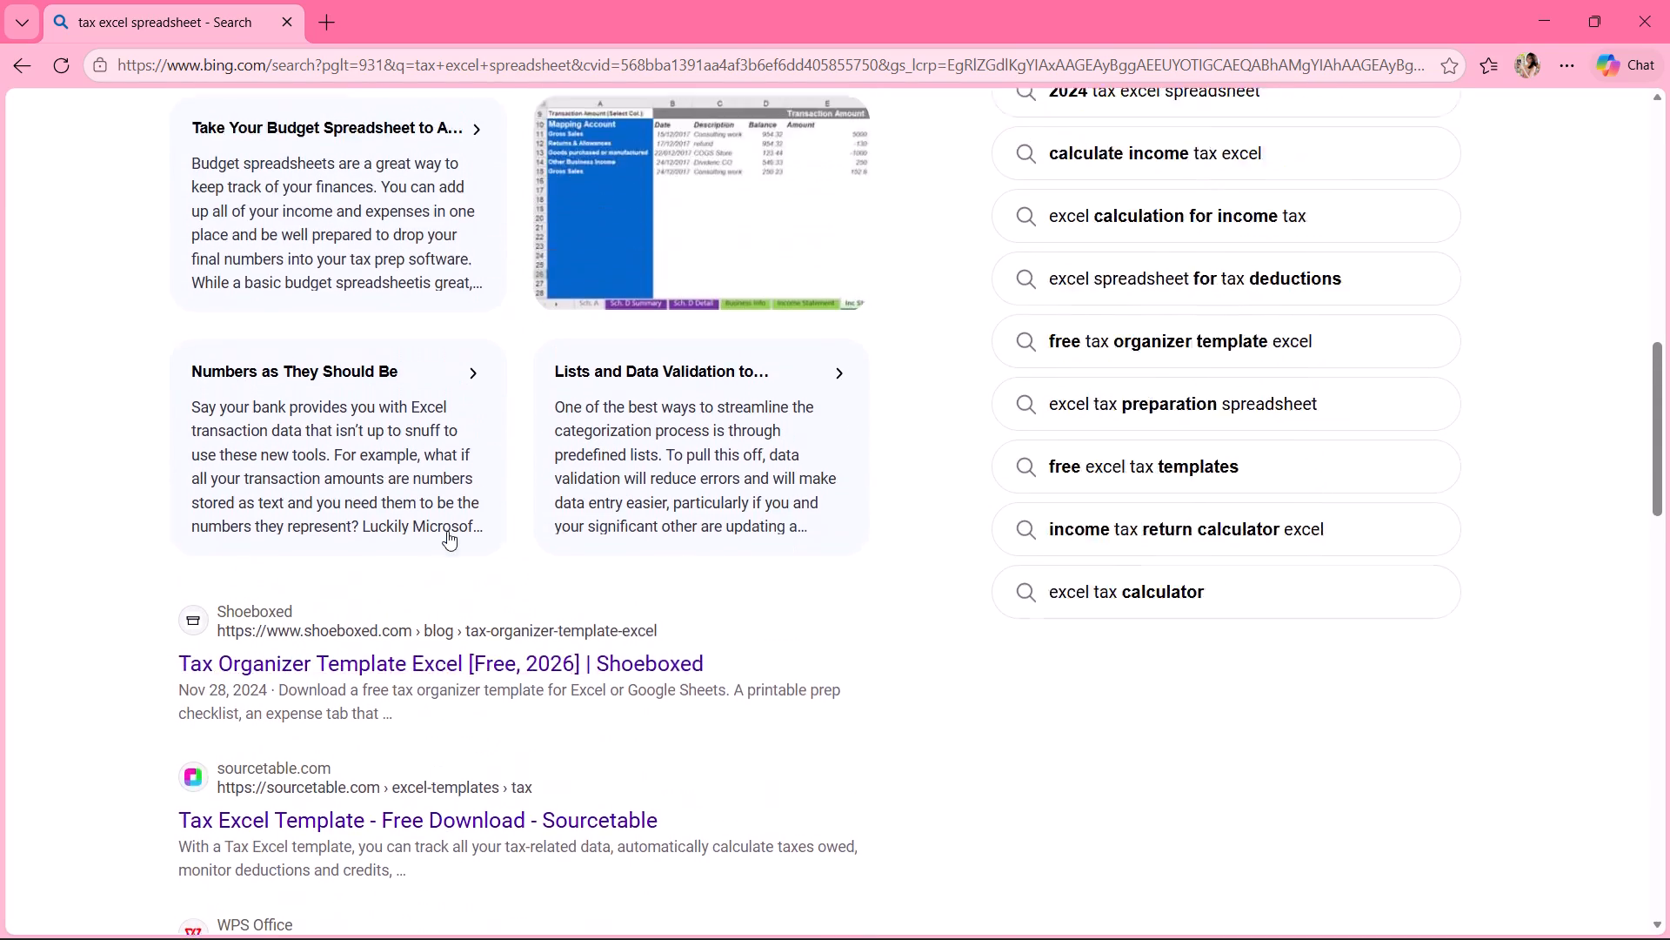
{"action": "scroll", "coordinate": [447, 531], "scroll_direction": "up", "scroll_amount": 2}
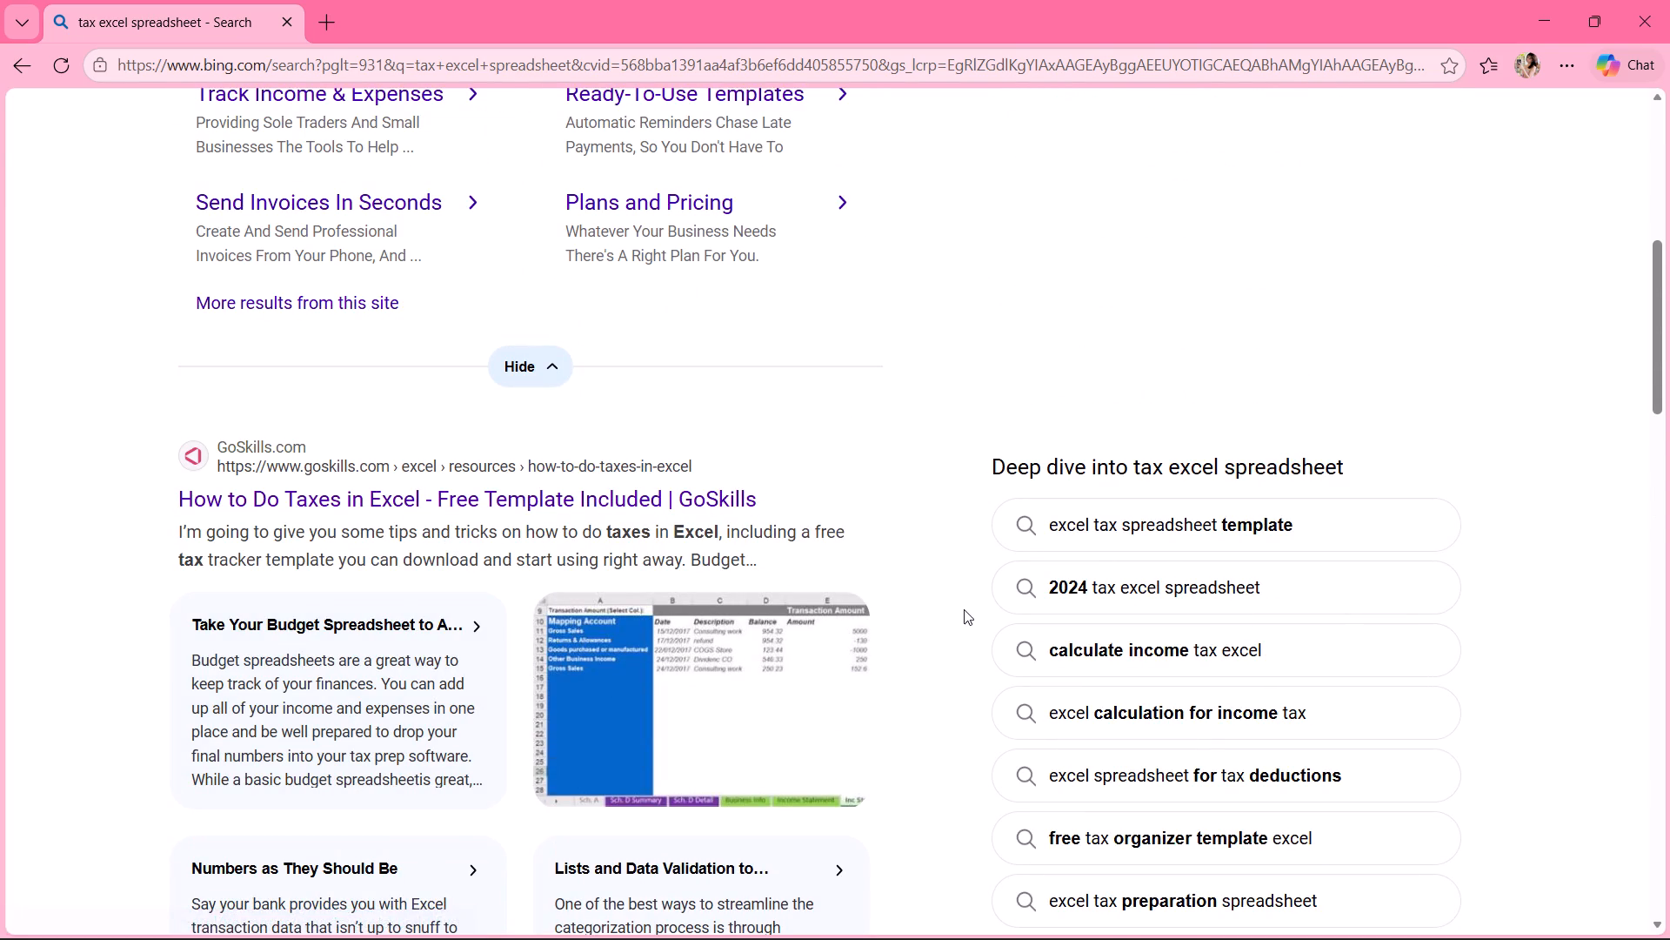
{"action": "scroll", "coordinate": [919, 571], "scroll_direction": "up", "scroll_amount": 3}
{"action": "scroll", "coordinate": [796, 551], "scroll_direction": "down", "scroll_amount": 3}
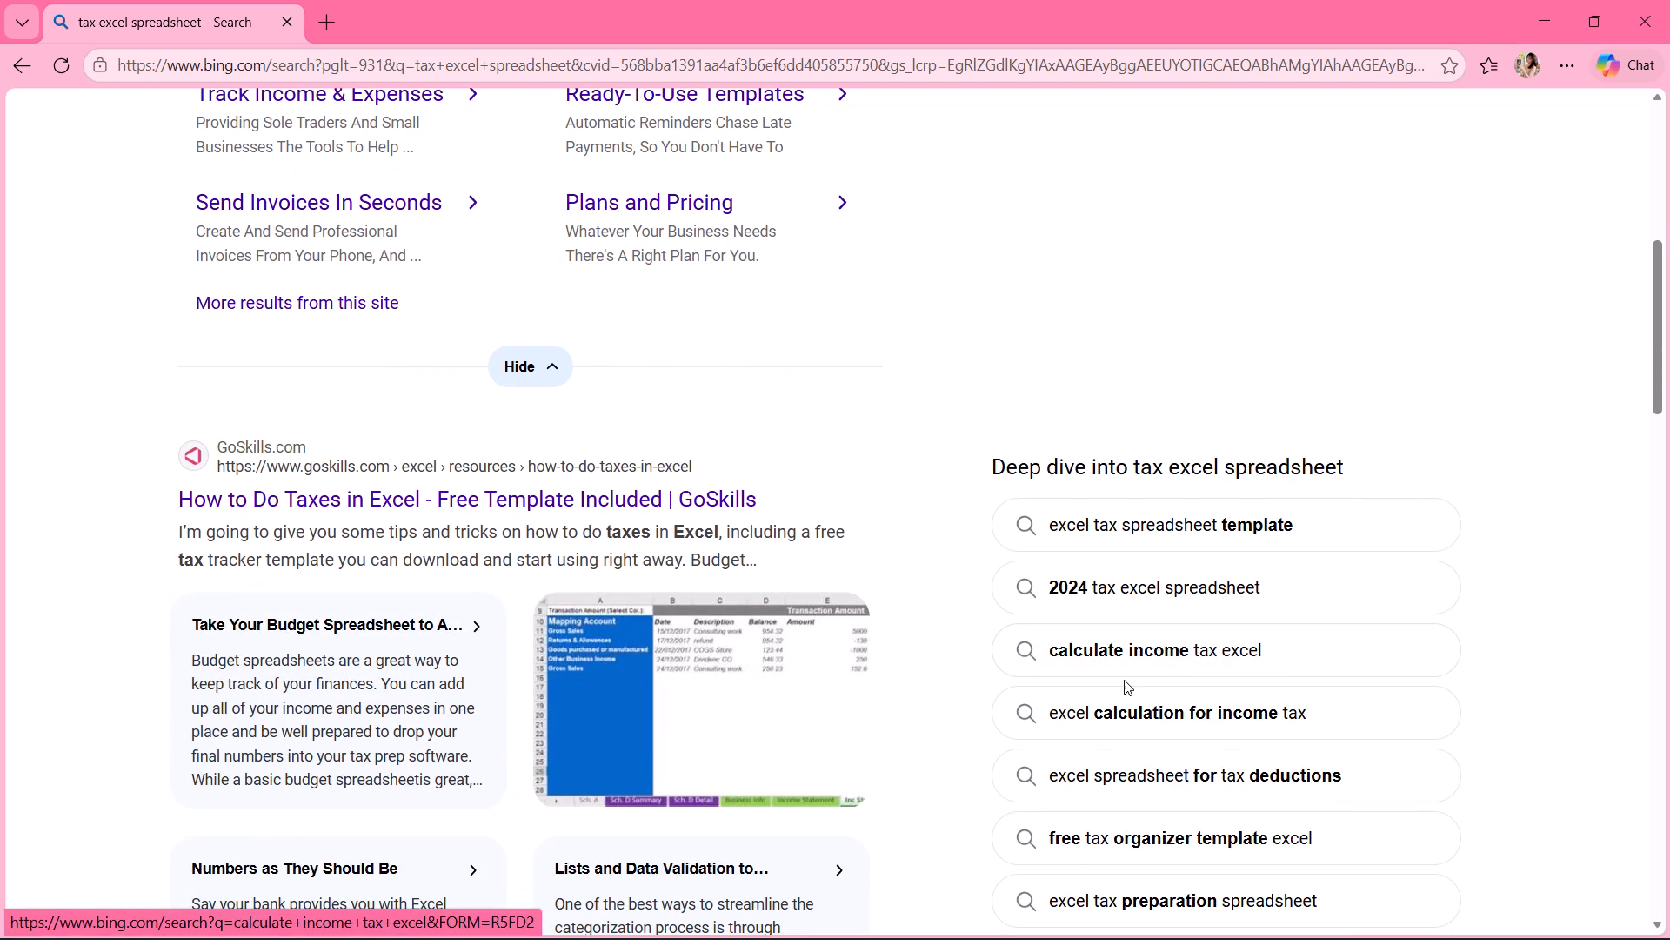
{"action": "scroll", "coordinate": [1124, 680], "scroll_direction": "down", "scroll_amount": 8}
{"action": "scroll", "coordinate": [411, 686], "scroll_direction": "down", "scroll_amount": 1}
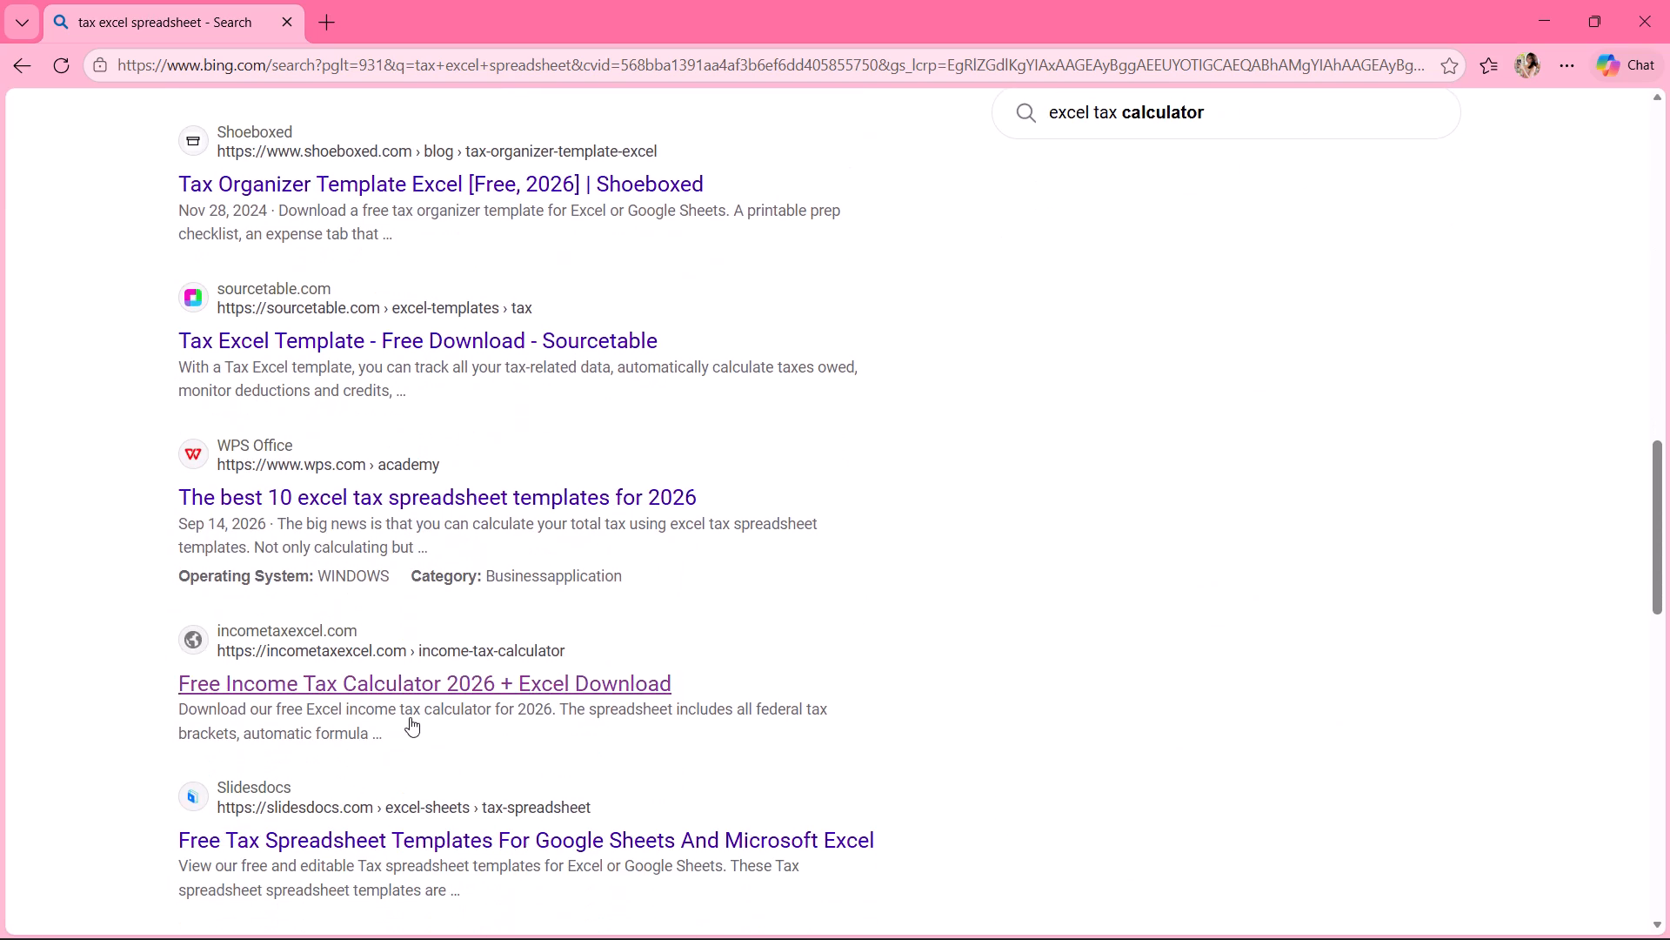
{"action": "scroll", "coordinate": [410, 721], "scroll_direction": "down", "scroll_amount": 2}
Examine the incometaxexcel.com page "Free Income Tax Calculator 2026 + Excel Download" and close it to return to the search results.
{"action": "left_click", "coordinate": [425, 468]}
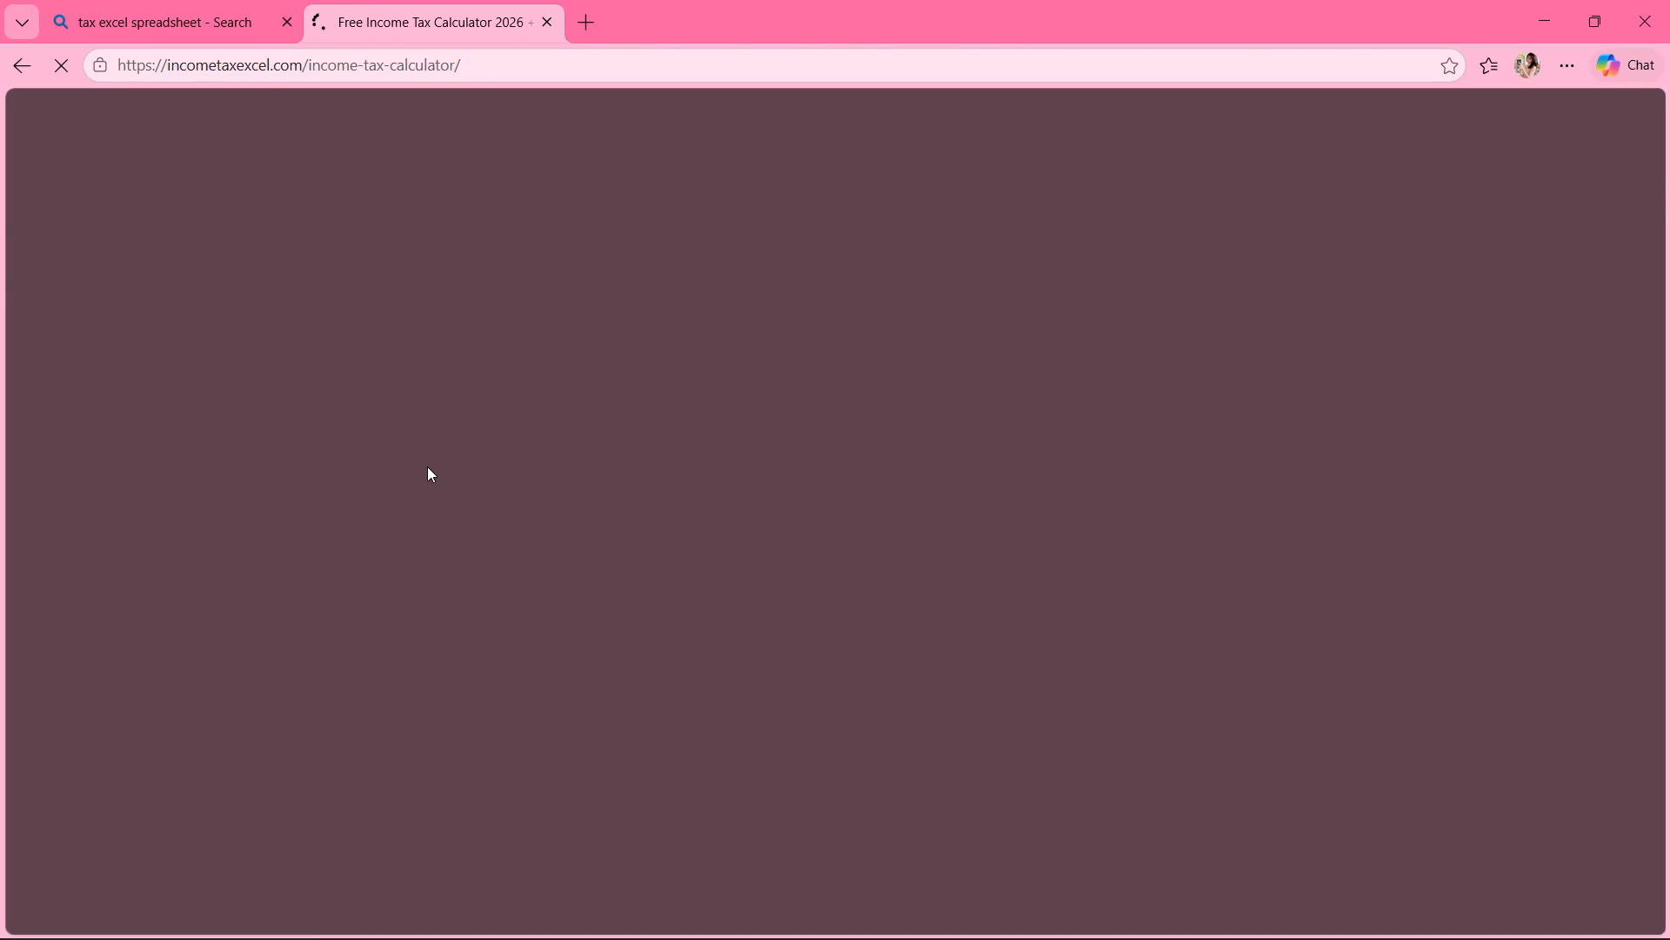
{"action": "scroll", "coordinate": [470, 668], "scroll_direction": "down", "scroll_amount": 3}
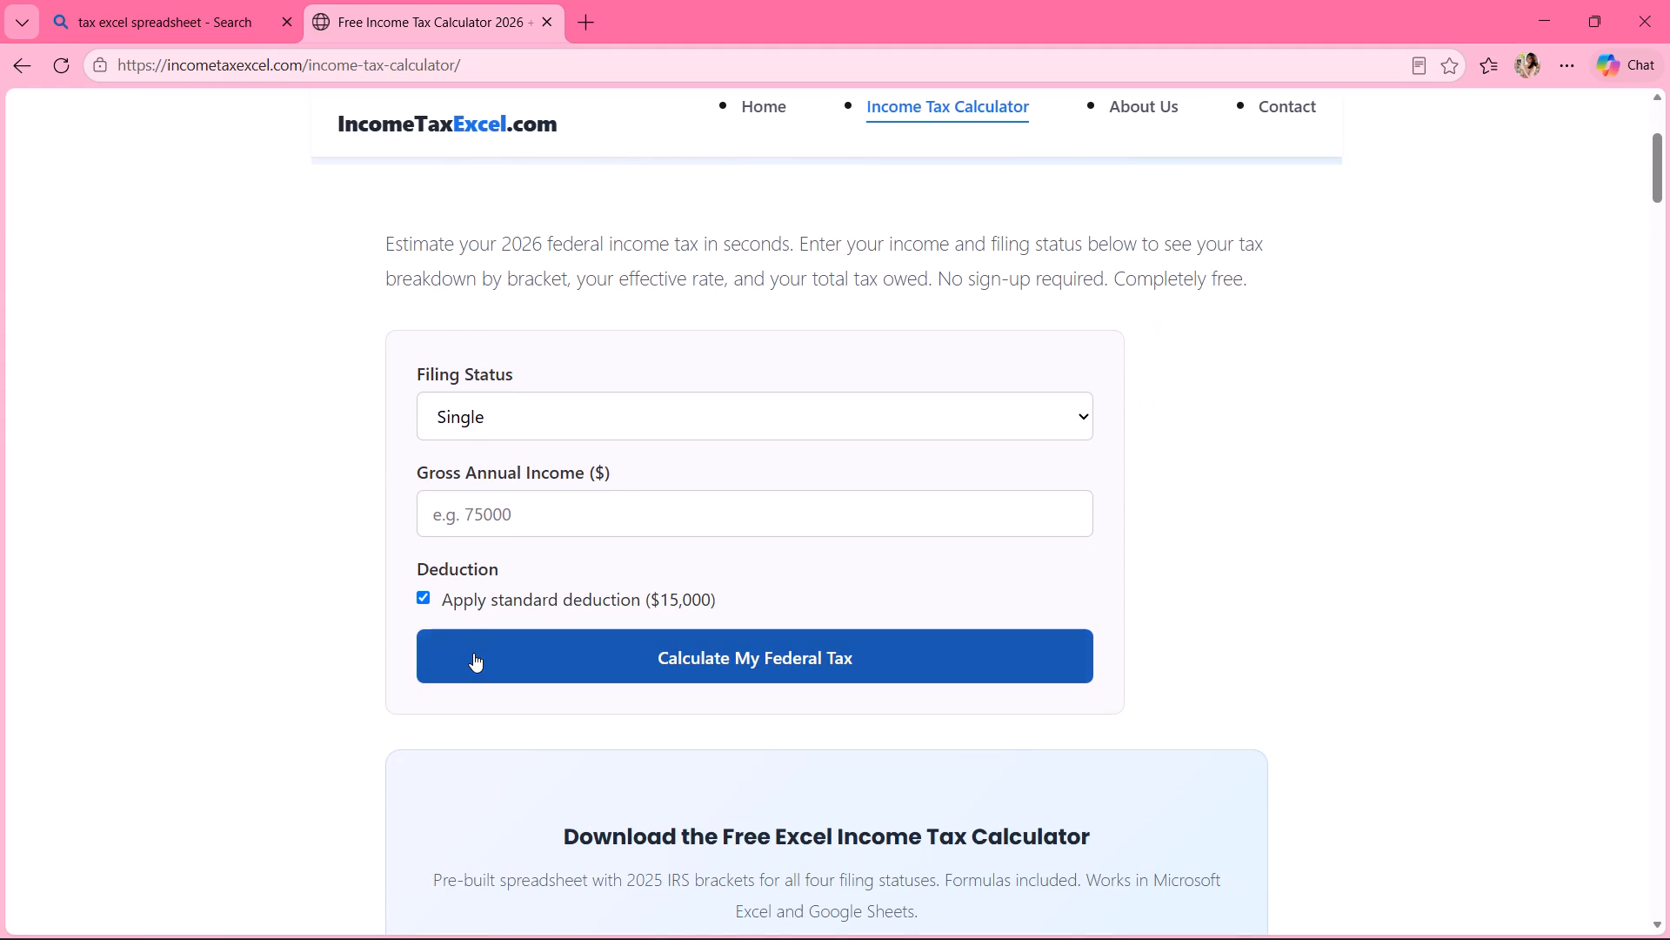
{"action": "scroll", "coordinate": [475, 648], "scroll_direction": "down", "scroll_amount": 2}
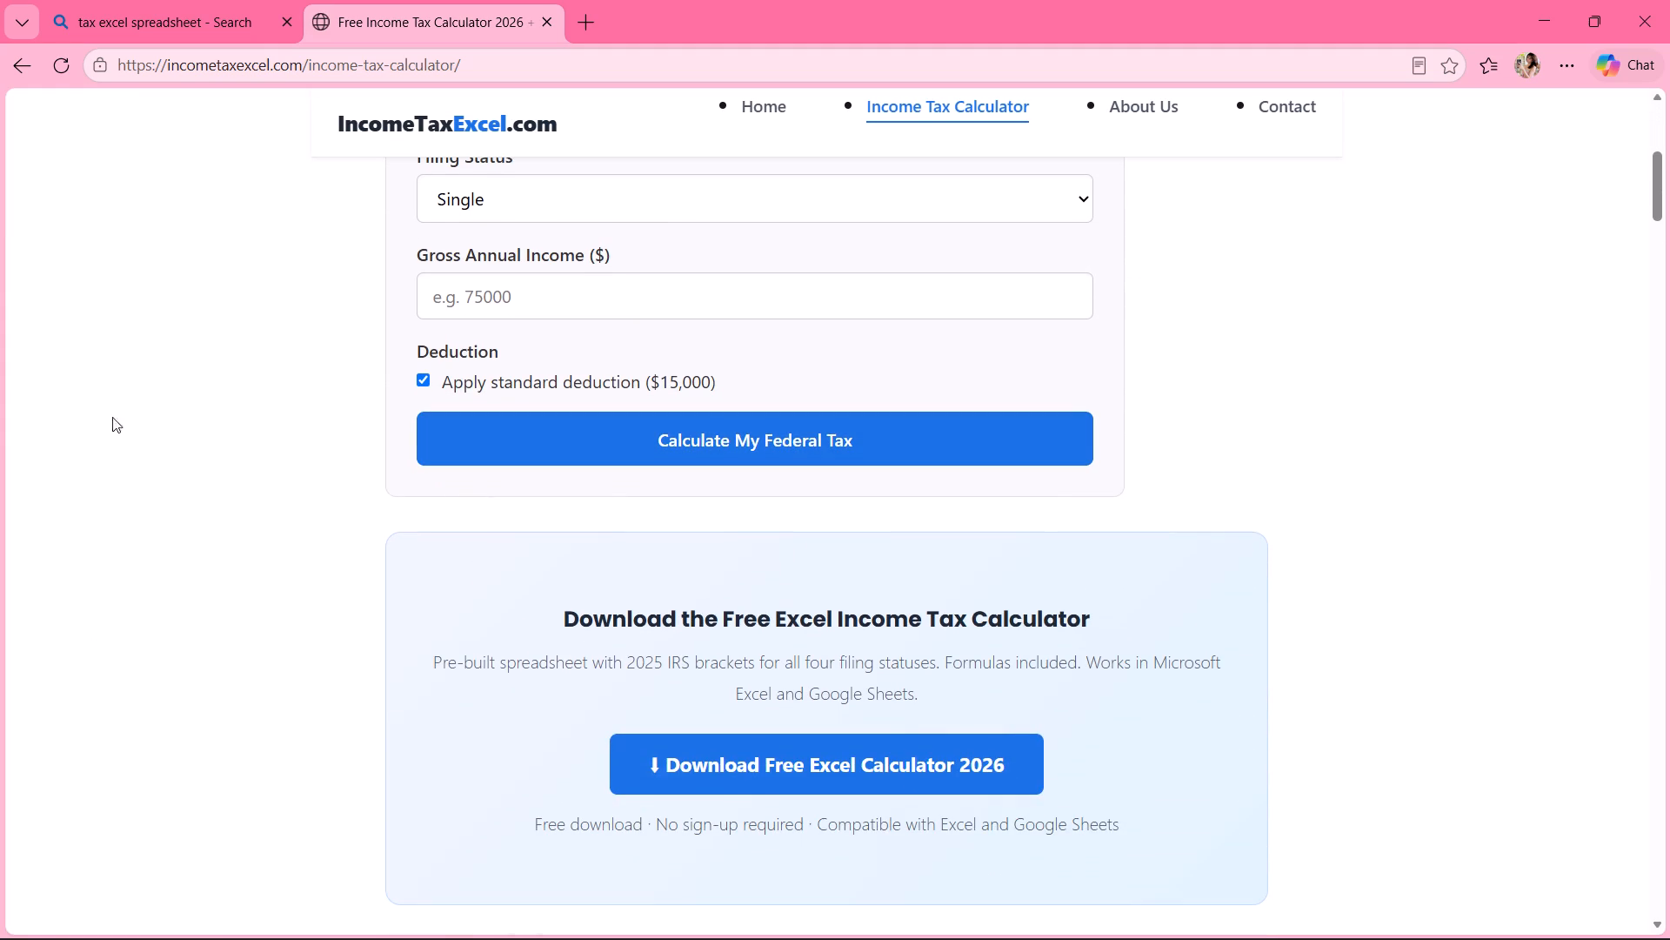
{"action": "left_click", "coordinate": [149, 16]}
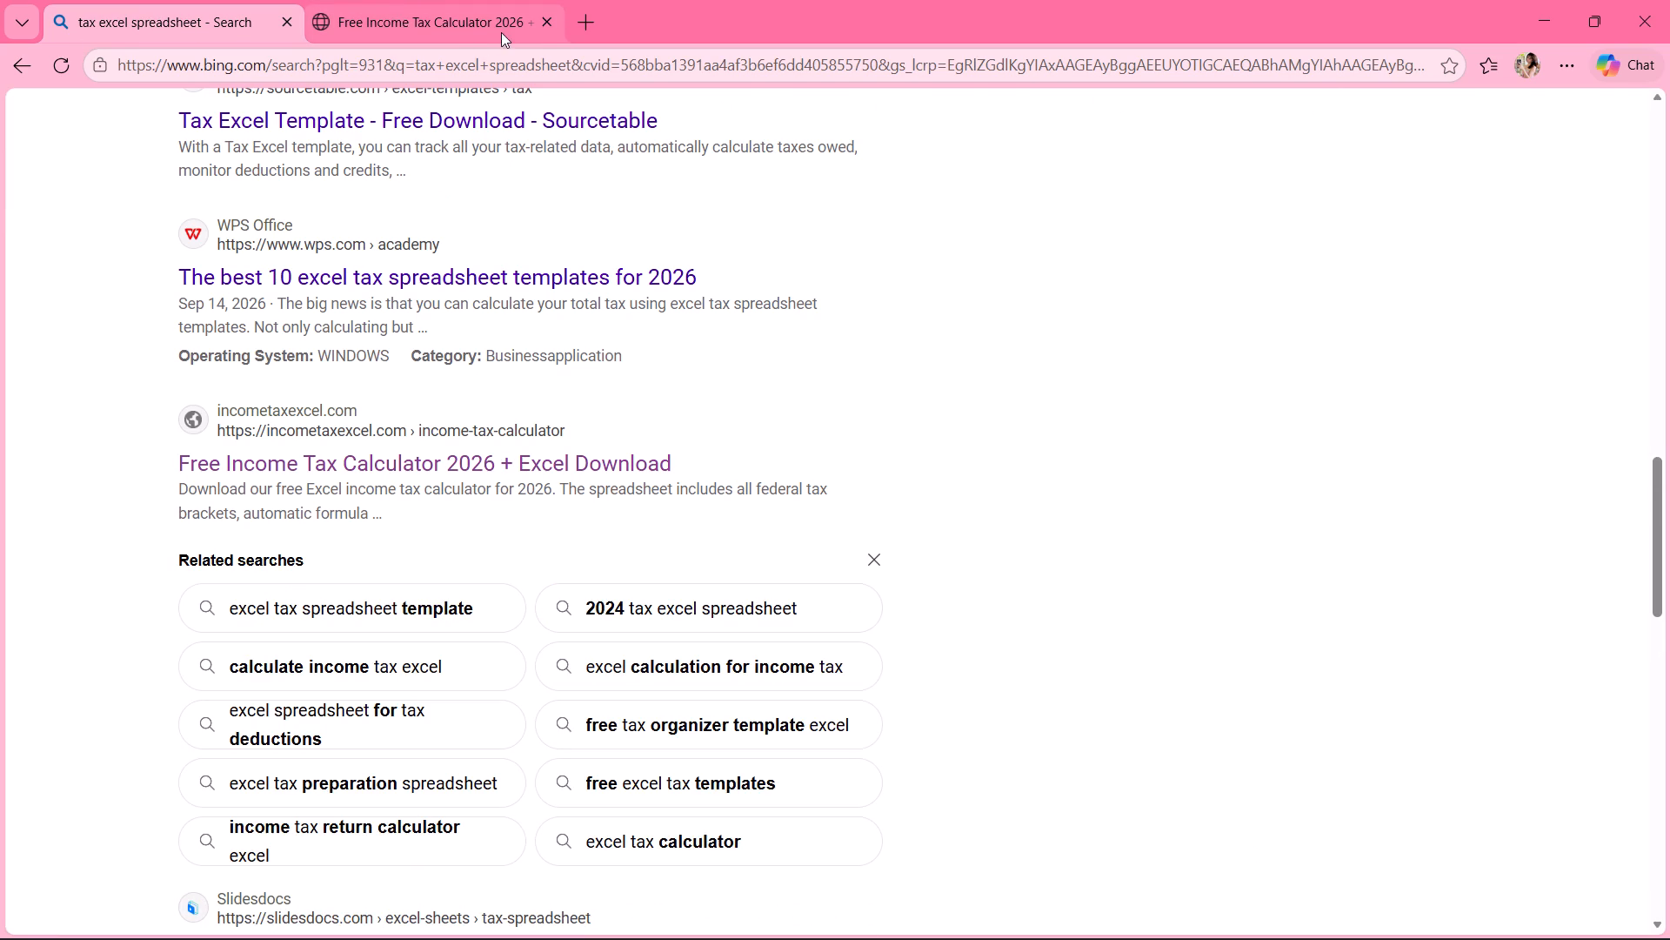
{"action": "left_click", "coordinate": [549, 23]}
Open the Slidesdocs result "Free Tax Spreadsheet Templates For Google Sheets And Microsoft Excel".
{"action": "scroll", "coordinate": [654, 329], "scroll_direction": "down", "scroll_amount": 7}
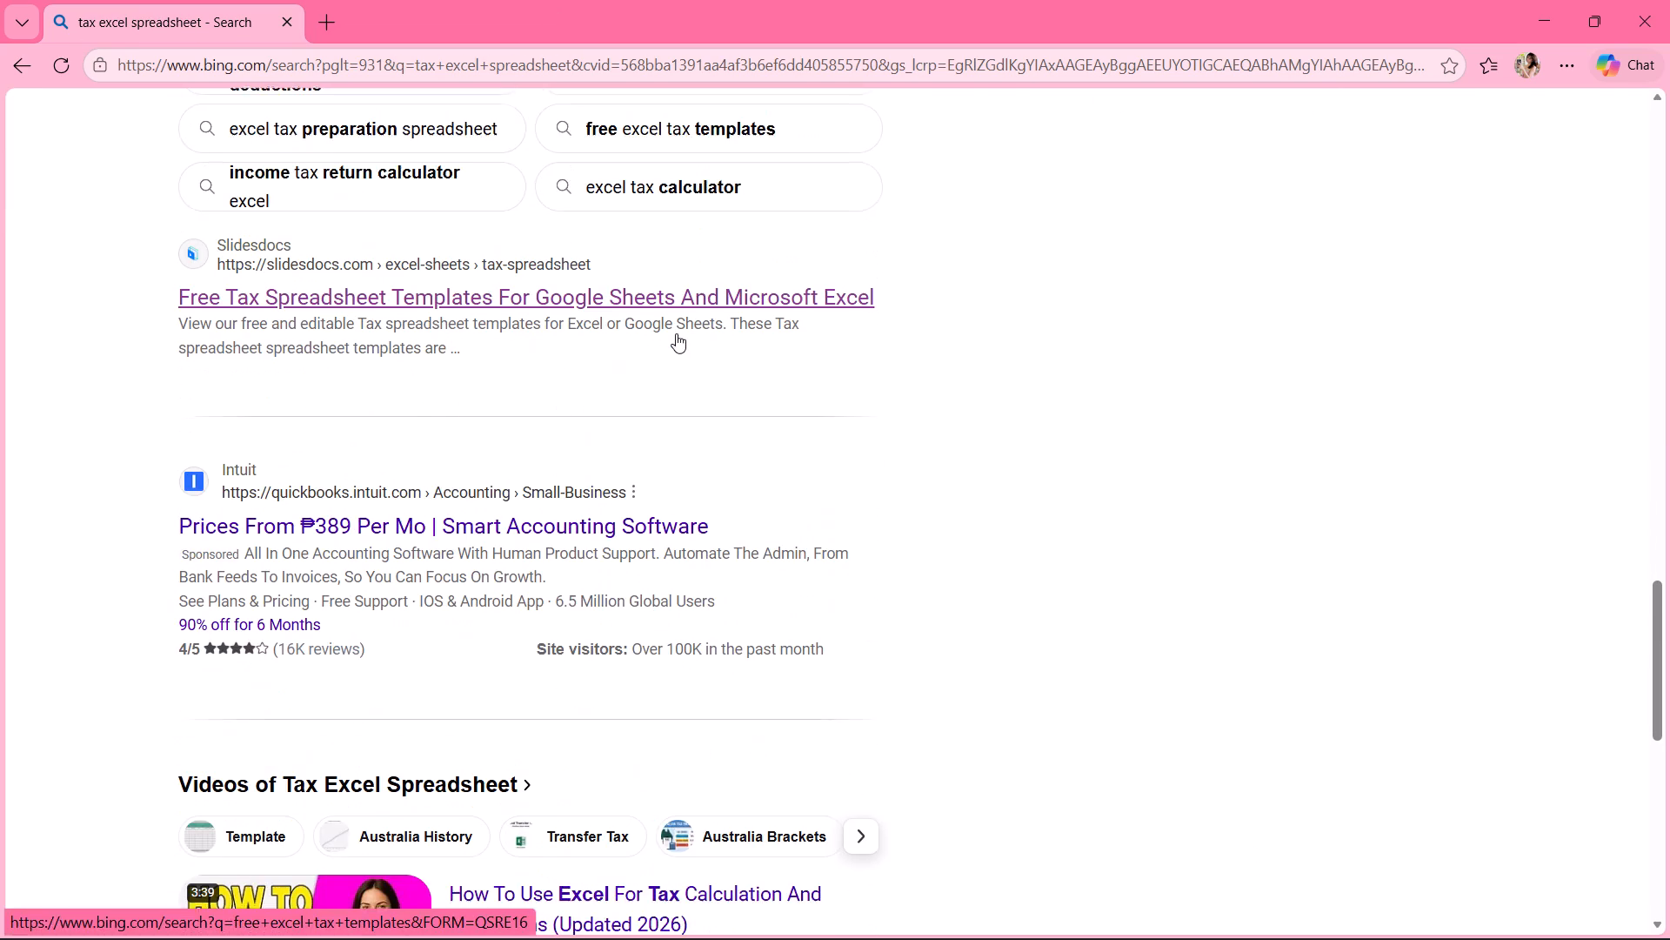
{"action": "scroll", "coordinate": [416, 425], "scroll_direction": "up", "scroll_amount": 2}
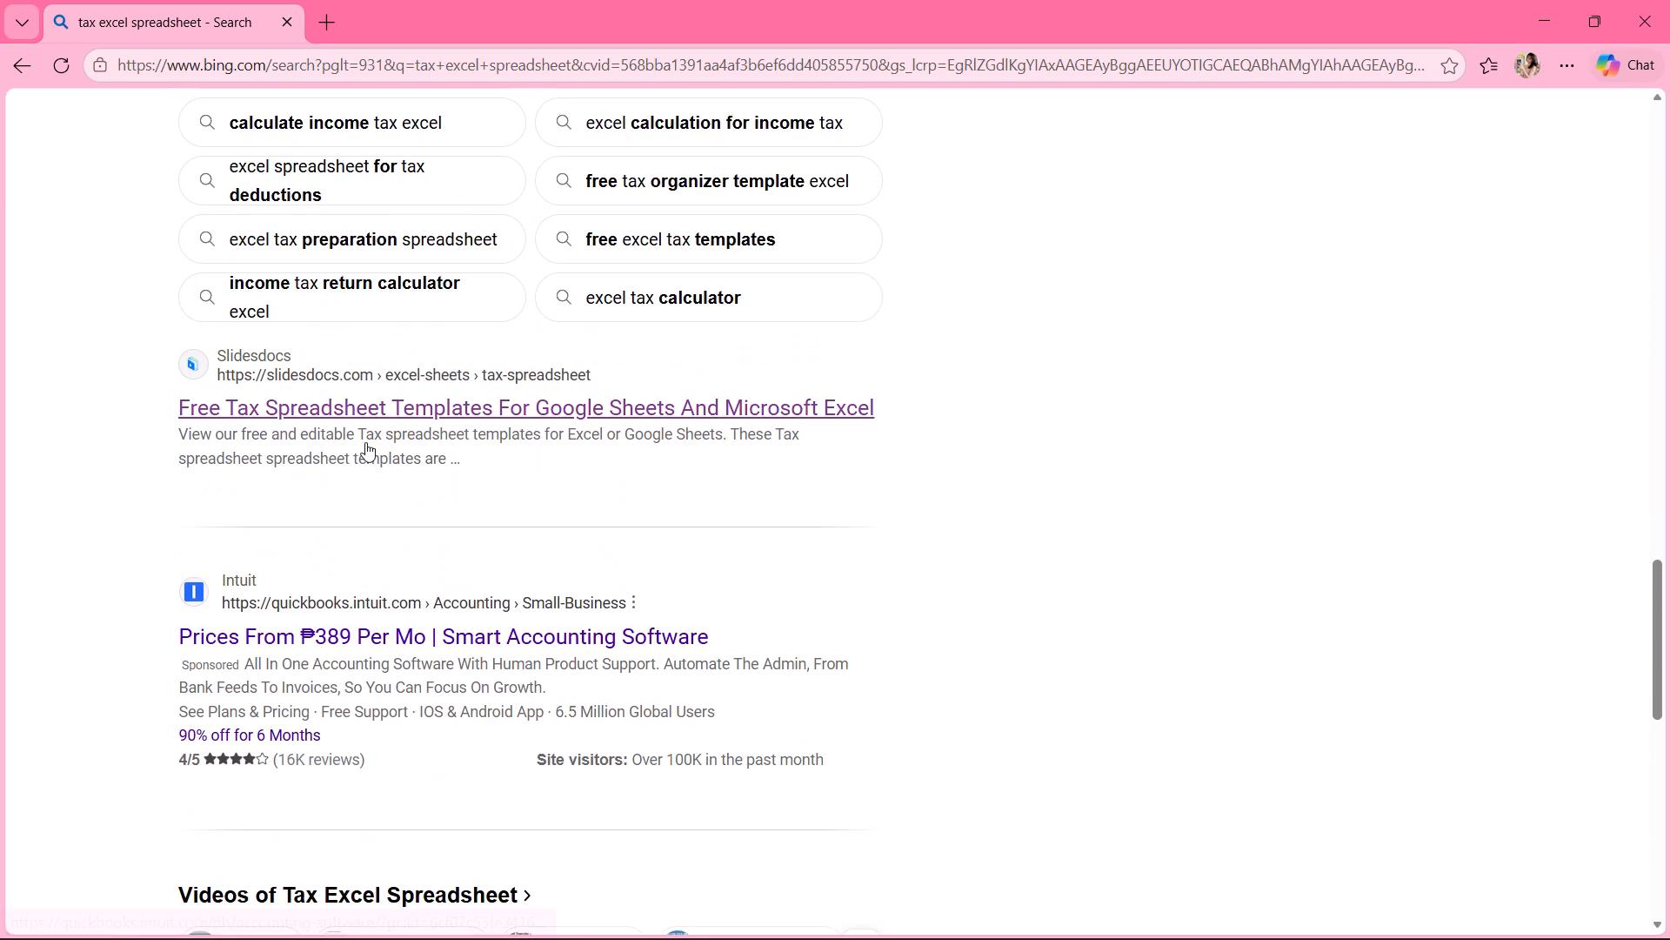
{"action": "left_click", "coordinate": [386, 407]}
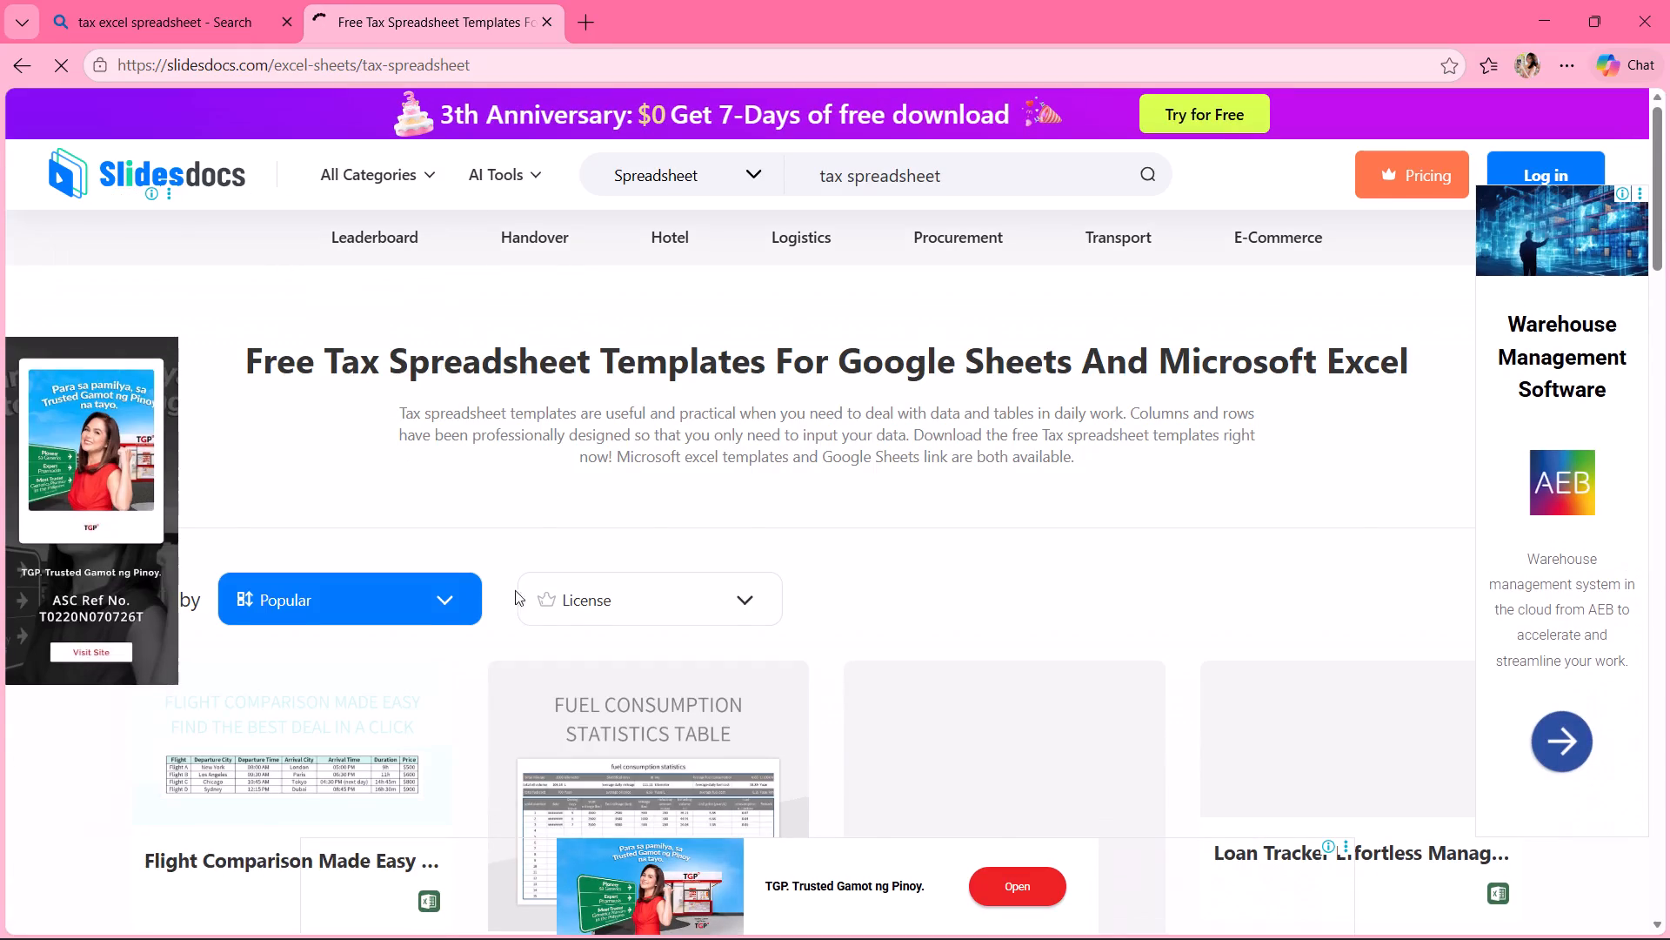
Browse the Slidesdocs spreadsheet templates and open the Excel version of "Food Cost Calculator - Plan Your Budget Efficiently".
{"action": "scroll", "coordinate": [551, 605], "scroll_direction": "down", "scroll_amount": 2}
{"action": "scroll", "coordinate": [752, 576], "scroll_direction": "down", "scroll_amount": 3}
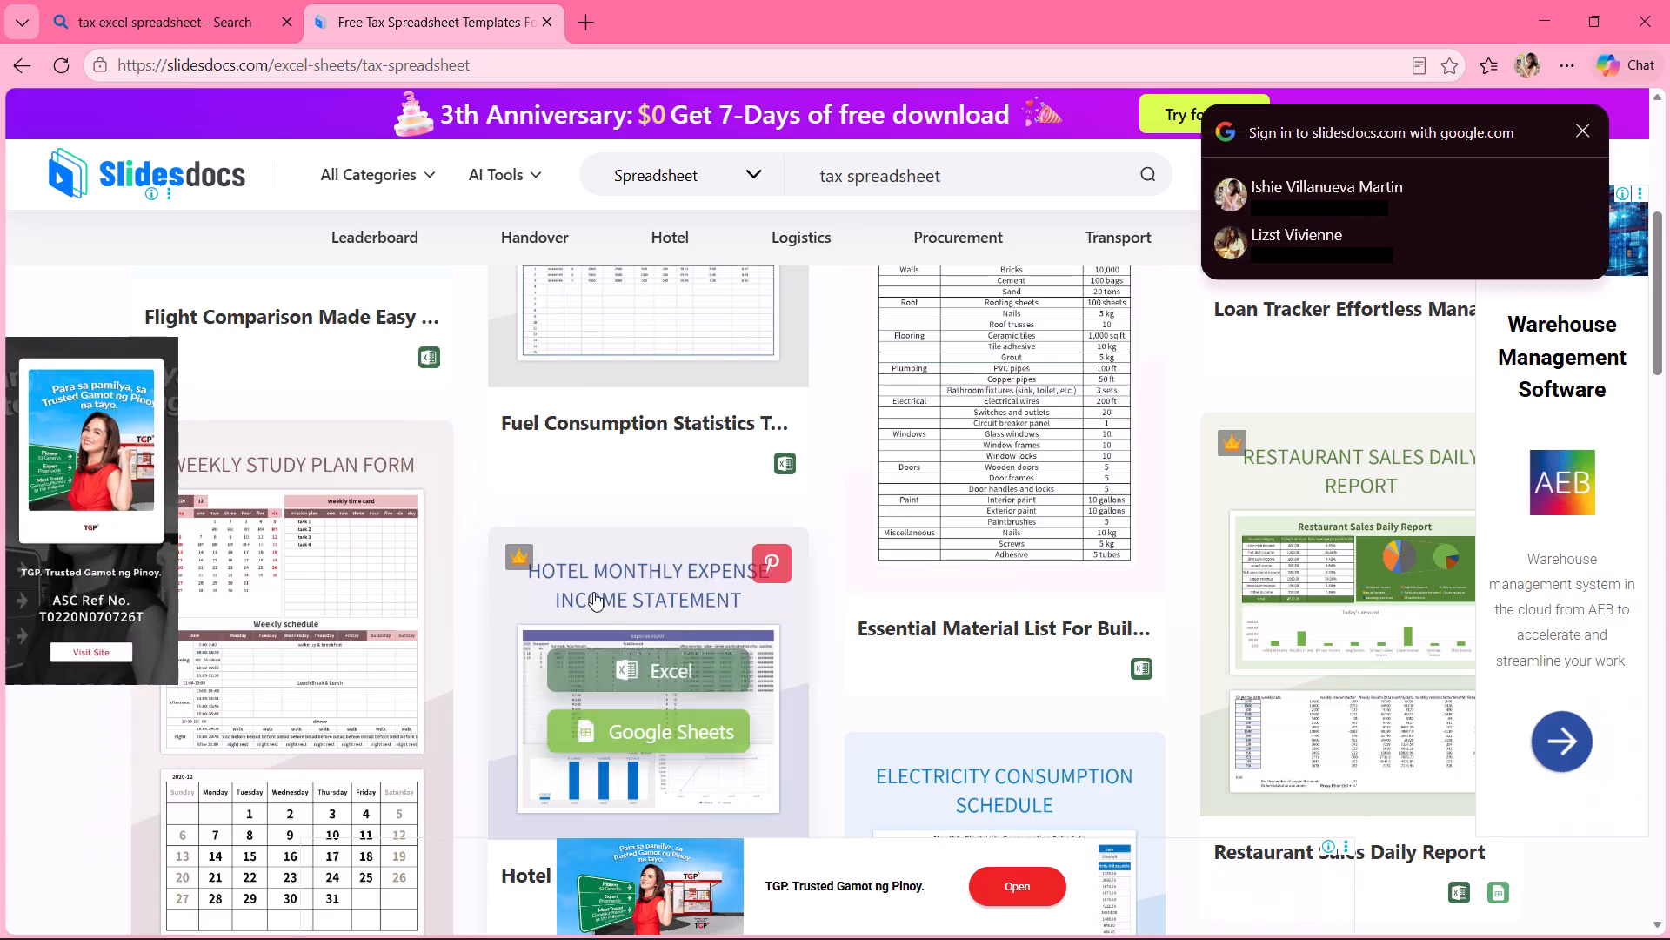
{"action": "scroll", "coordinate": [546, 725], "scroll_direction": "down", "scroll_amount": 2}
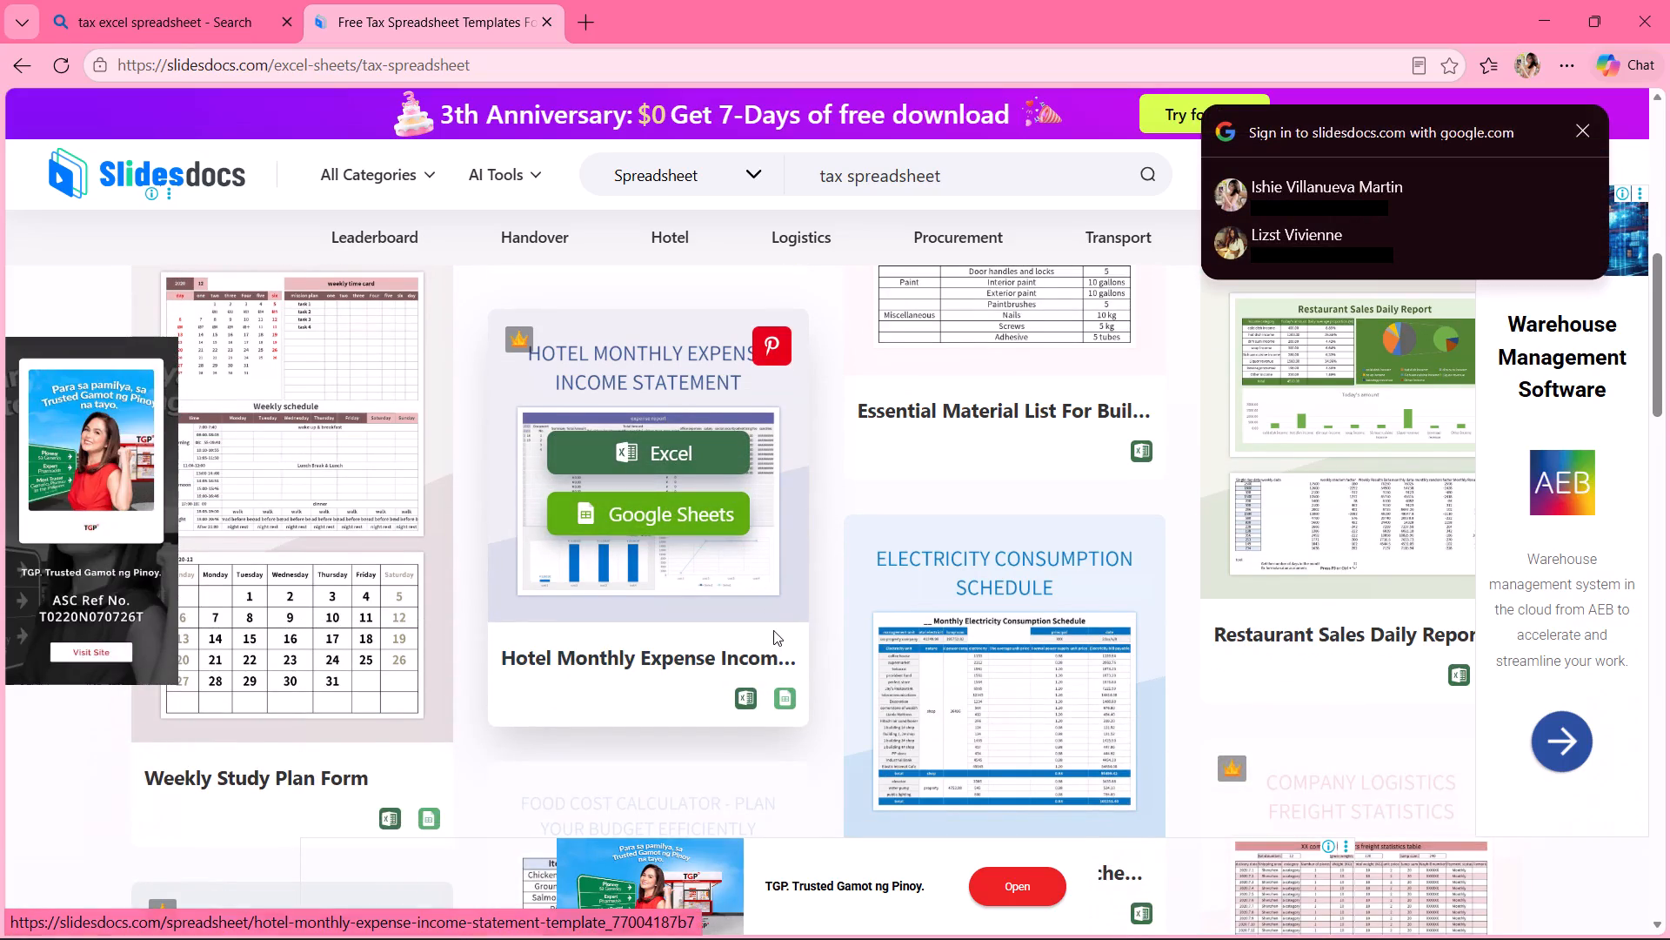
{"action": "scroll", "coordinate": [781, 634], "scroll_direction": "down", "scroll_amount": 4}
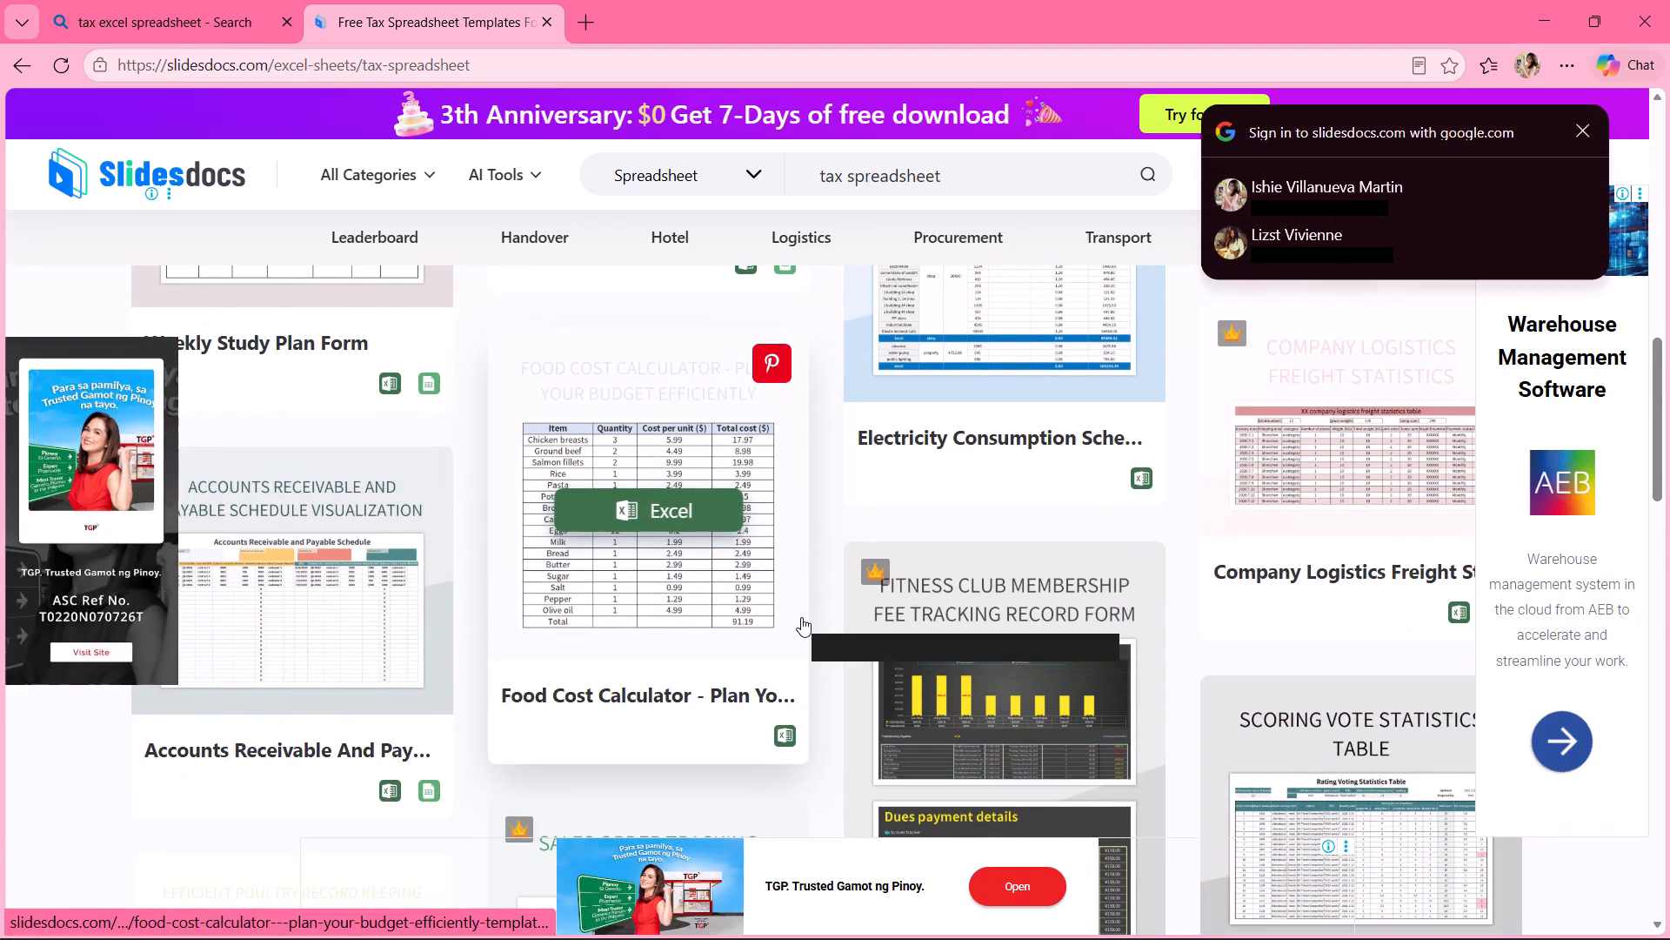
{"action": "left_click", "coordinate": [630, 515]}
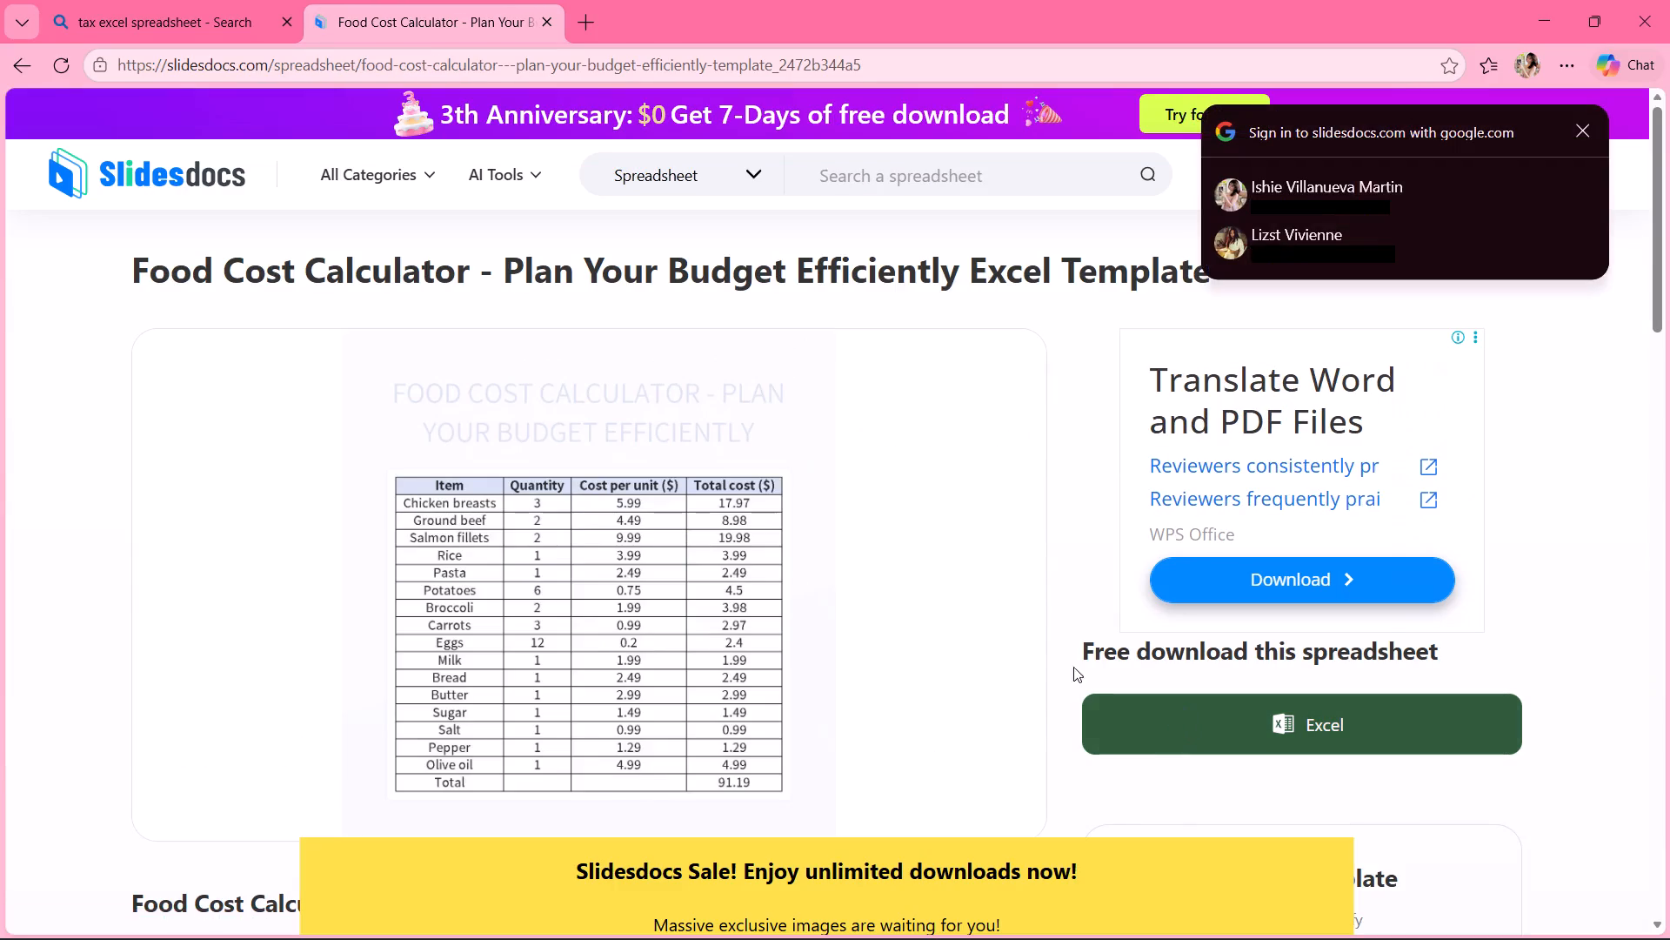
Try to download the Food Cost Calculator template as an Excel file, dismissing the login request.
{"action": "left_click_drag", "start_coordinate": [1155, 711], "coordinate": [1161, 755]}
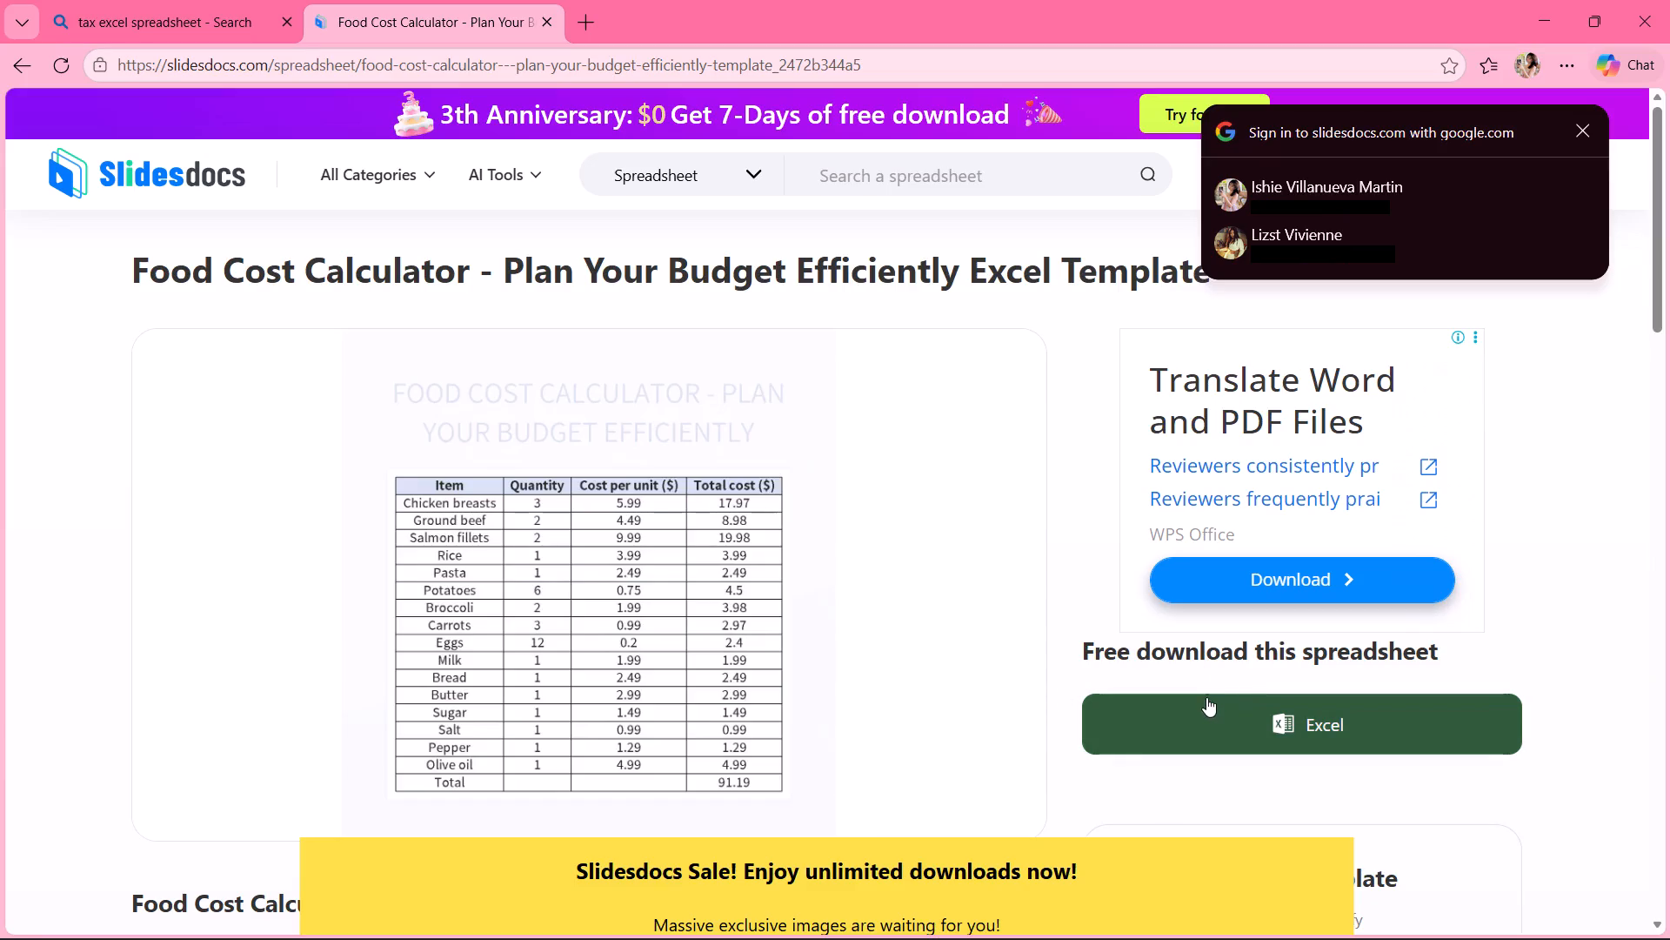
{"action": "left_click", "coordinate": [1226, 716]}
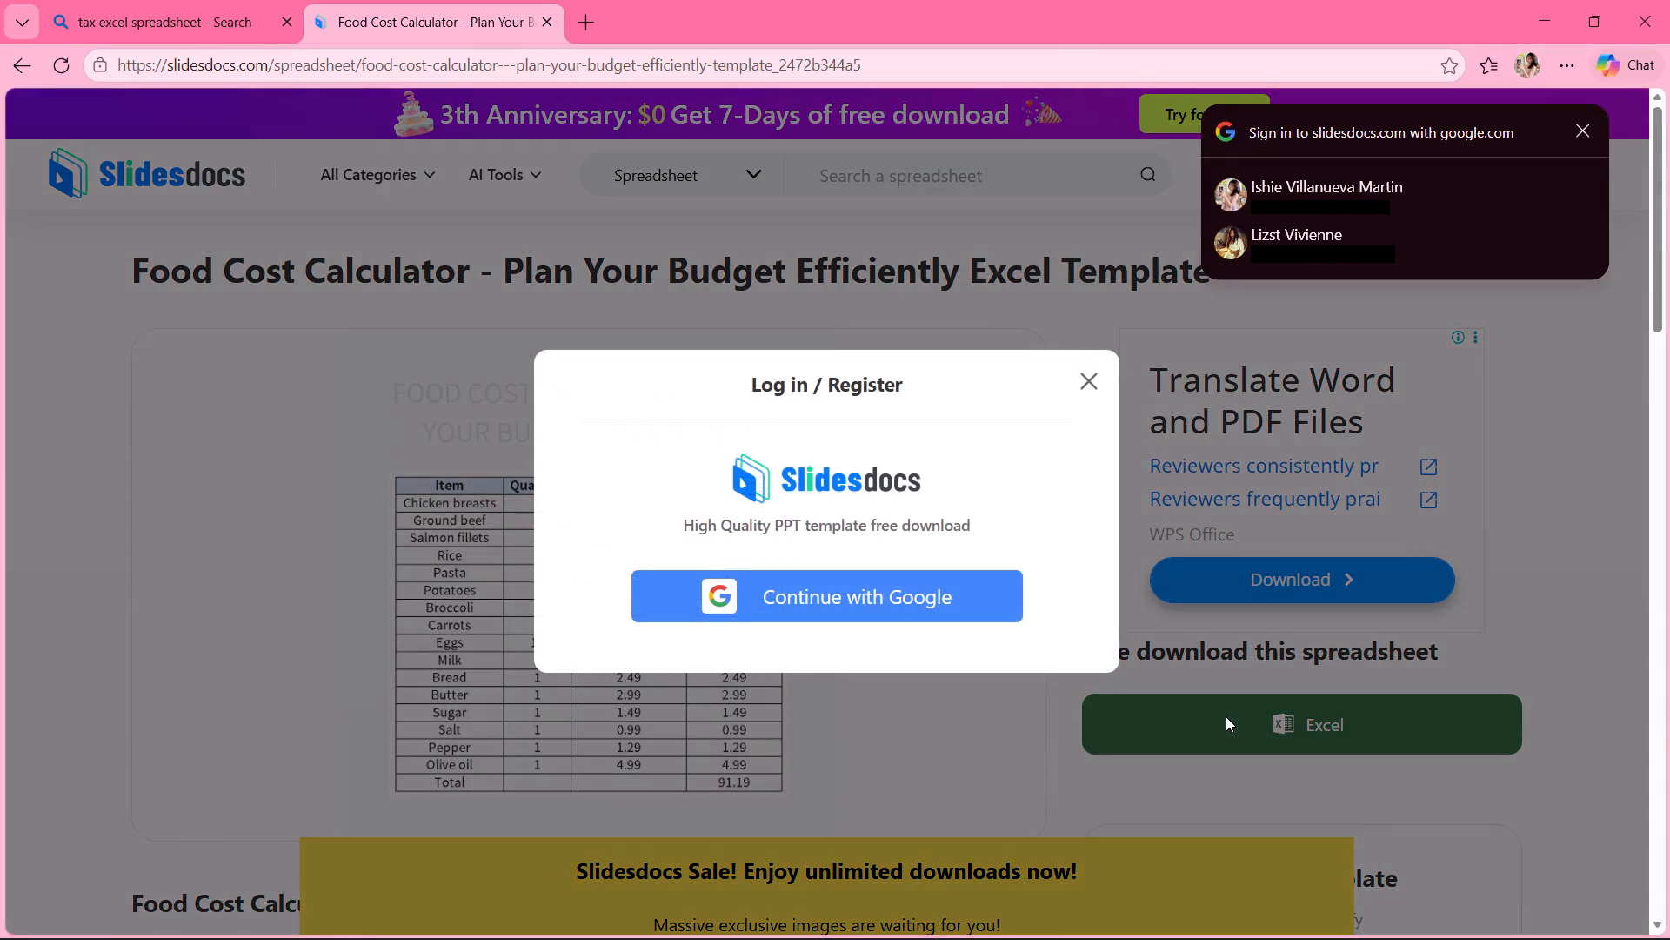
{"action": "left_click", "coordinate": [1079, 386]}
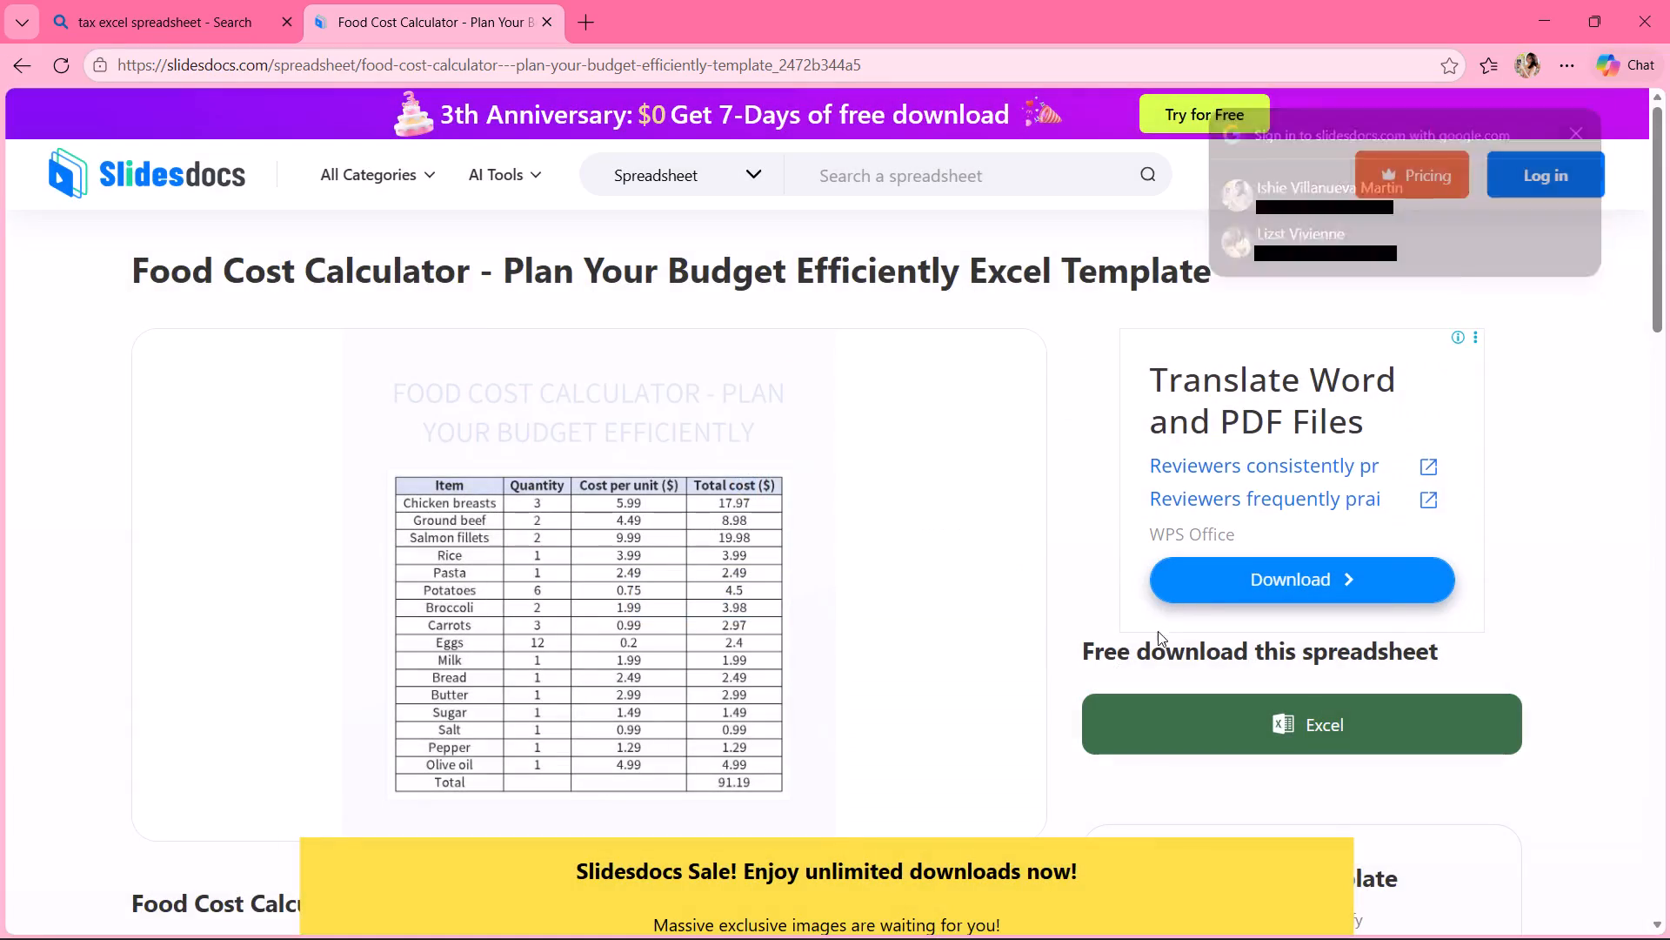
Examine the Food Cost Calculator template page, including its description, tags and spreadsheet preview.
{"action": "scroll", "coordinate": [686, 714], "scroll_direction": "down", "scroll_amount": 7}
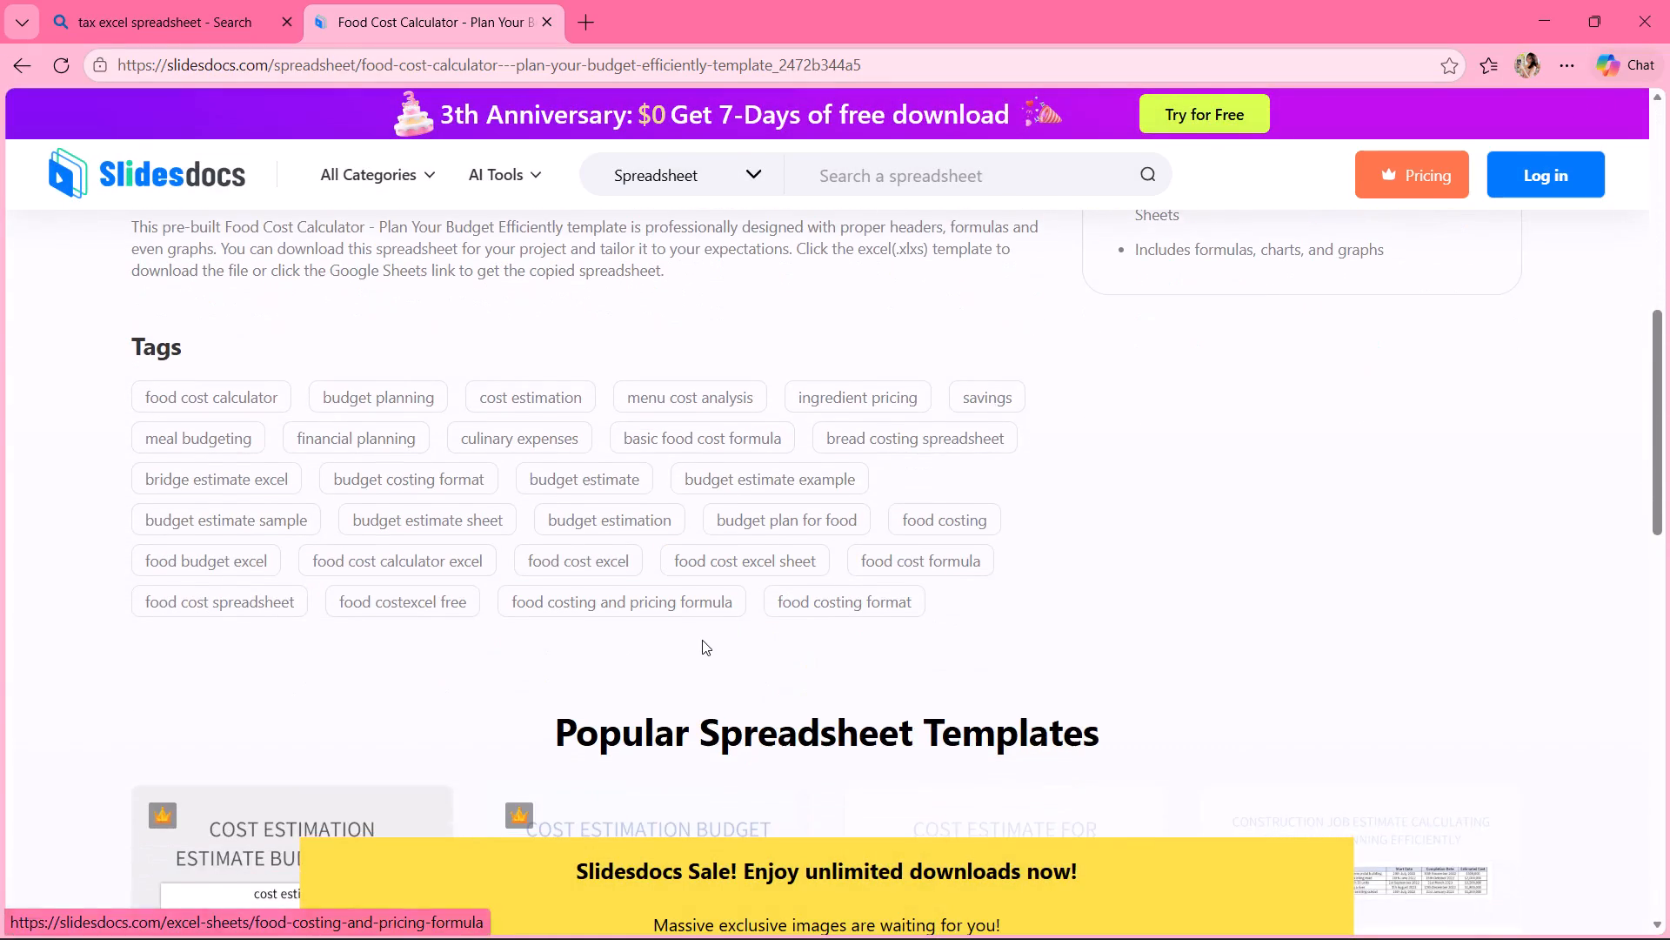
{"action": "scroll", "coordinate": [711, 628], "scroll_direction": "down", "scroll_amount": 3}
{"action": "scroll", "coordinate": [729, 619], "scroll_direction": "up", "scroll_amount": 10}
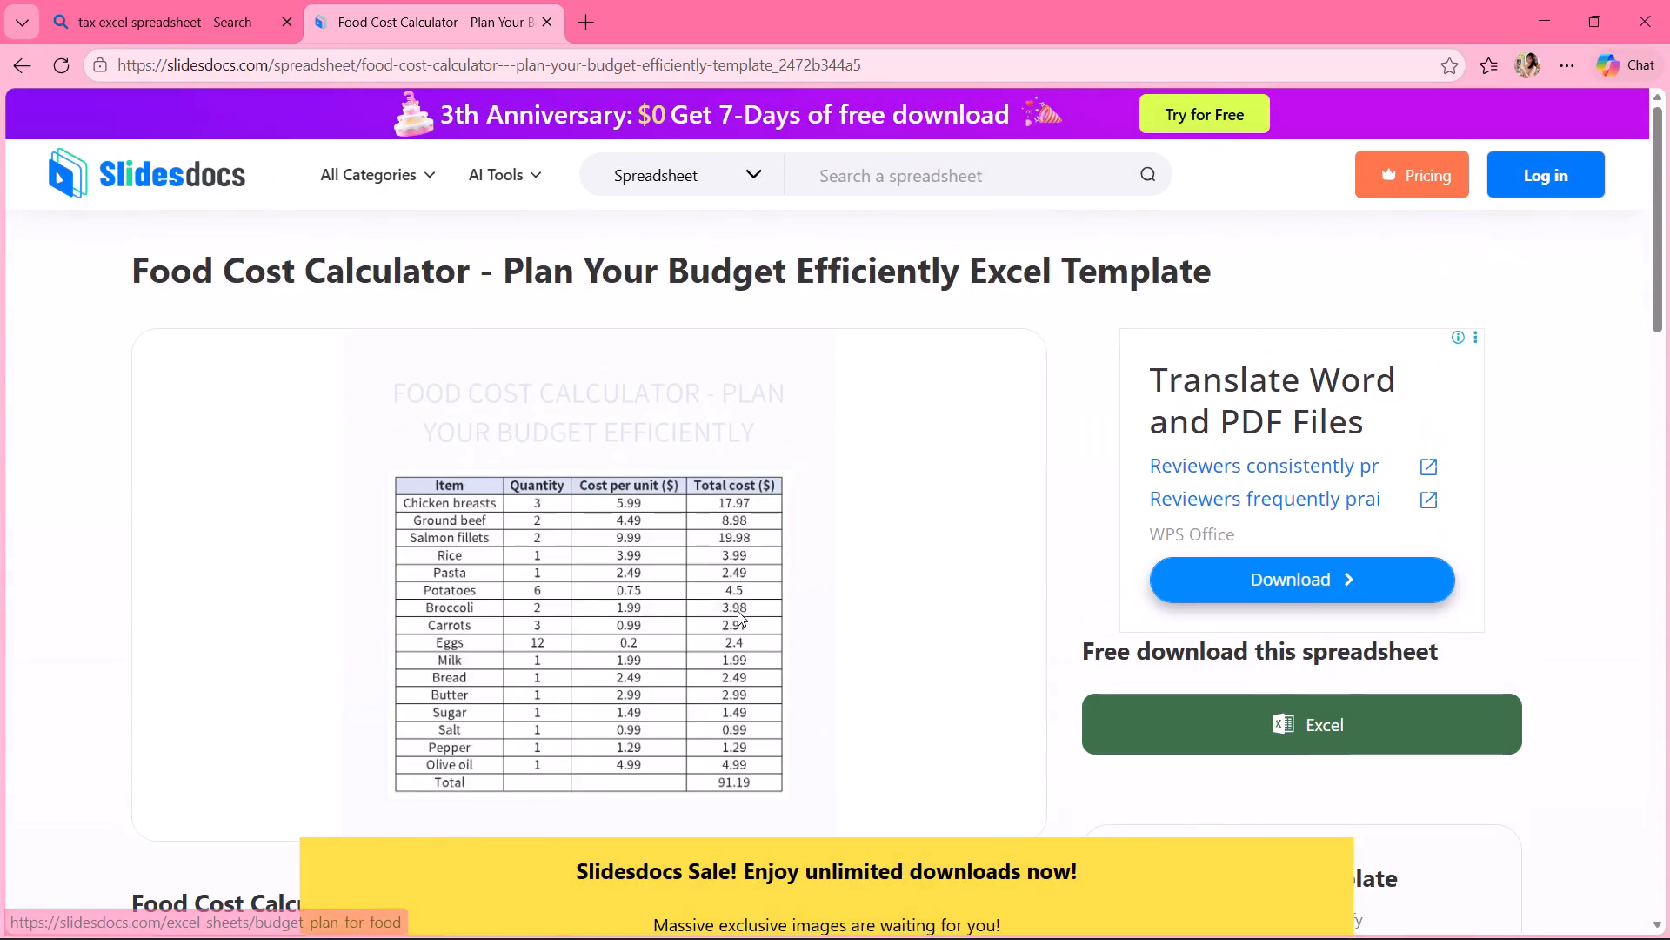
{"action": "scroll", "coordinate": [736, 597], "scroll_direction": "up", "scroll_amount": 2}
{"action": "left_click", "coordinate": [531, 631]}
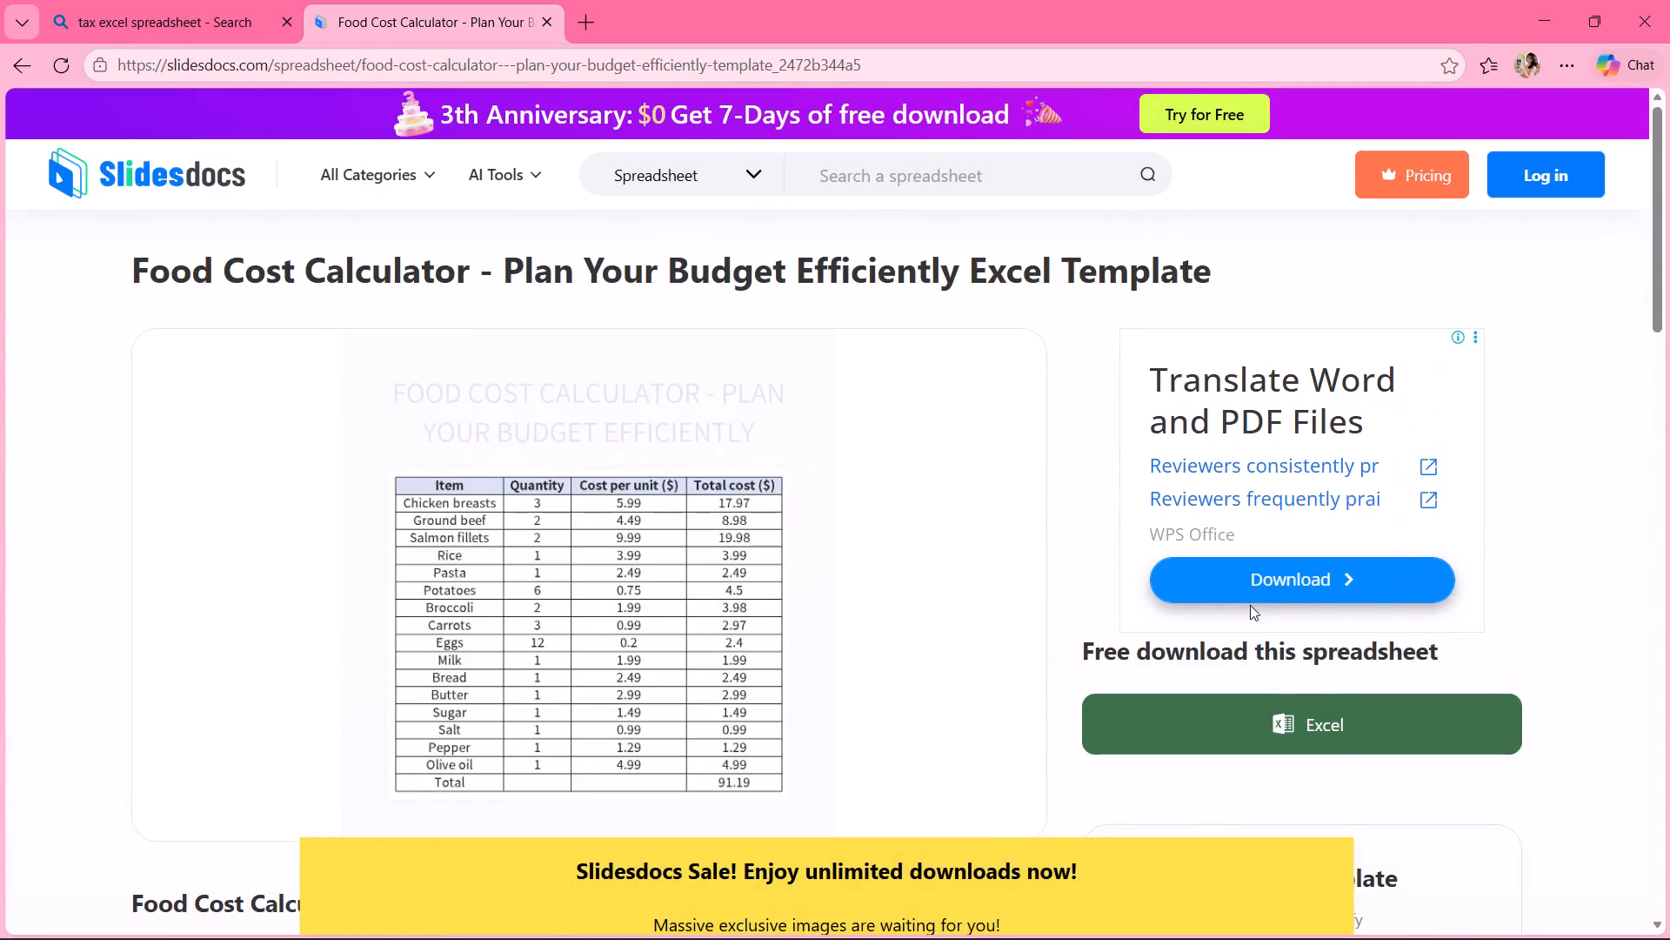
Retry the free Excel download of the Food Cost Calculator template.
{"action": "left_click", "coordinate": [1293, 730]}
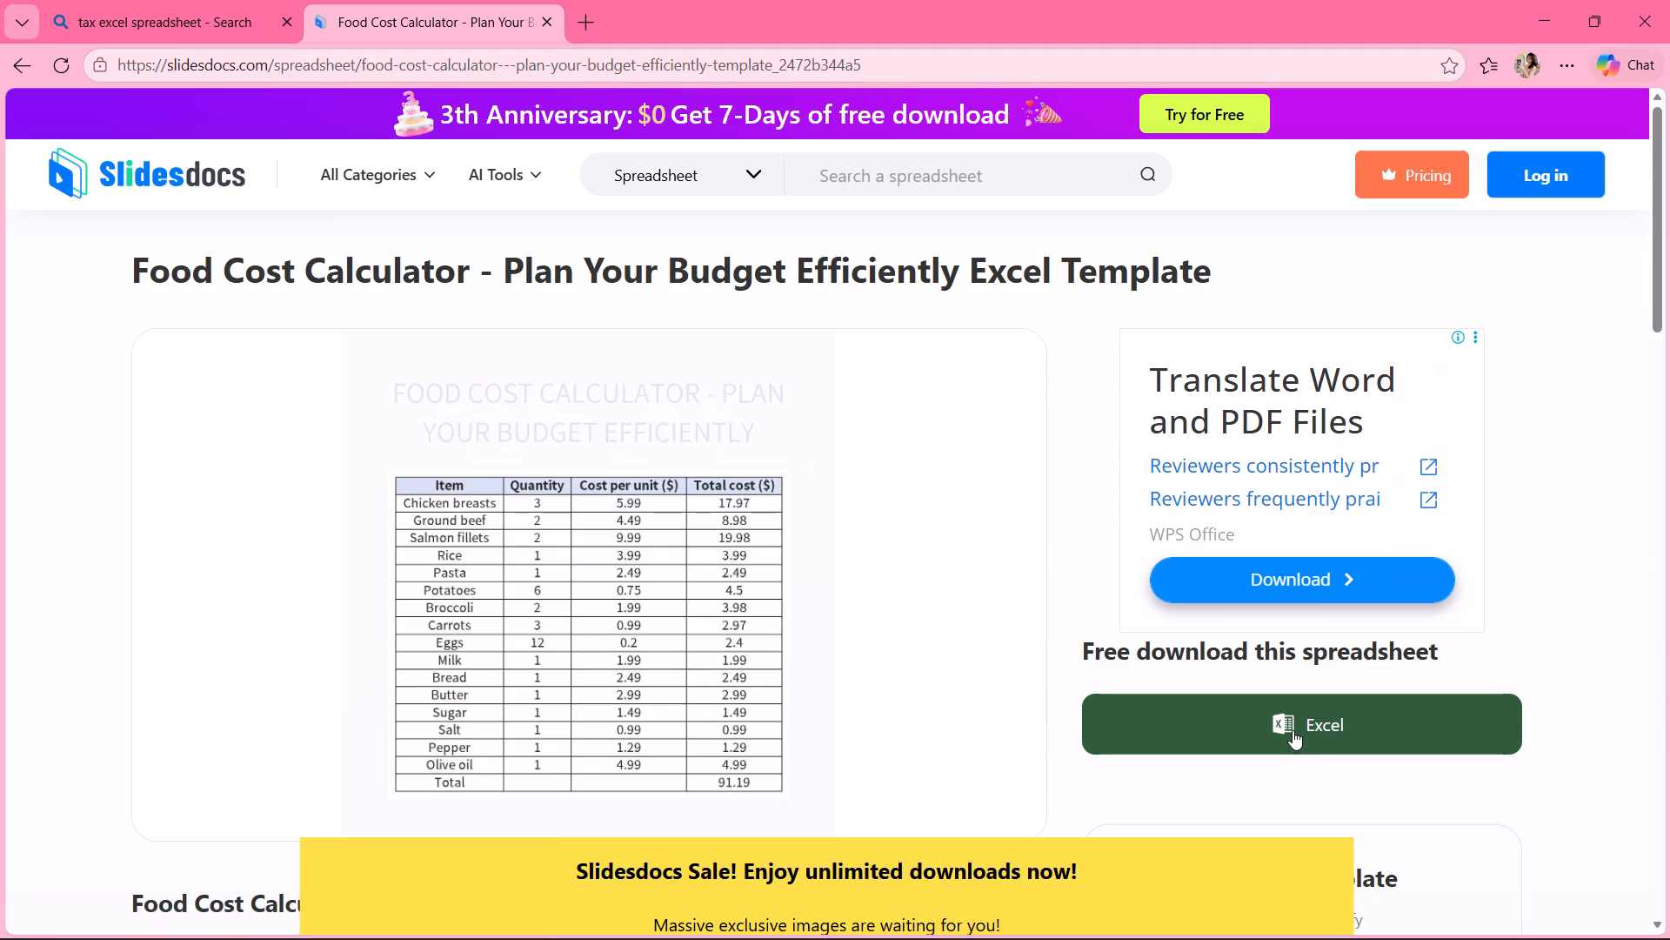
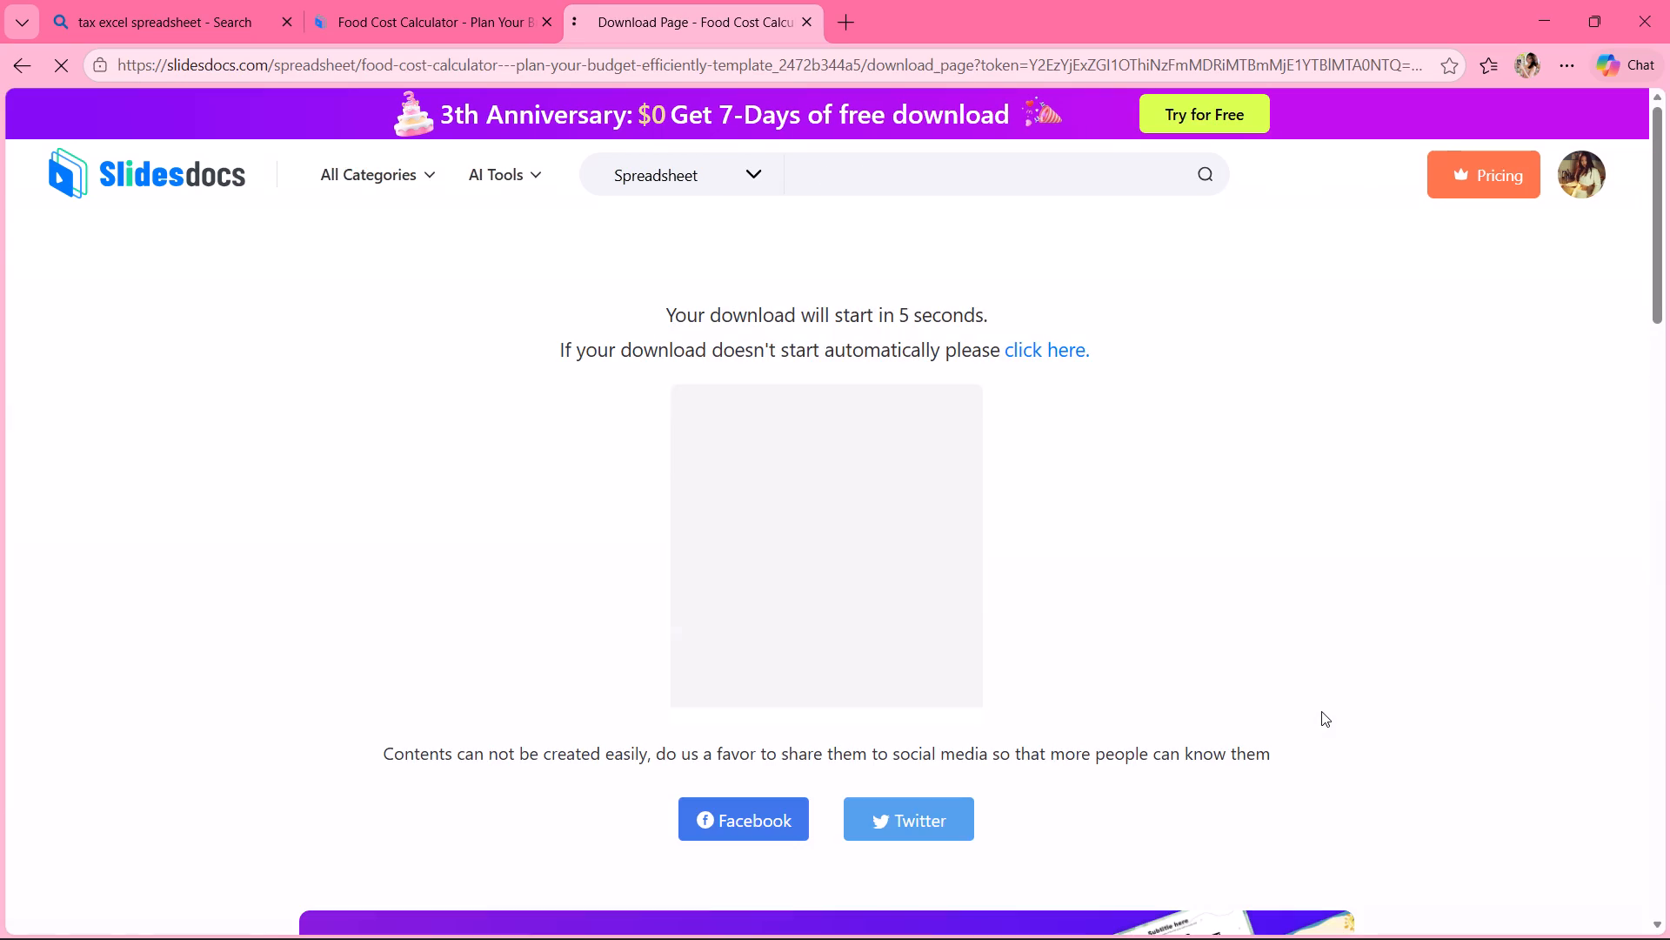
Open the downloaded Food Cost Calculator zip archive and the _new_ Excel worksheet inside it.
{"action": "scroll", "coordinate": [923, 744], "scroll_direction": "down", "scroll_amount": 6}
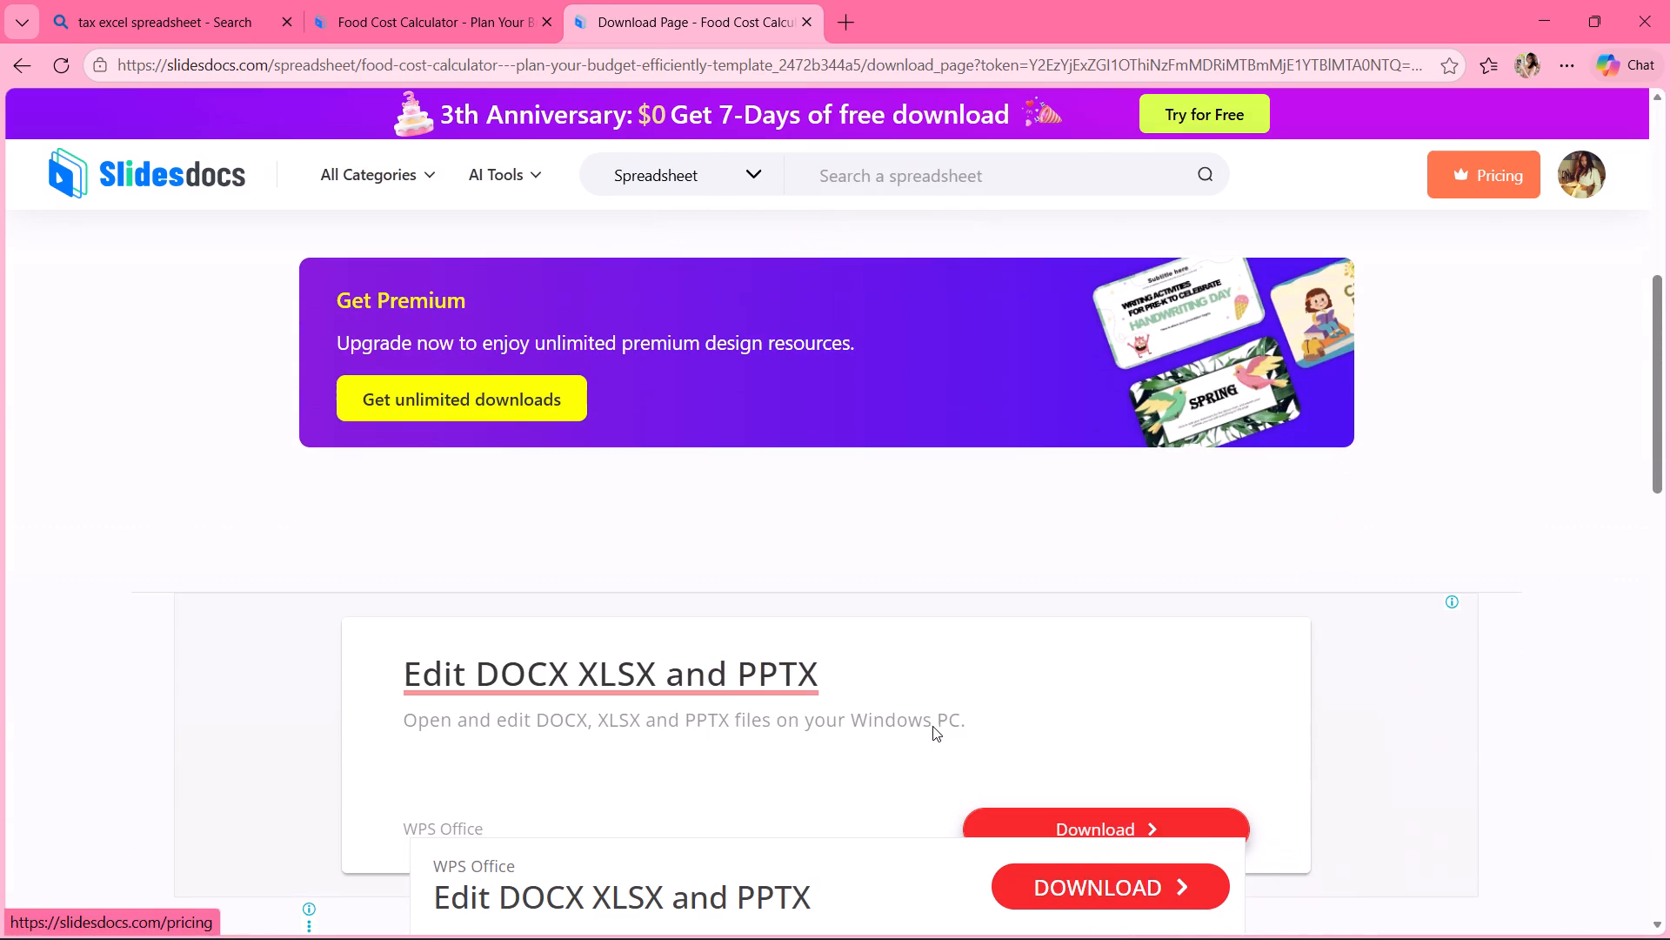
{"action": "scroll", "coordinate": [932, 735], "scroll_direction": "down", "scroll_amount": 6}
{"action": "scroll", "coordinate": [936, 730], "scroll_direction": "up", "scroll_amount": 11}
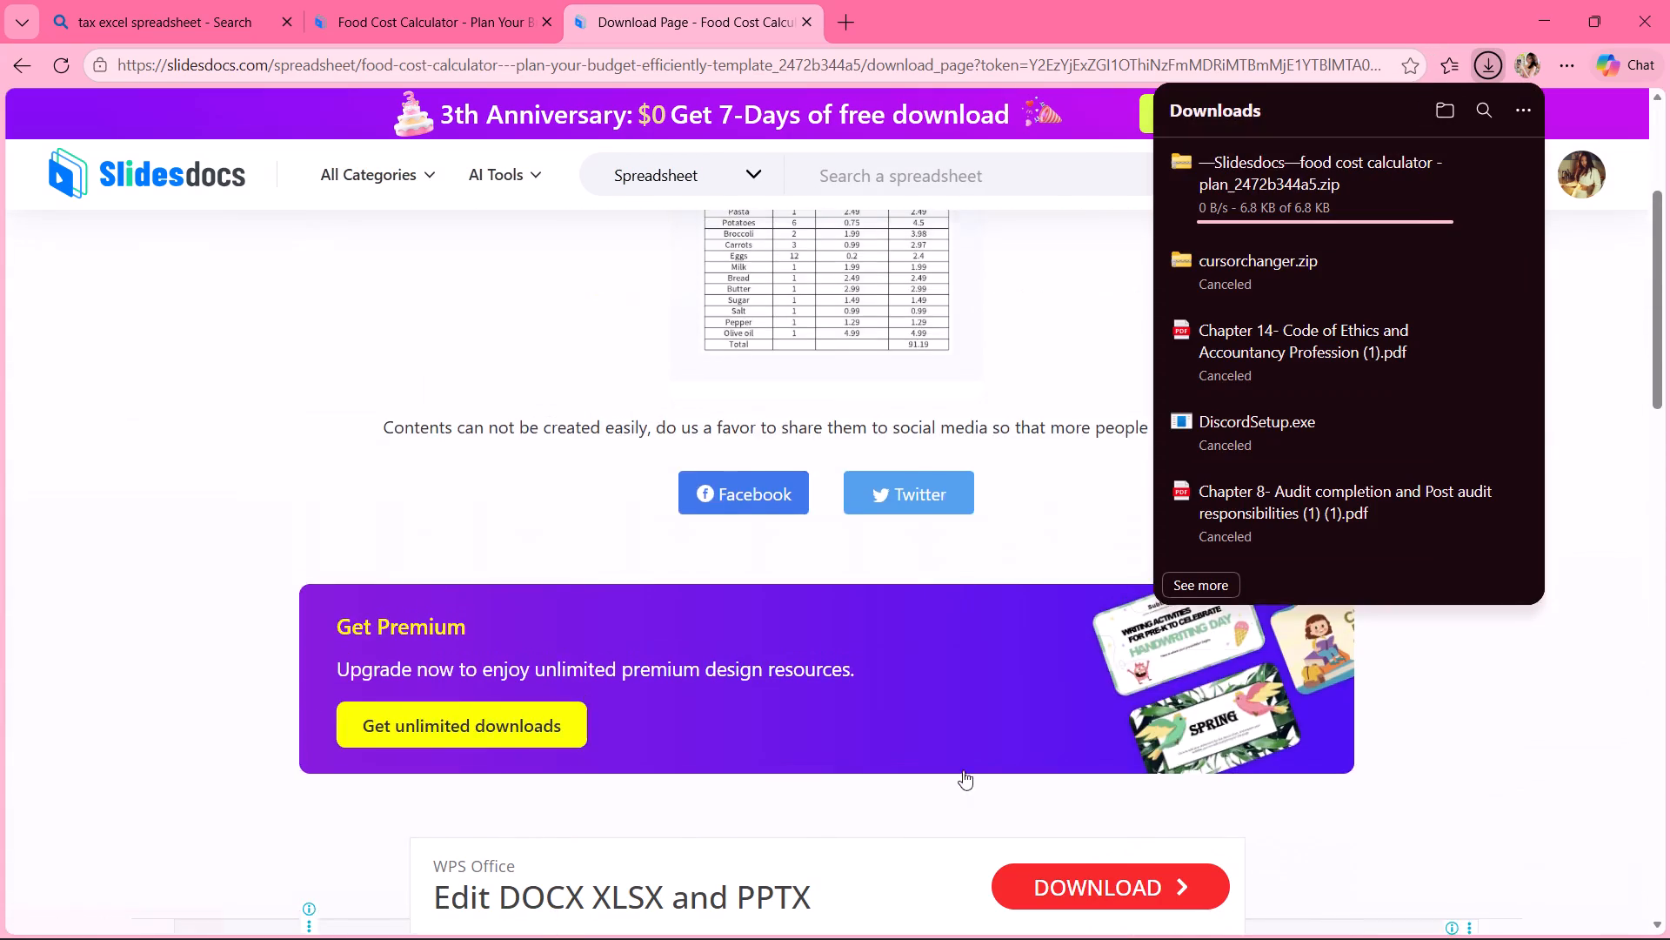
{"action": "scroll", "coordinate": [963, 770], "scroll_direction": "up", "scroll_amount": 2}
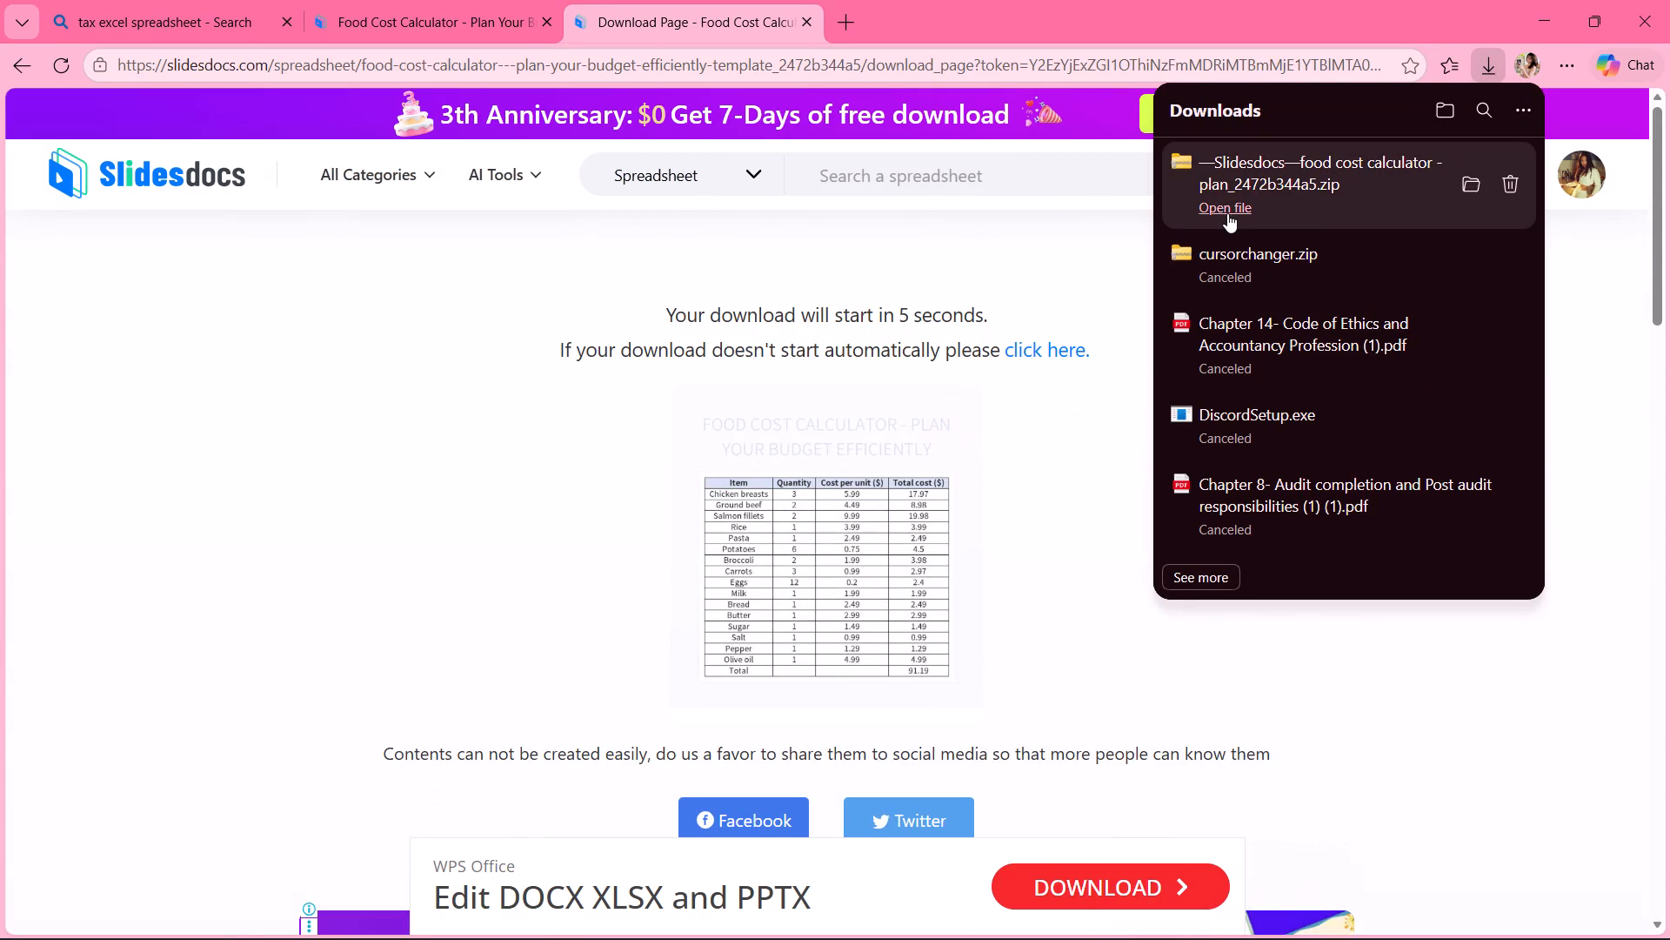
{"action": "left_click", "coordinate": [1229, 213]}
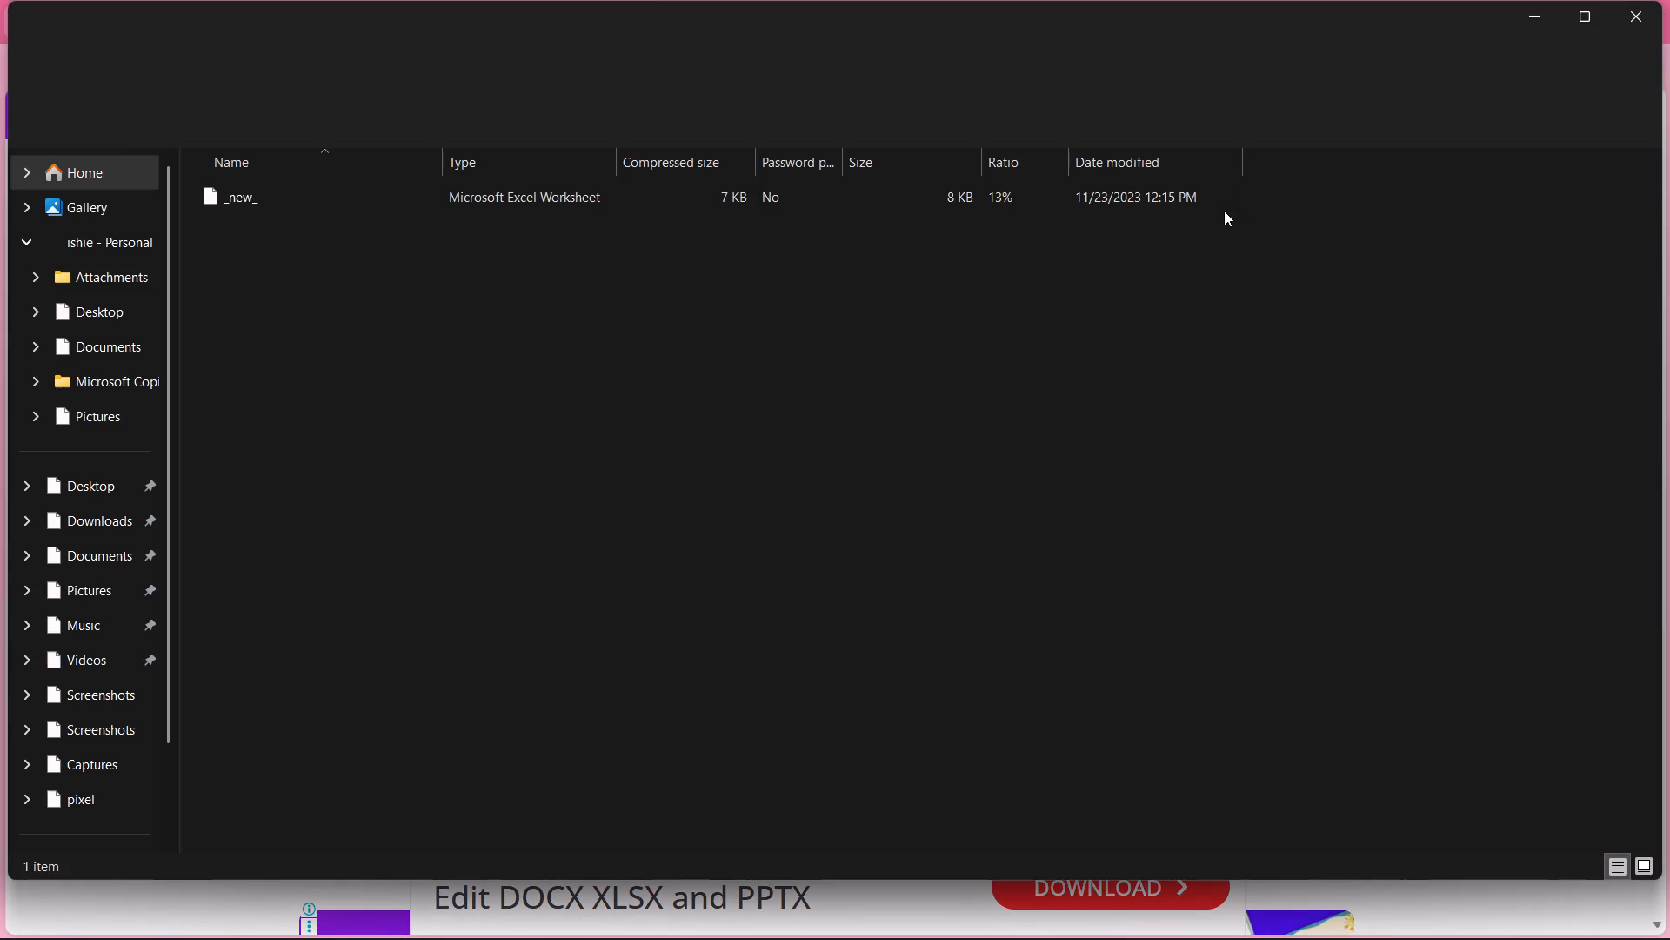
{"action": "left_click", "coordinate": [484, 194]}
{"action": "double_click", "coordinate": [484, 194]}
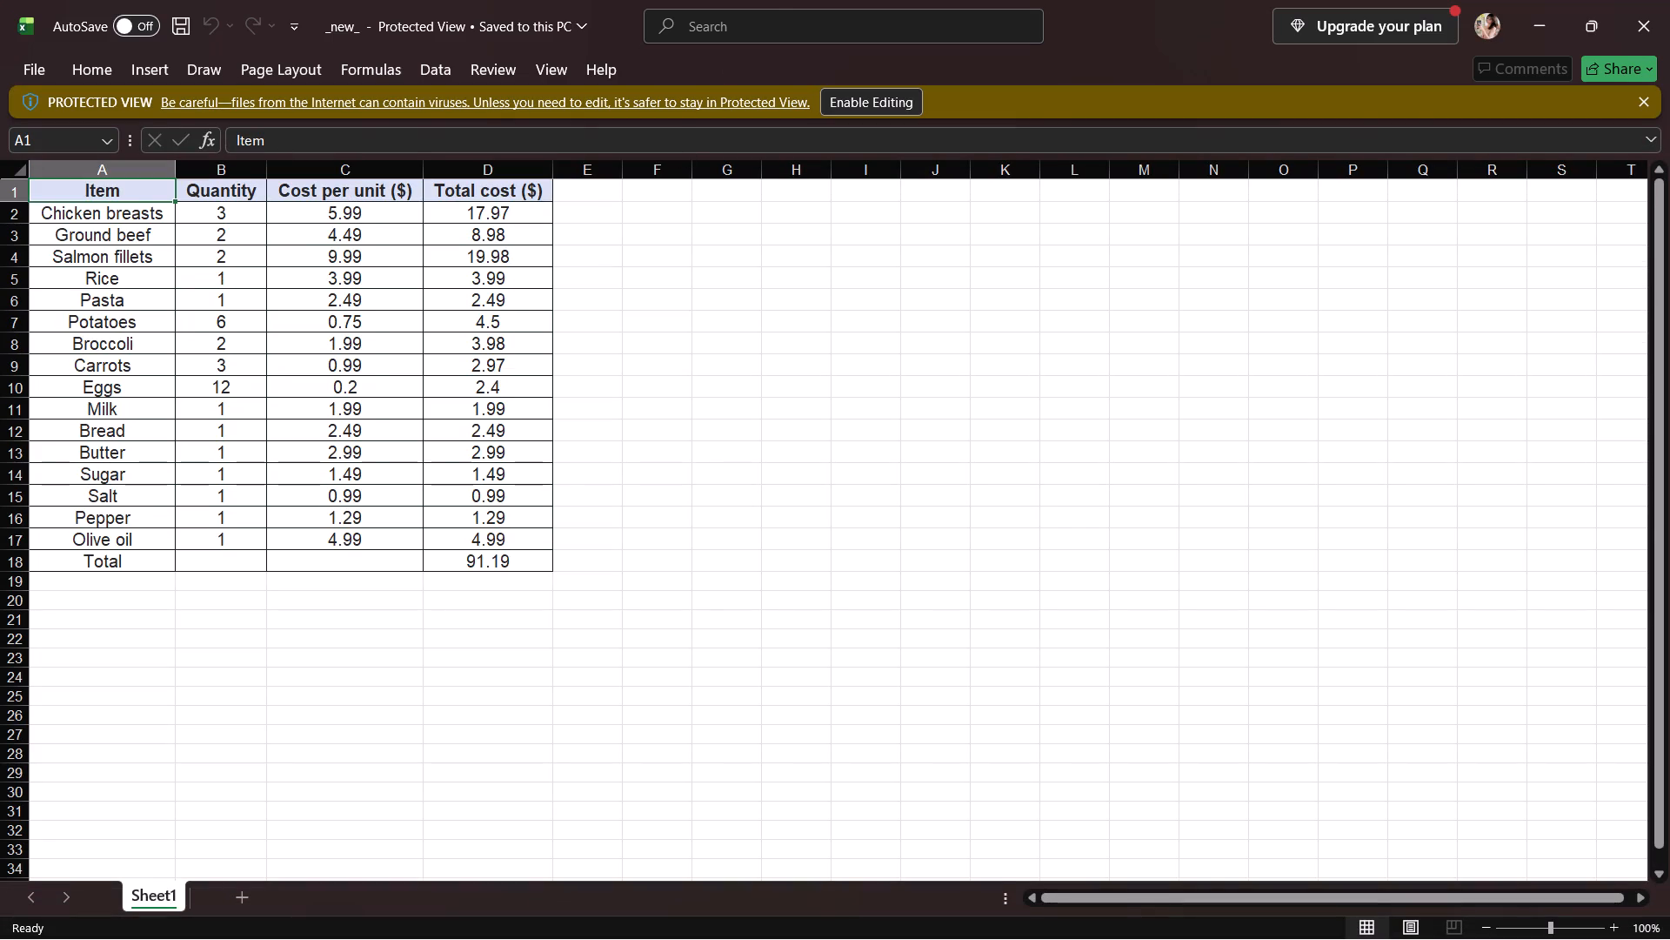
Examine the Total row of the food cost table and the empty rows beneath it.
{"action": "left_click_drag", "start_coordinate": [553, 576], "coordinate": [542, 630]}
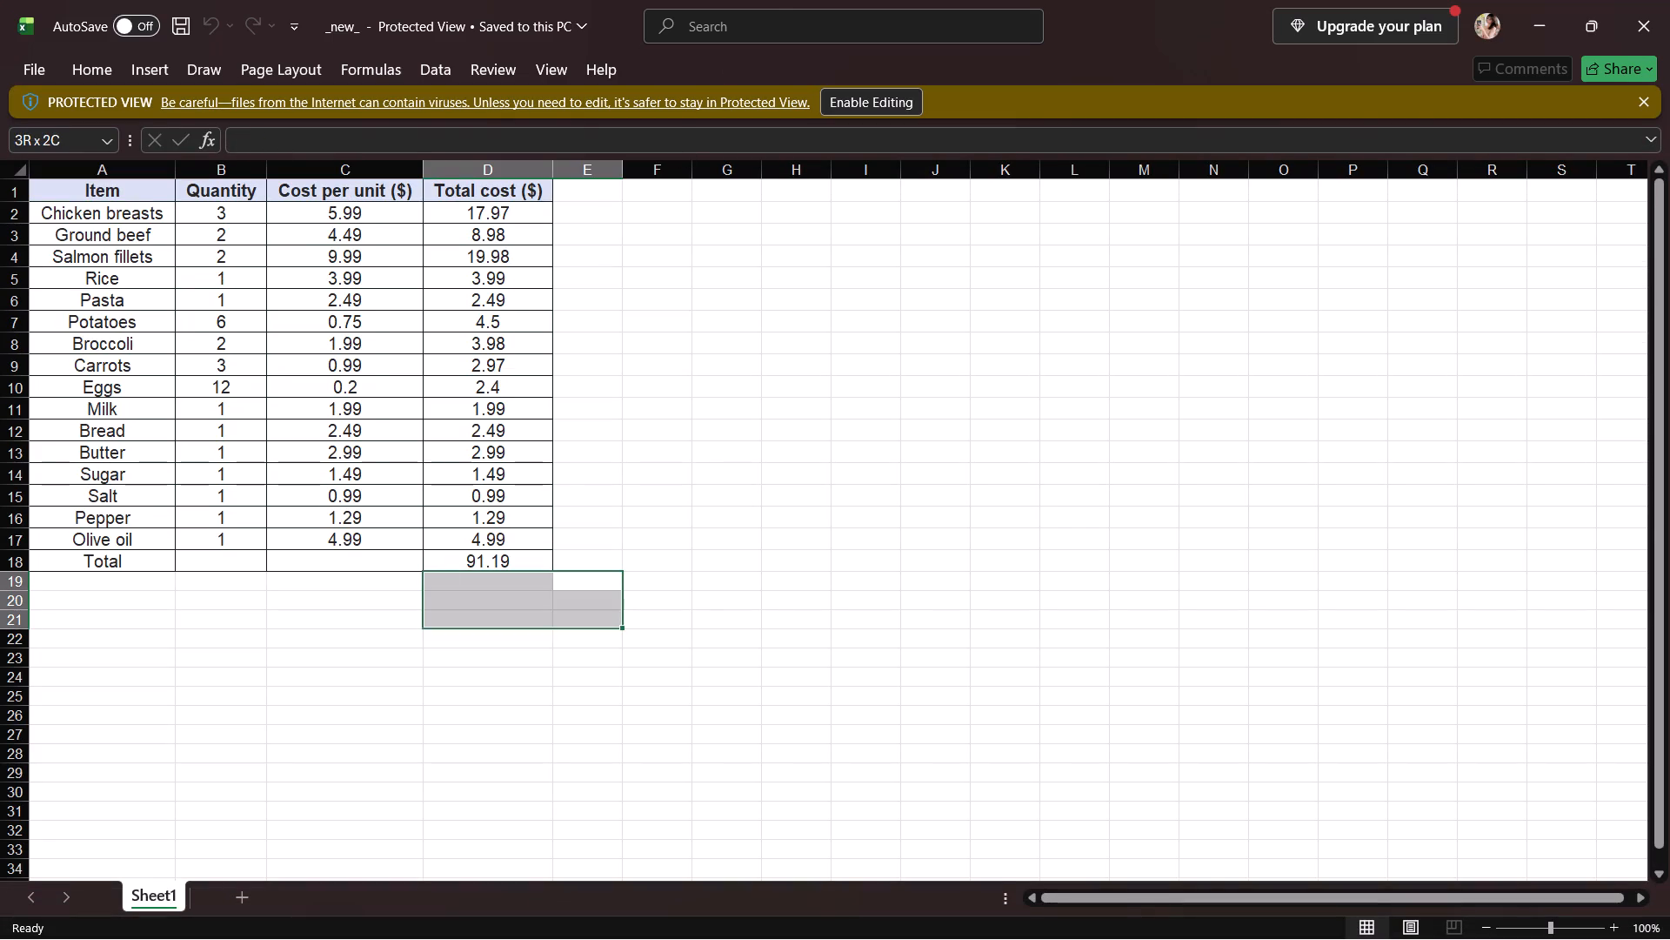
{"action": "left_click_drag", "start_coordinate": [542, 630], "coordinate": [542, 632]}
{"action": "left_click", "coordinate": [511, 595]}
{"action": "left_click", "coordinate": [549, 568]}
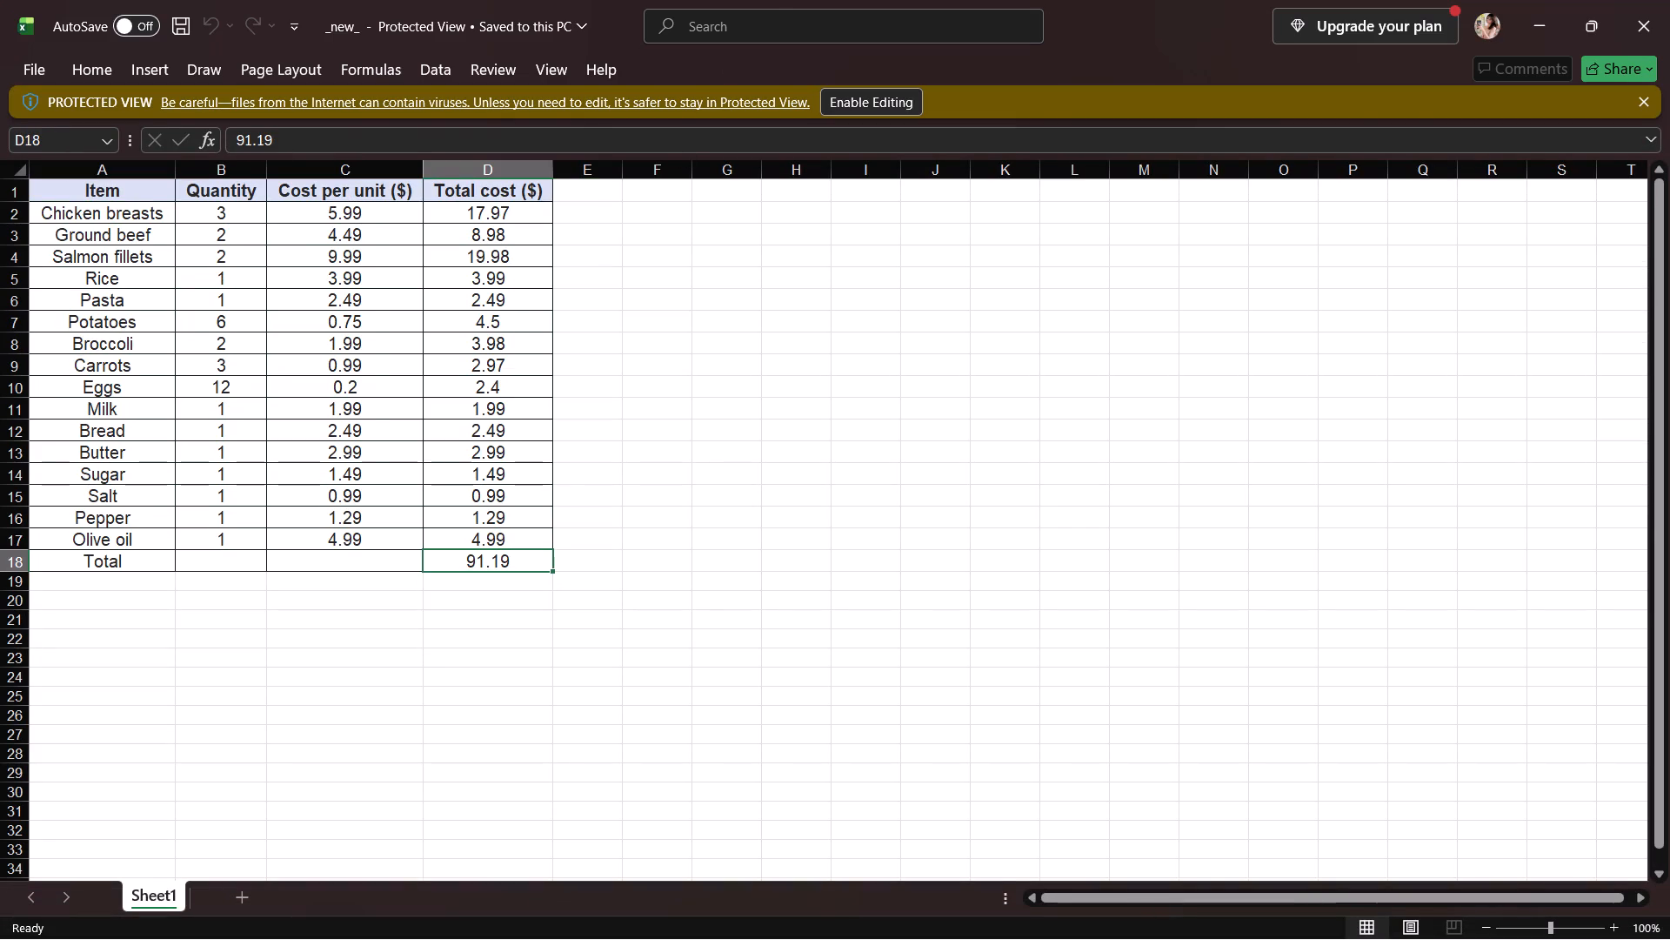
{"action": "double_click", "coordinate": [551, 573]}
{"action": "left_click", "coordinate": [511, 559]}
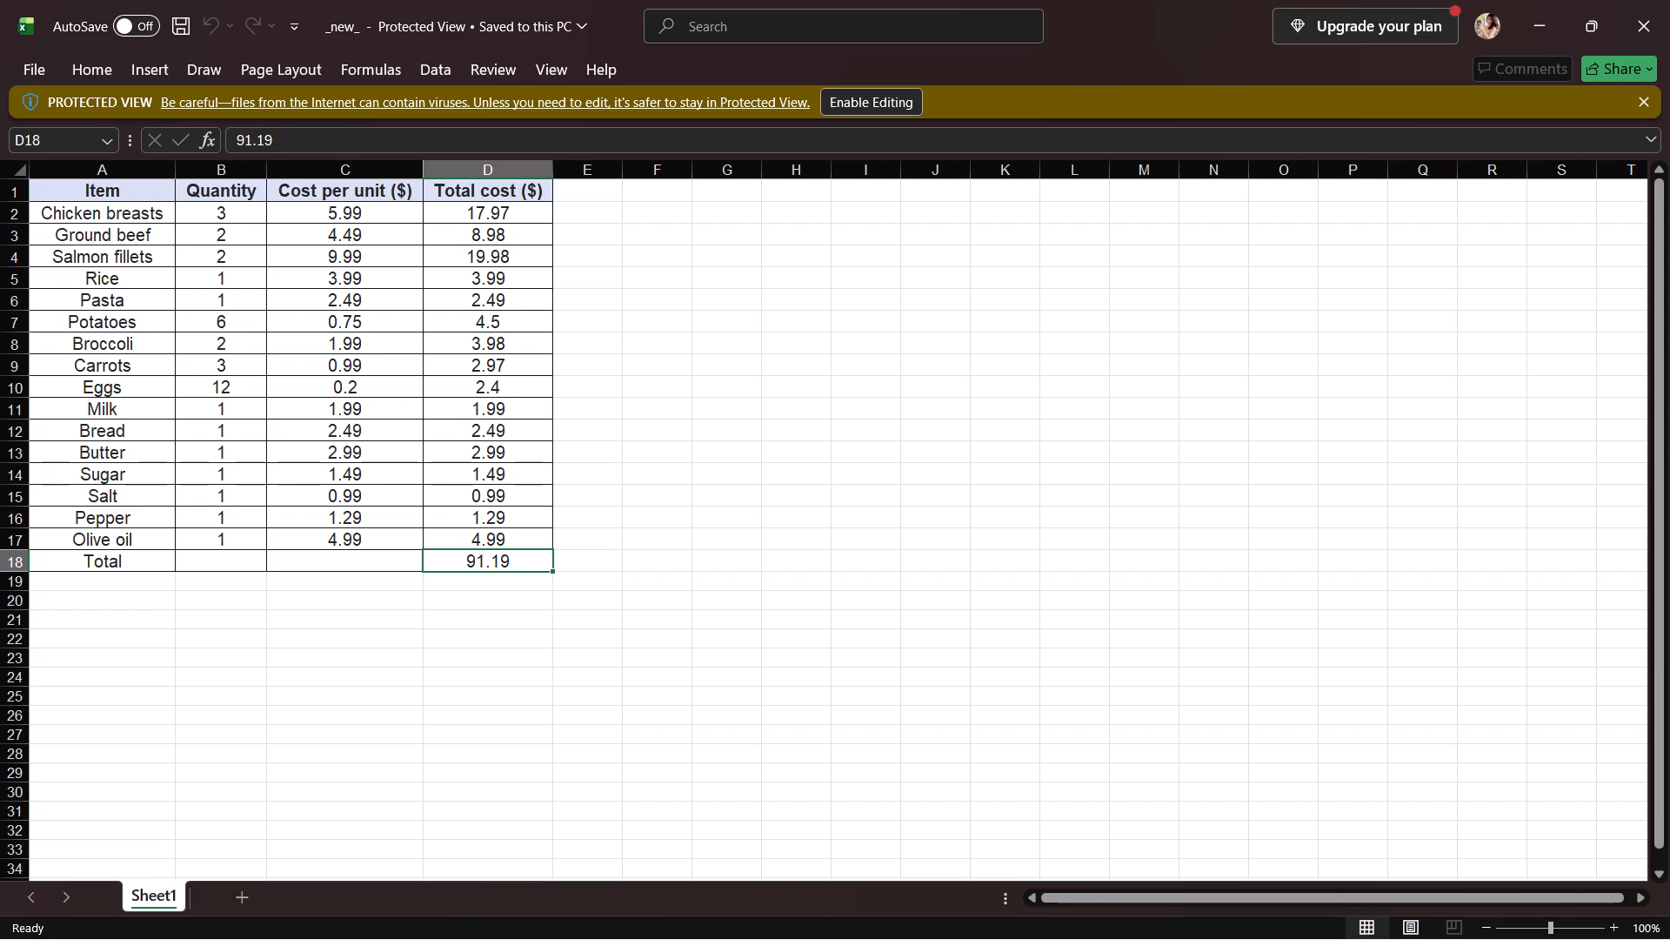
{"action": "left_click", "coordinate": [122, 563]}
{"action": "left_click_drag", "start_coordinate": [122, 563], "coordinate": [467, 596]}
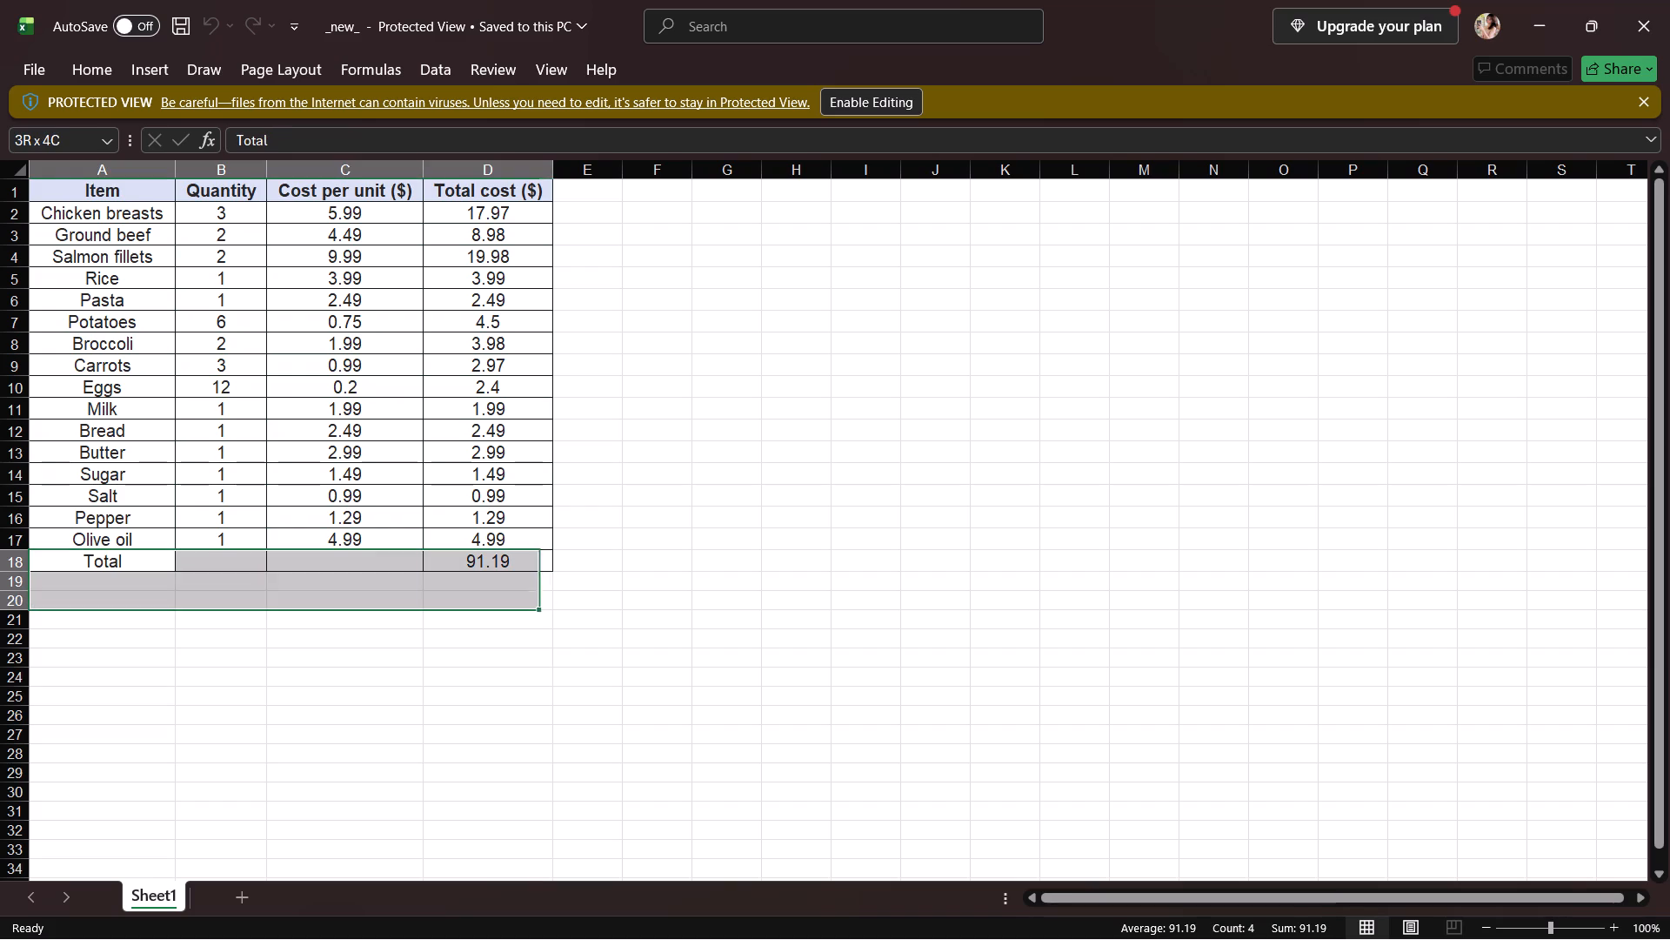
{"action": "left_click_drag", "start_coordinate": [467, 596], "coordinate": [542, 903]}
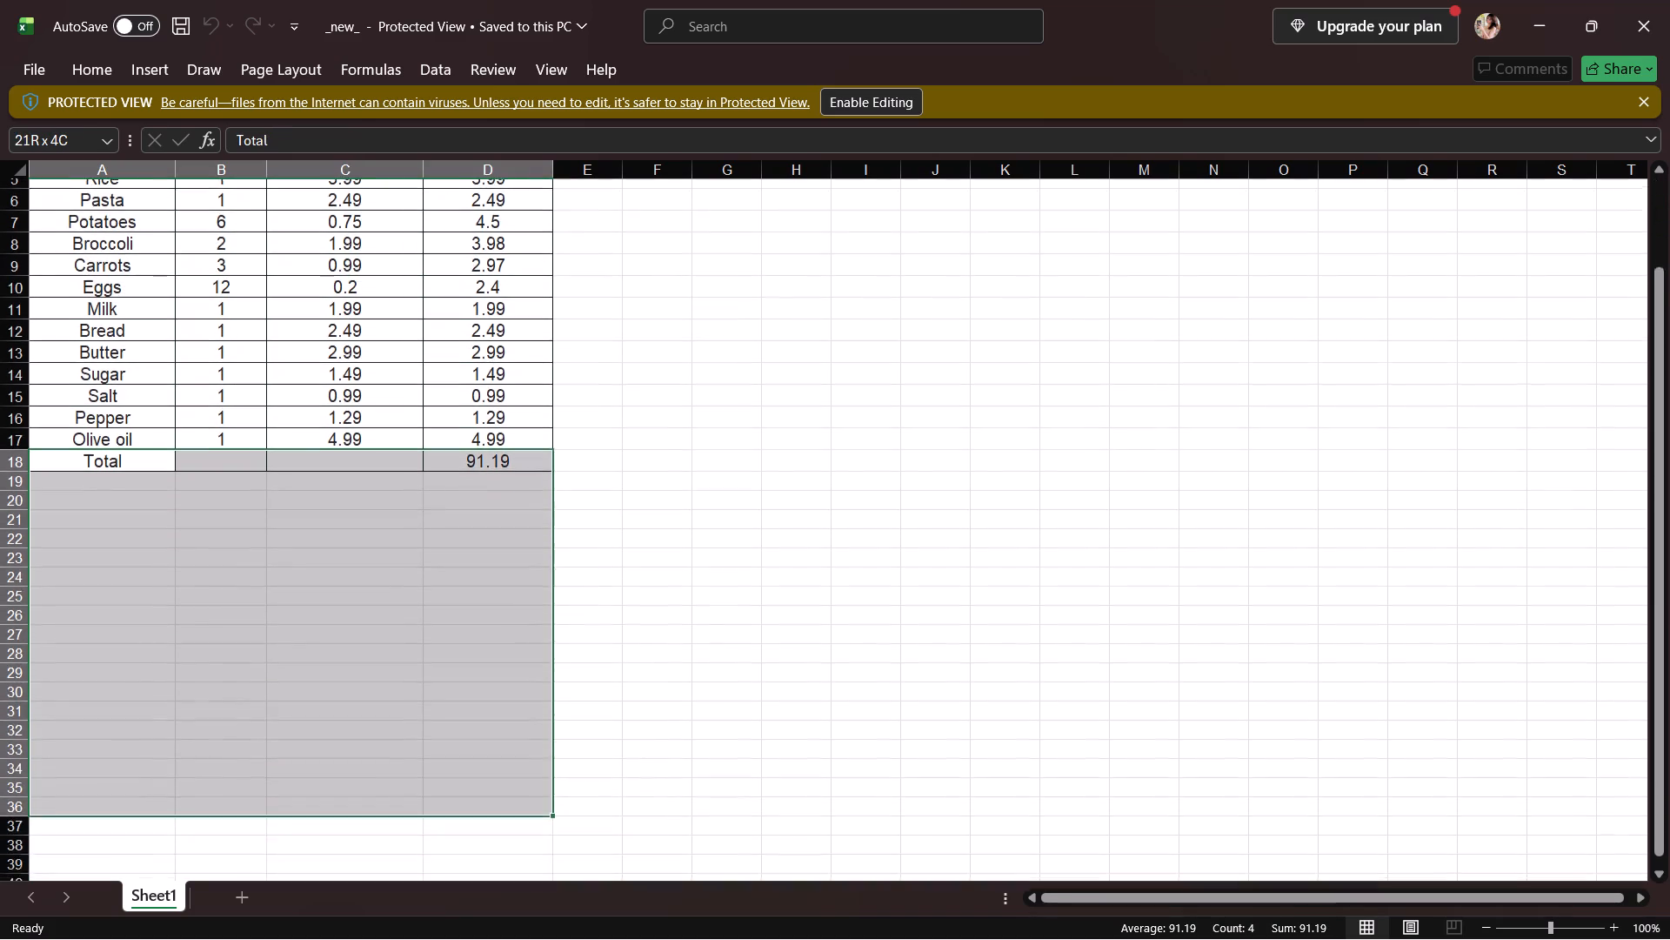
{"action": "left_click_drag", "start_coordinate": [542, 903], "coordinate": [565, 796]}
{"action": "left_click", "coordinate": [520, 793]}
{"action": "left_click", "coordinate": [275, 464]}
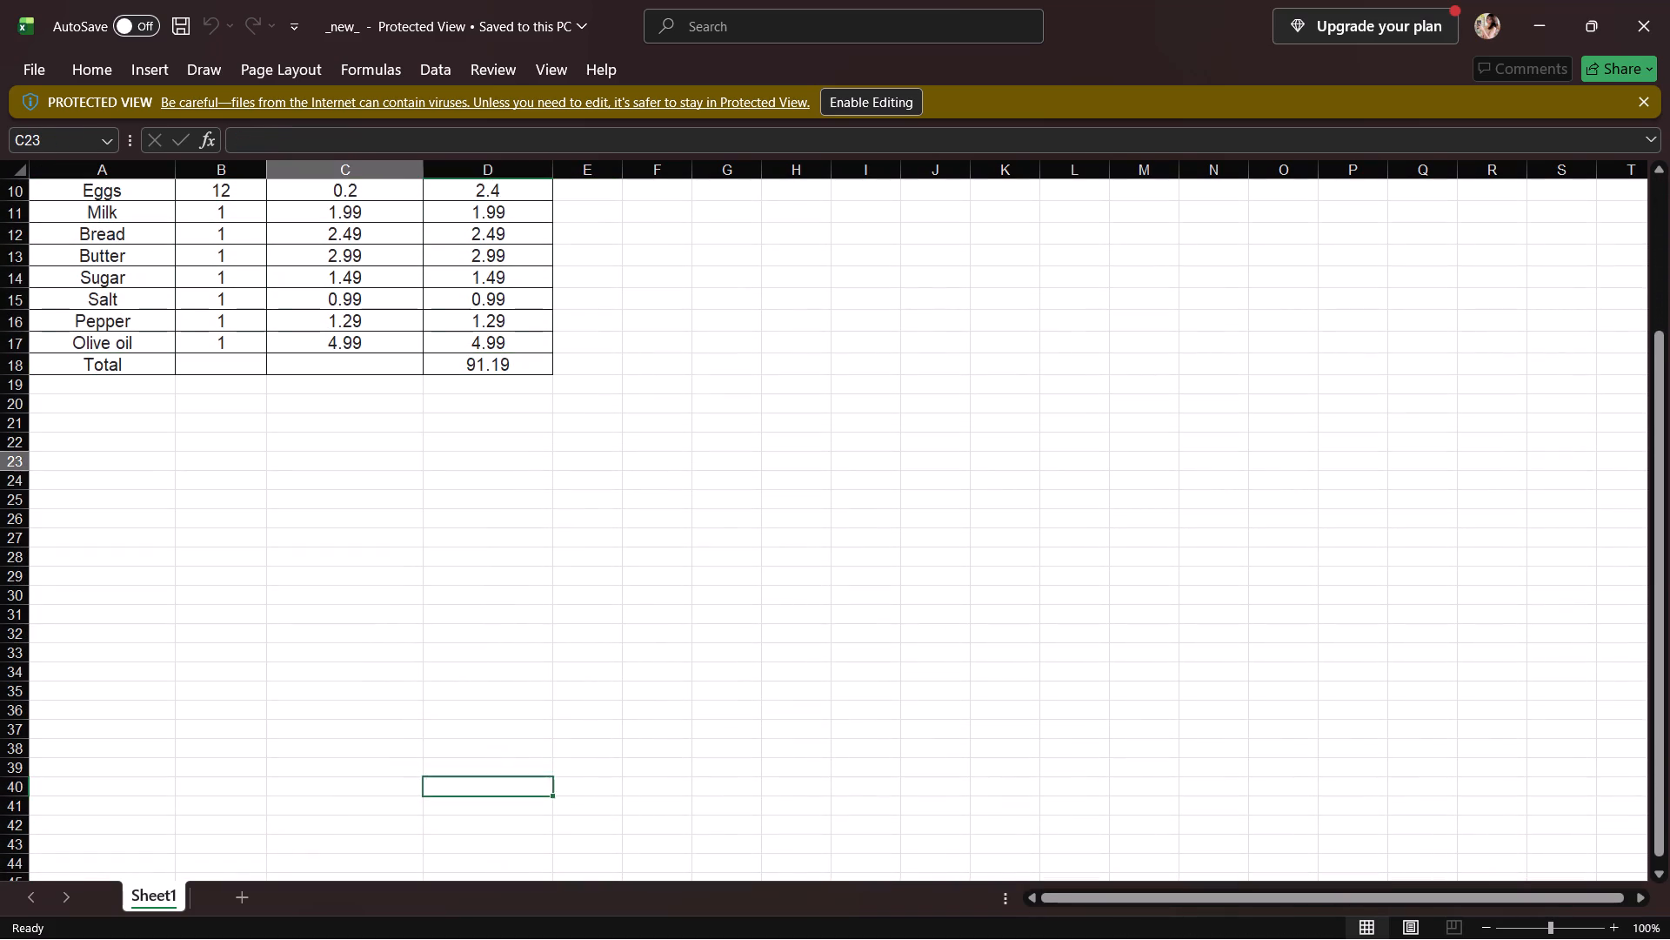
{"action": "scroll", "coordinate": [271, 472], "scroll_direction": "down", "scroll_amount": 5}
{"action": "scroll", "coordinate": [271, 472], "scroll_direction": "up", "scroll_amount": 12}
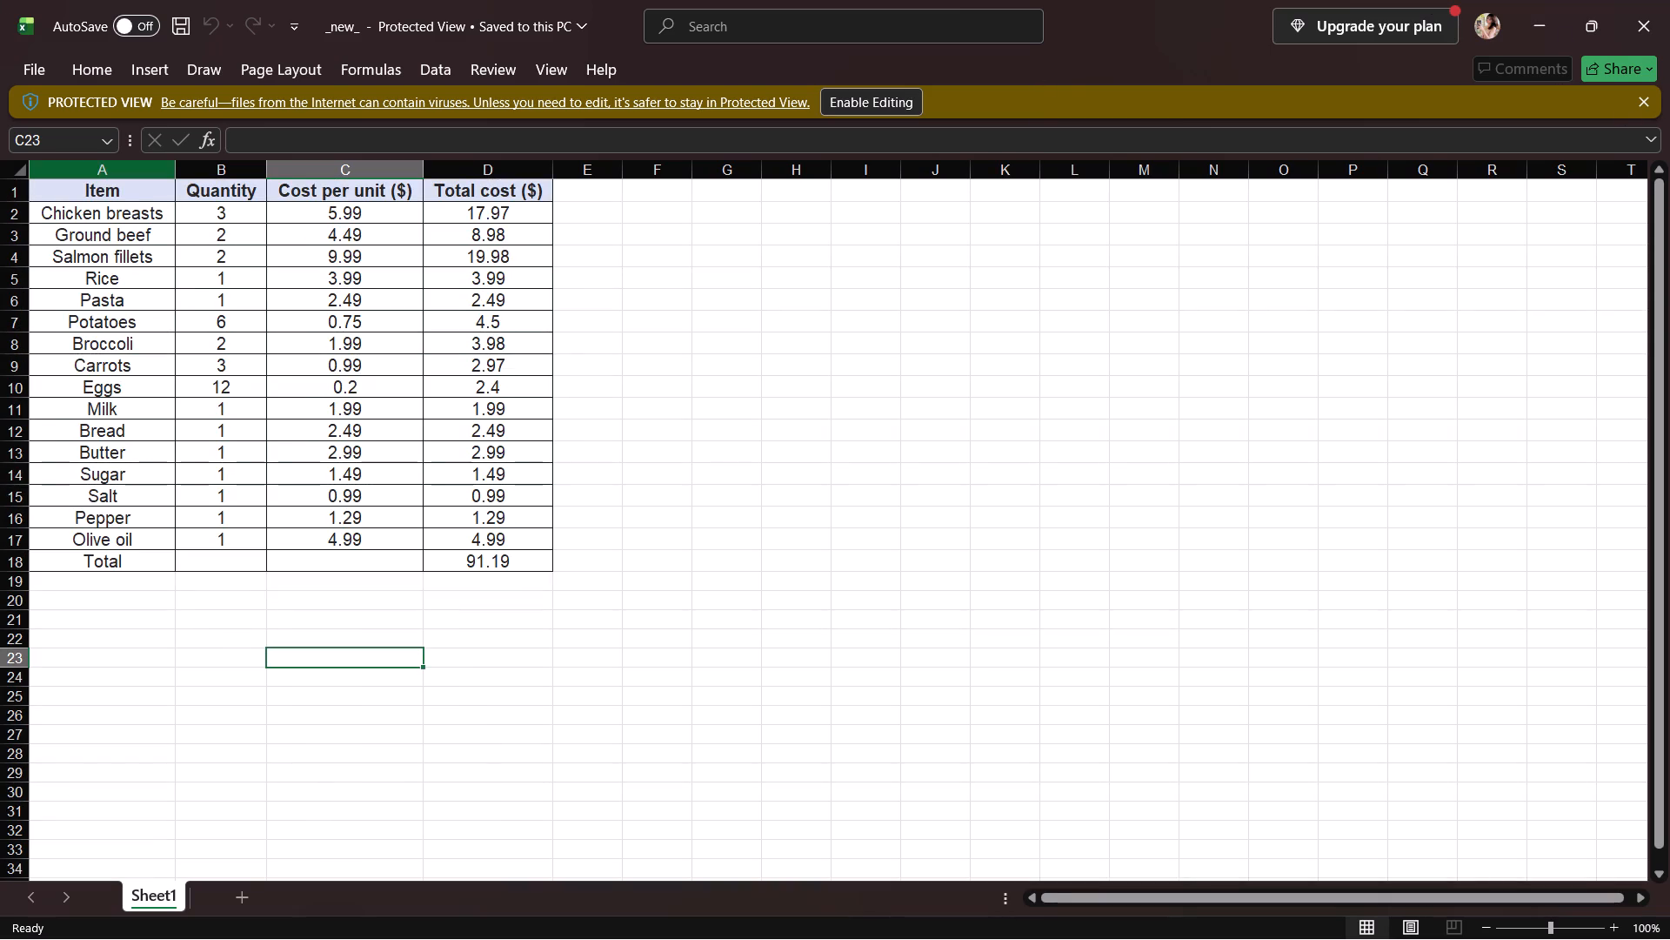
Examine the whole food cost table at an enlarged zoom of 140%.
{"action": "scroll", "coordinate": [322, 302], "scroll_direction": "right", "scroll_amount": 2}
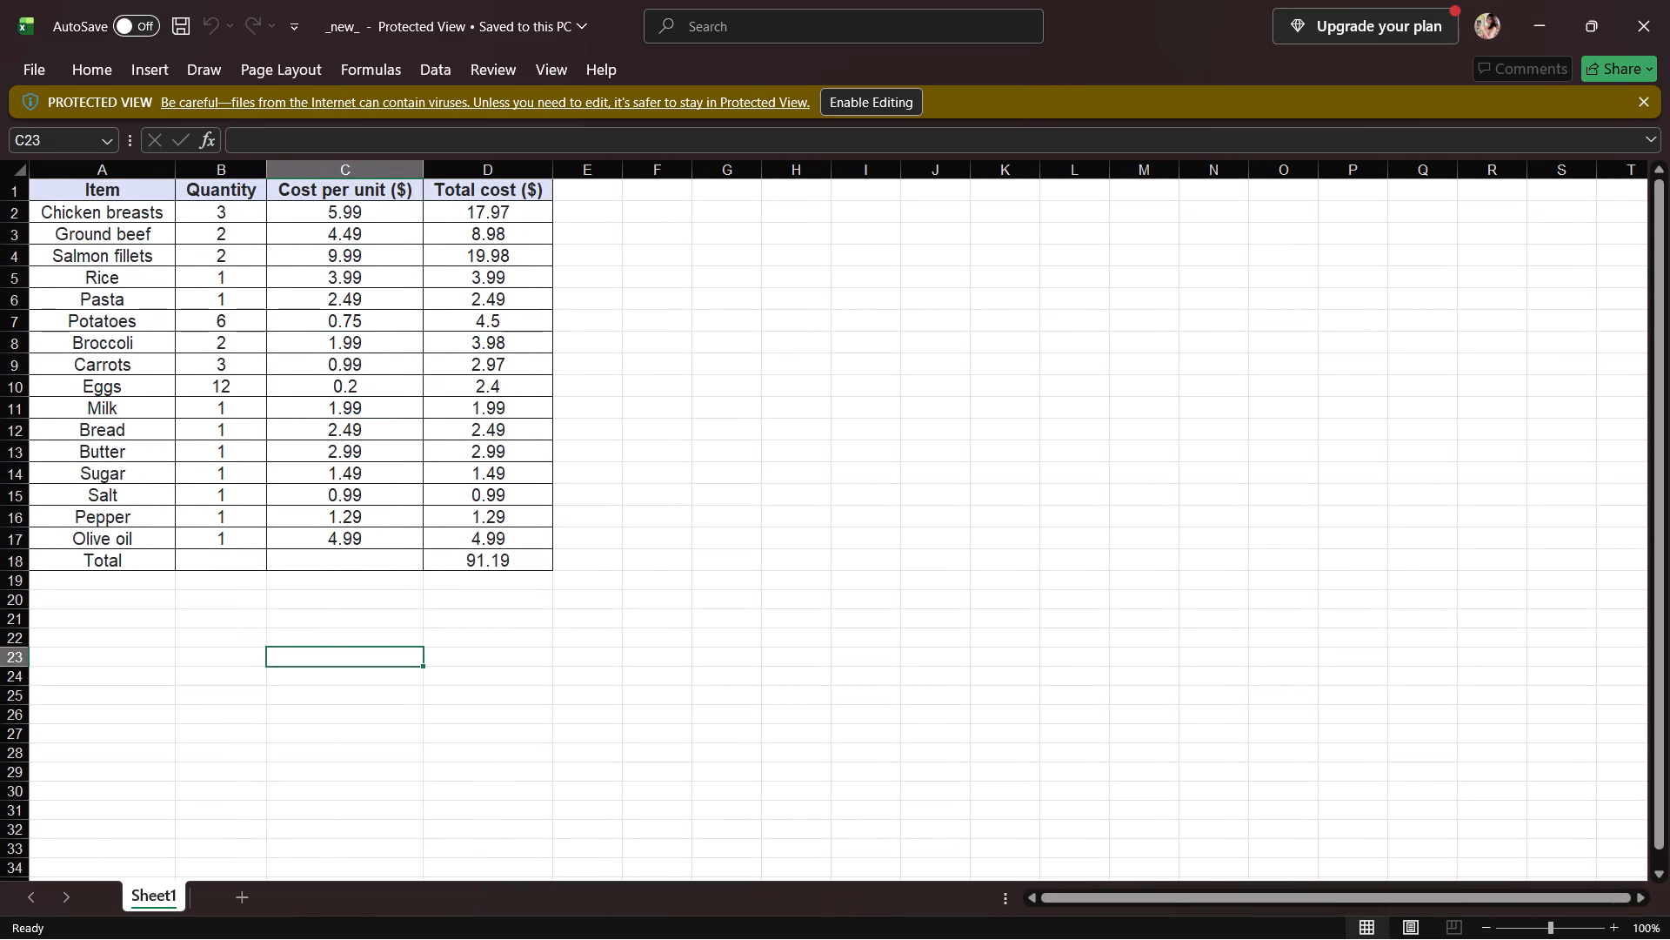
{"action": "scroll", "coordinate": [495, 288], "scroll_direction": "right", "scroll_amount": 4}
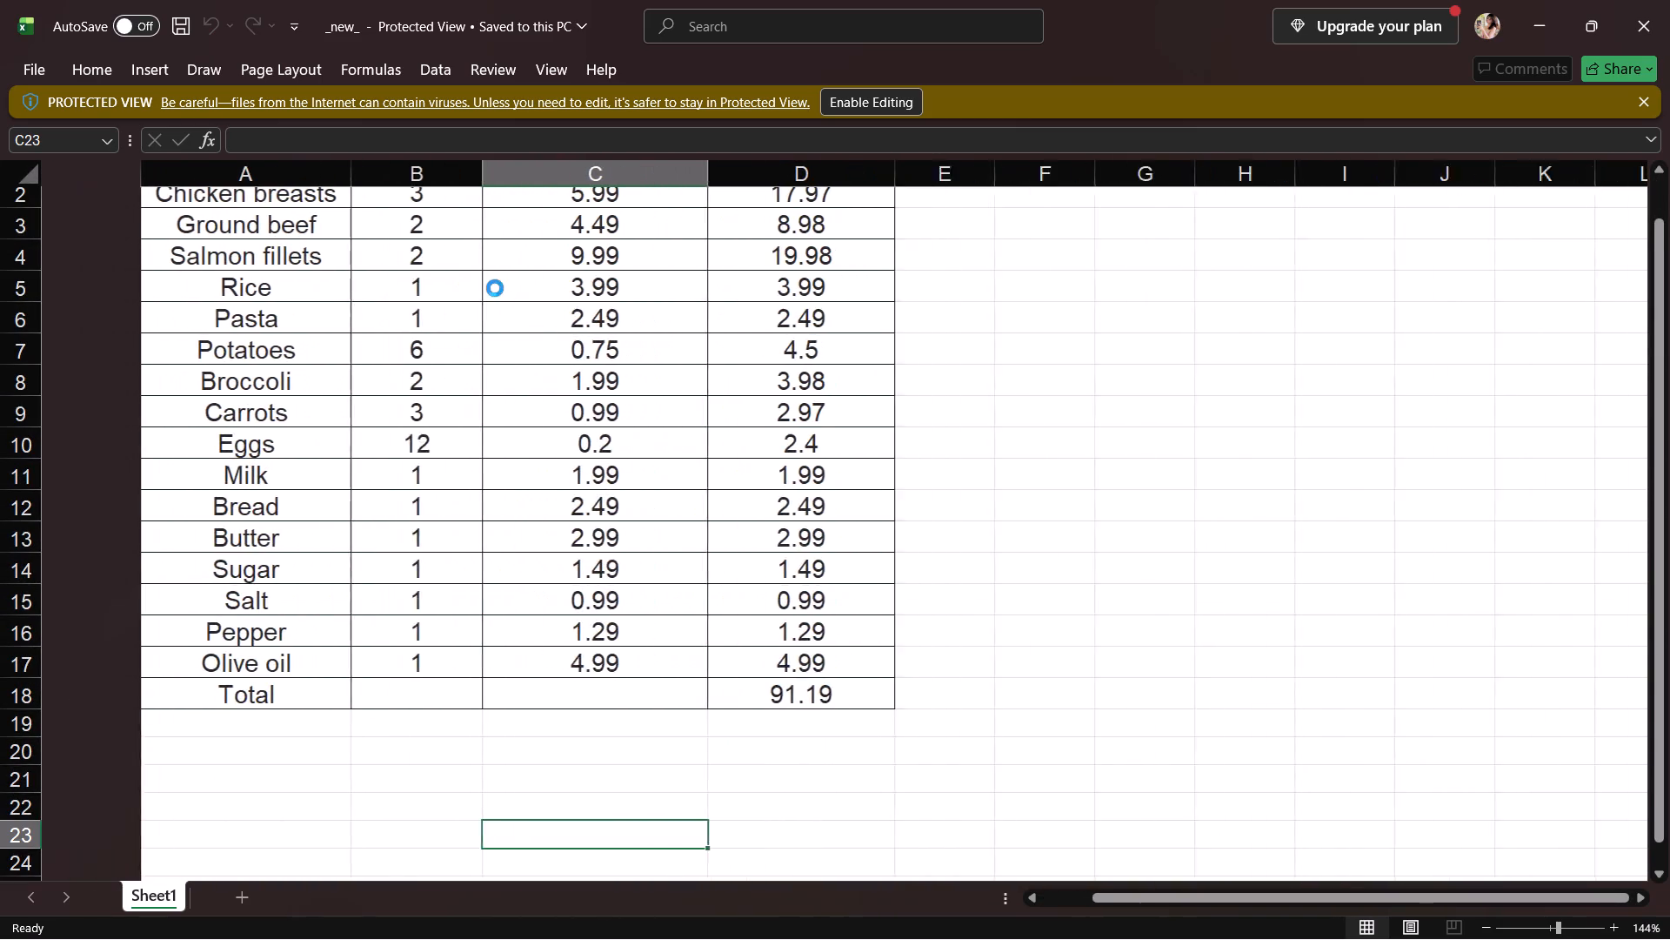
{"action": "scroll", "coordinate": [495, 288], "scroll_direction": "up", "scroll_amount": 1}
{"action": "scroll", "coordinate": [495, 288], "scroll_direction": "right", "scroll_amount": 1}
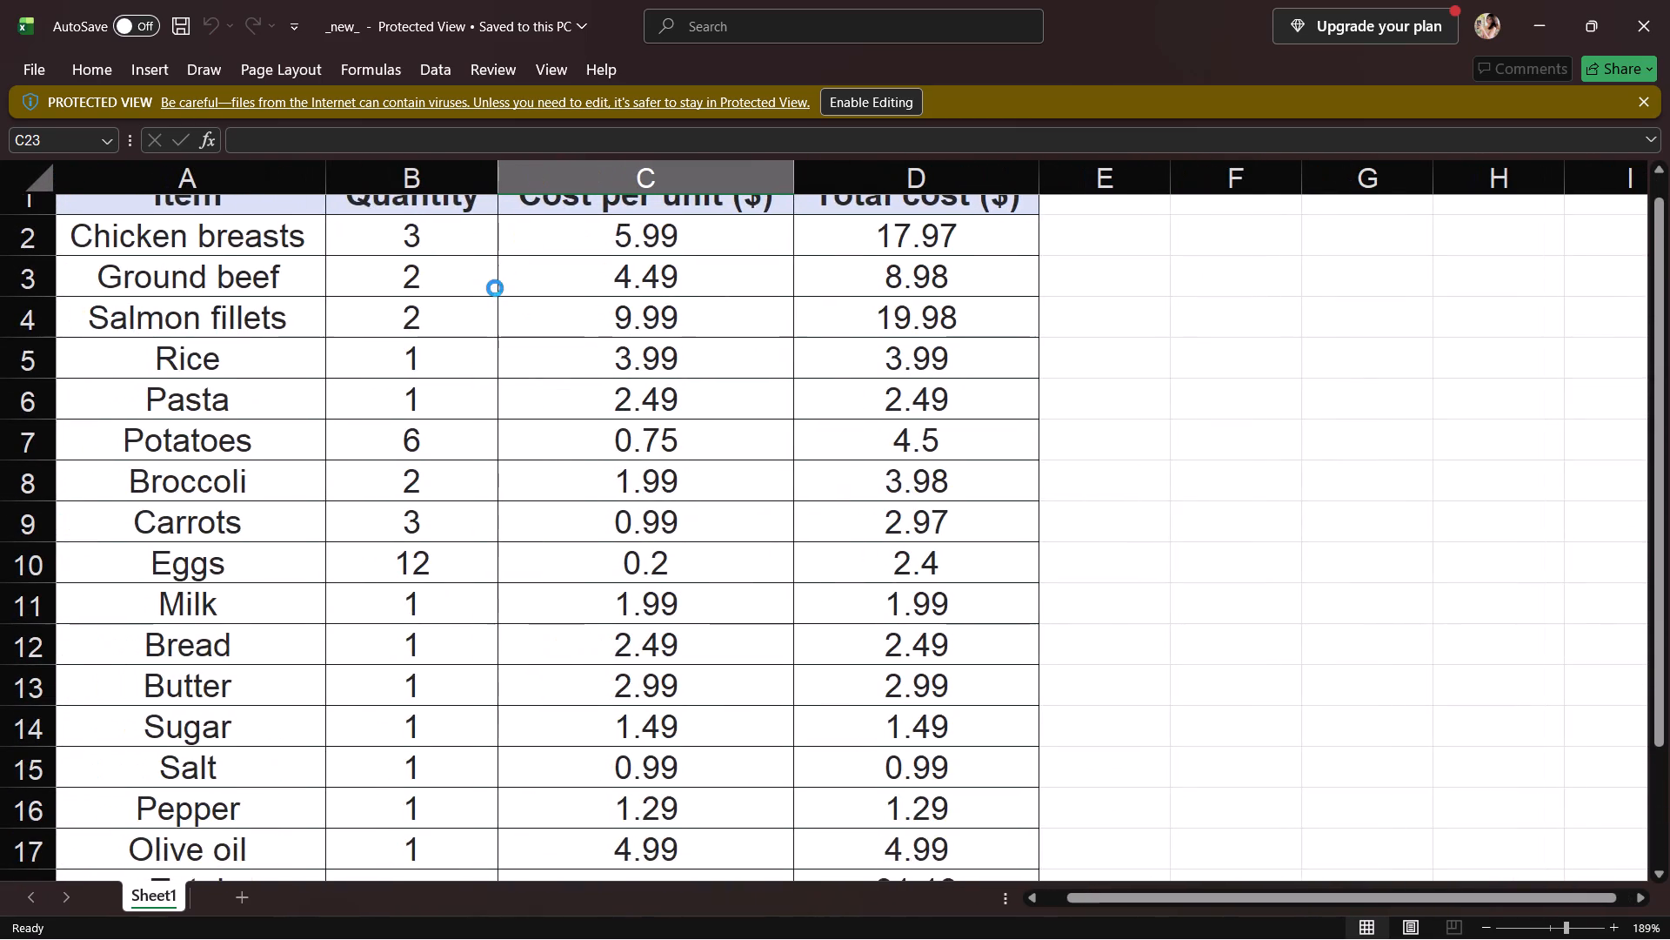
{"action": "scroll", "coordinate": [495, 288], "scroll_direction": "up", "scroll_amount": 1}
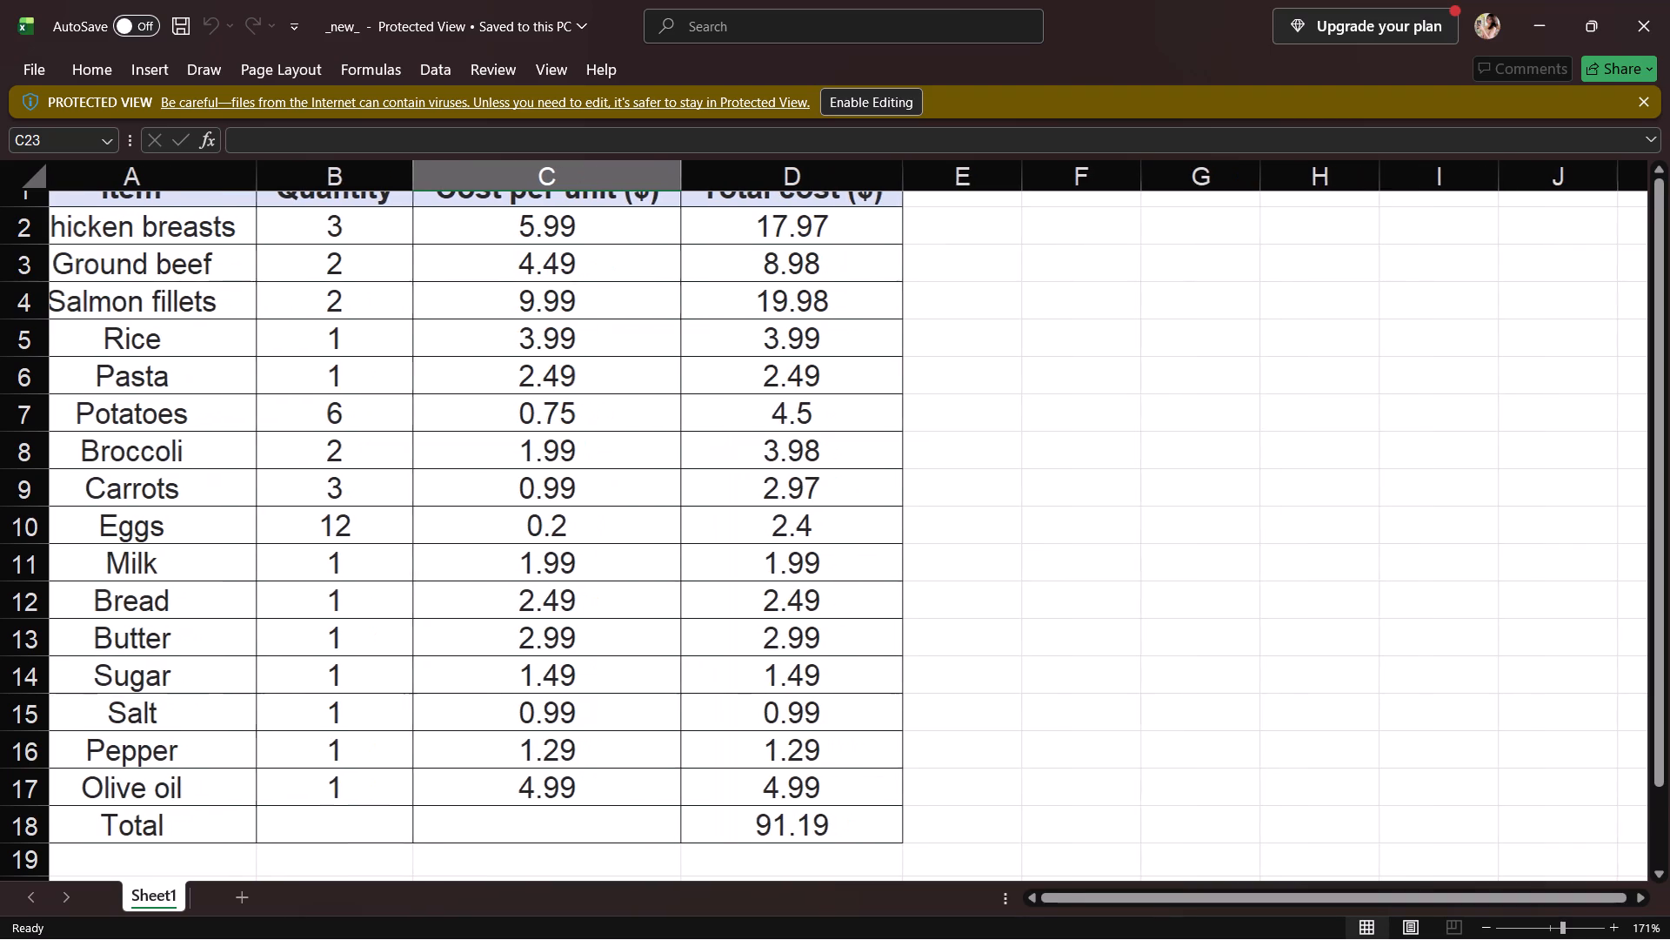
{"action": "scroll", "coordinate": [731, 329], "scroll_direction": "right", "scroll_amount": 2}
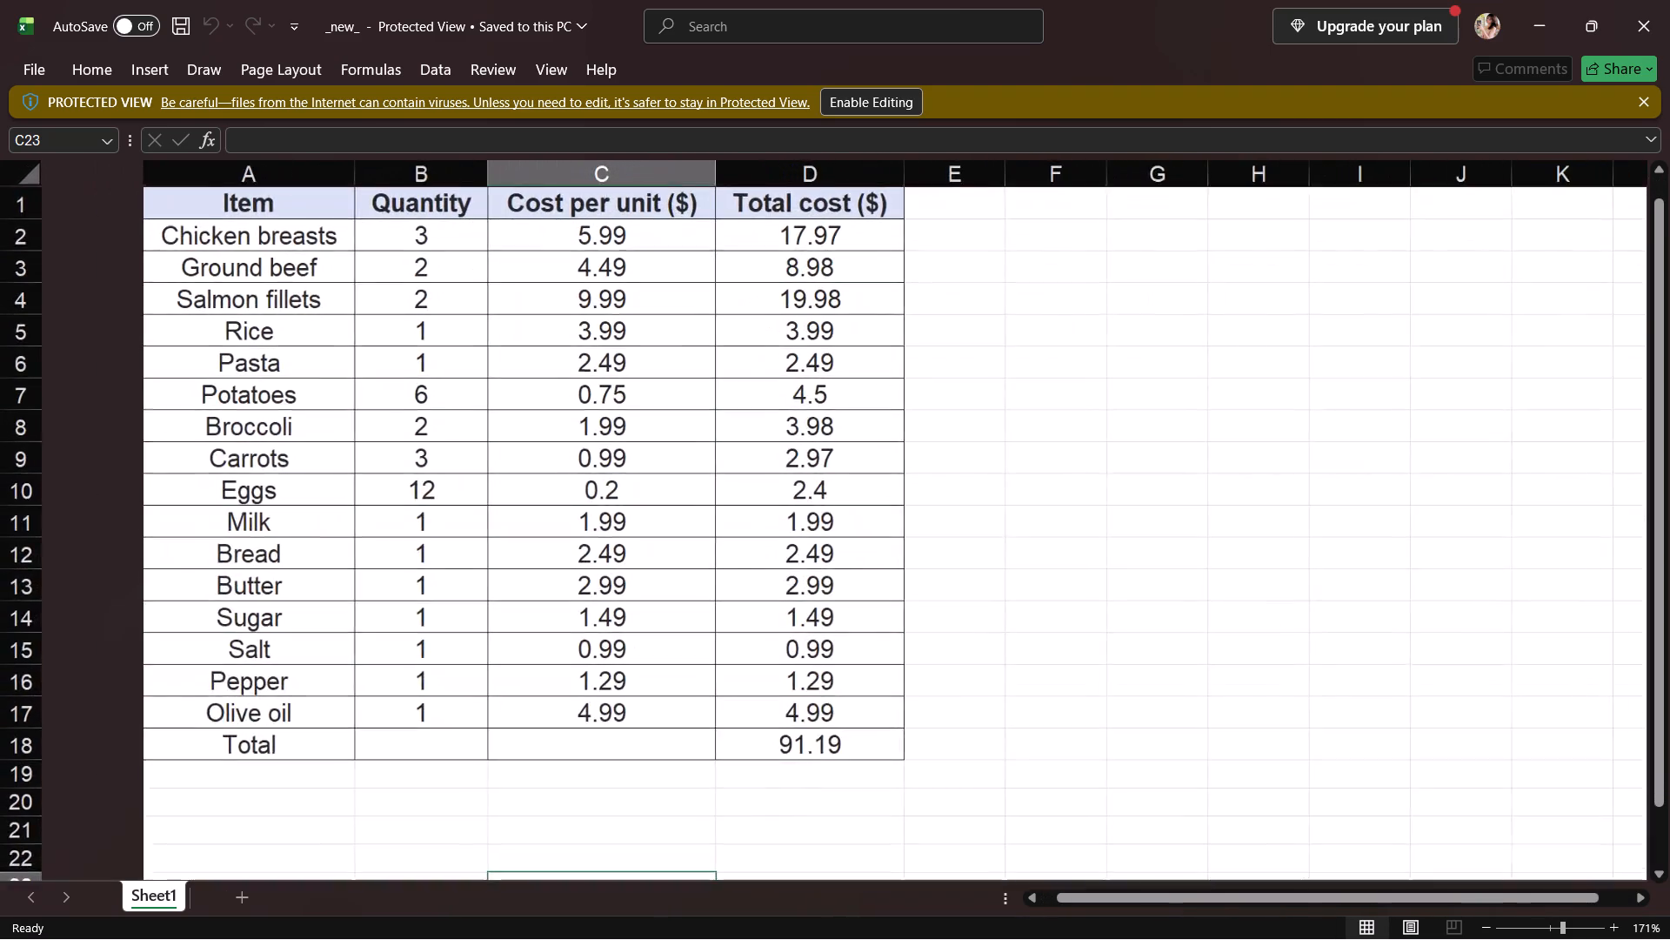
{"action": "scroll", "coordinate": [731, 329], "scroll_direction": "up", "scroll_amount": 1}
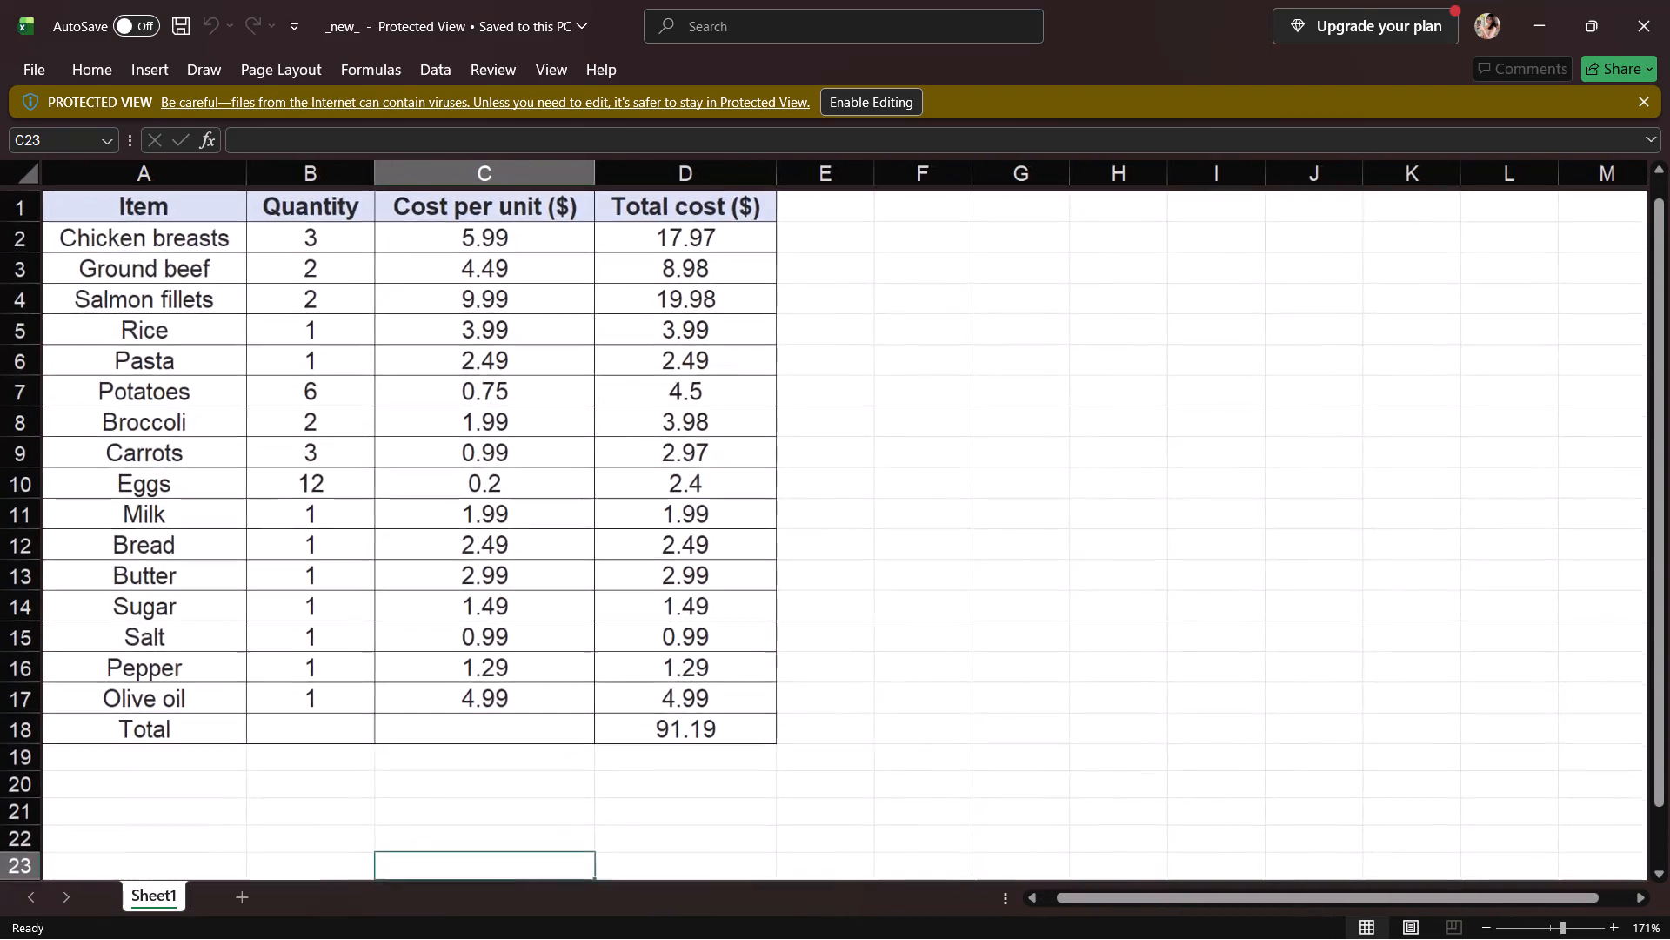
{"action": "scroll", "coordinate": [1012, 301], "scroll_direction": "down", "scroll_amount": 2}
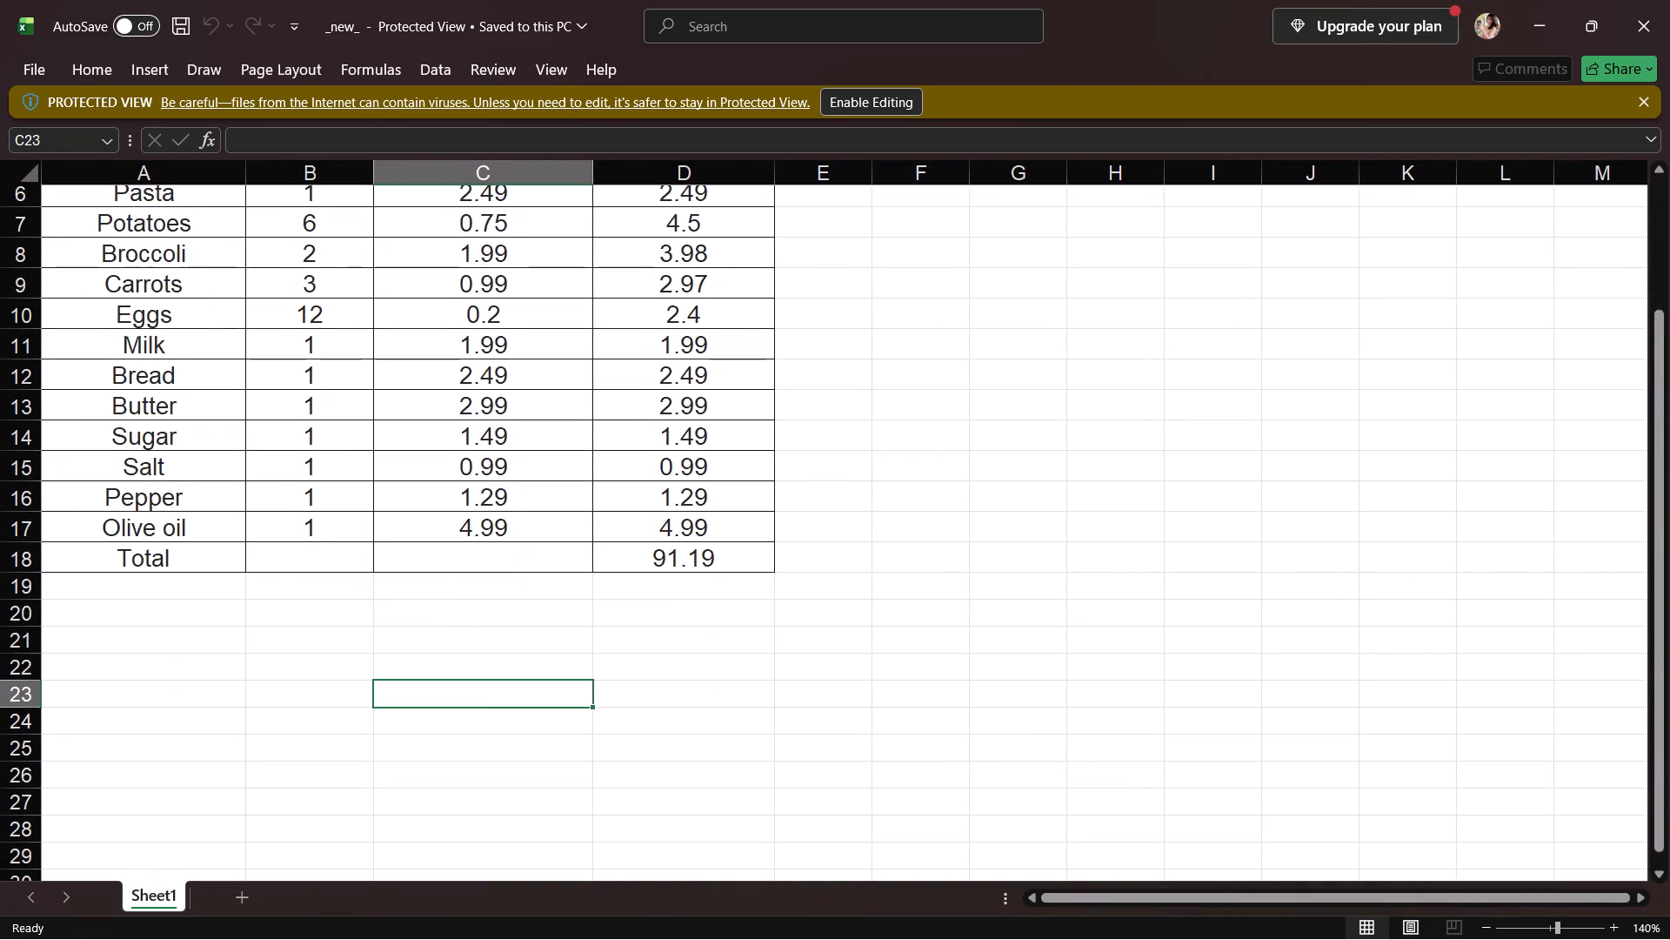
{"action": "scroll", "coordinate": [1012, 303], "scroll_direction": "up", "scroll_amount": 5}
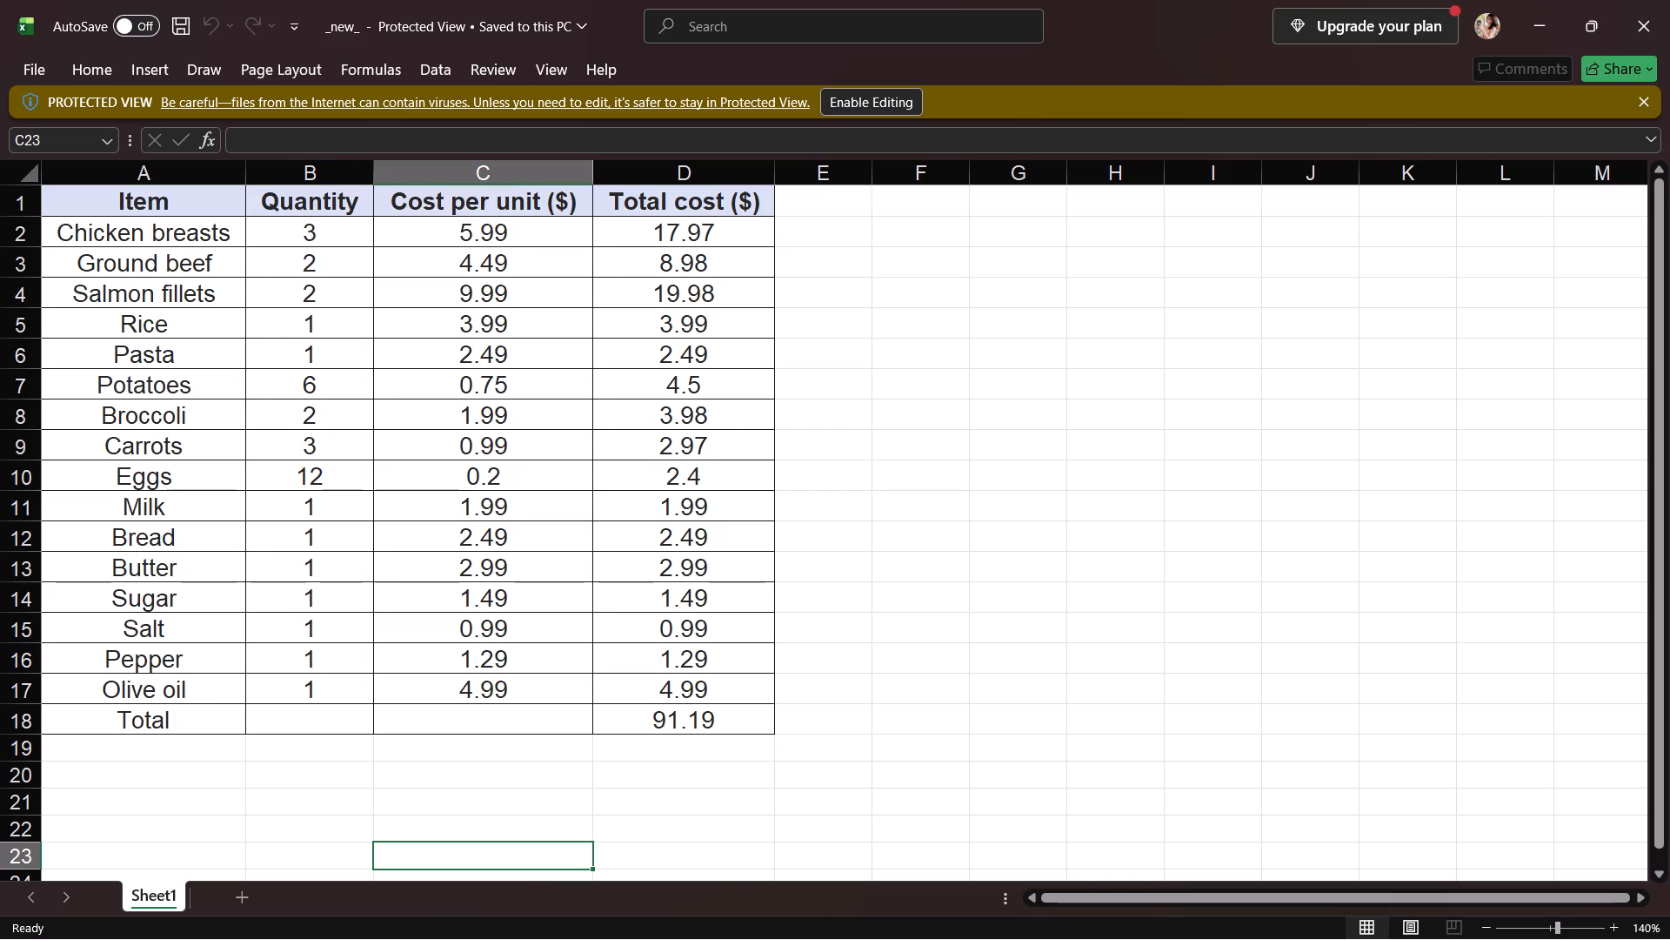
Start editing the Chicken breasts quantity in cell B2 and enable editing for the protected workbook.
{"action": "left_click", "coordinate": [341, 233]}
{"action": "left_click", "coordinate": [341, 233]}
{"action": "left_click", "coordinate": [310, 232]}
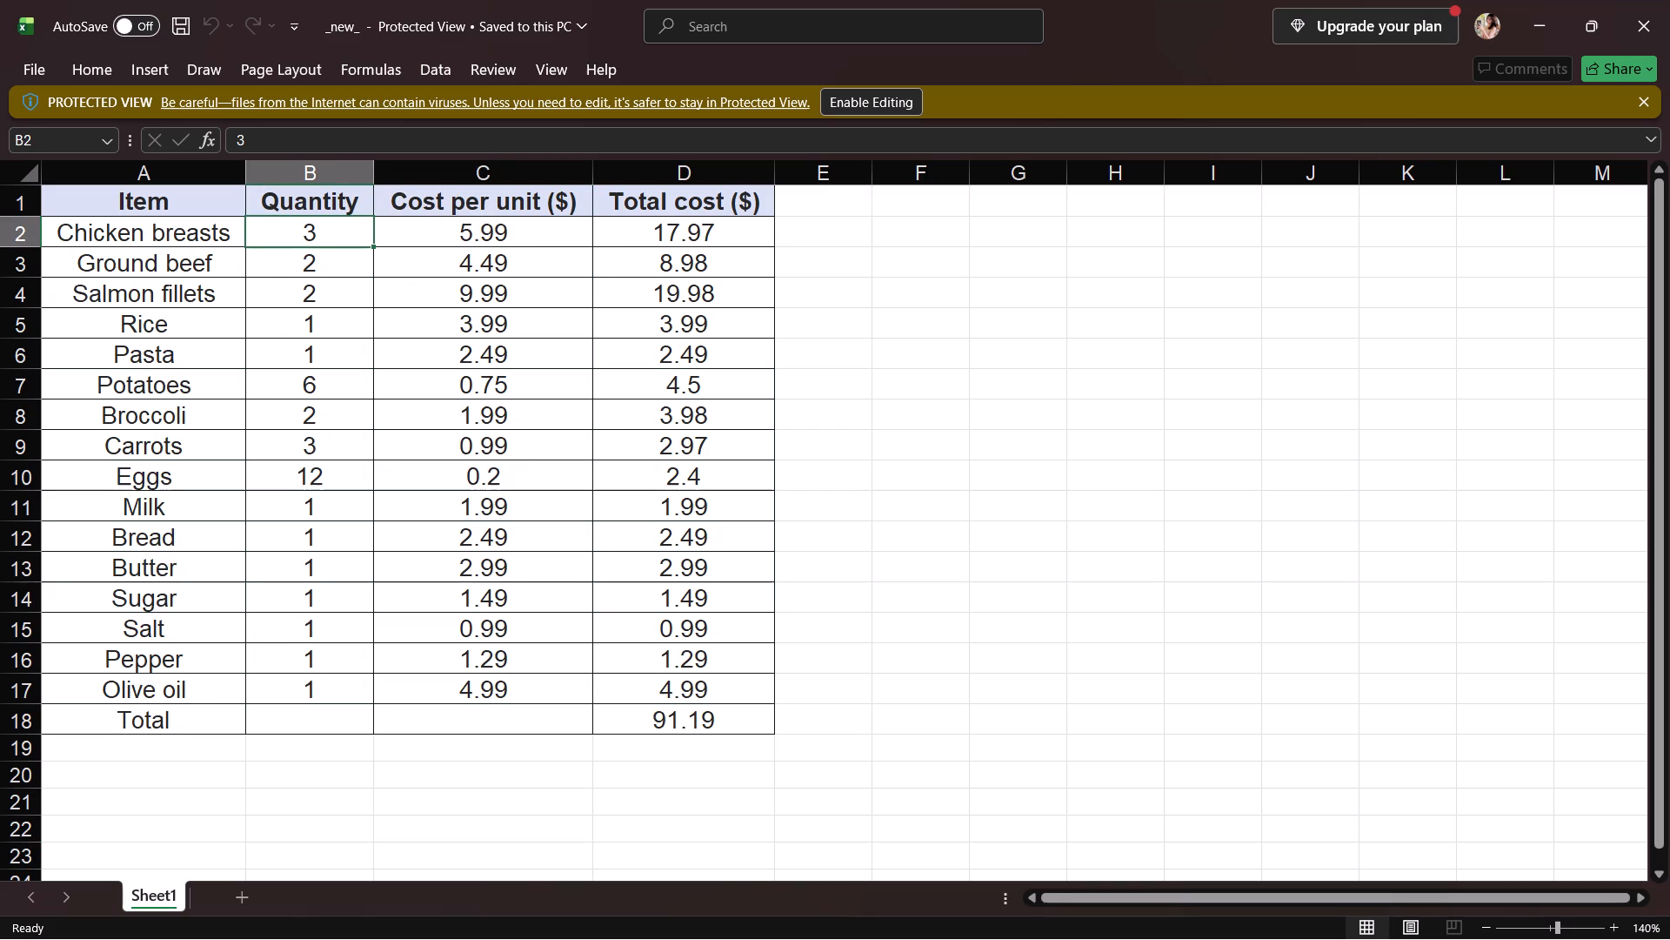
{"action": "left_click", "coordinate": [309, 251]}
{"action": "left_click", "coordinate": [322, 245]}
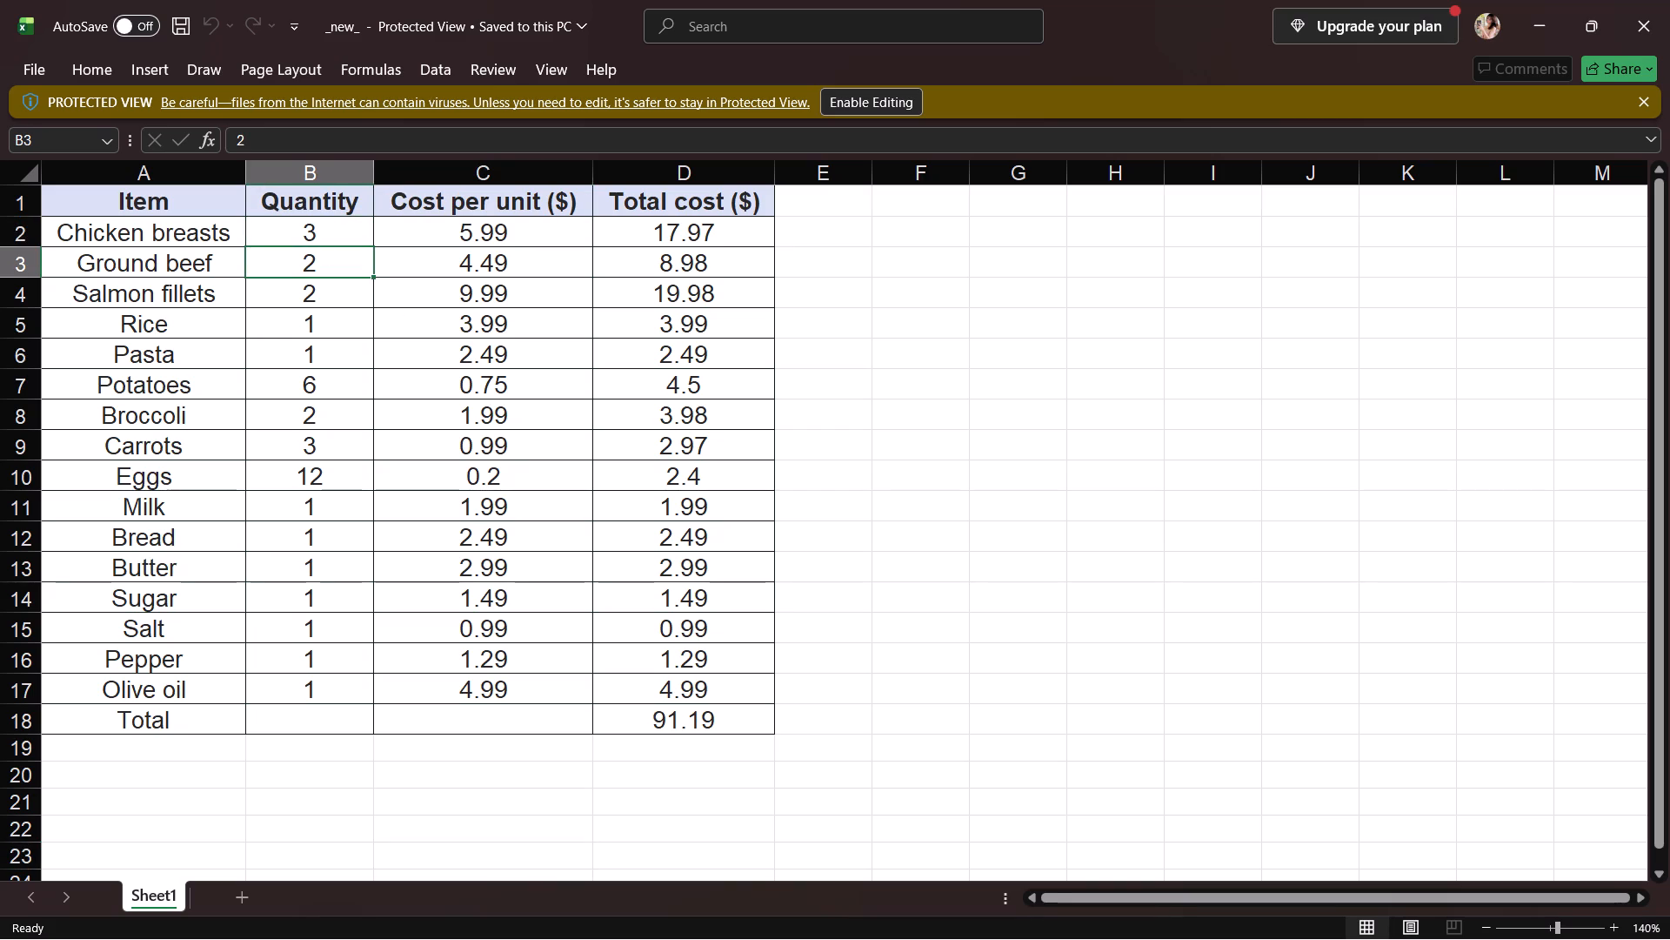
{"action": "left_click", "coordinate": [321, 239]}
{"action": "left_click", "coordinate": [261, 135]}
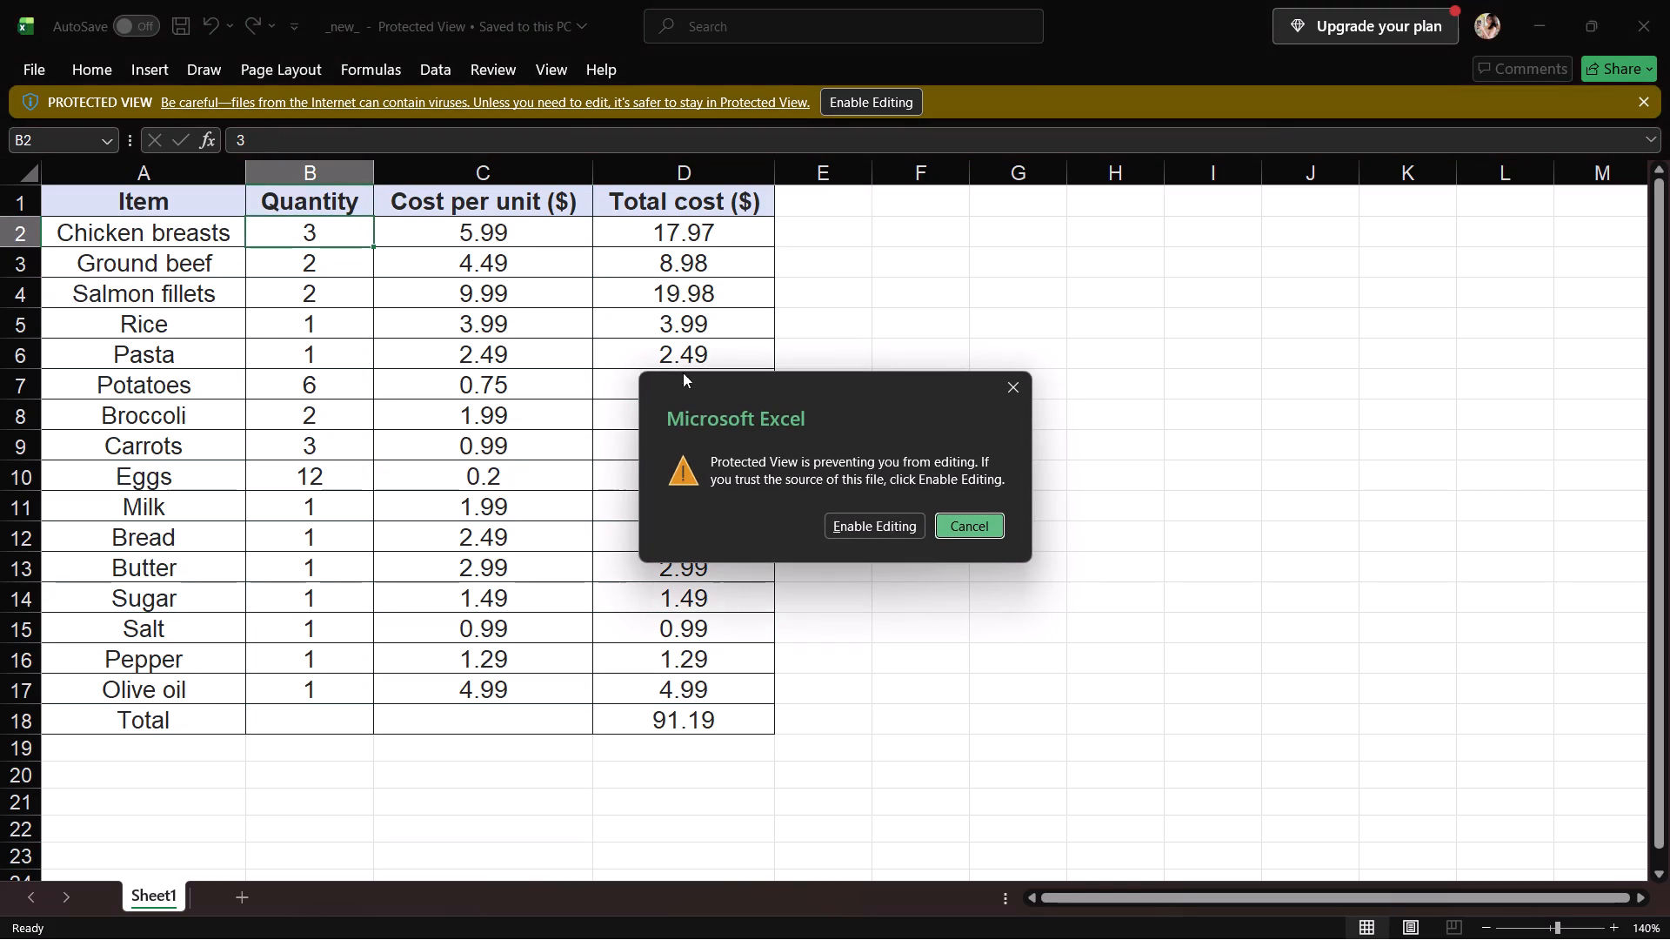
{"action": "left_click", "coordinate": [903, 525]}
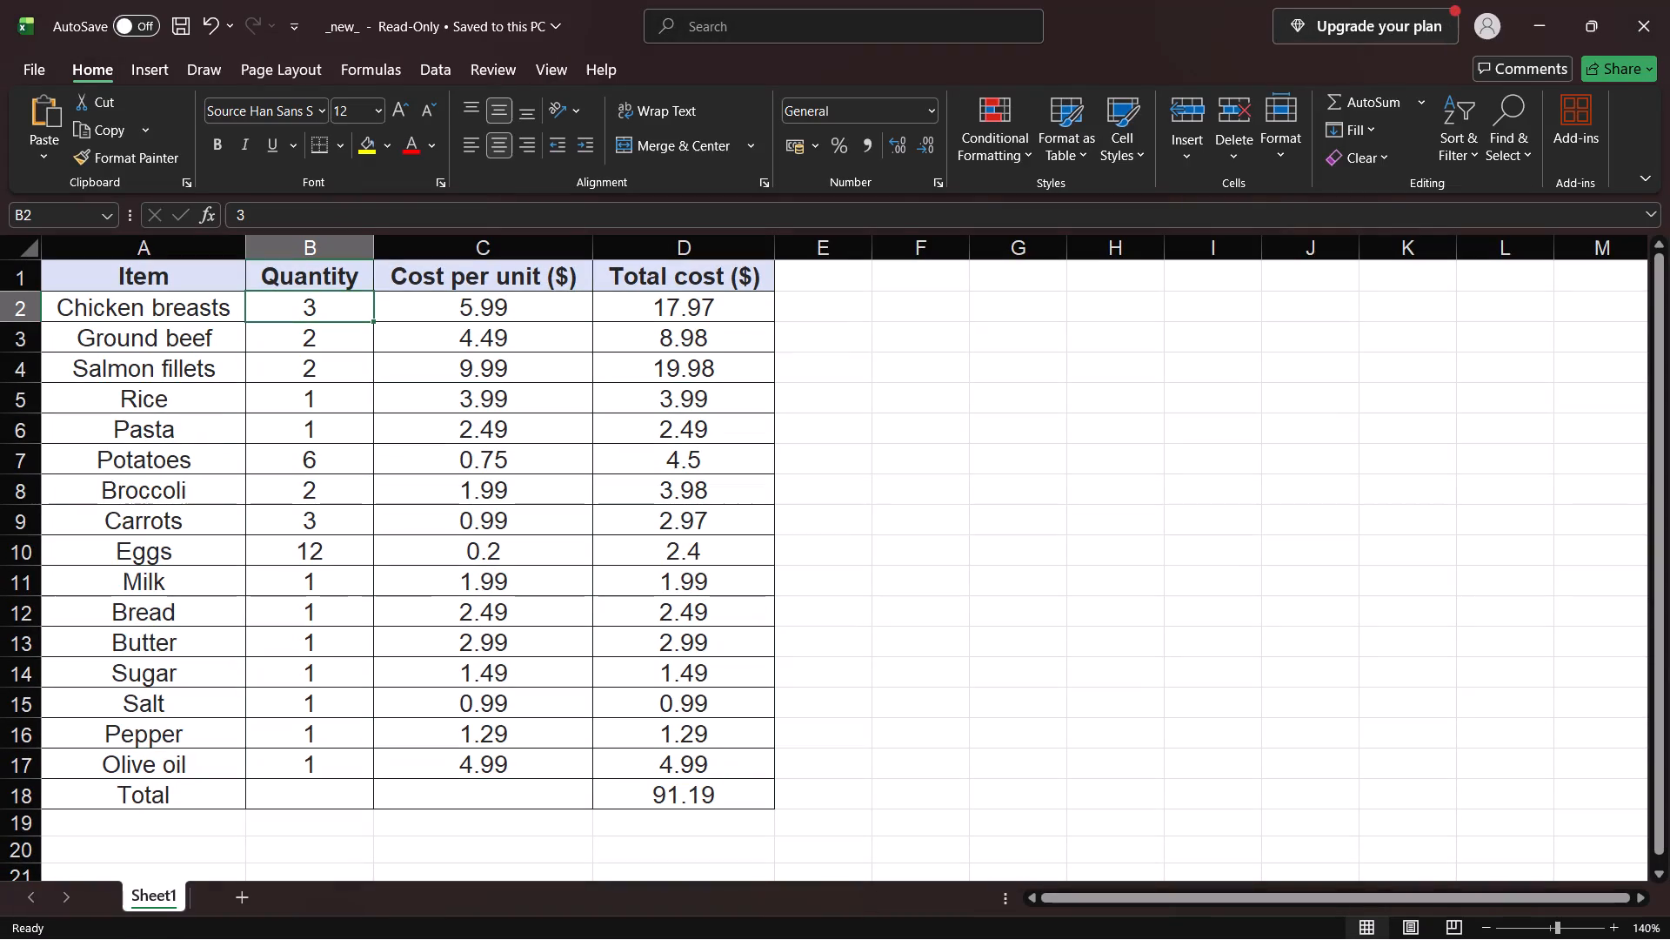
Inspect the Olive oil and Total rows together with the empty rows below the table.
{"action": "left_click_drag", "start_coordinate": [330, 307], "coordinate": [330, 290]}
{"action": "scroll", "coordinate": [1157, 511], "scroll_direction": "down", "scroll_amount": 2}
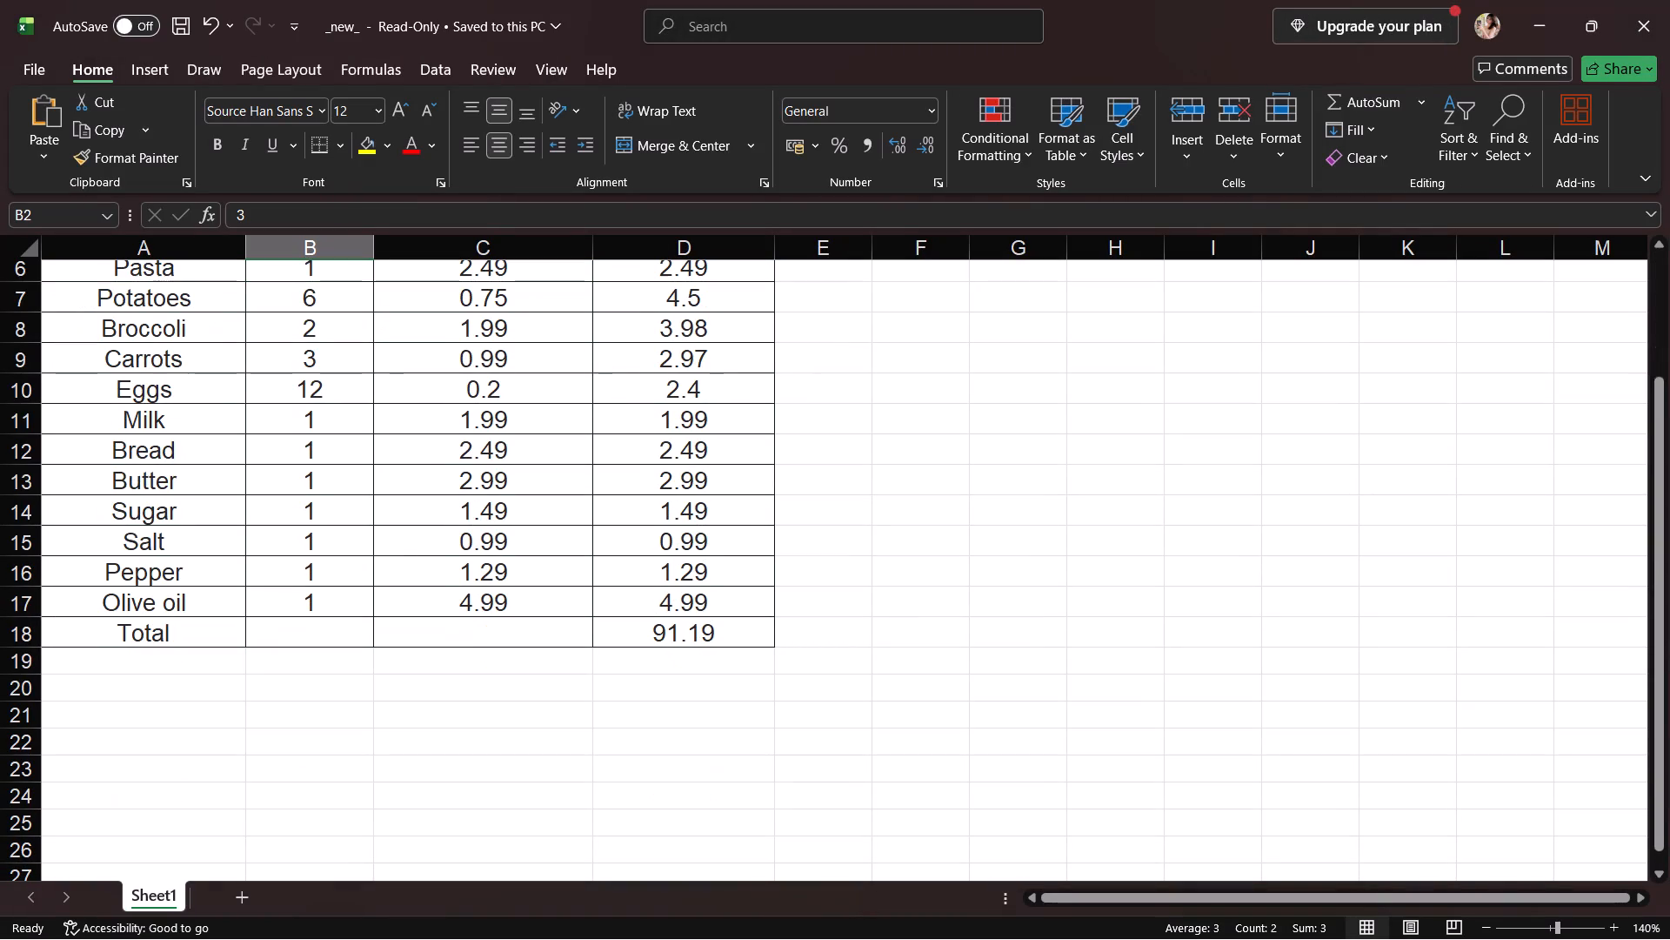
{"action": "left_click", "coordinate": [776, 652]}
{"action": "left_click_drag", "start_coordinate": [776, 652], "coordinate": [778, 673]}
{"action": "left_click", "coordinate": [175, 634]}
{"action": "left_click_drag", "start_coordinate": [292, 660], "coordinate": [393, 649]}
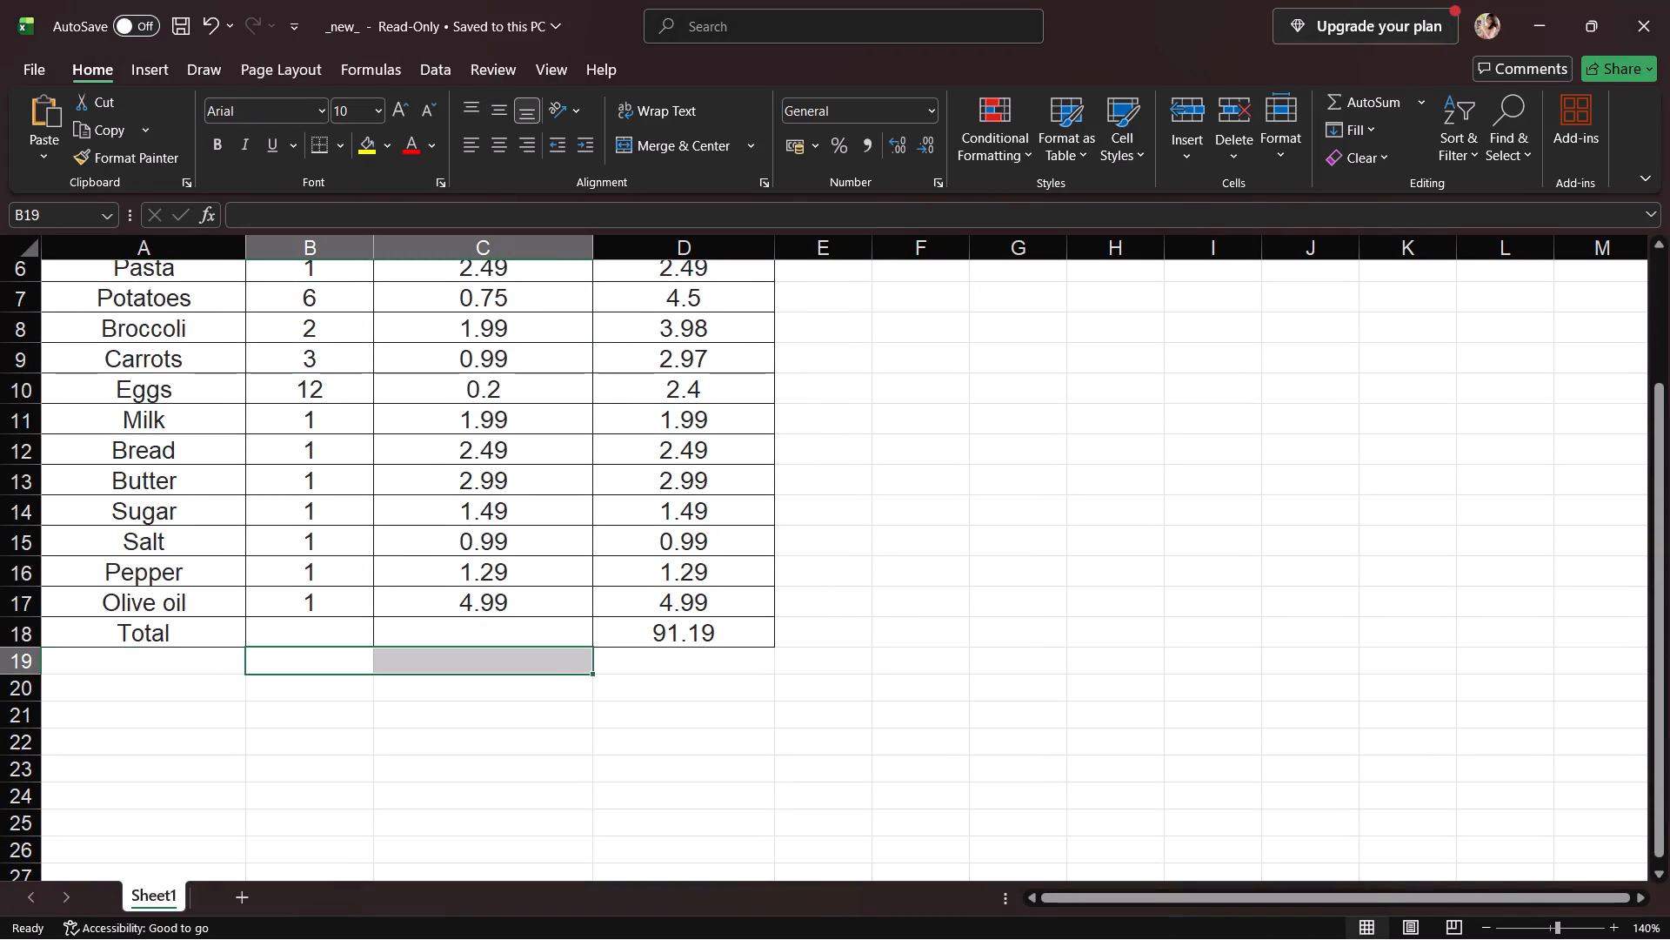
{"action": "left_click", "coordinate": [204, 601]}
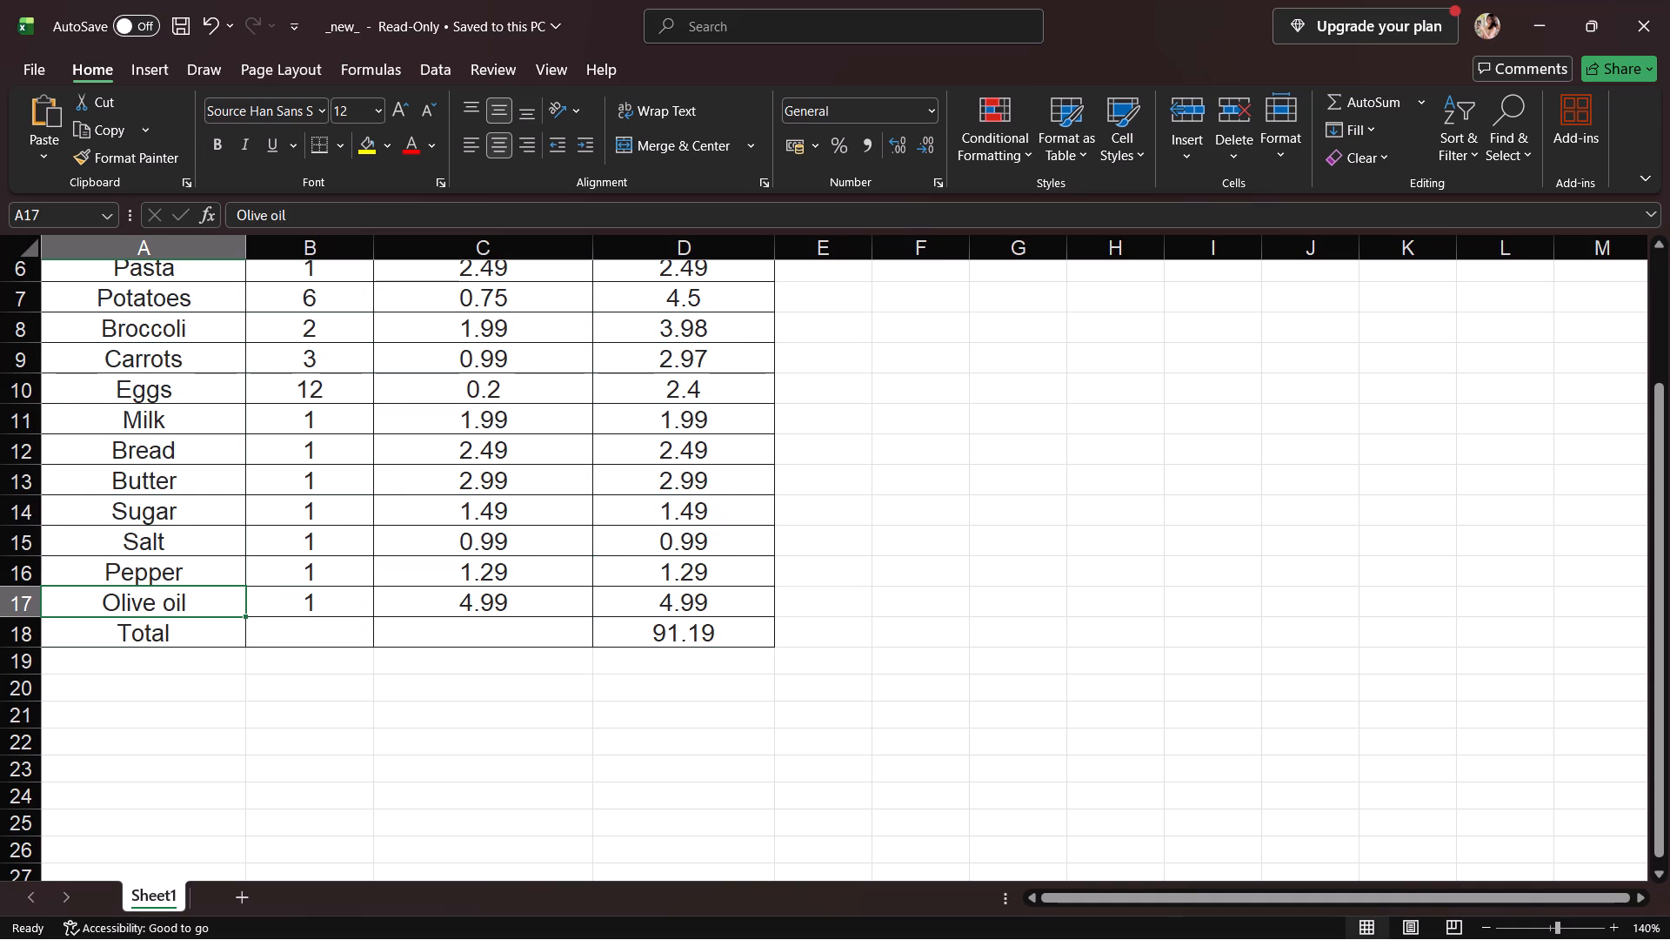
{"action": "left_click", "coordinate": [183, 614]}
{"action": "left_click_drag", "start_coordinate": [184, 609], "coordinate": [752, 722]}
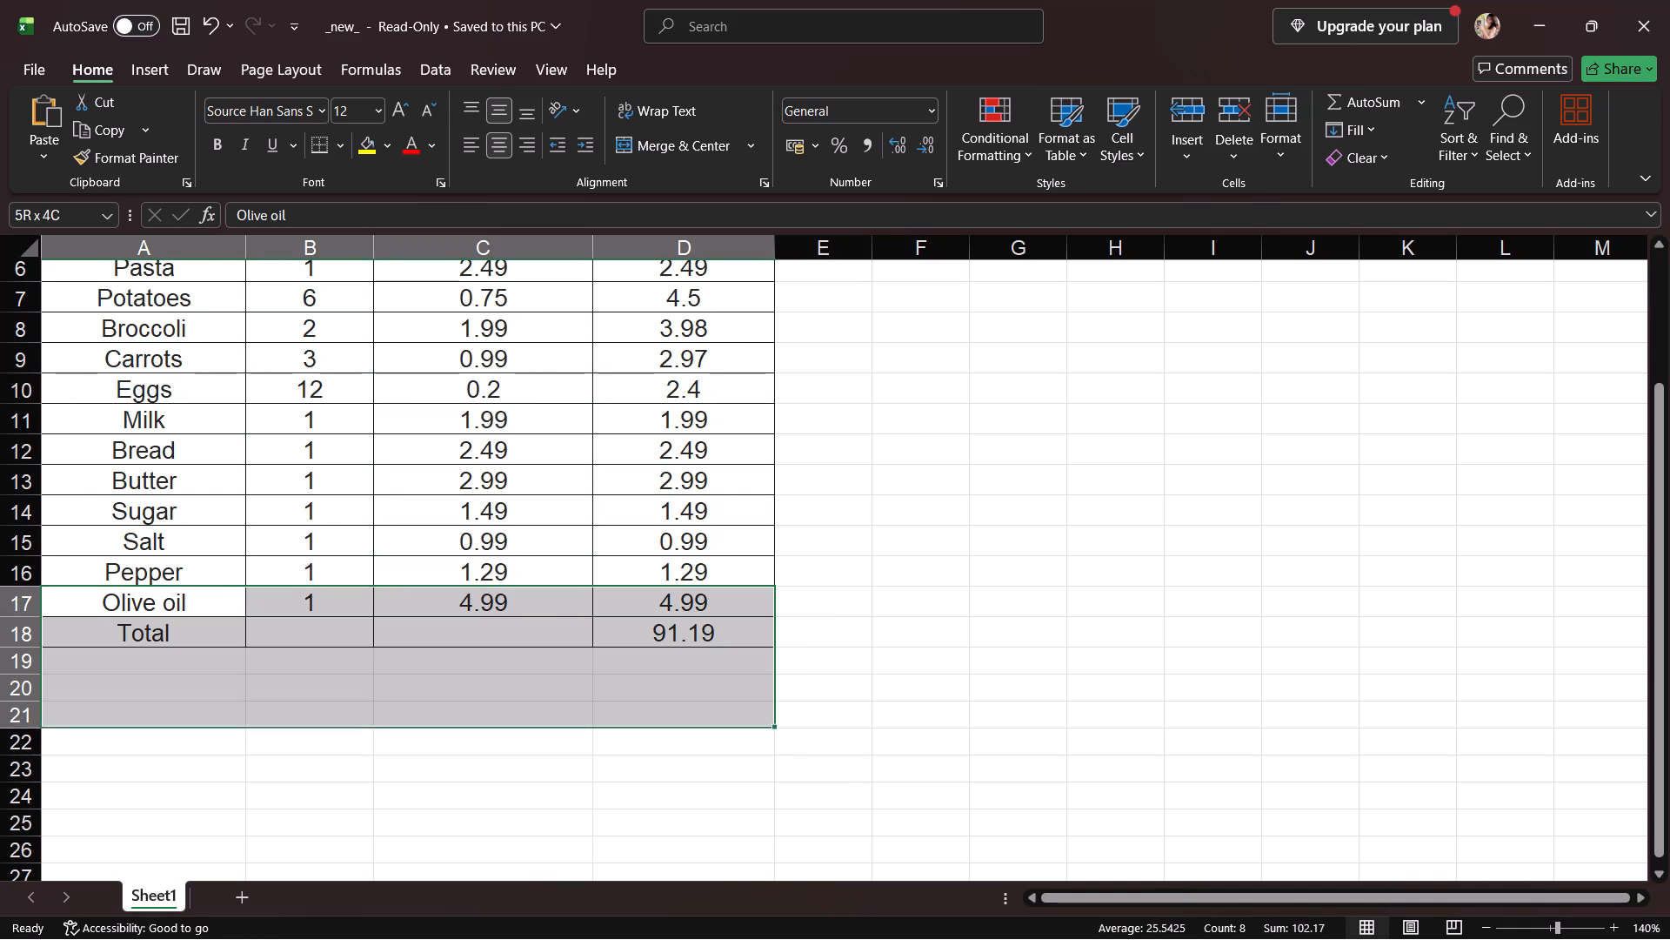
{"action": "left_click_drag", "start_coordinate": [752, 722], "coordinate": [723, 851]}
{"action": "key", "text": "space"}
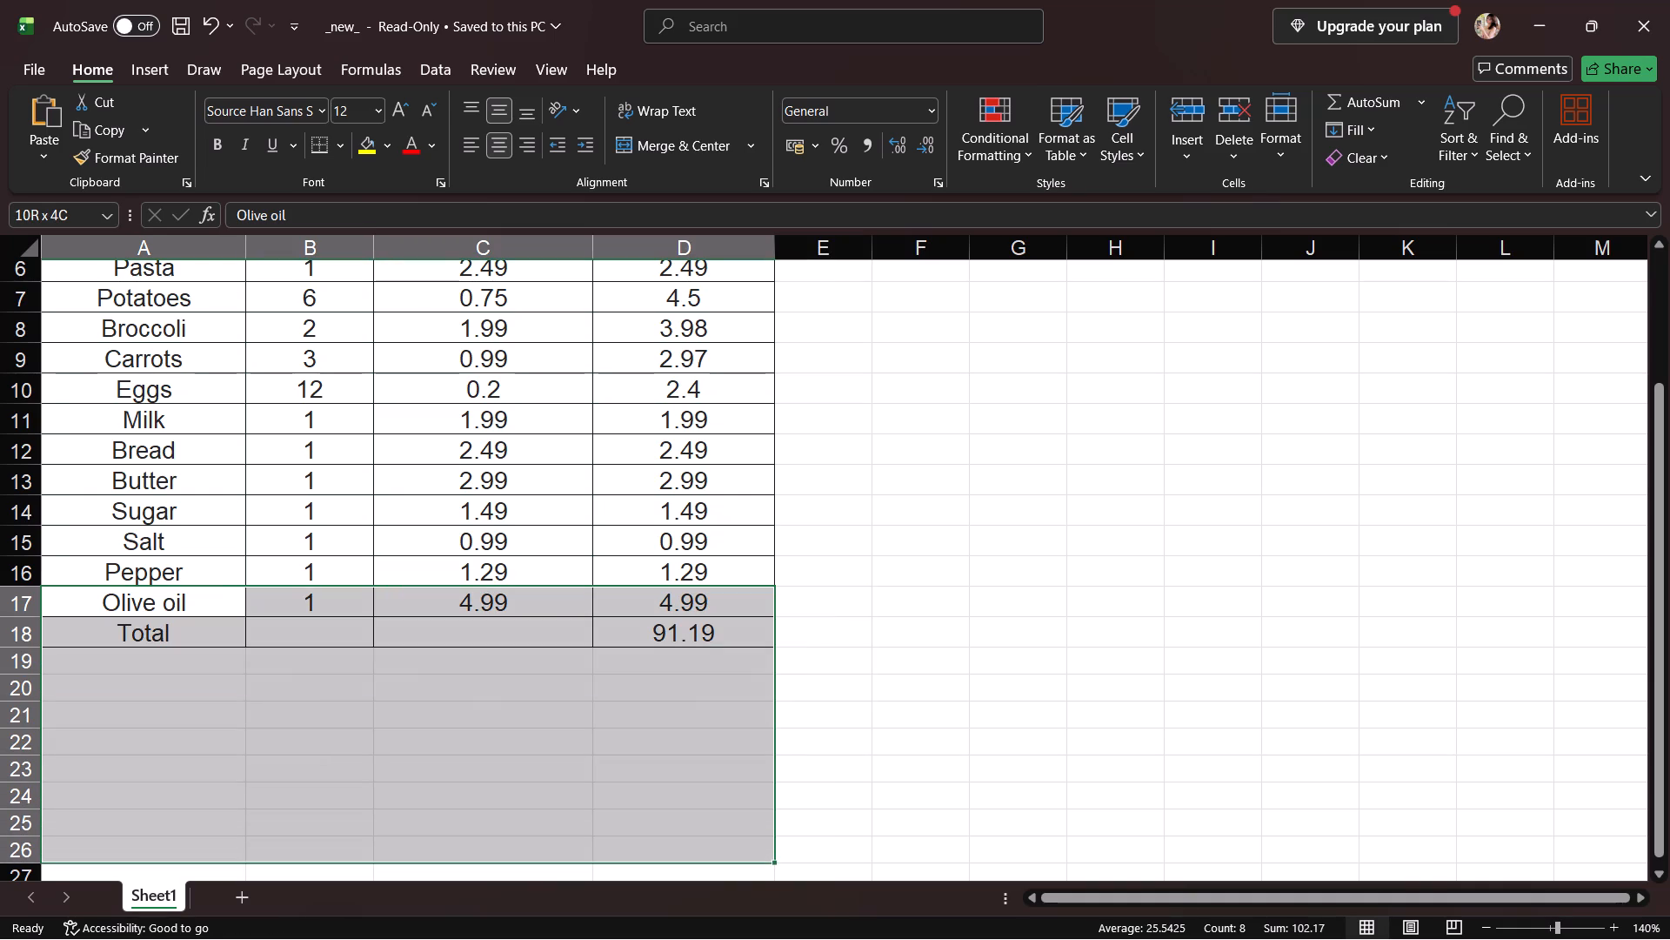
{"action": "left_click_drag", "start_coordinate": [723, 851], "coordinate": [723, 850]}
{"action": "left_click", "coordinate": [709, 817]}
{"action": "left_click", "coordinate": [698, 666]}
{"action": "left_click", "coordinate": [704, 620]}
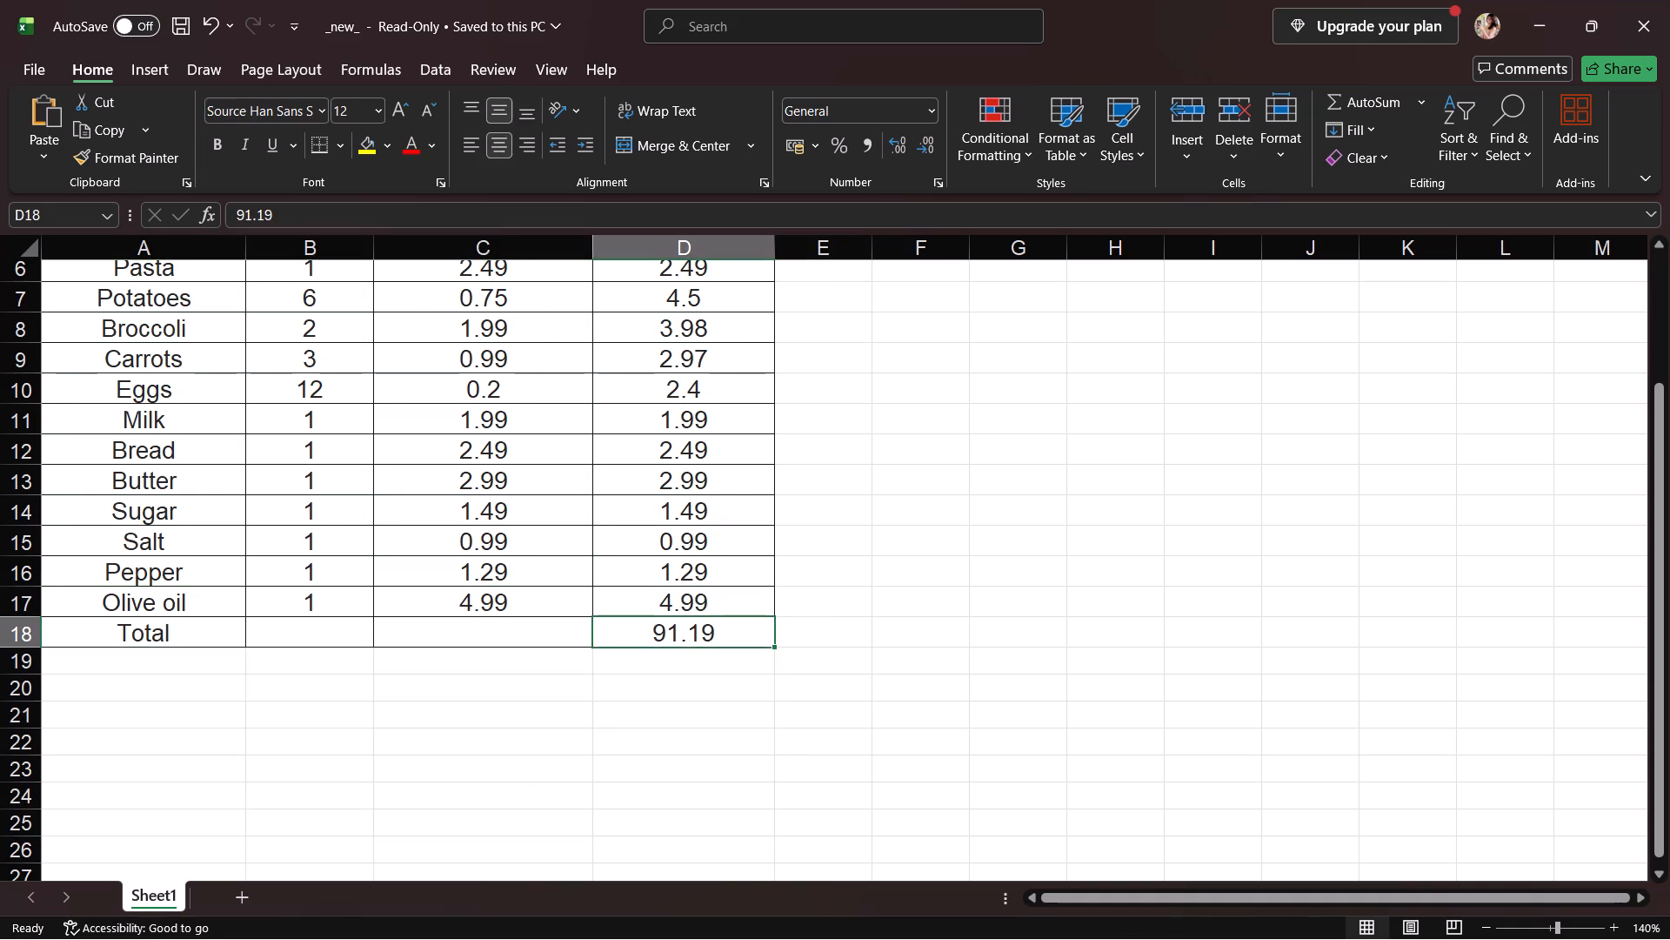
{"action": "scroll", "coordinate": [641, 608], "scroll_direction": "down", "scroll_amount": 3}
{"action": "scroll", "coordinate": [639, 581], "scroll_direction": "up", "scroll_amount": 12}
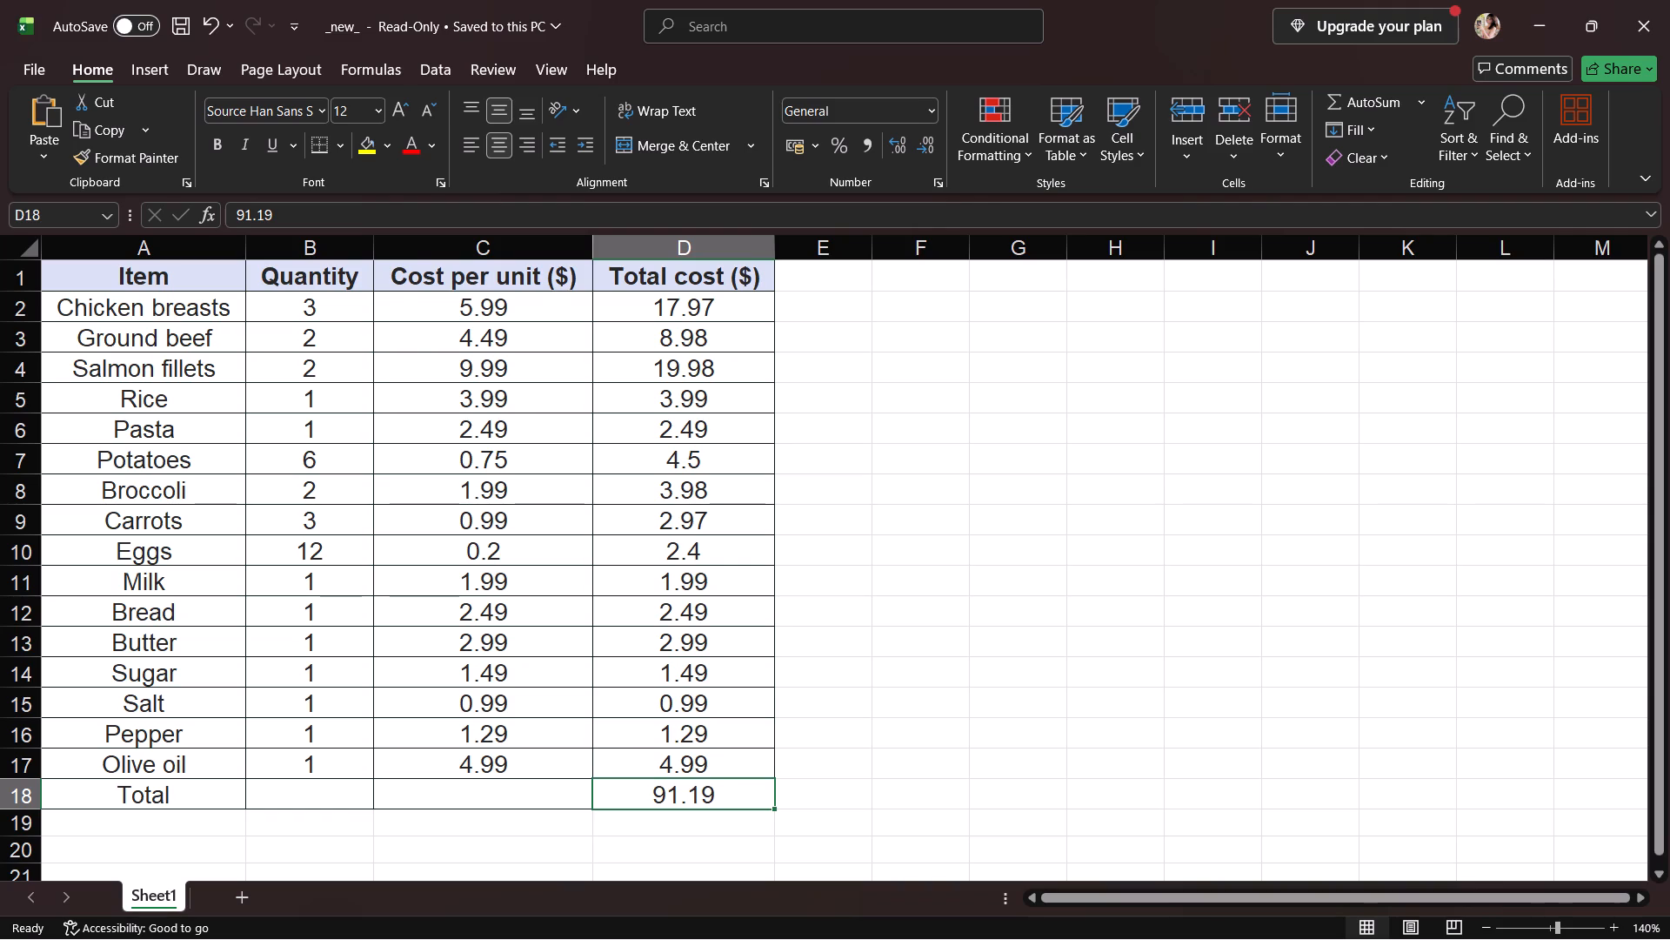
Set the Chicken breasts quantity in cell B2 to 5.
{"action": "left_click", "coordinate": [348, 319]}
{"action": "left_click", "coordinate": [337, 312]}
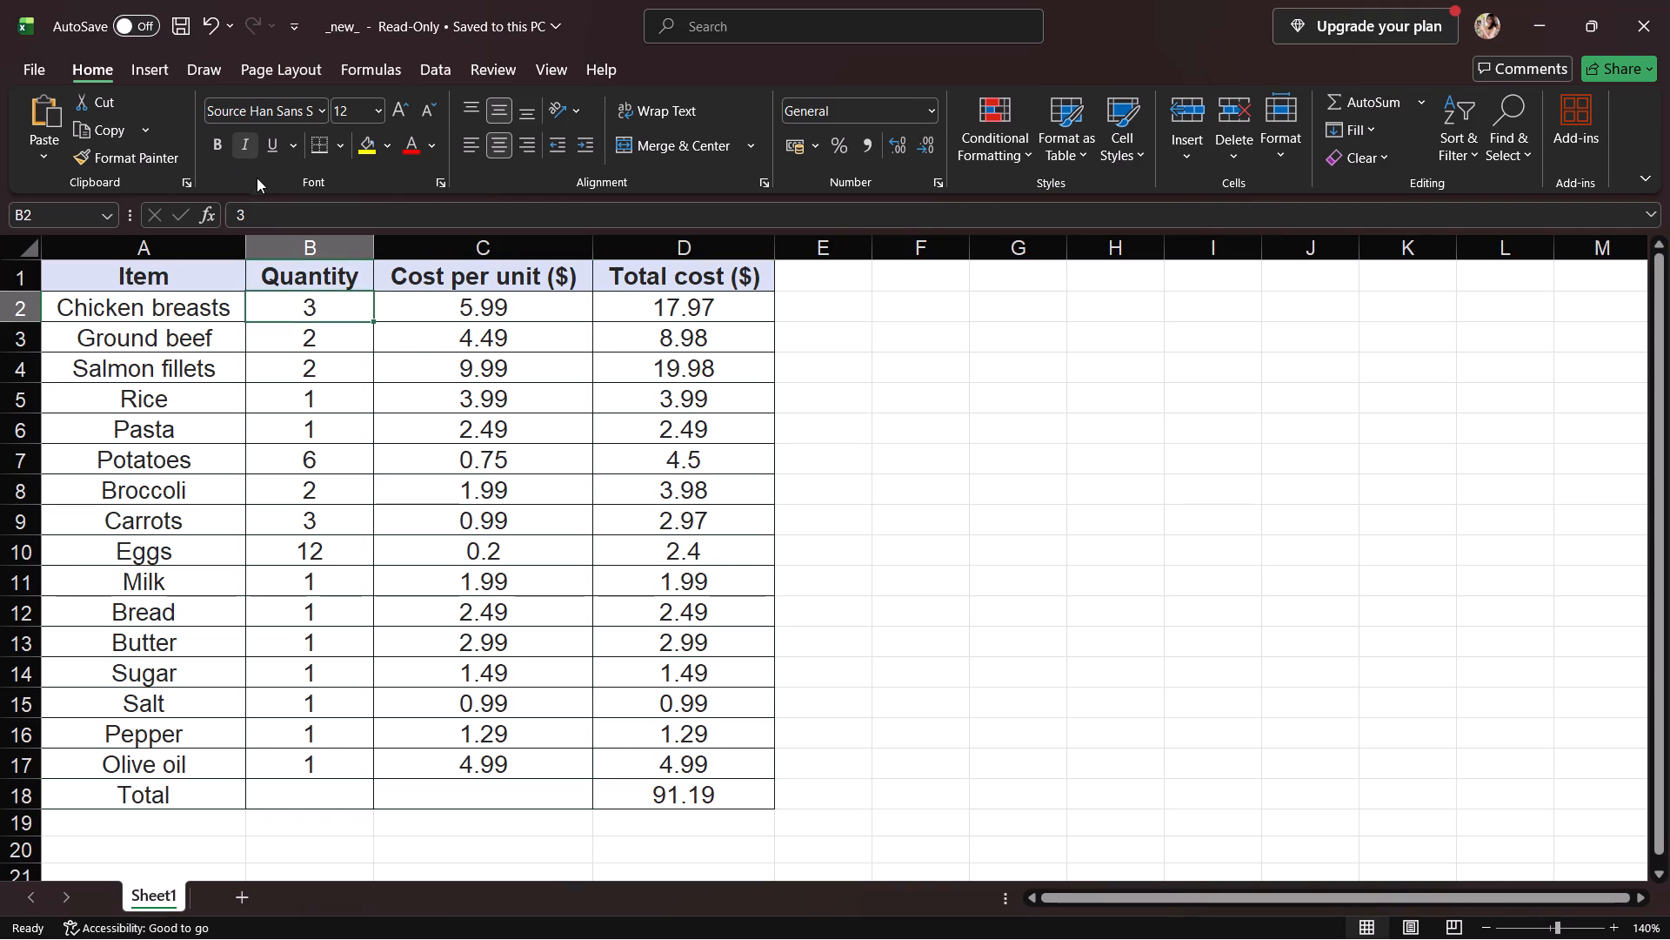
{"action": "left_click", "coordinate": [267, 206]}
{"action": "key", "text": "BackSpace"}
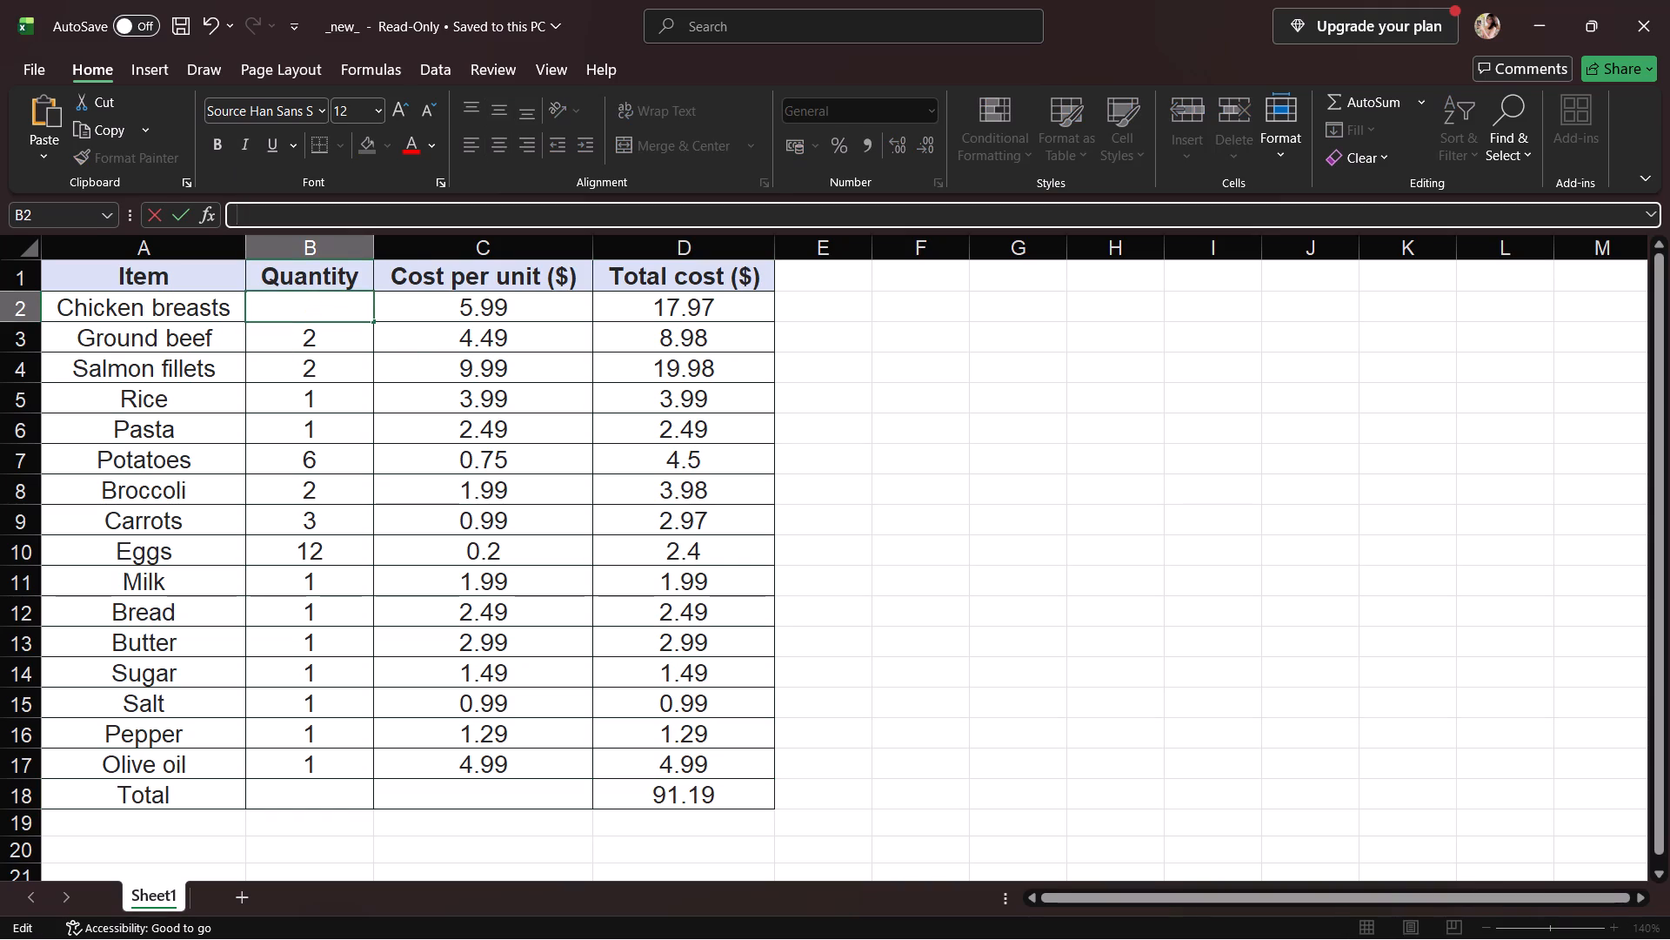
{"action": "type", "text": "54"}
{"action": "key", "text": "BackSpace"}
{"action": "key", "text": "Return"}
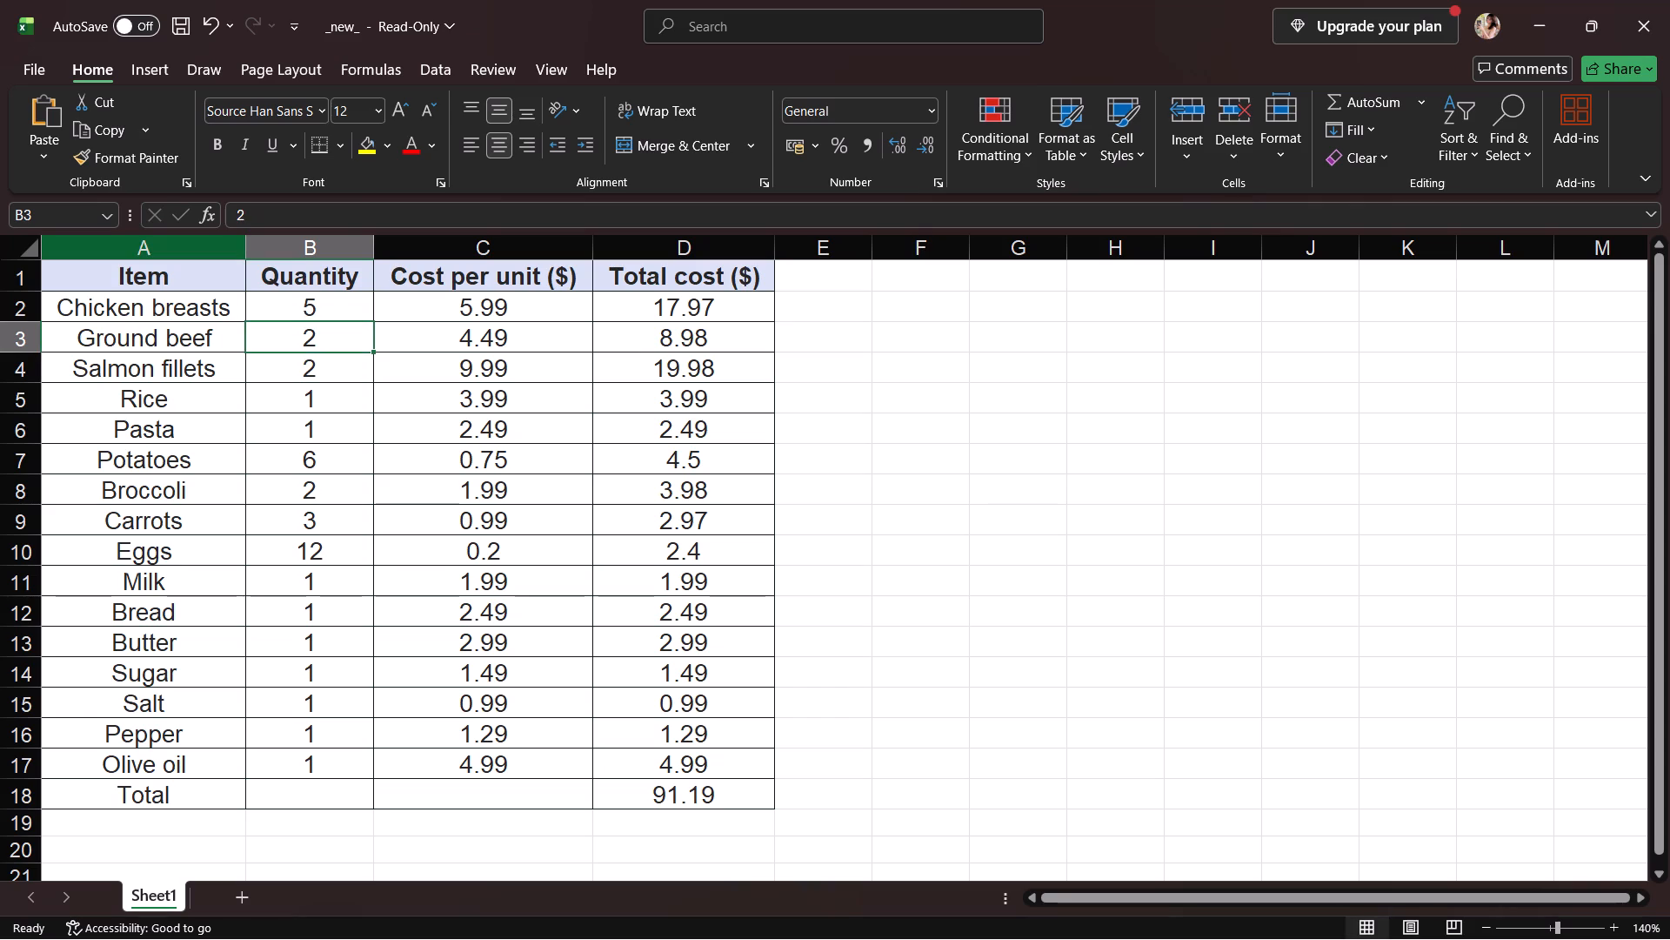
Undo the last change to the Chicken breasts quantity.
{"action": "left_click", "coordinate": [205, 26]}
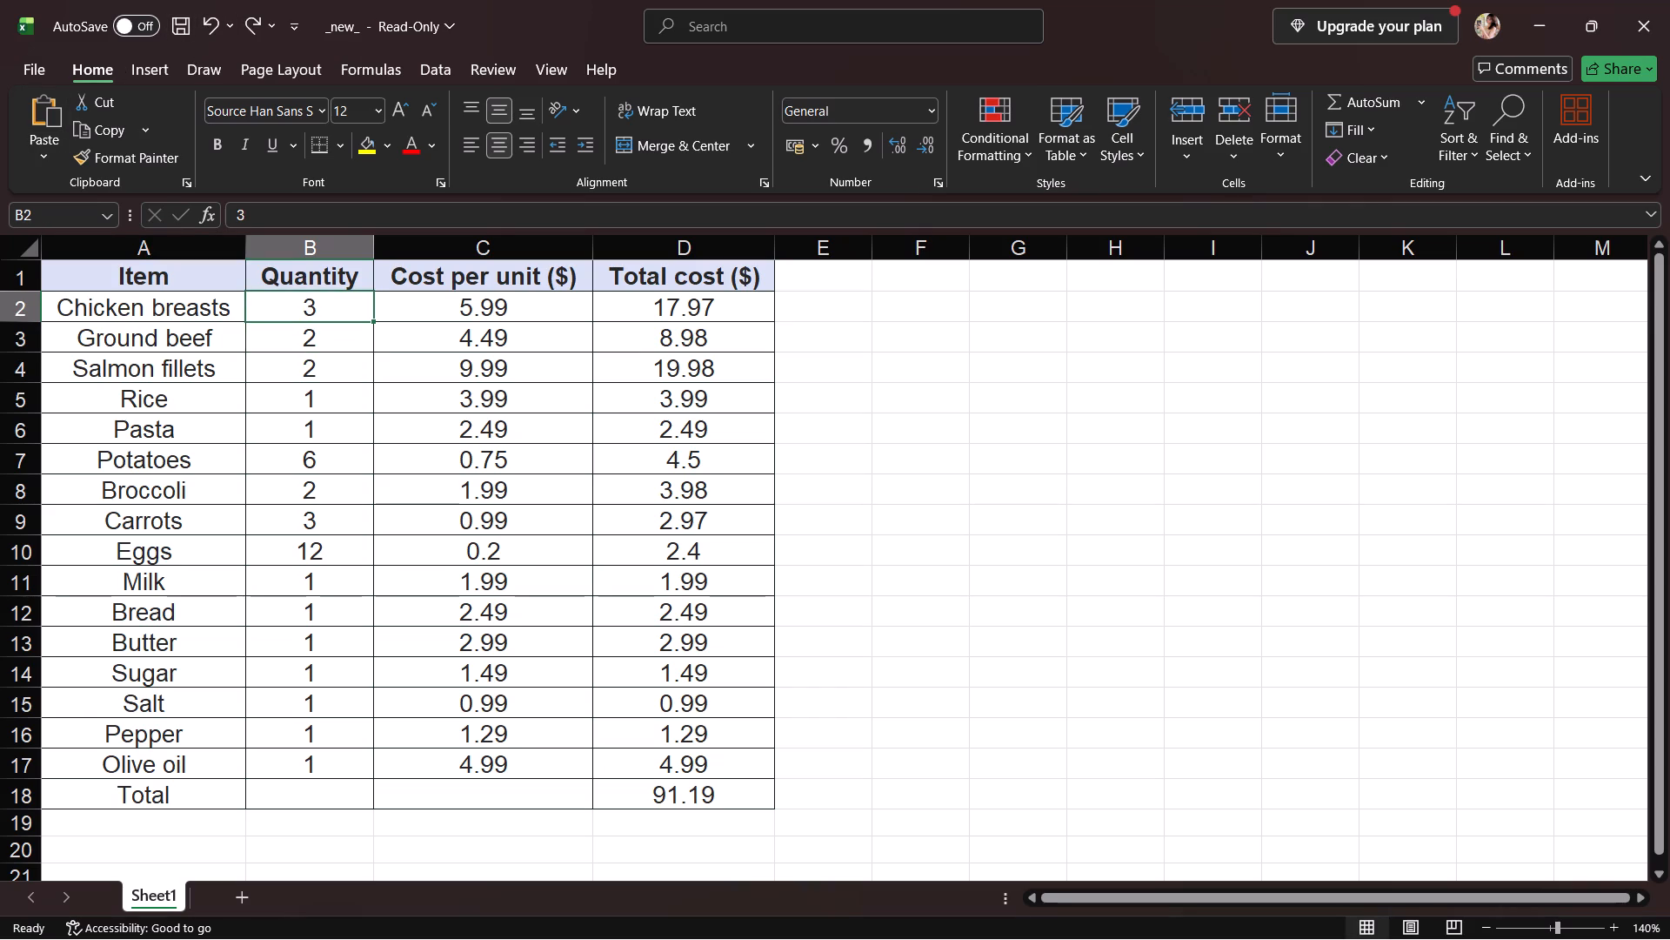
Examine the contents of the Total cost cells for Chicken breasts and Ground beef, D2 and D3, for formulas.
{"action": "left_click", "coordinate": [625, 307]}
{"action": "left_click", "coordinate": [636, 316]}
{"action": "left_click_drag", "start_coordinate": [636, 316], "coordinate": [653, 560]}
{"action": "left_click", "coordinate": [757, 325]}
{"action": "left_click_drag", "start_coordinate": [757, 325], "coordinate": [757, 348]}
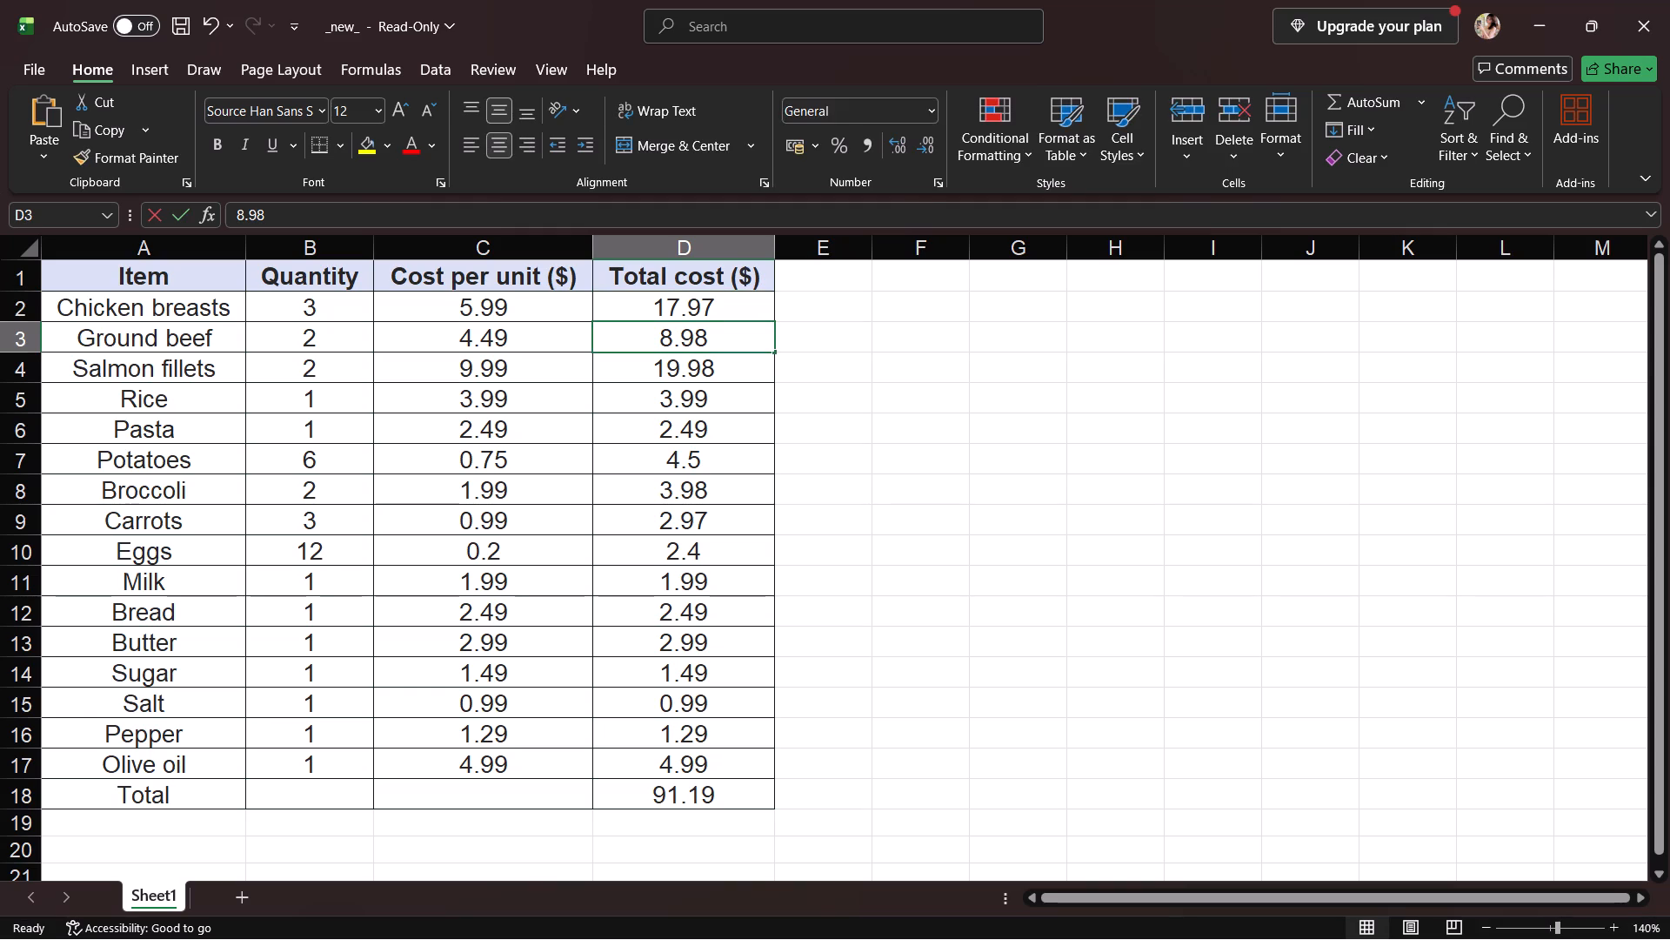
{"action": "left_click_drag", "start_coordinate": [757, 348], "coordinate": [757, 352]}
{"action": "left_click", "coordinate": [751, 326]}
{"action": "left_click", "coordinate": [758, 306]}
{"action": "left_click_drag", "start_coordinate": [758, 306], "coordinate": [758, 372]}
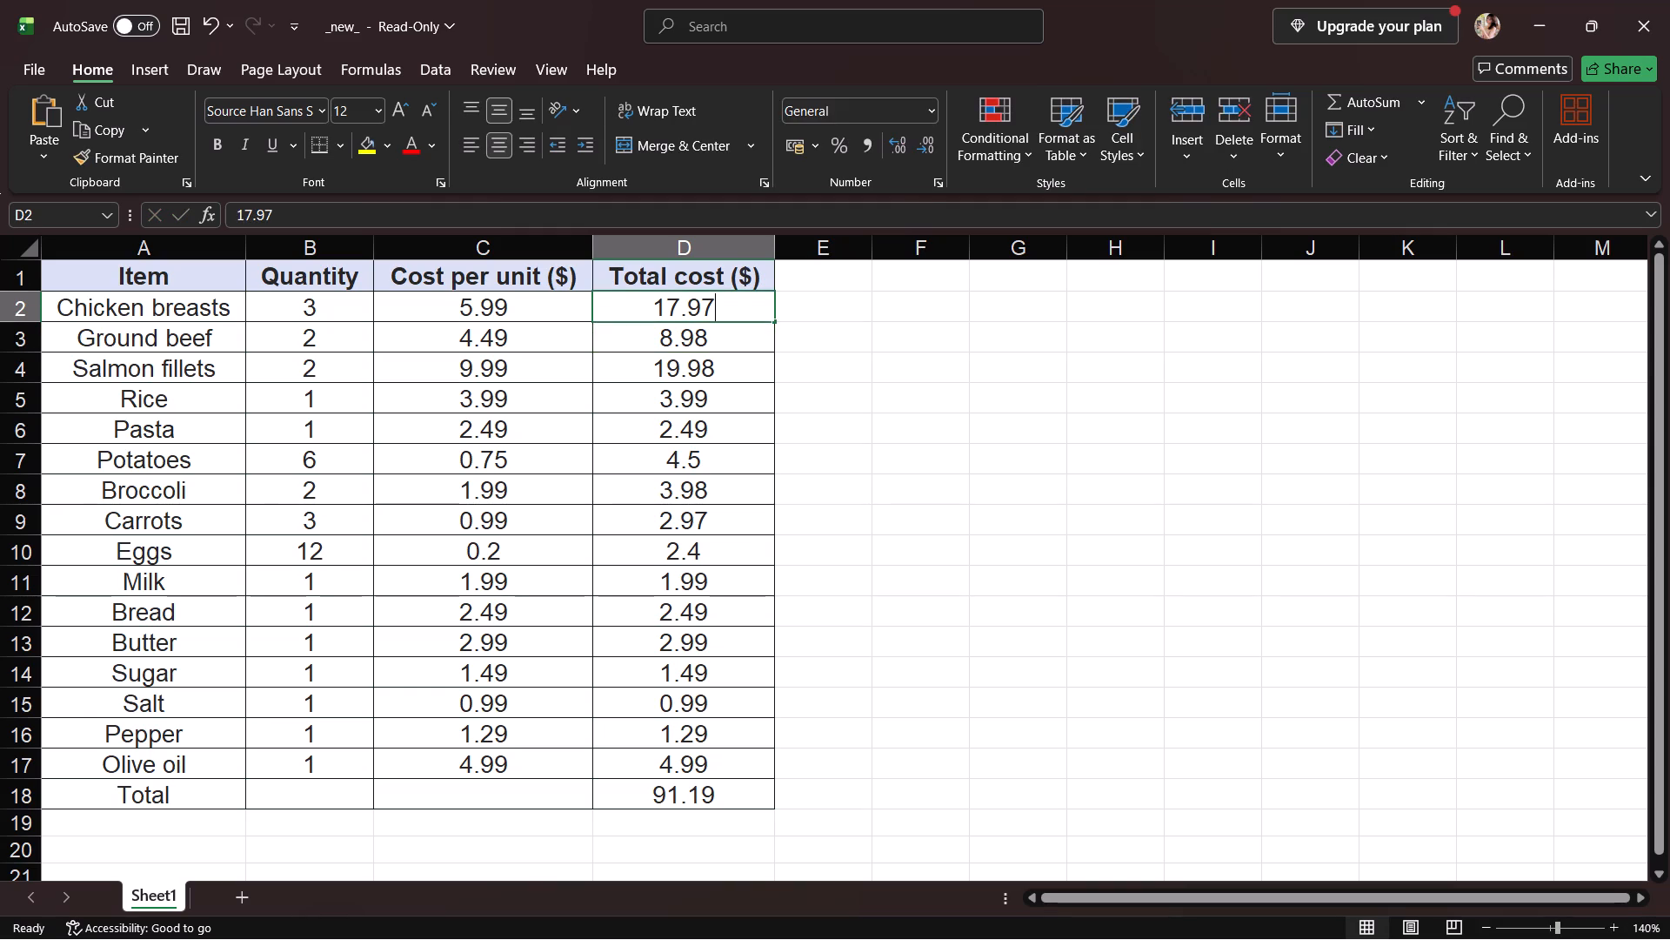
{"action": "left_click_drag", "start_coordinate": [758, 372], "coordinate": [758, 366]}
{"action": "left_click_drag", "start_coordinate": [758, 319], "coordinate": [787, 742]}
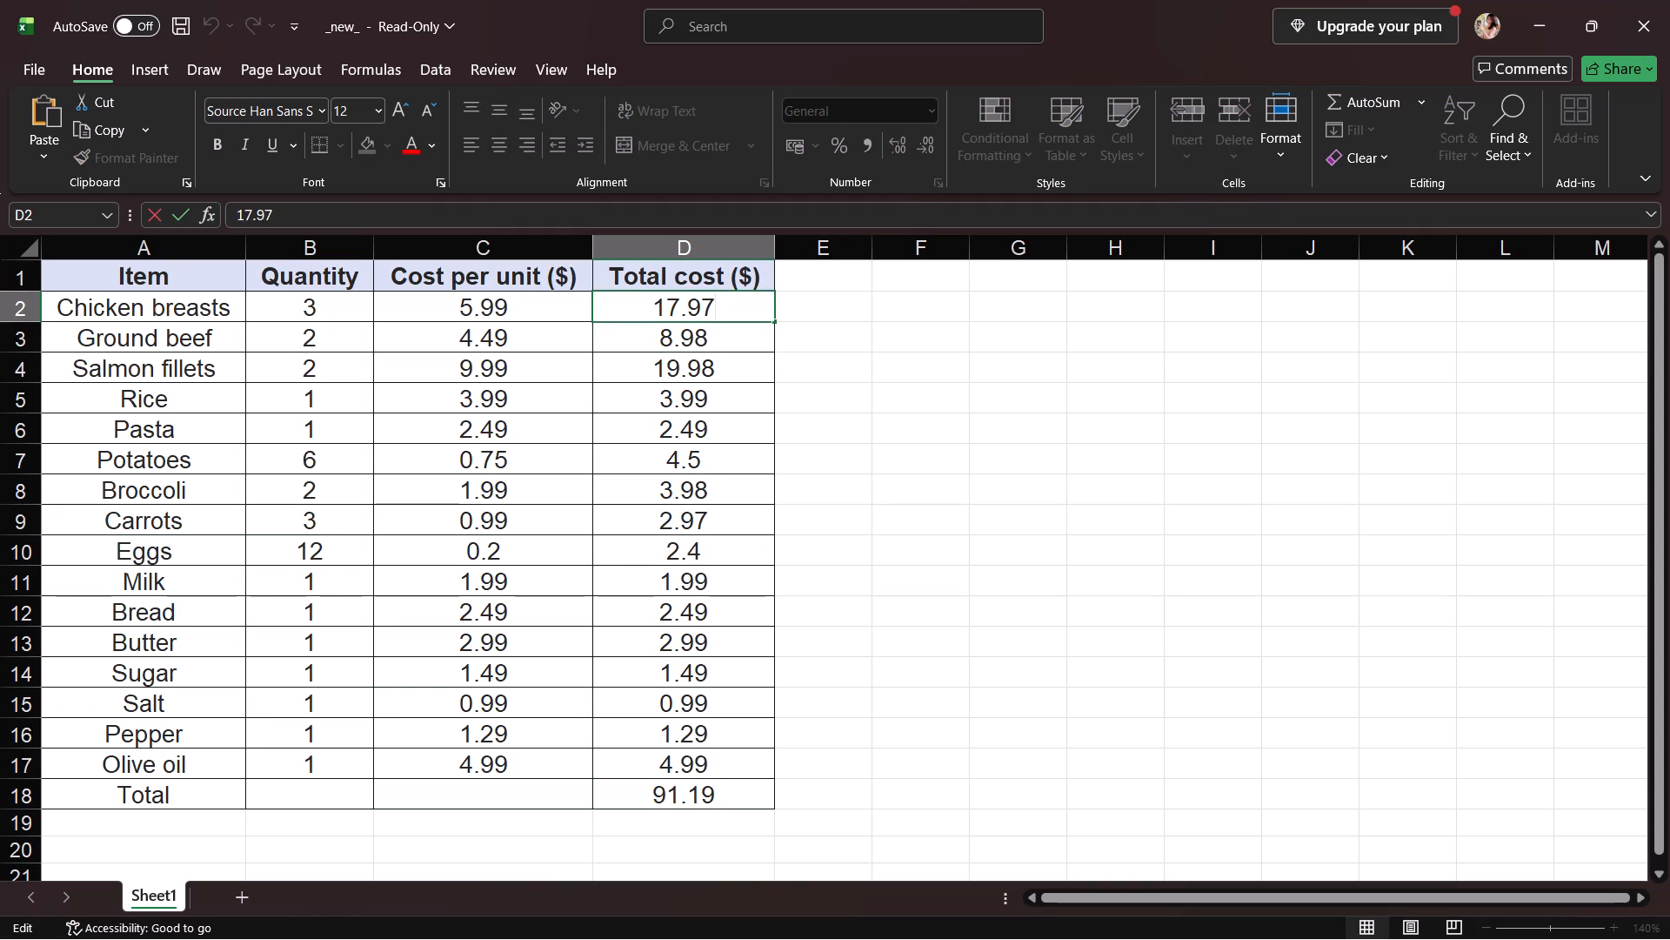
{"action": "right_click_drag", "start_coordinate": [761, 302], "coordinate": [752, 615]}
{"action": "left_click", "coordinate": [690, 406]}
{"action": "left_click", "coordinate": [698, 295]}
{"action": "left_click", "coordinate": [701, 300]}
{"action": "left_click", "coordinate": [651, 305]}
{"action": "left_click_drag", "start_coordinate": [651, 305], "coordinate": [669, 309]}
{"action": "left_click_drag", "start_coordinate": [677, 306], "coordinate": [705, 304]}
{"action": "left_click", "coordinate": [705, 304]}
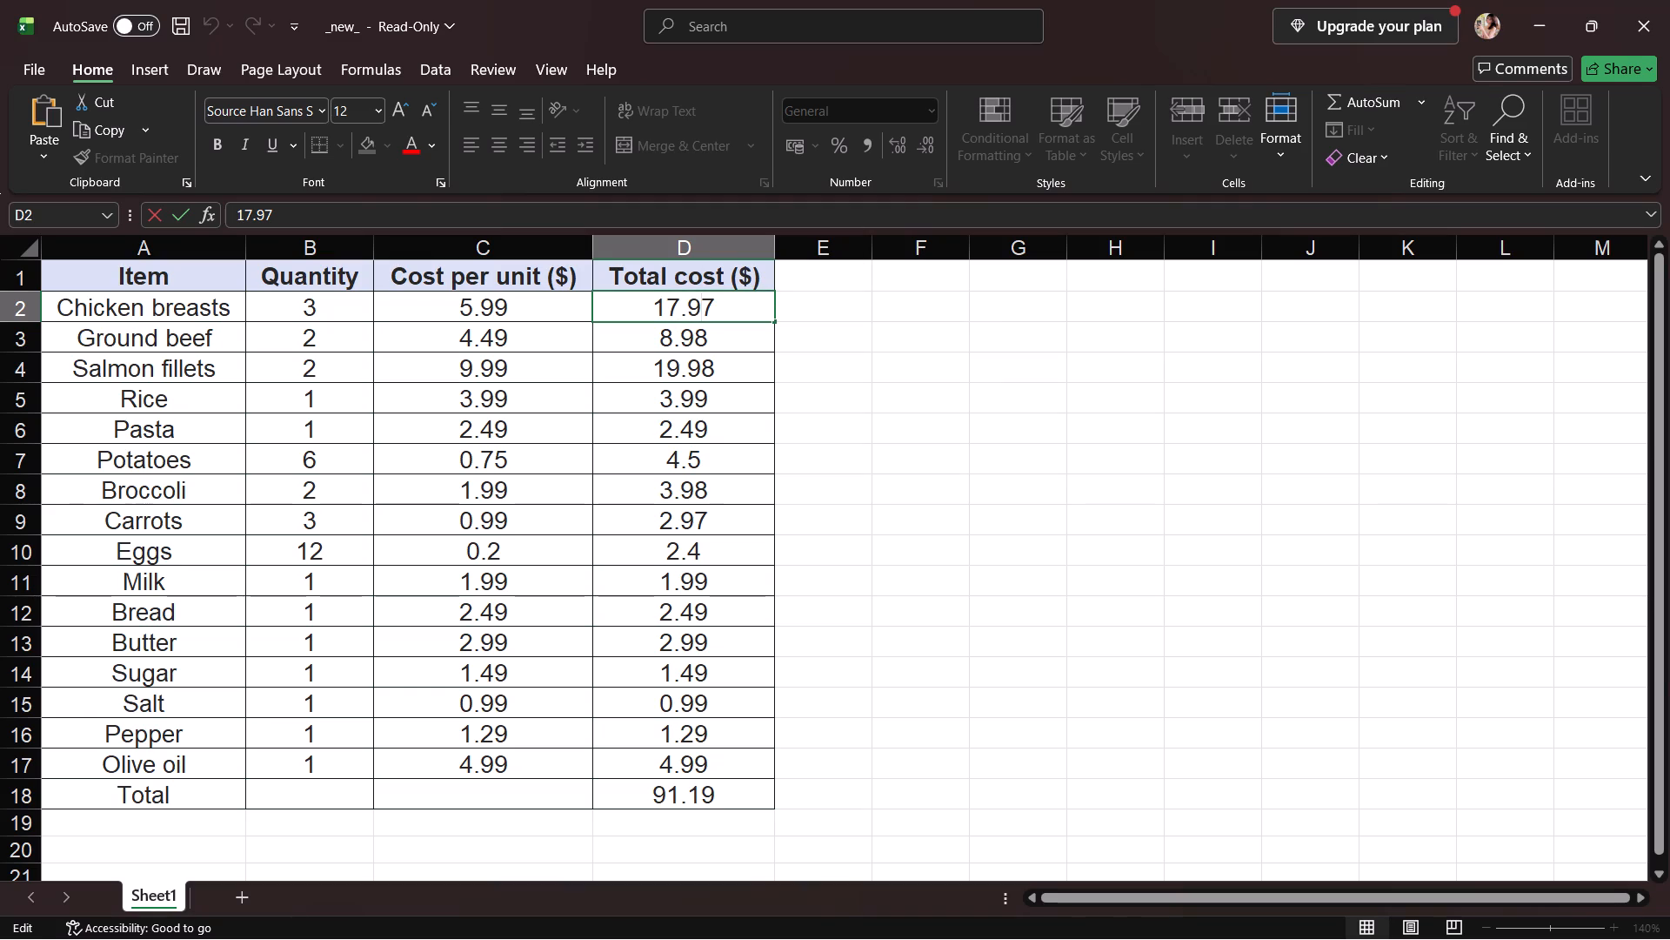
Check the contents and cell references of the Chicken breasts quantity and cost per unit, B2 and C2.
{"action": "left_click", "coordinate": [341, 312]}
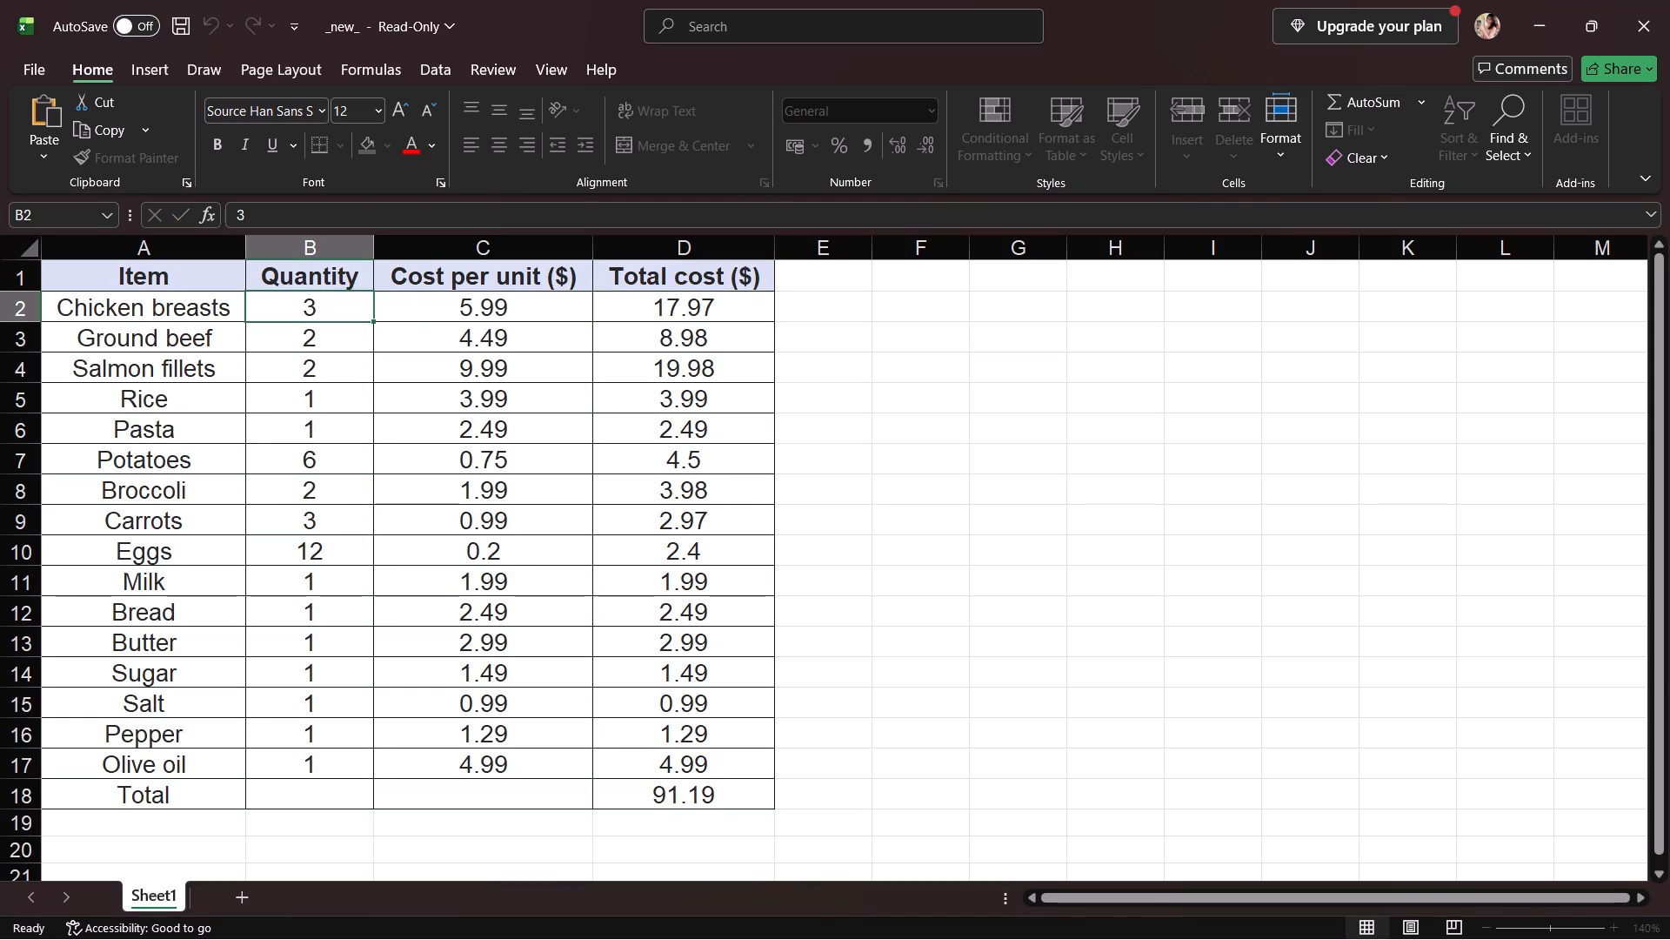
{"action": "left_click", "coordinate": [338, 312]}
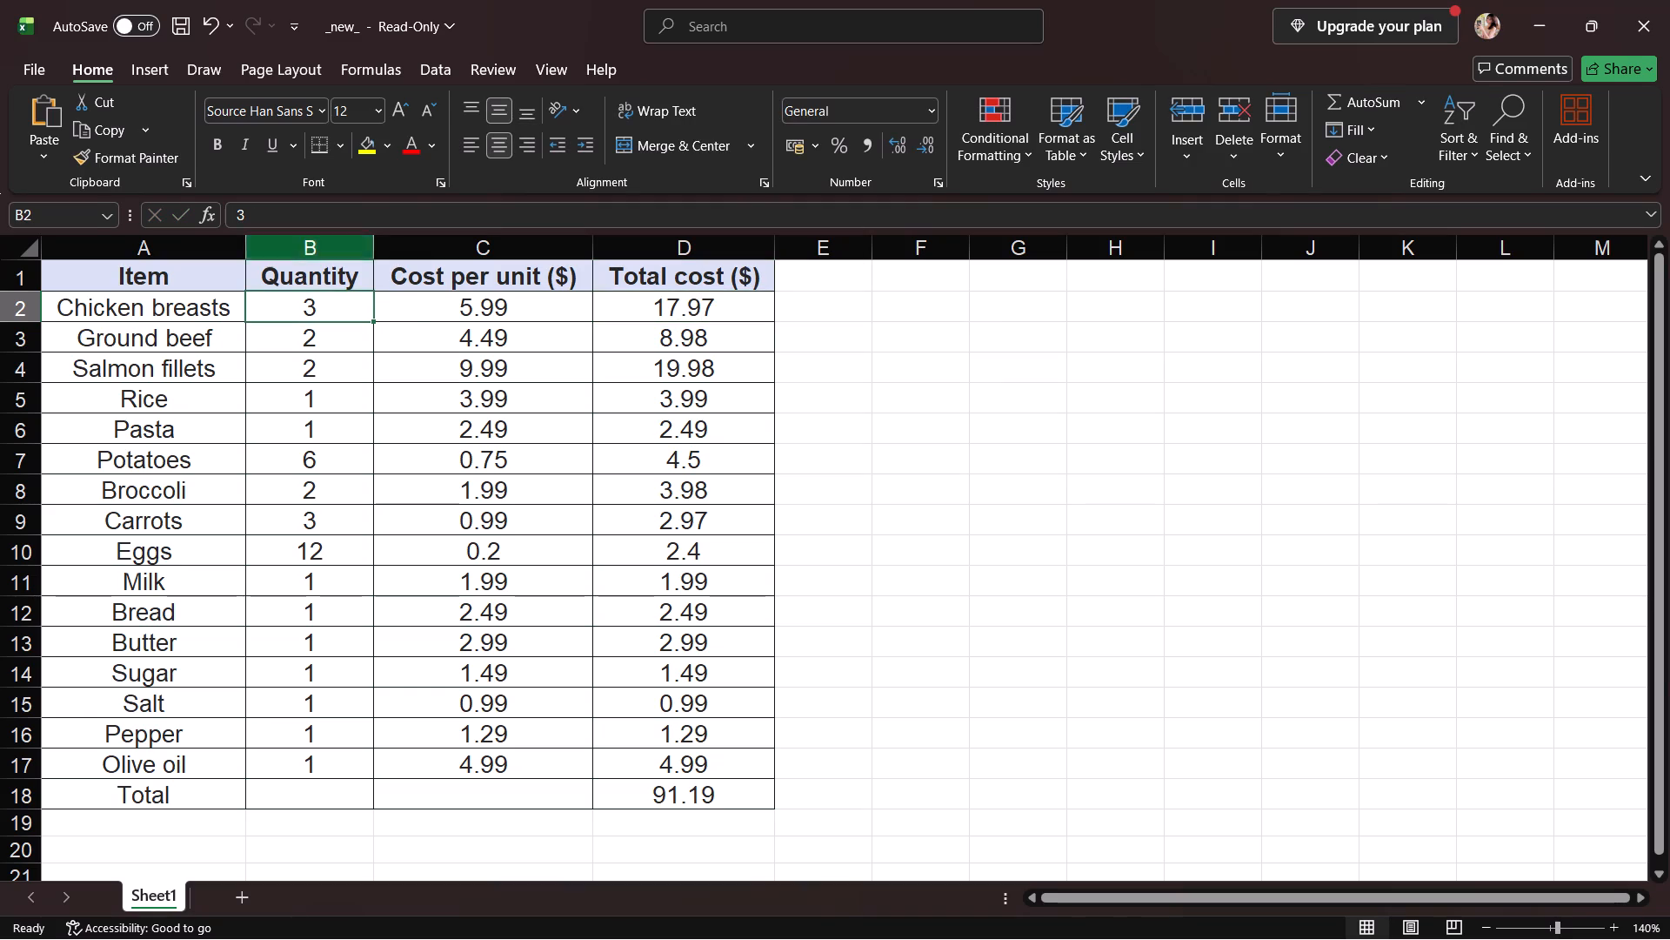
{"action": "left_click", "coordinate": [112, 220]}
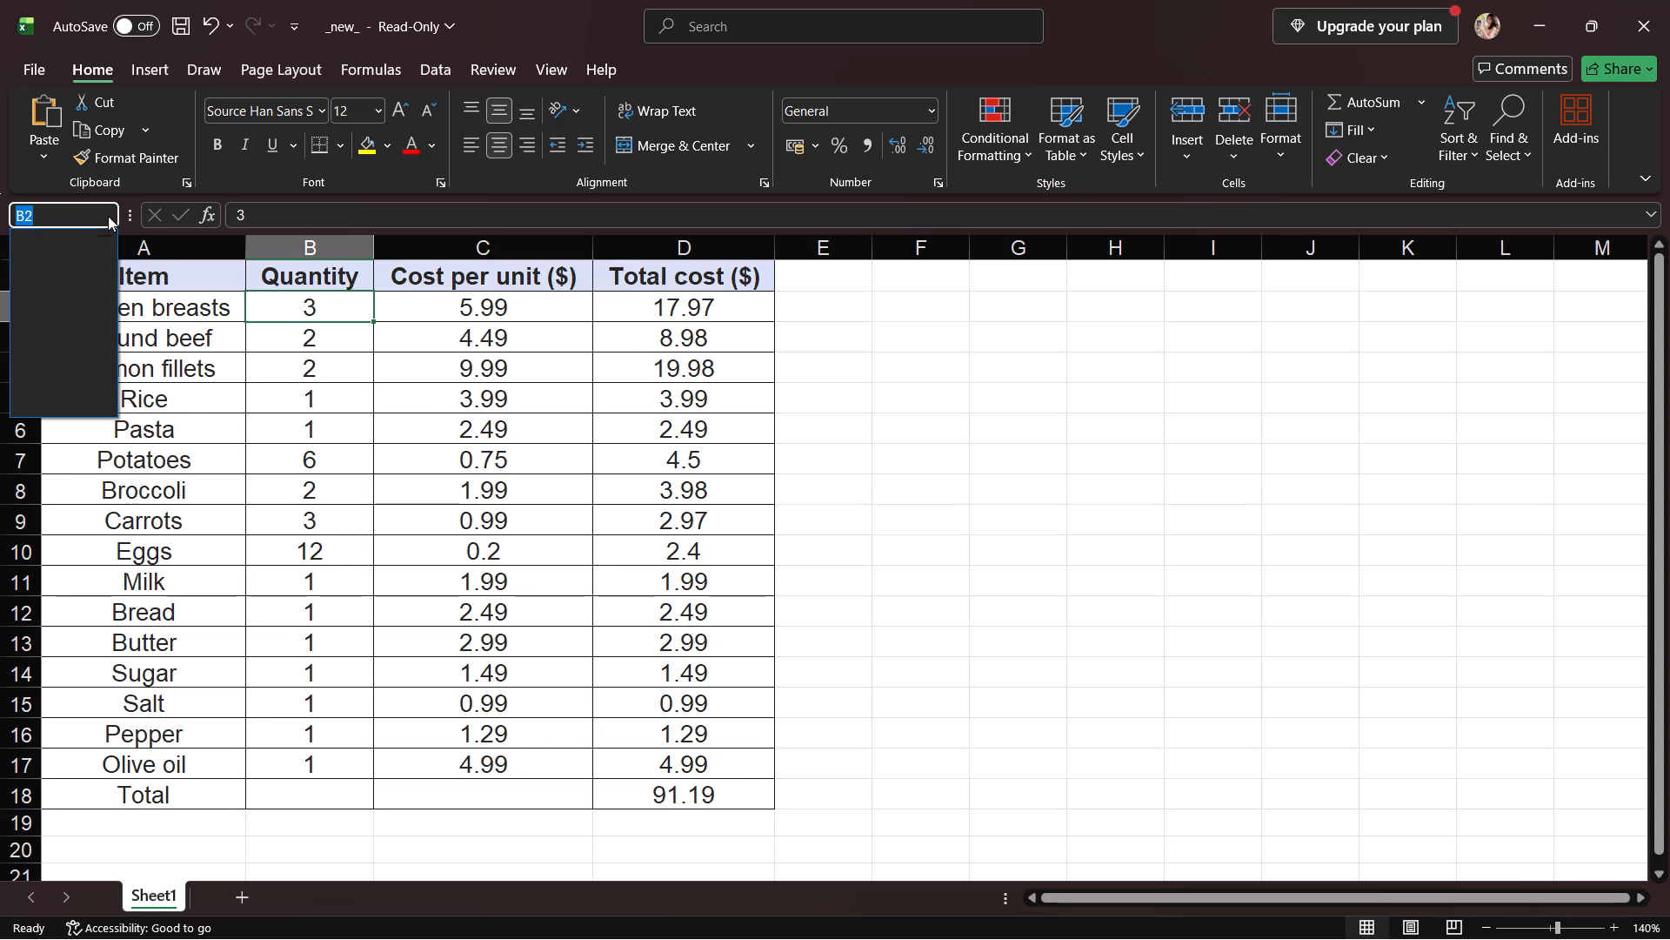
{"action": "left_click", "coordinate": [108, 216]}
{"action": "left_click", "coordinate": [81, 211]}
{"action": "left_click", "coordinate": [77, 218]}
{"action": "left_click", "coordinate": [77, 218]}
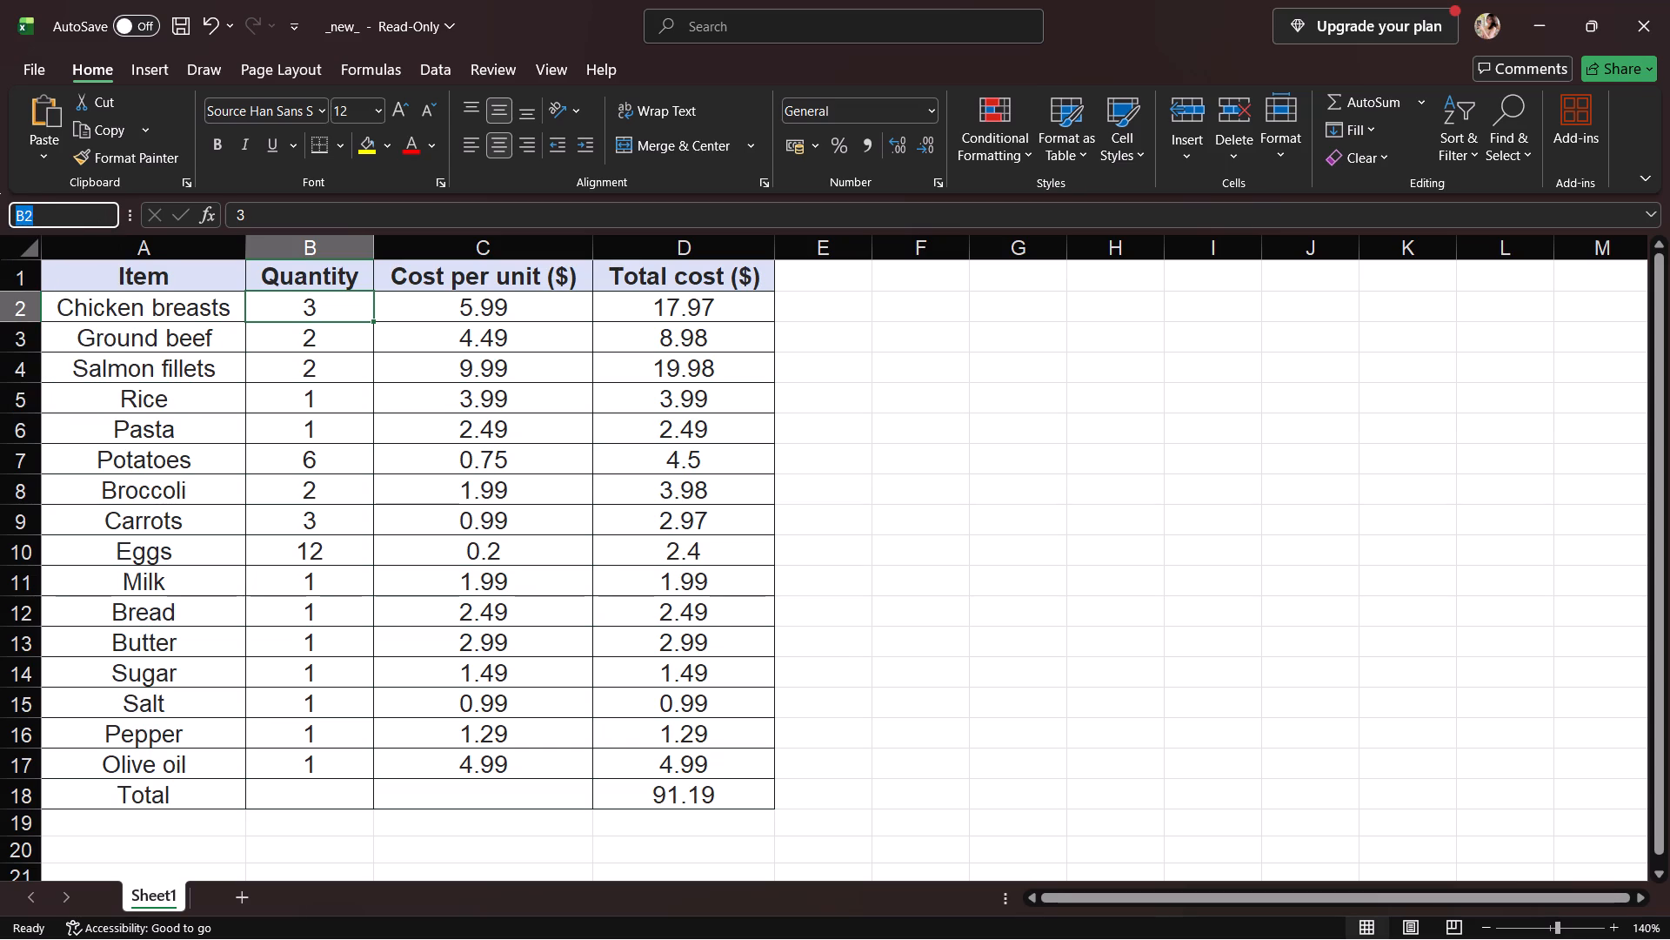
{"action": "left_click", "coordinate": [69, 218]}
{"action": "left_click", "coordinate": [431, 319]}
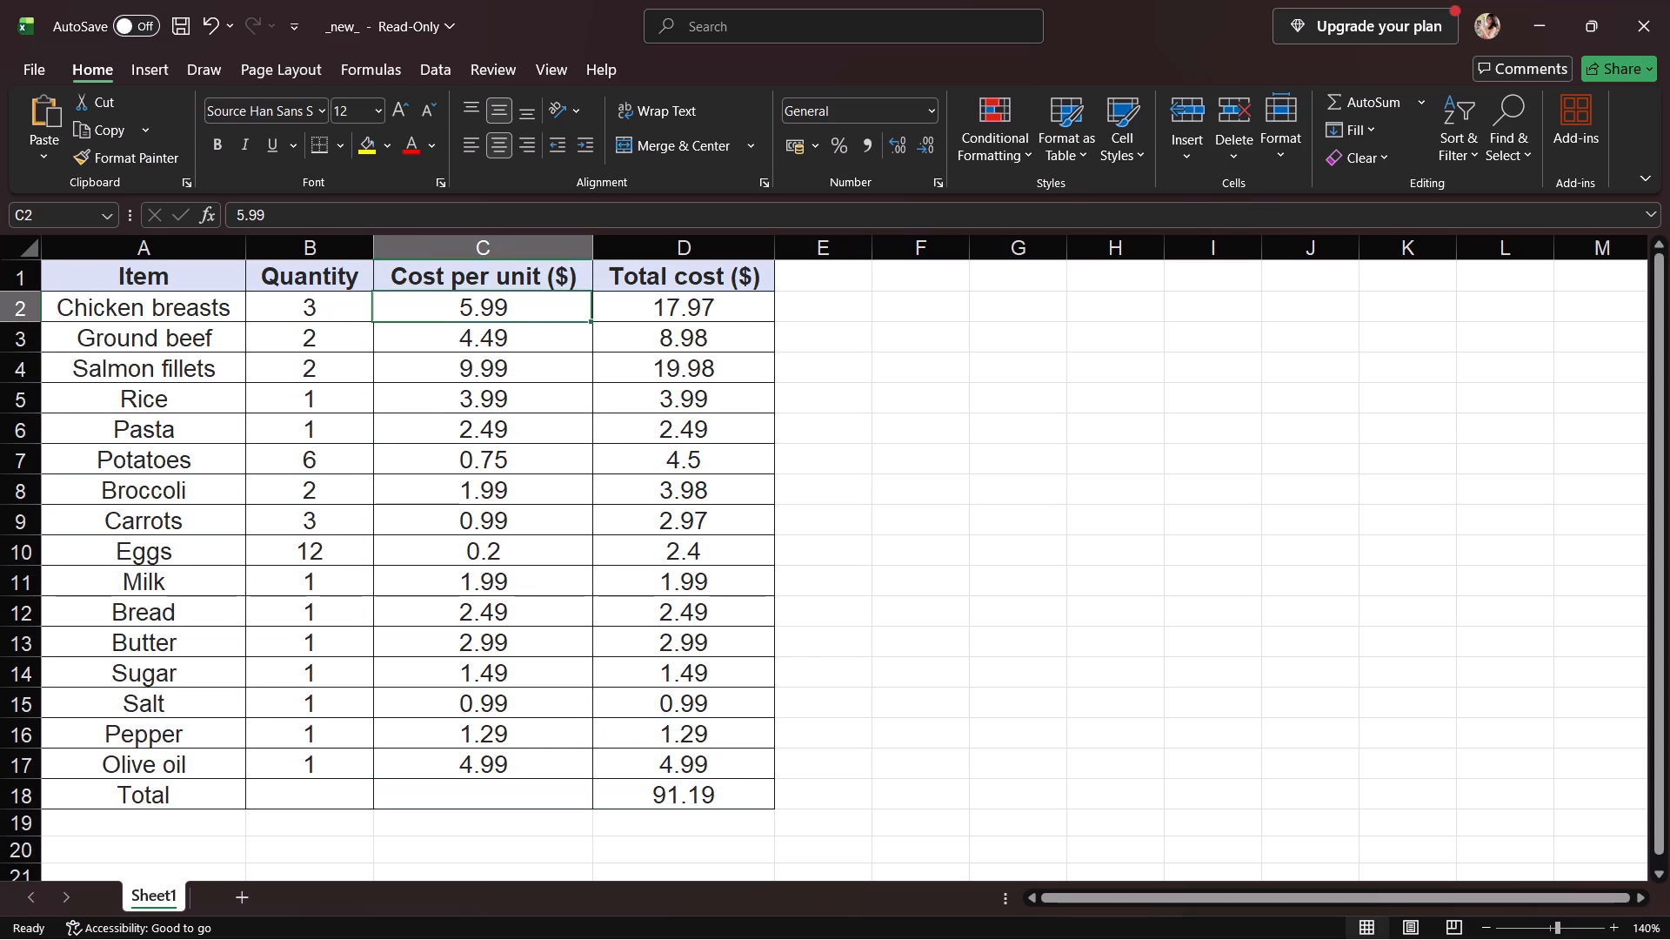
{"action": "right_click", "coordinate": [630, 303]}
{"action": "double_click", "coordinate": [518, 312]}
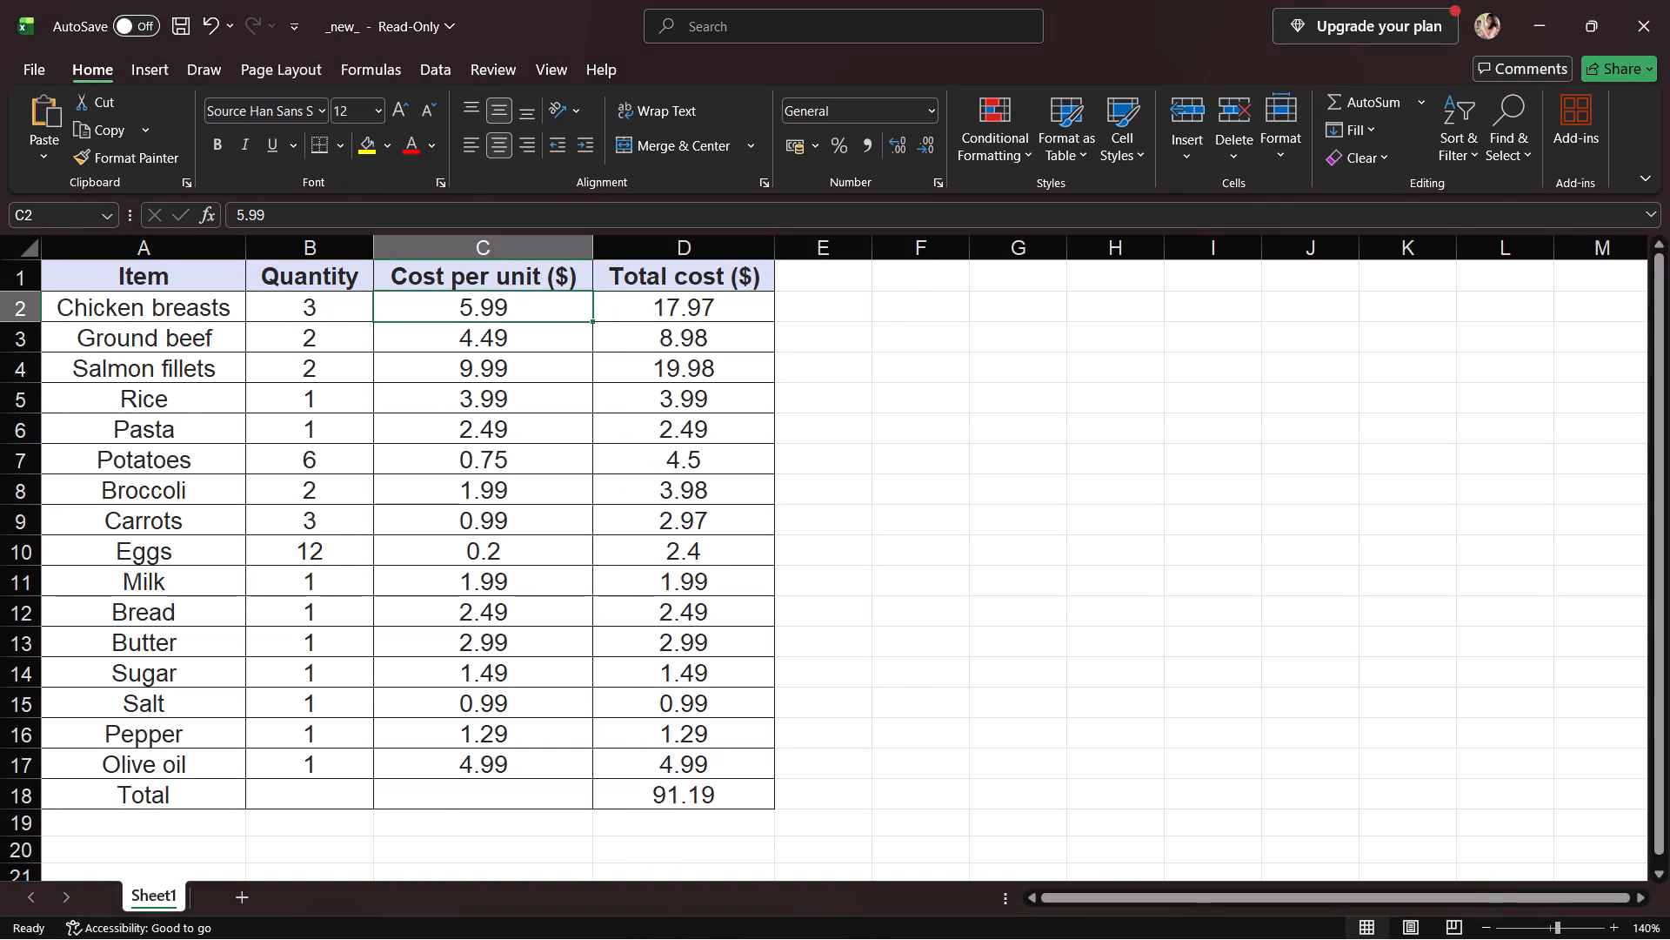
{"action": "left_click", "coordinate": [548, 311]}
{"action": "left_click", "coordinate": [362, 319]}
{"action": "left_click", "coordinate": [412, 306]}
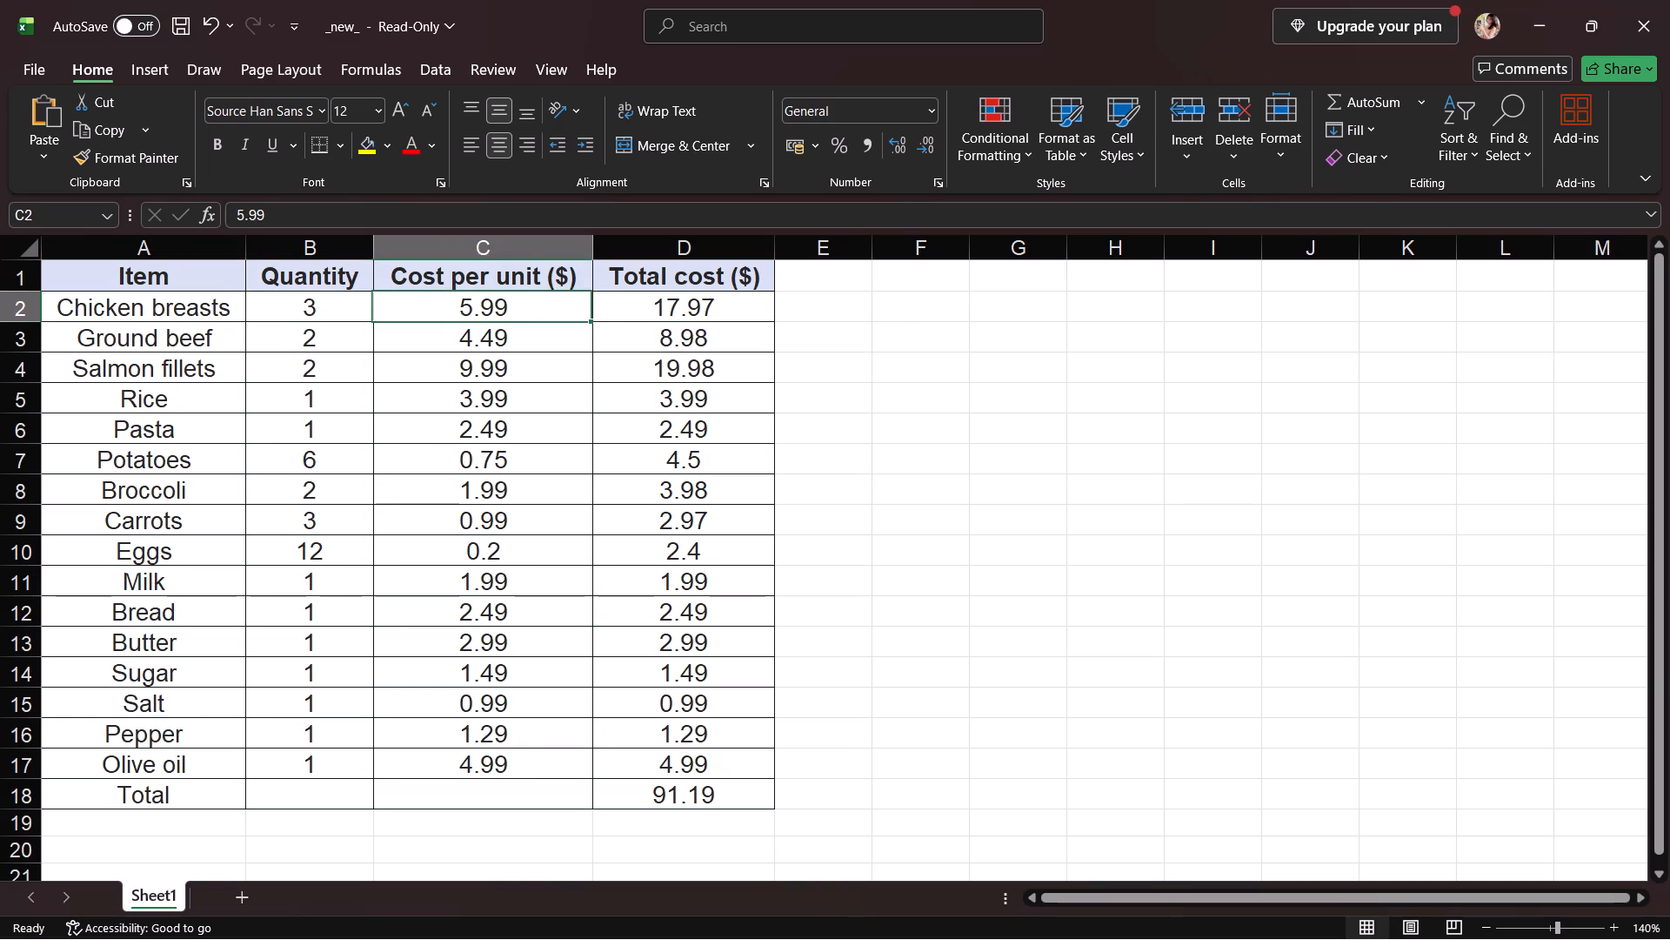
{"action": "left_click", "coordinate": [109, 218]}
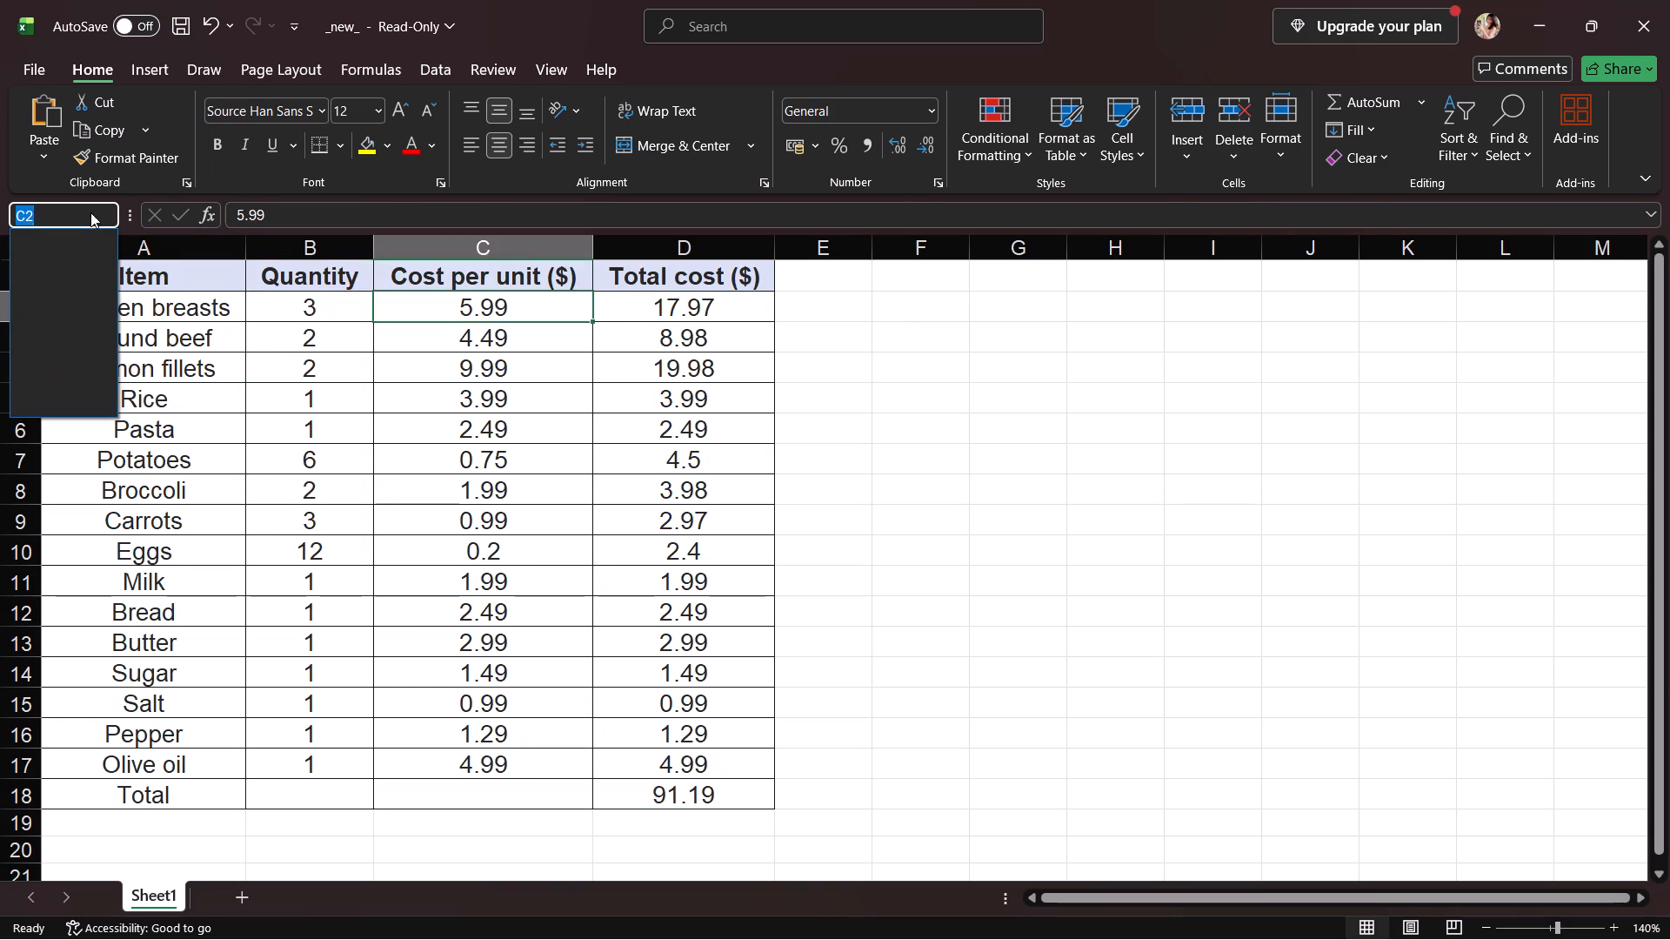
{"action": "left_click", "coordinate": [86, 211]}
{"action": "left_click", "coordinate": [86, 211]}
{"action": "left_click", "coordinate": [83, 213]}
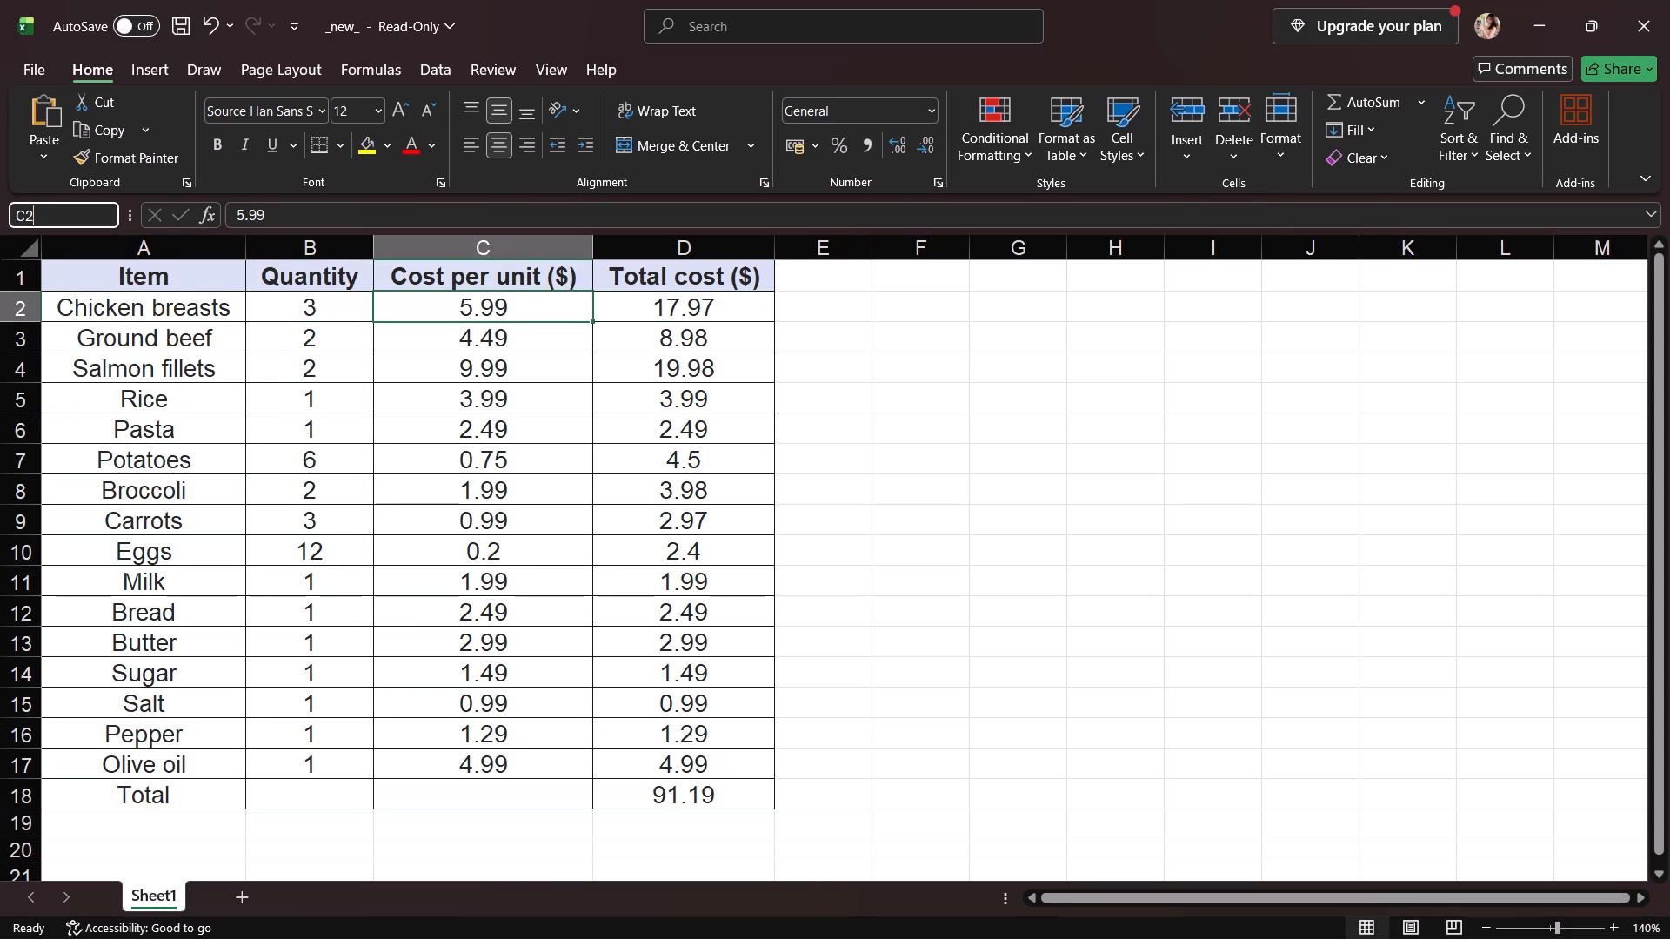
{"action": "key", "text": "space"}
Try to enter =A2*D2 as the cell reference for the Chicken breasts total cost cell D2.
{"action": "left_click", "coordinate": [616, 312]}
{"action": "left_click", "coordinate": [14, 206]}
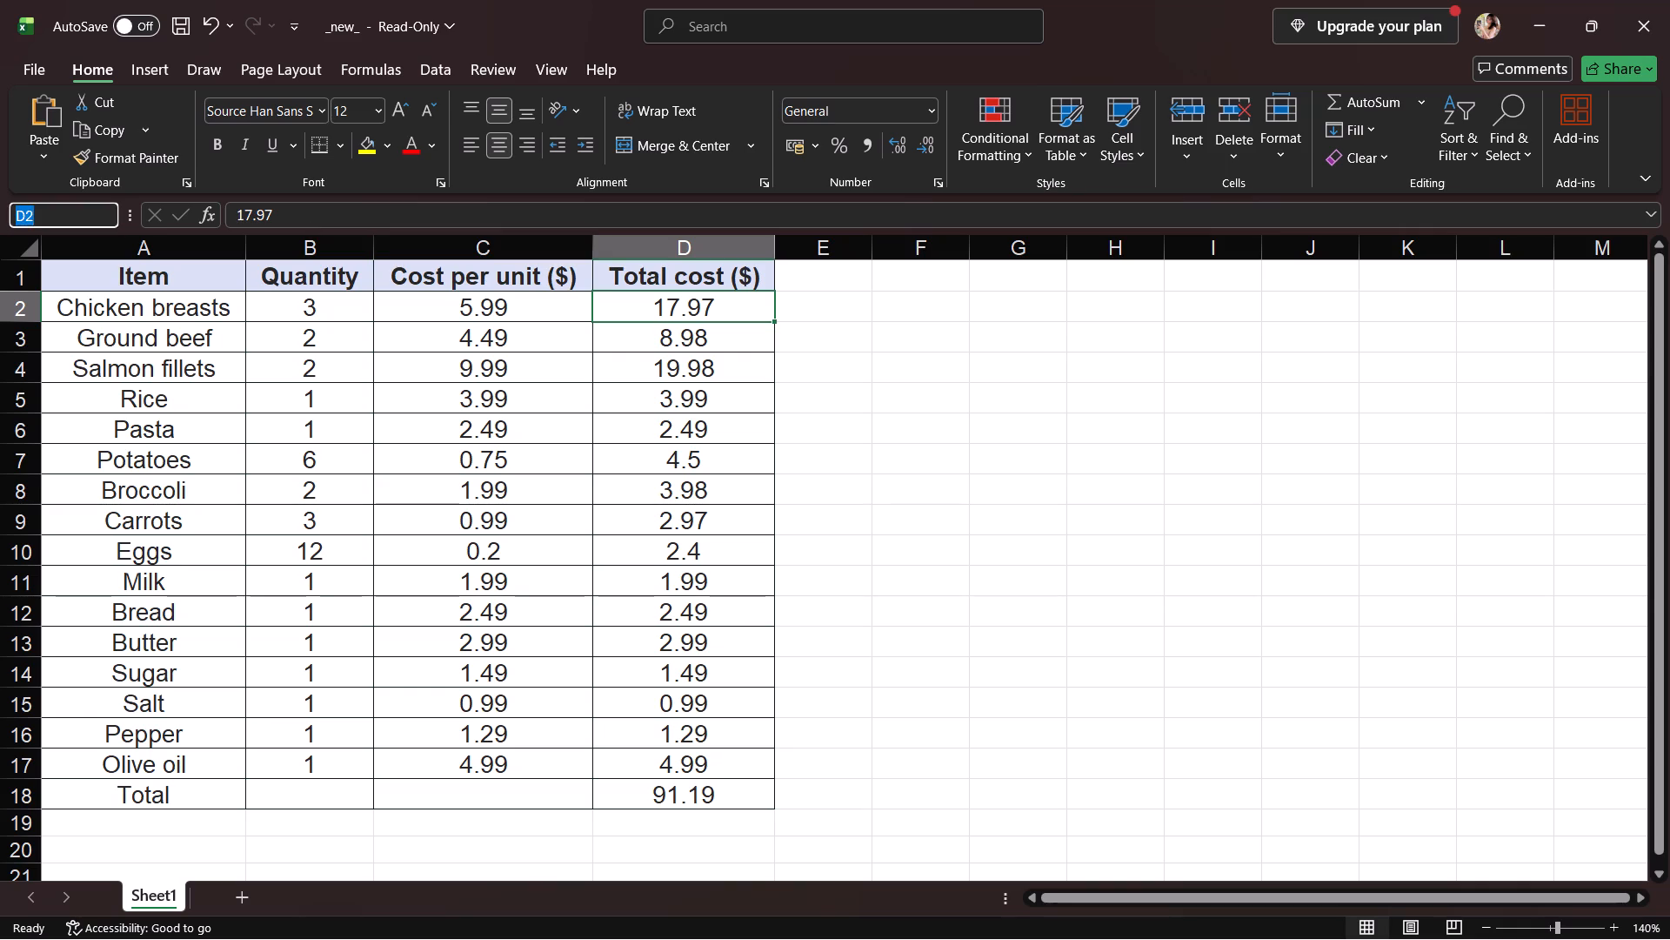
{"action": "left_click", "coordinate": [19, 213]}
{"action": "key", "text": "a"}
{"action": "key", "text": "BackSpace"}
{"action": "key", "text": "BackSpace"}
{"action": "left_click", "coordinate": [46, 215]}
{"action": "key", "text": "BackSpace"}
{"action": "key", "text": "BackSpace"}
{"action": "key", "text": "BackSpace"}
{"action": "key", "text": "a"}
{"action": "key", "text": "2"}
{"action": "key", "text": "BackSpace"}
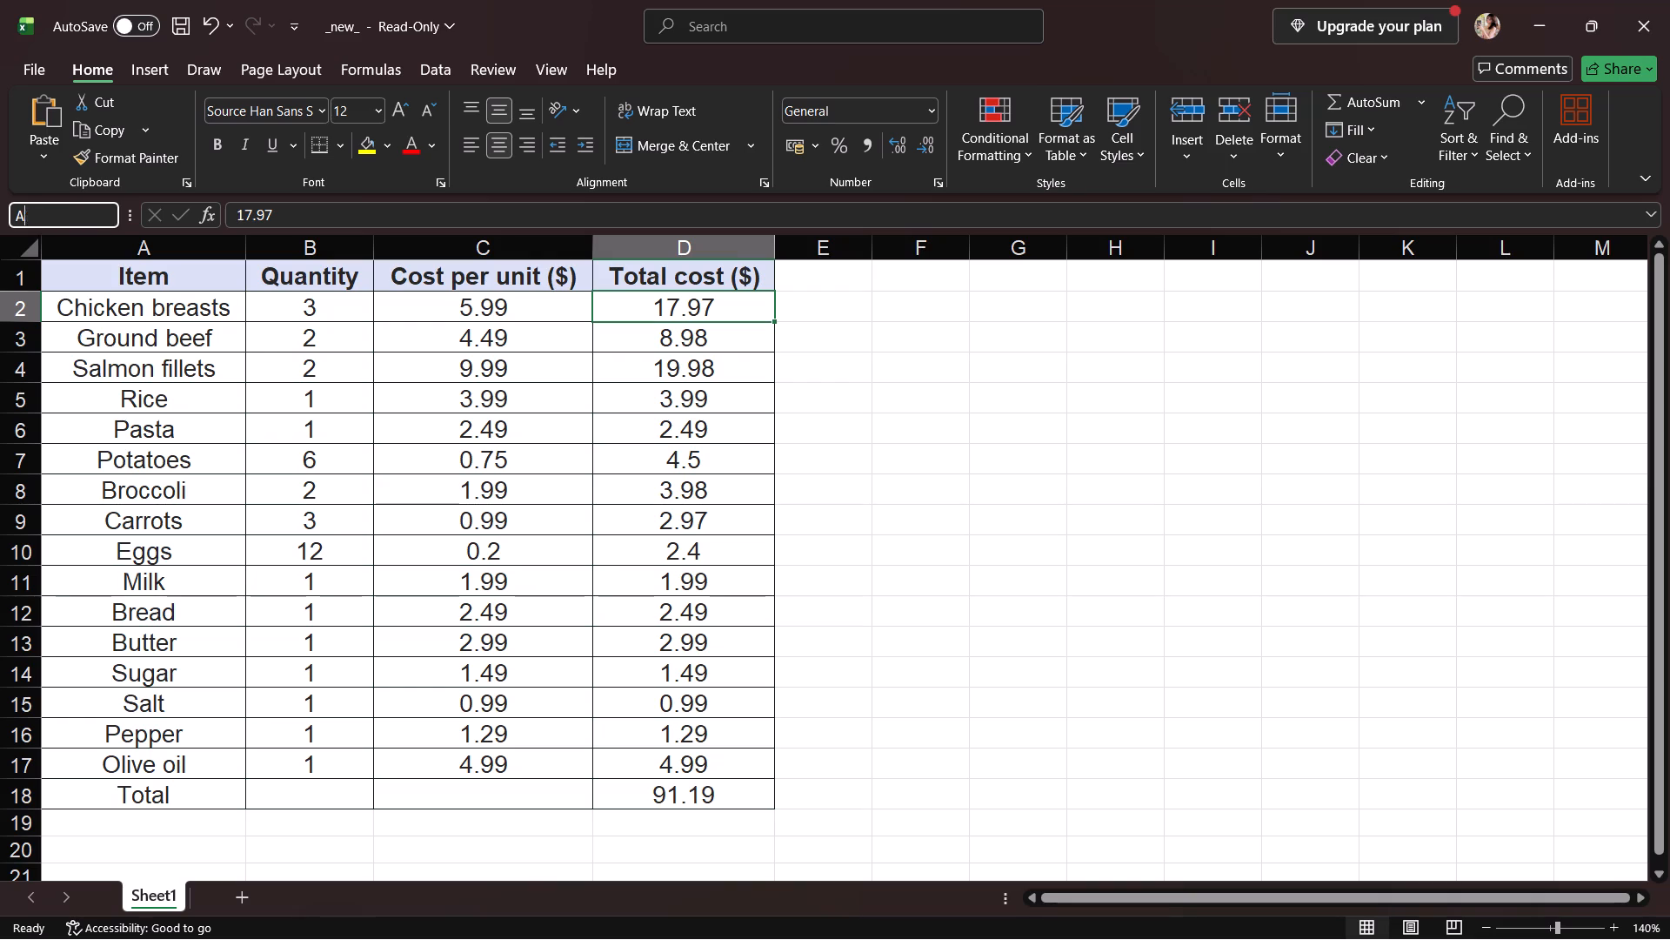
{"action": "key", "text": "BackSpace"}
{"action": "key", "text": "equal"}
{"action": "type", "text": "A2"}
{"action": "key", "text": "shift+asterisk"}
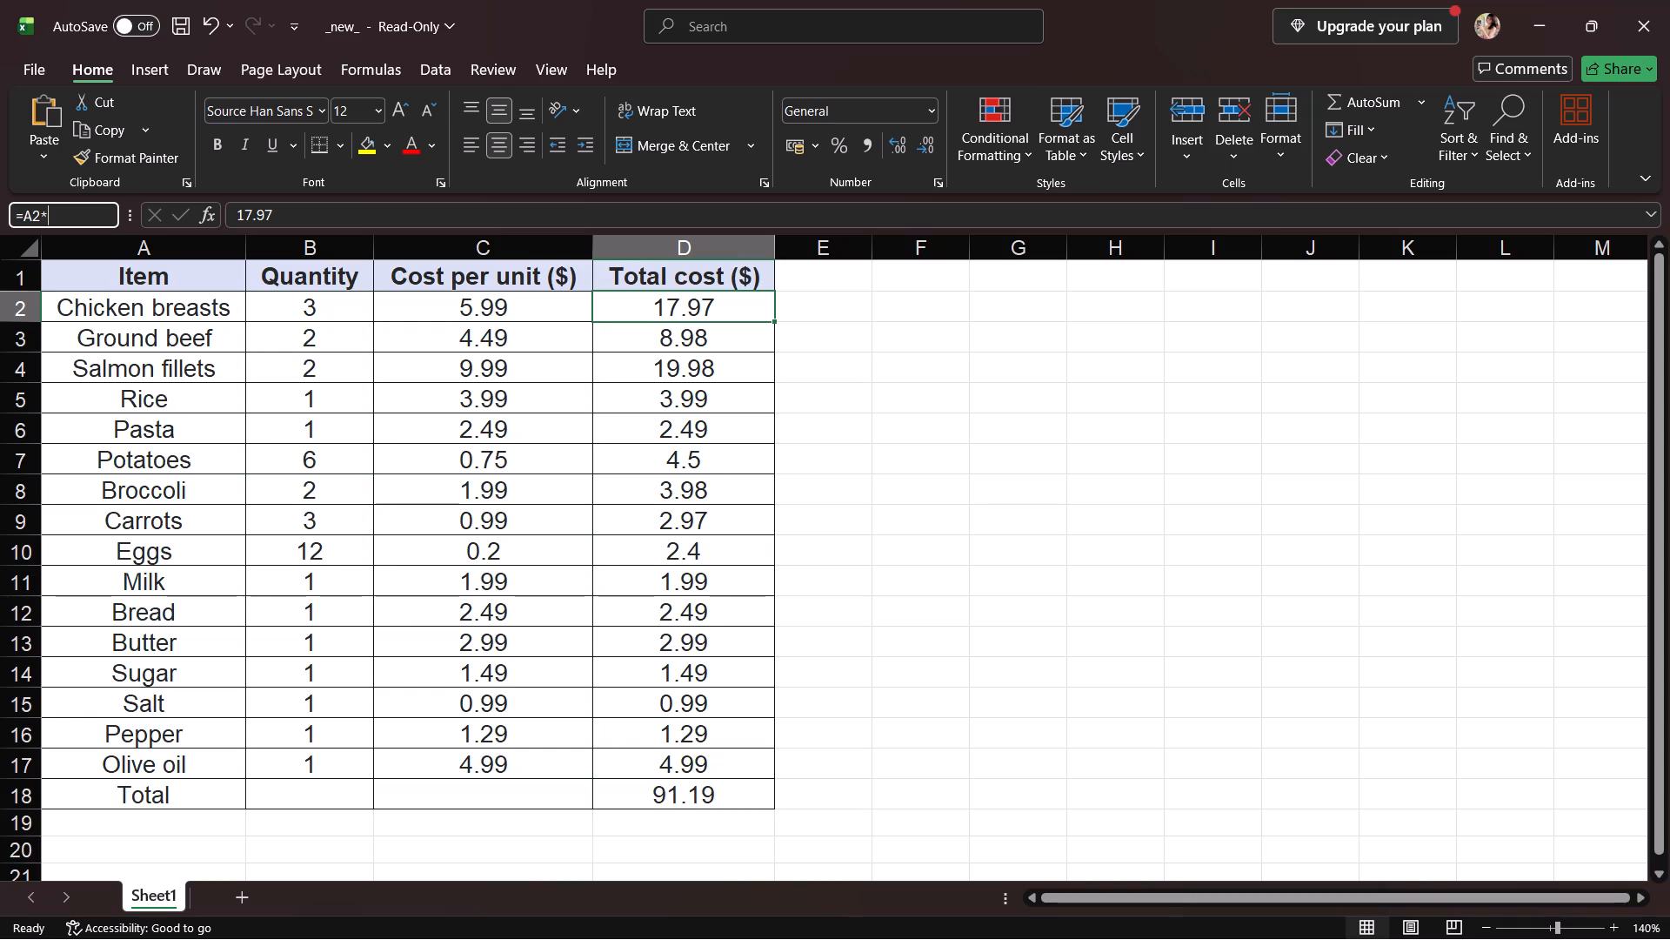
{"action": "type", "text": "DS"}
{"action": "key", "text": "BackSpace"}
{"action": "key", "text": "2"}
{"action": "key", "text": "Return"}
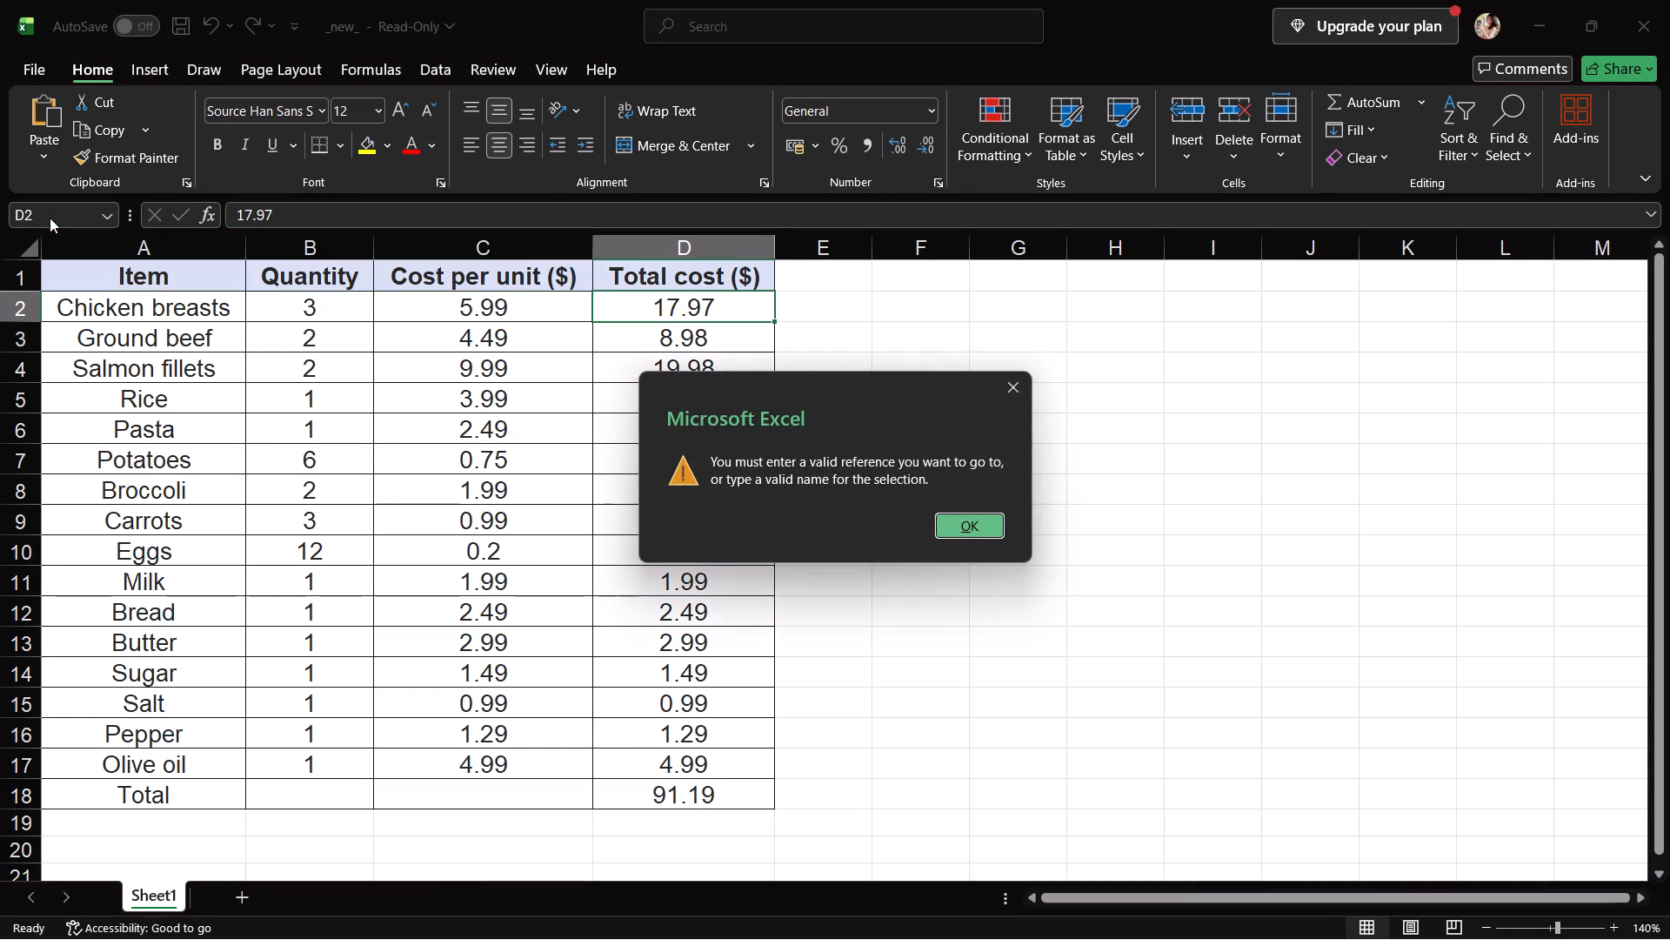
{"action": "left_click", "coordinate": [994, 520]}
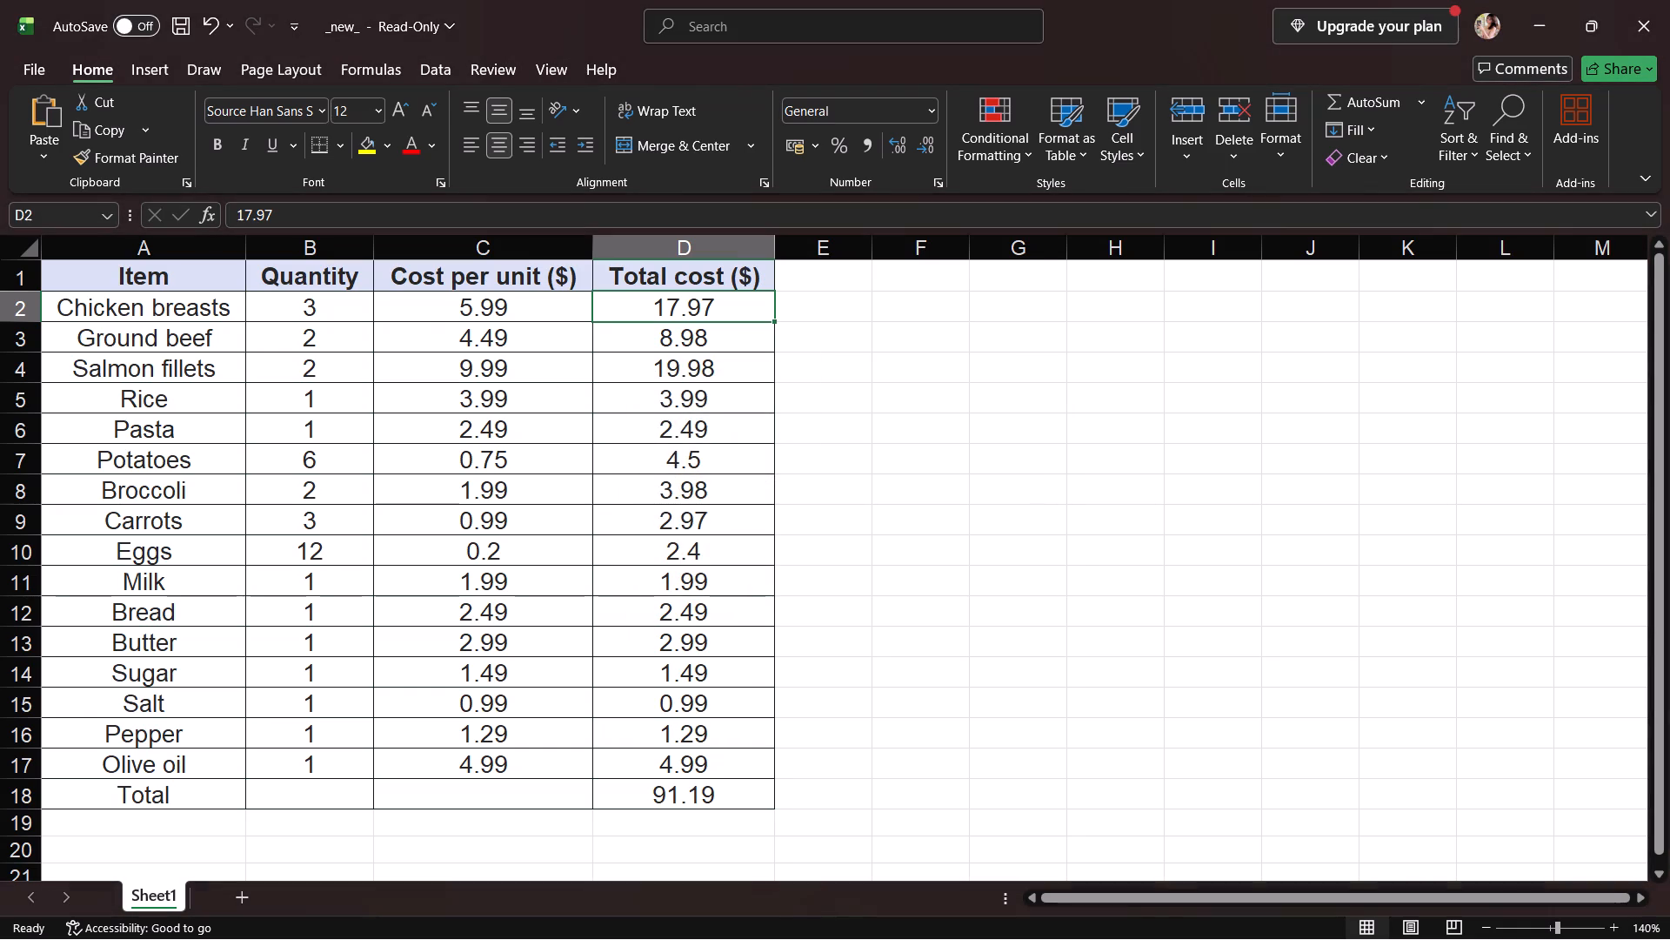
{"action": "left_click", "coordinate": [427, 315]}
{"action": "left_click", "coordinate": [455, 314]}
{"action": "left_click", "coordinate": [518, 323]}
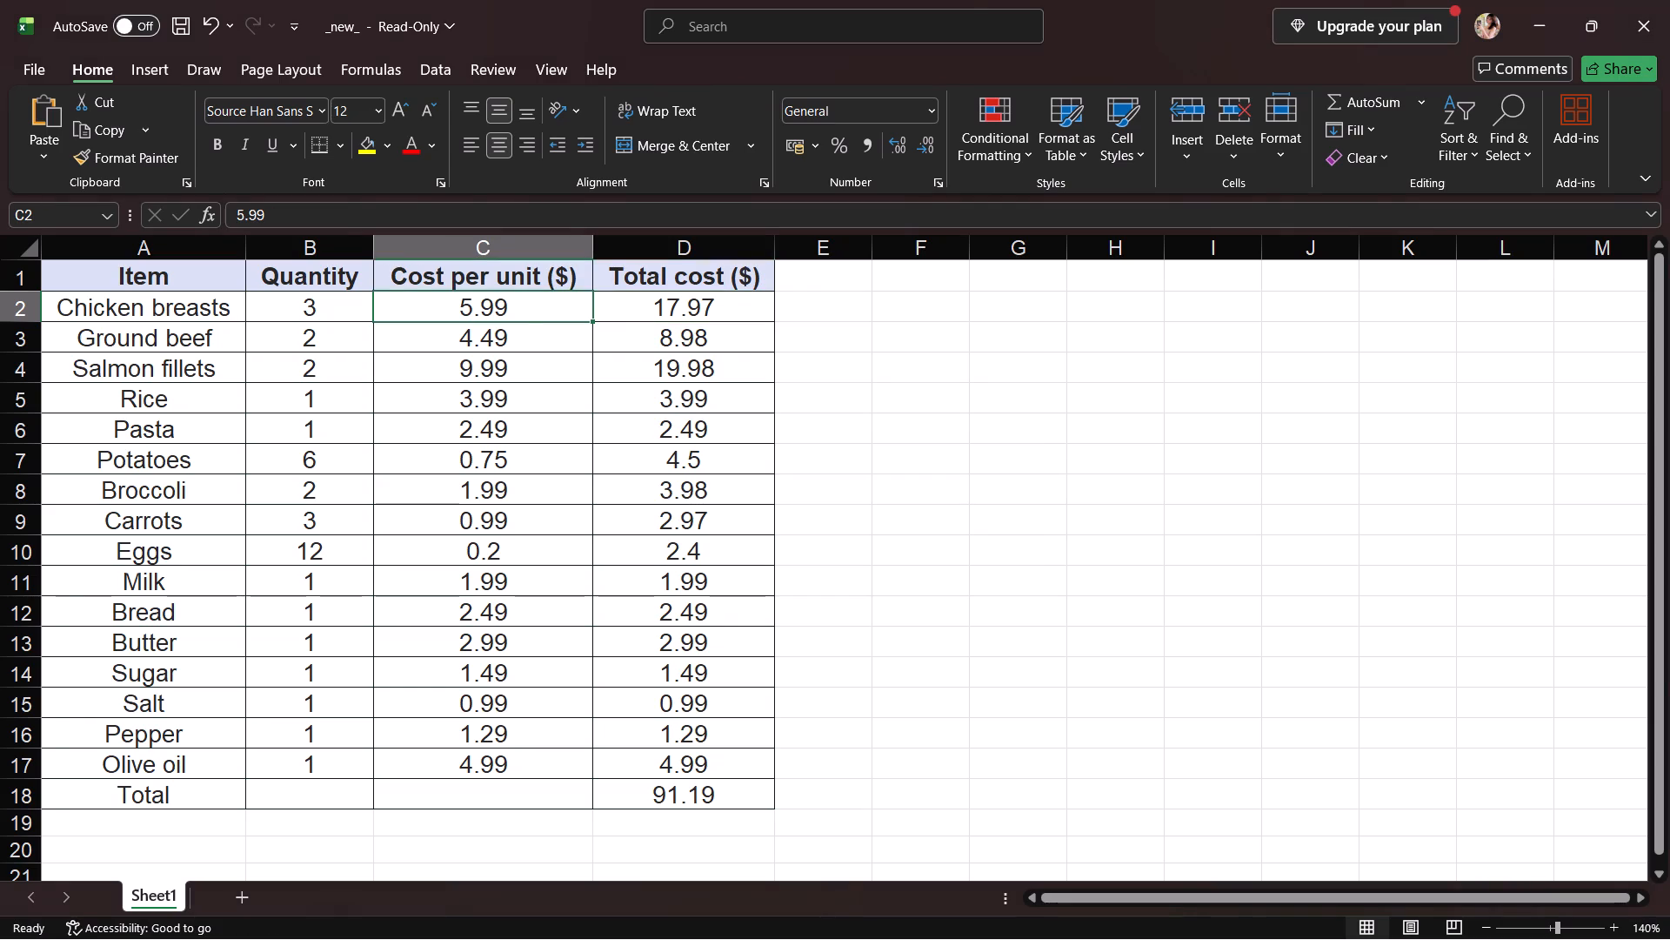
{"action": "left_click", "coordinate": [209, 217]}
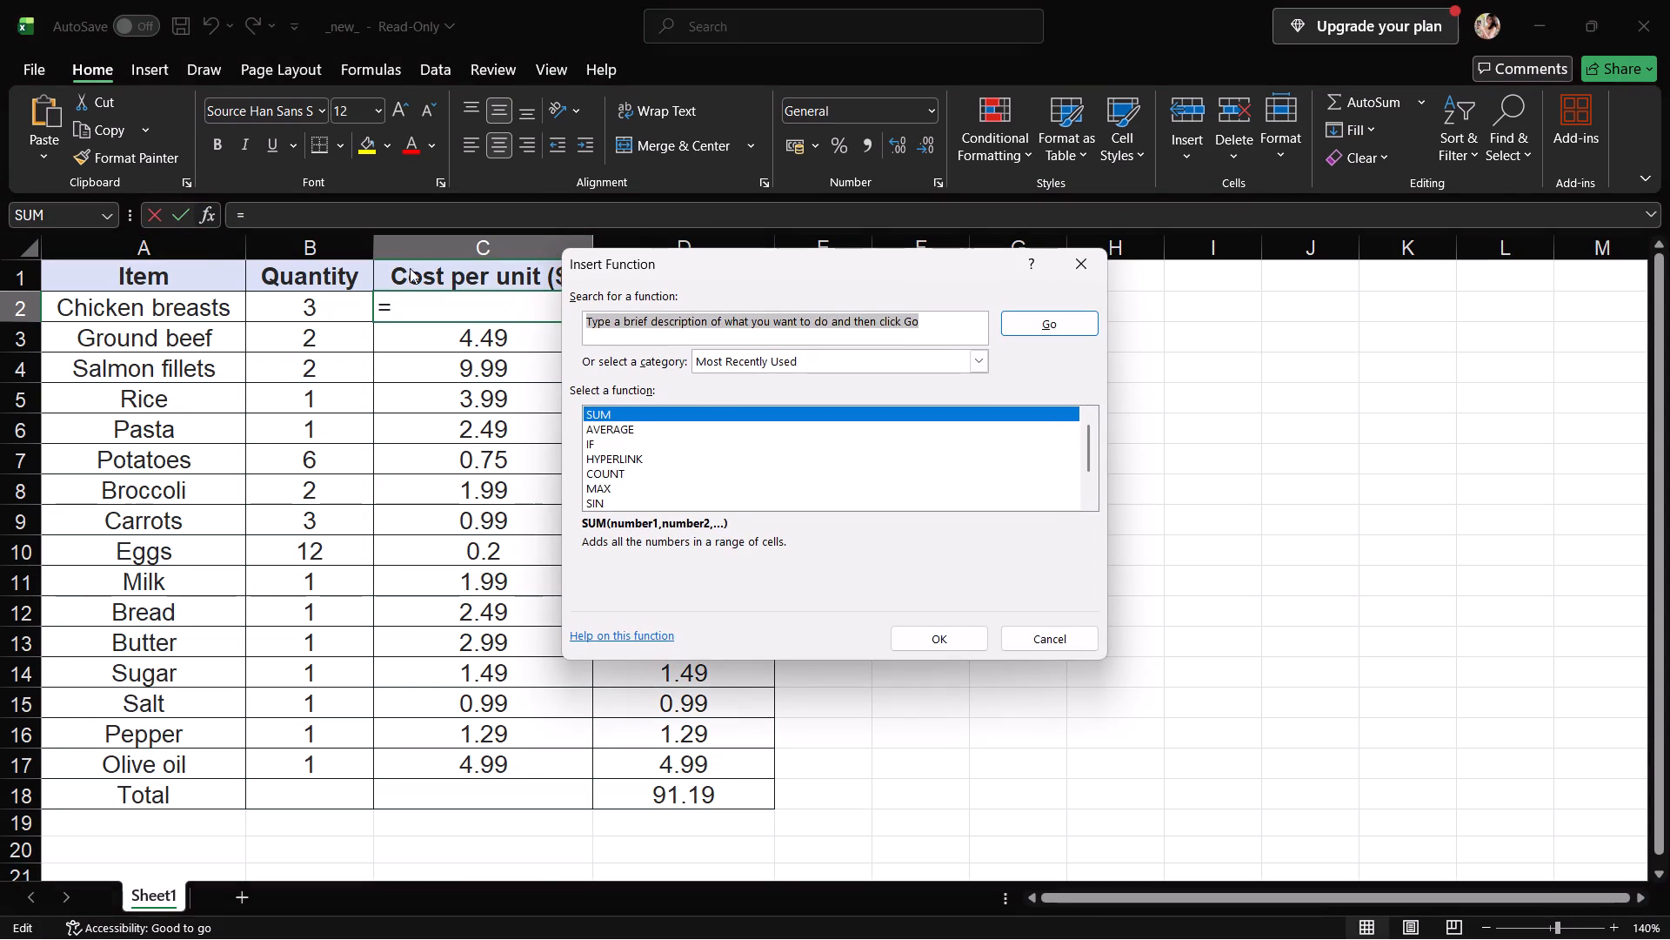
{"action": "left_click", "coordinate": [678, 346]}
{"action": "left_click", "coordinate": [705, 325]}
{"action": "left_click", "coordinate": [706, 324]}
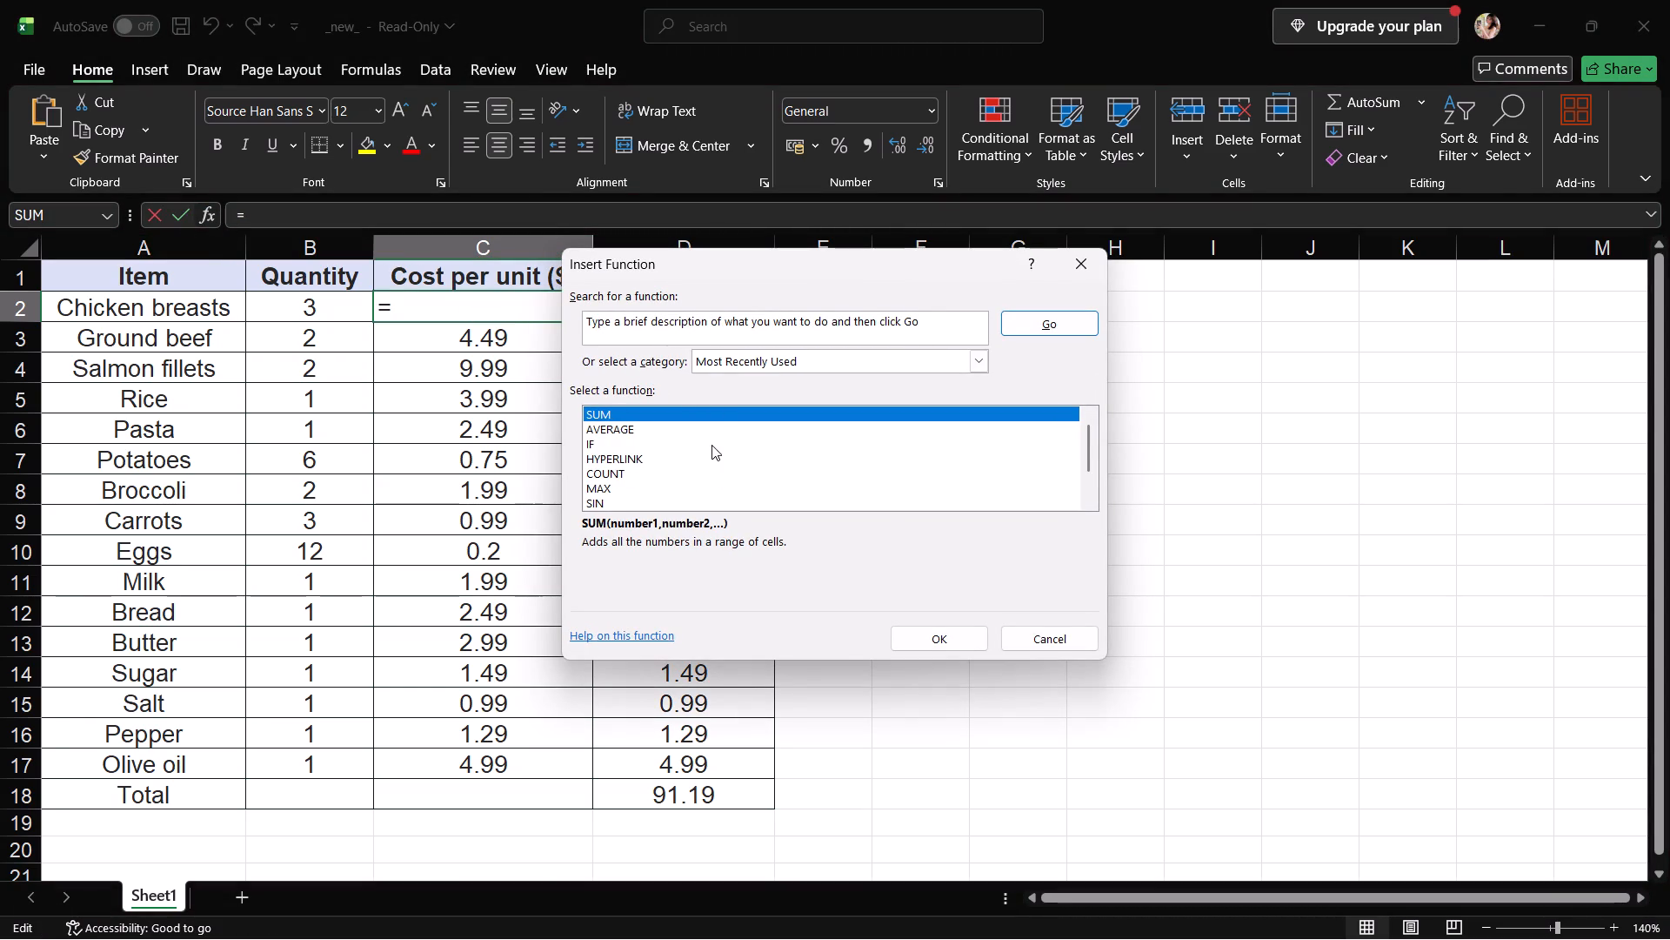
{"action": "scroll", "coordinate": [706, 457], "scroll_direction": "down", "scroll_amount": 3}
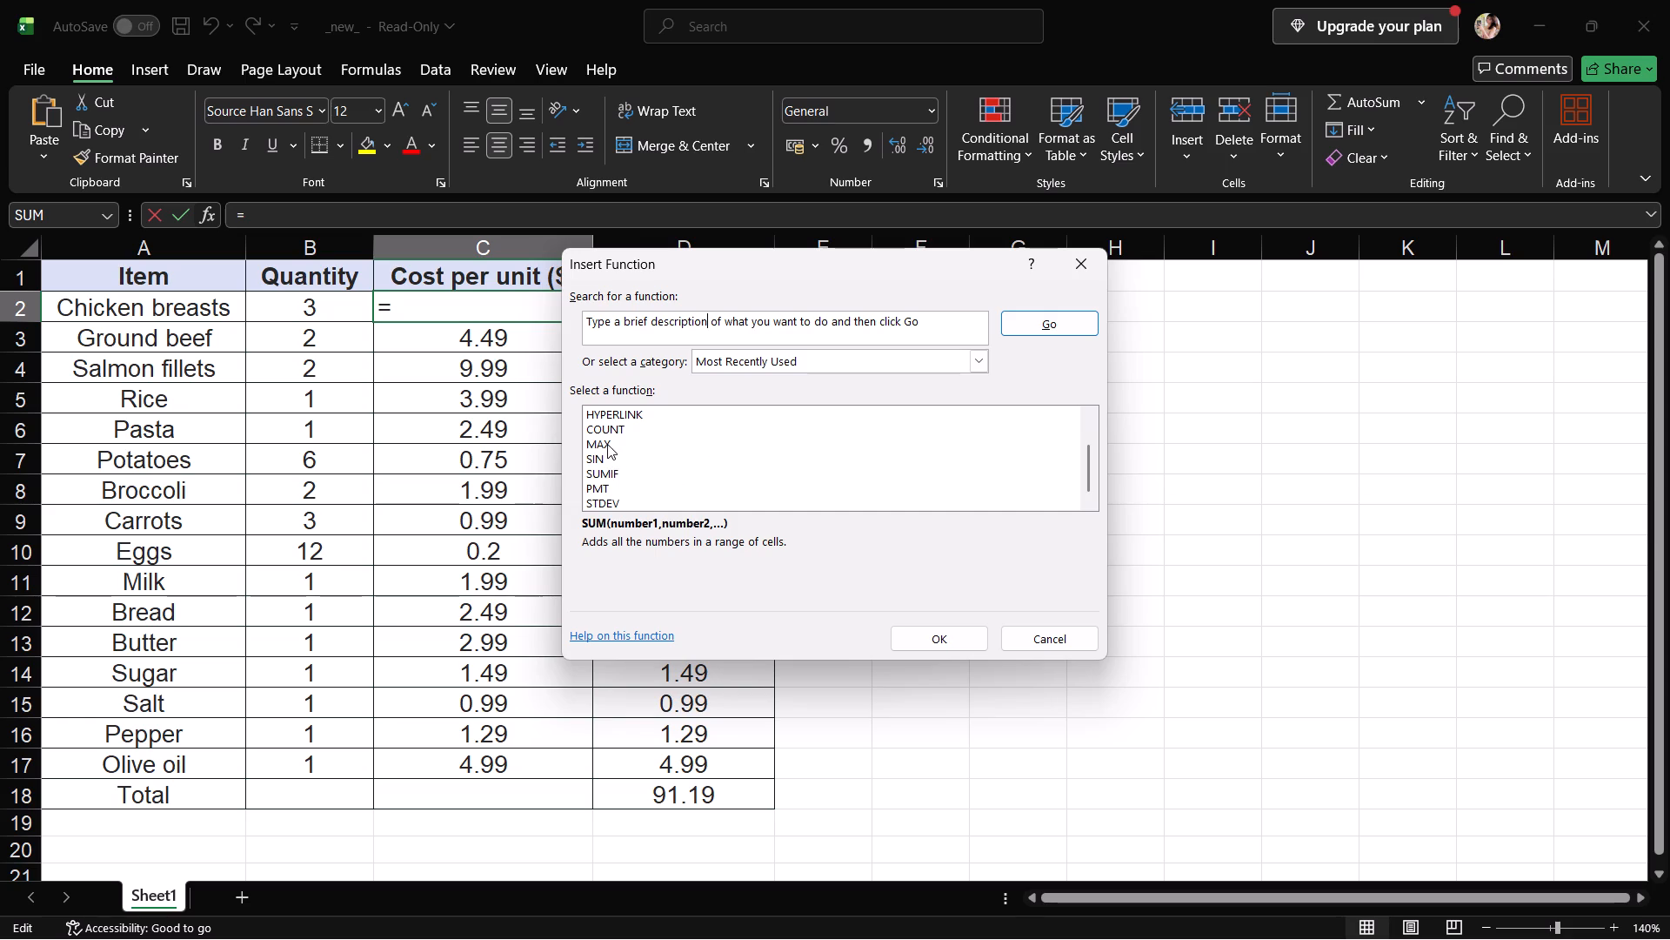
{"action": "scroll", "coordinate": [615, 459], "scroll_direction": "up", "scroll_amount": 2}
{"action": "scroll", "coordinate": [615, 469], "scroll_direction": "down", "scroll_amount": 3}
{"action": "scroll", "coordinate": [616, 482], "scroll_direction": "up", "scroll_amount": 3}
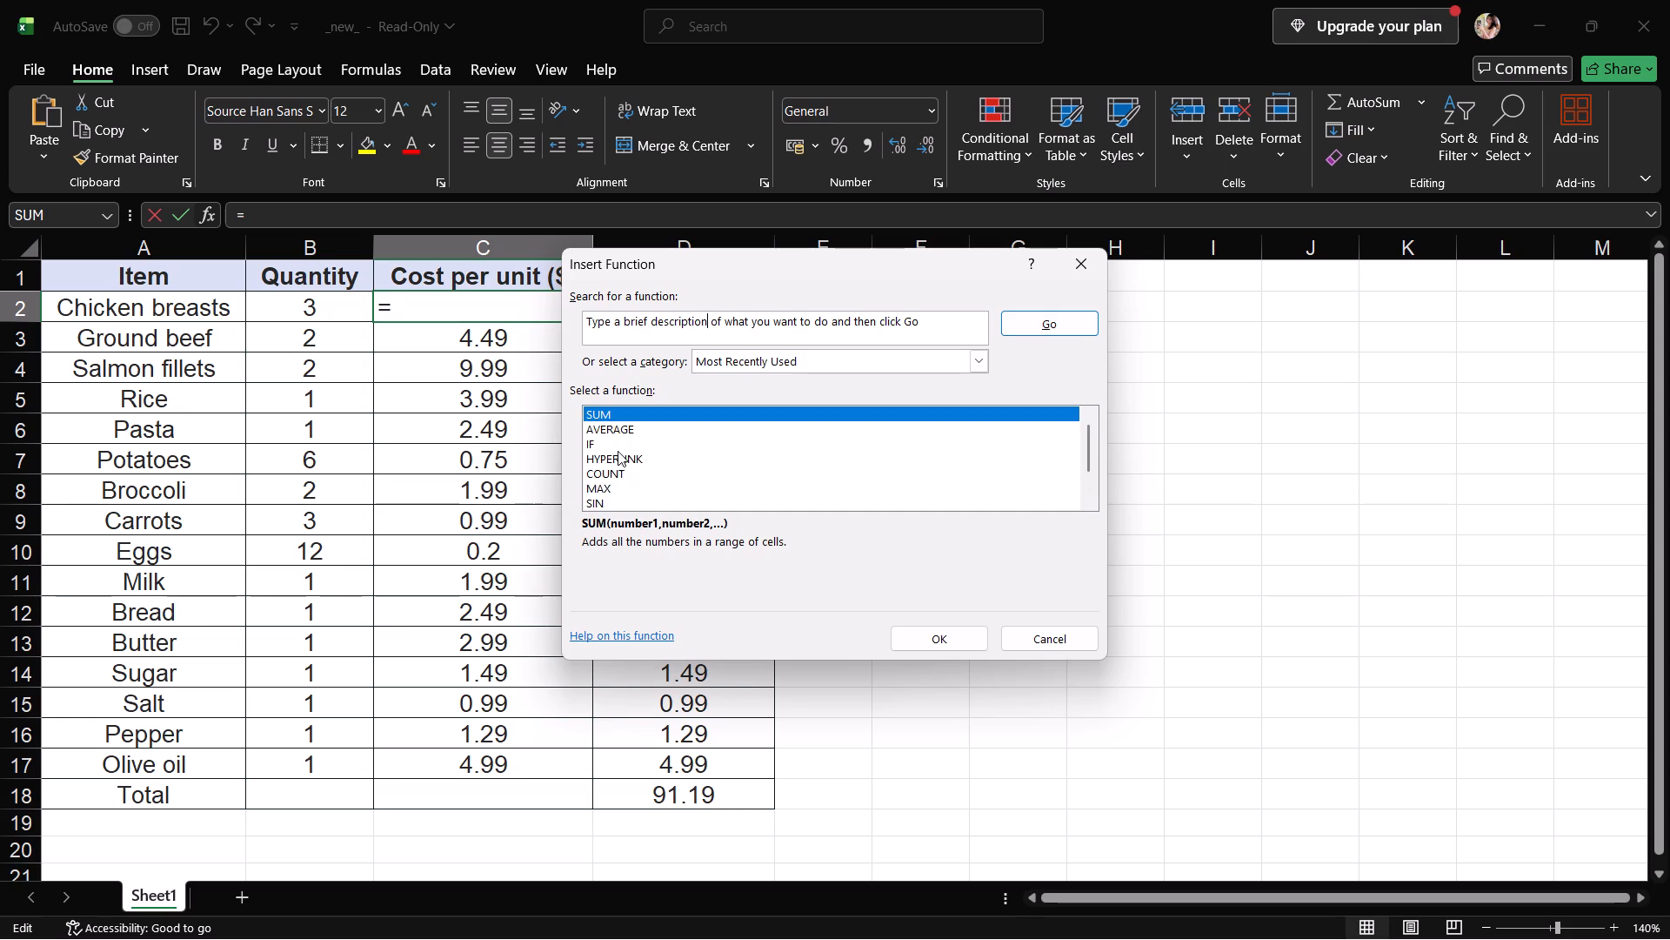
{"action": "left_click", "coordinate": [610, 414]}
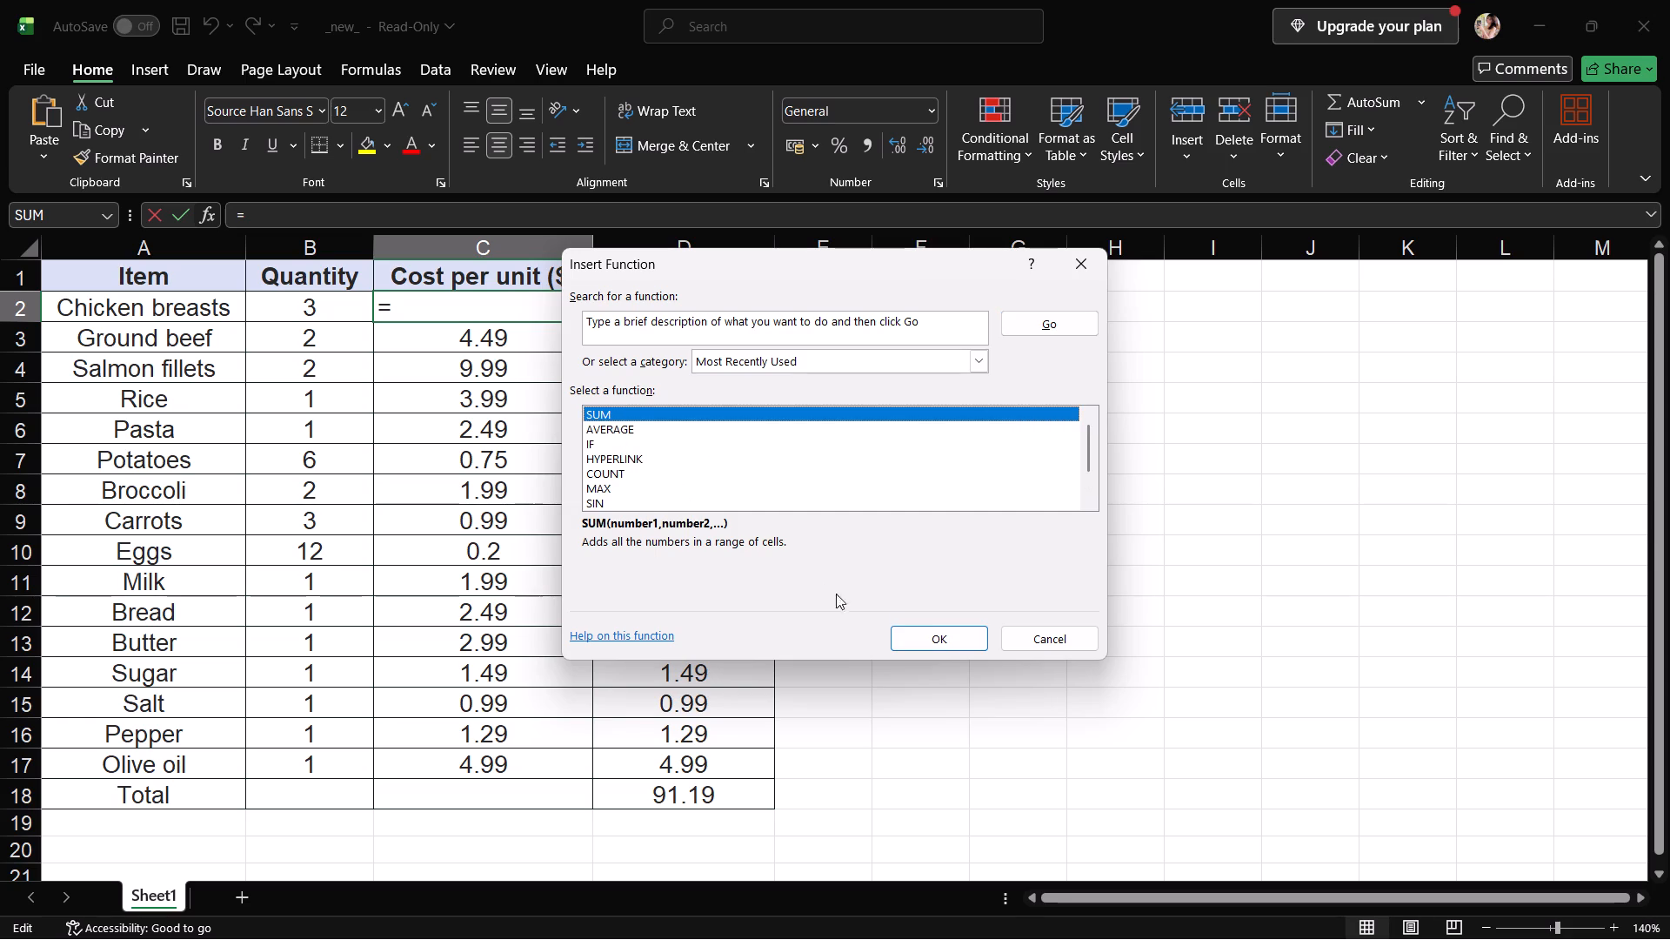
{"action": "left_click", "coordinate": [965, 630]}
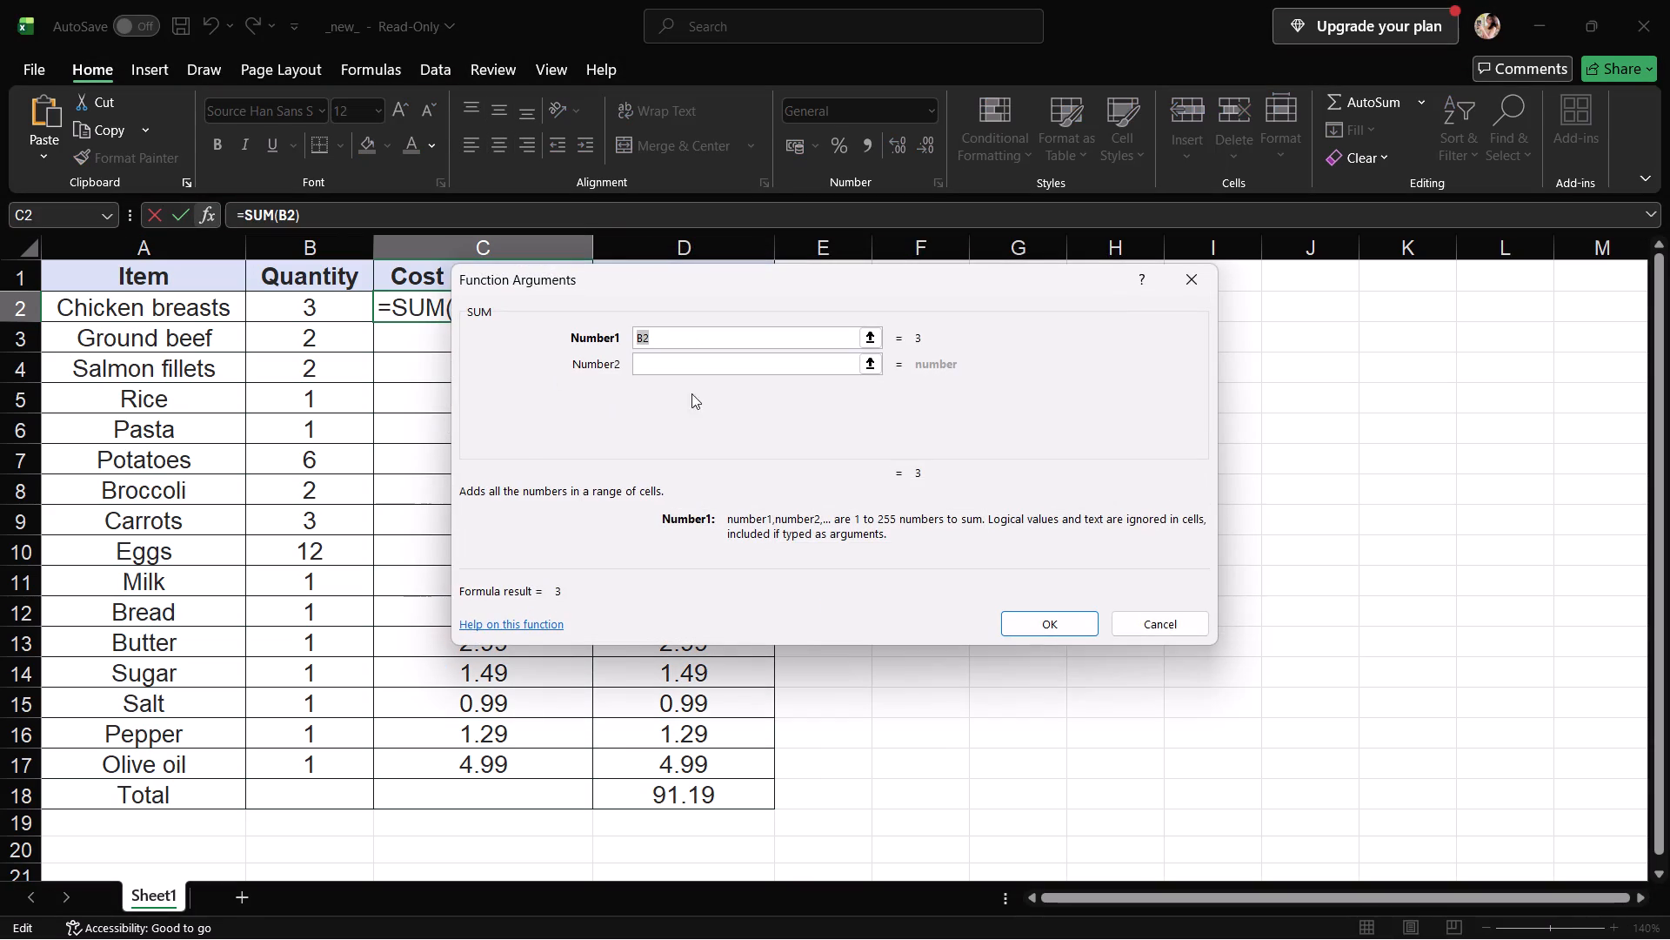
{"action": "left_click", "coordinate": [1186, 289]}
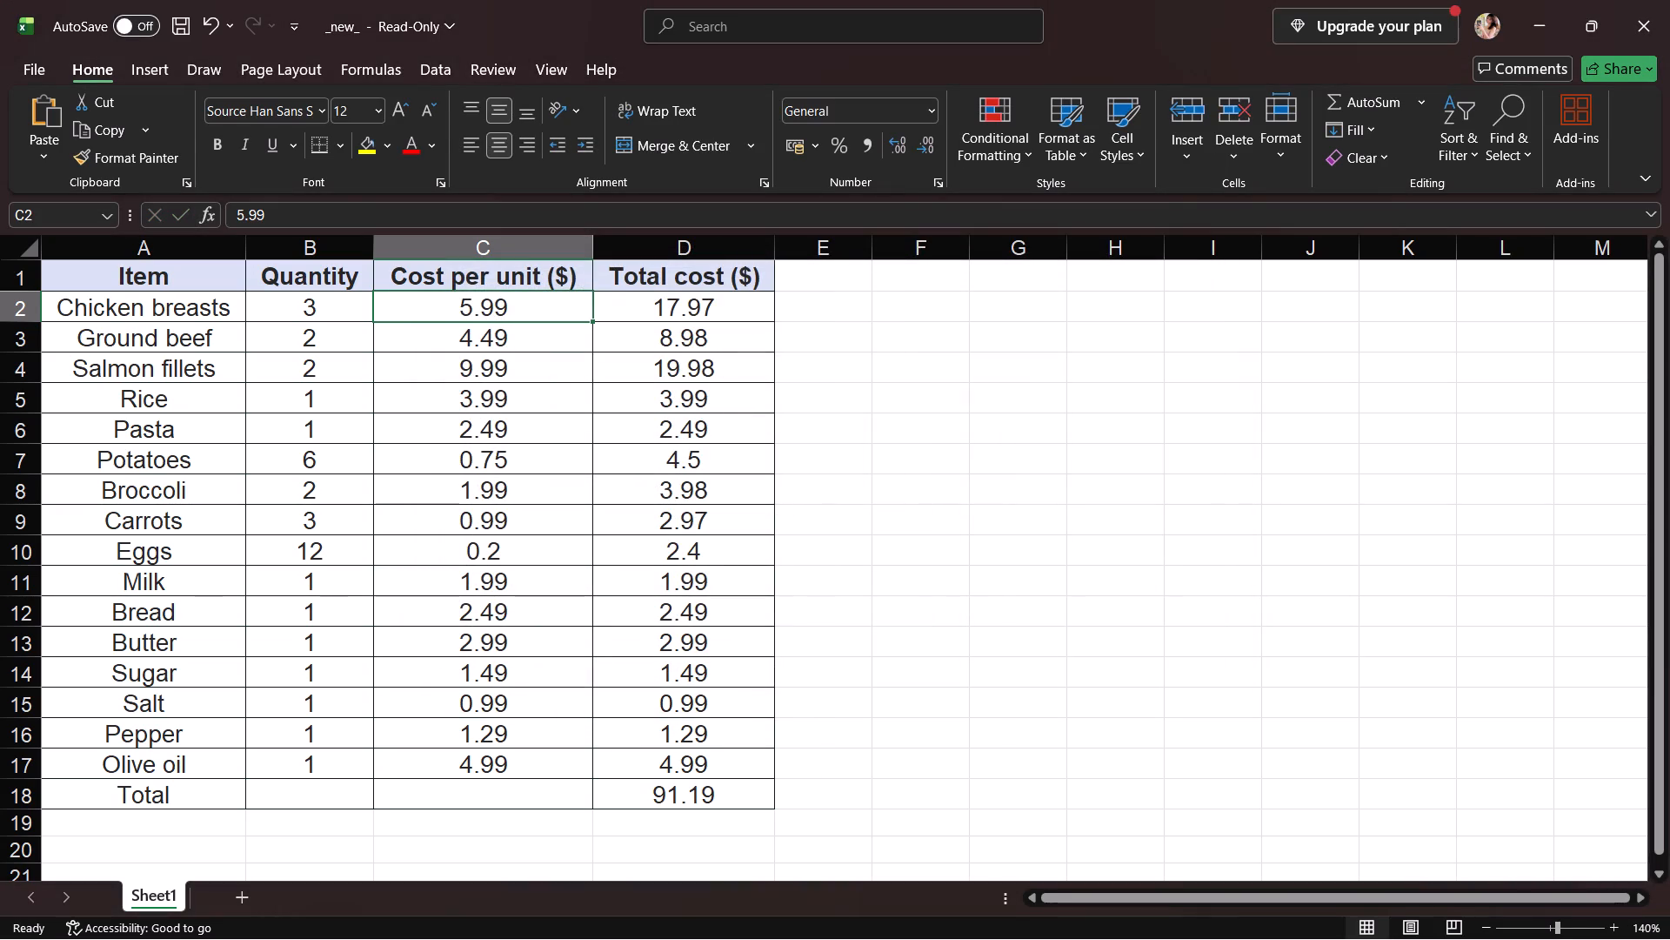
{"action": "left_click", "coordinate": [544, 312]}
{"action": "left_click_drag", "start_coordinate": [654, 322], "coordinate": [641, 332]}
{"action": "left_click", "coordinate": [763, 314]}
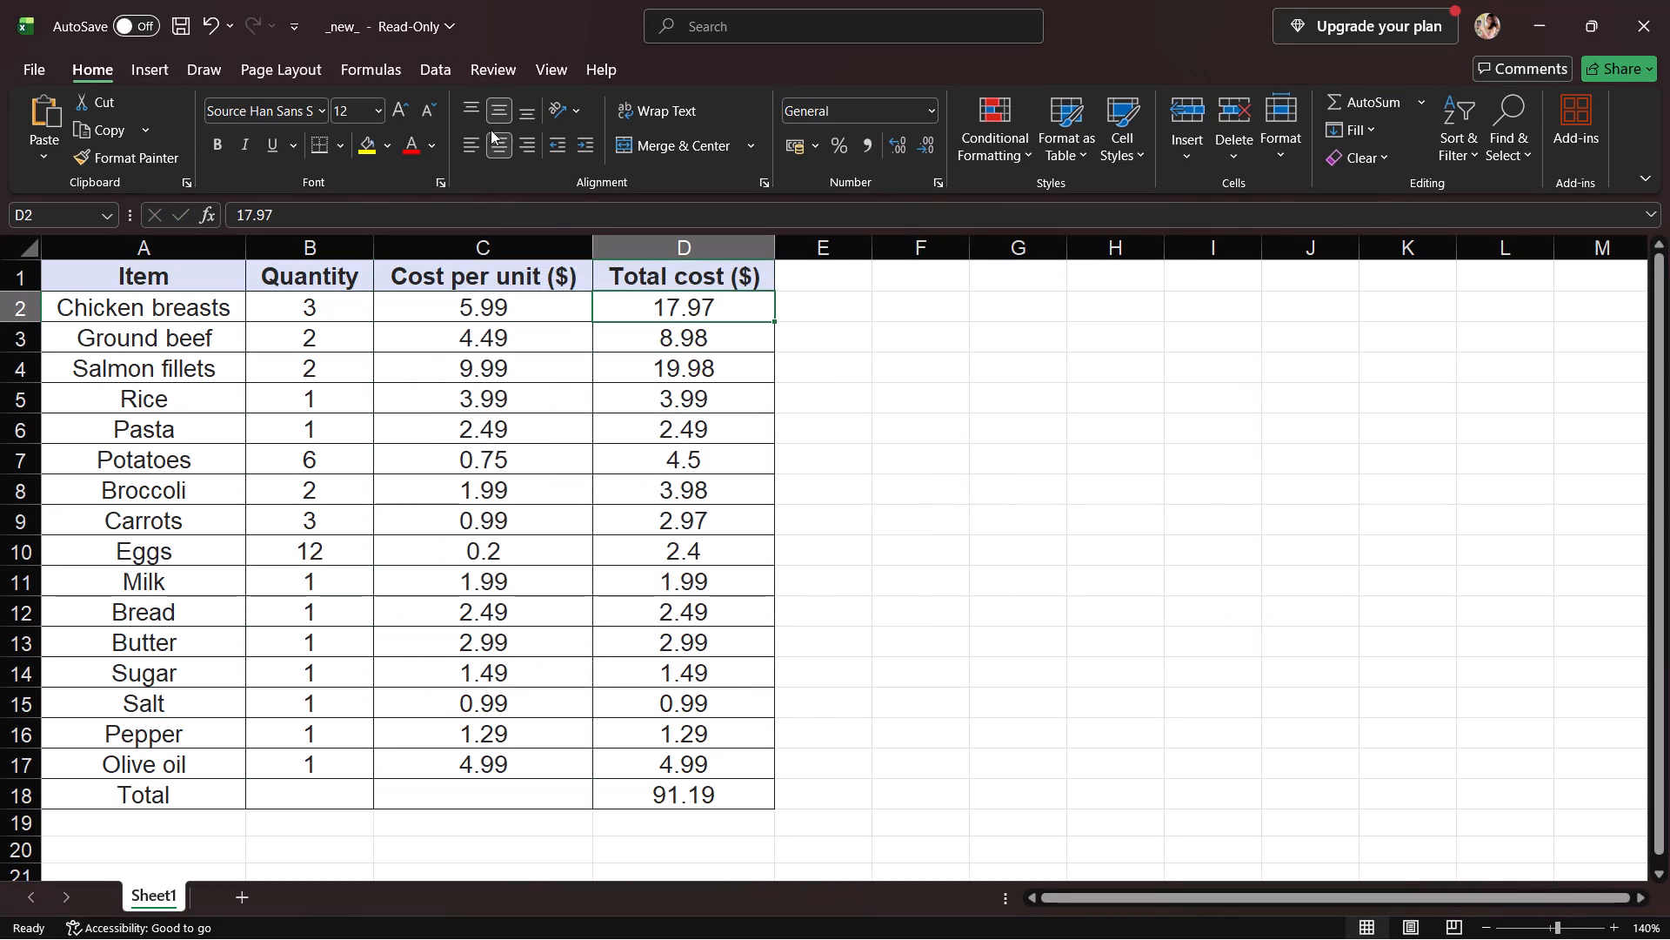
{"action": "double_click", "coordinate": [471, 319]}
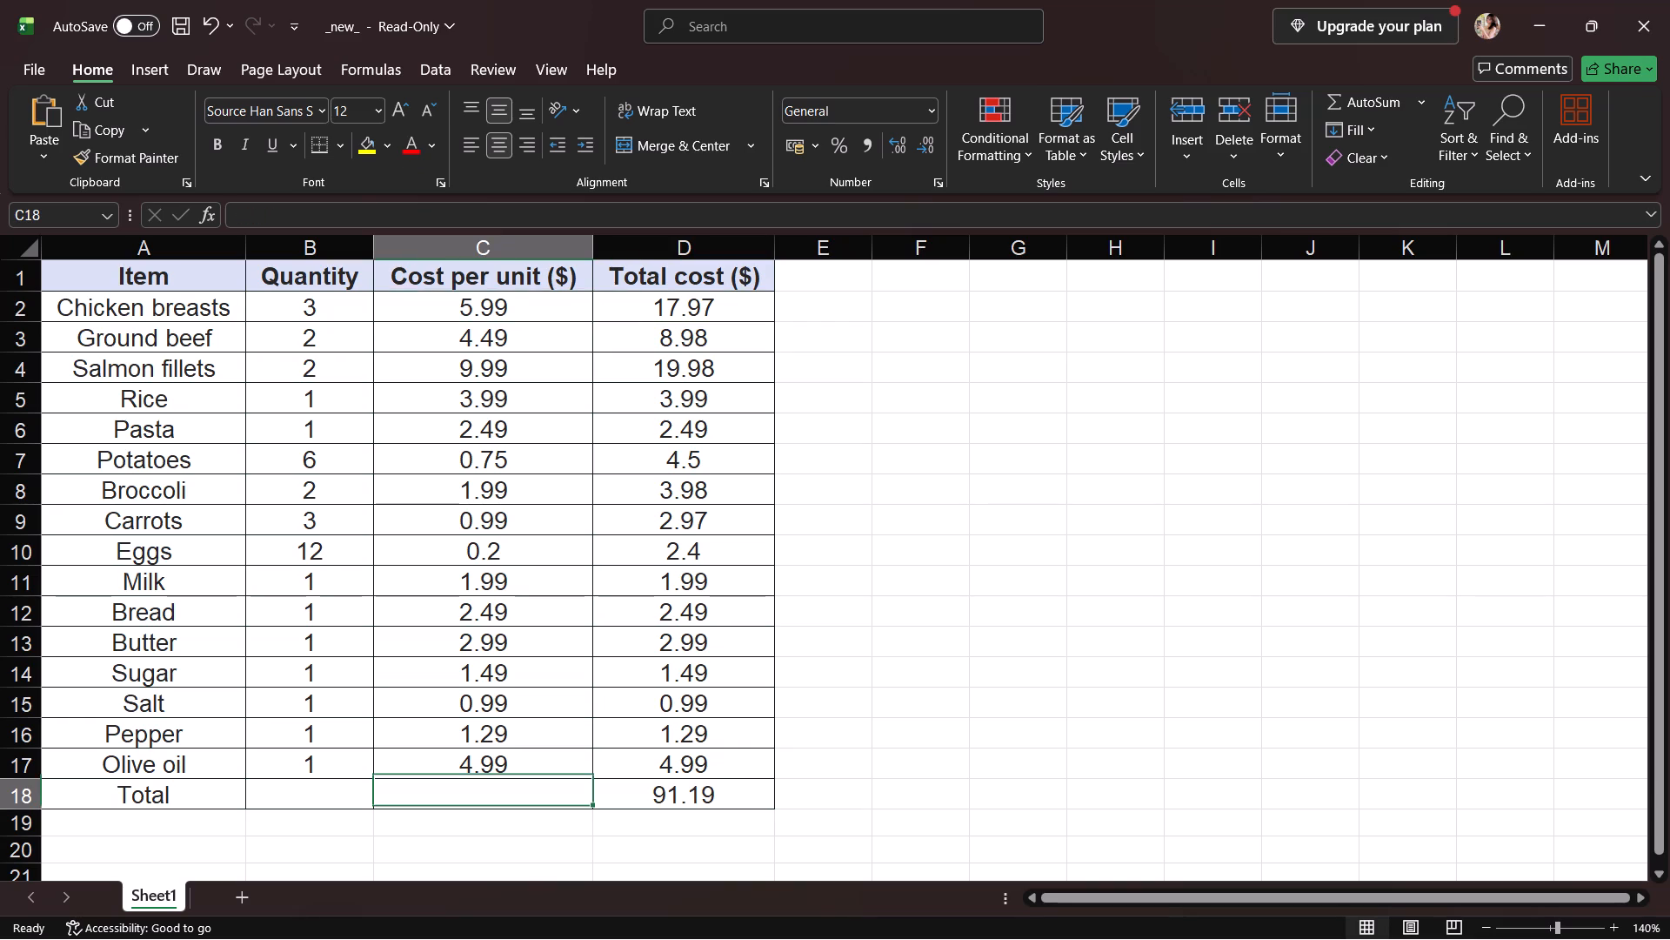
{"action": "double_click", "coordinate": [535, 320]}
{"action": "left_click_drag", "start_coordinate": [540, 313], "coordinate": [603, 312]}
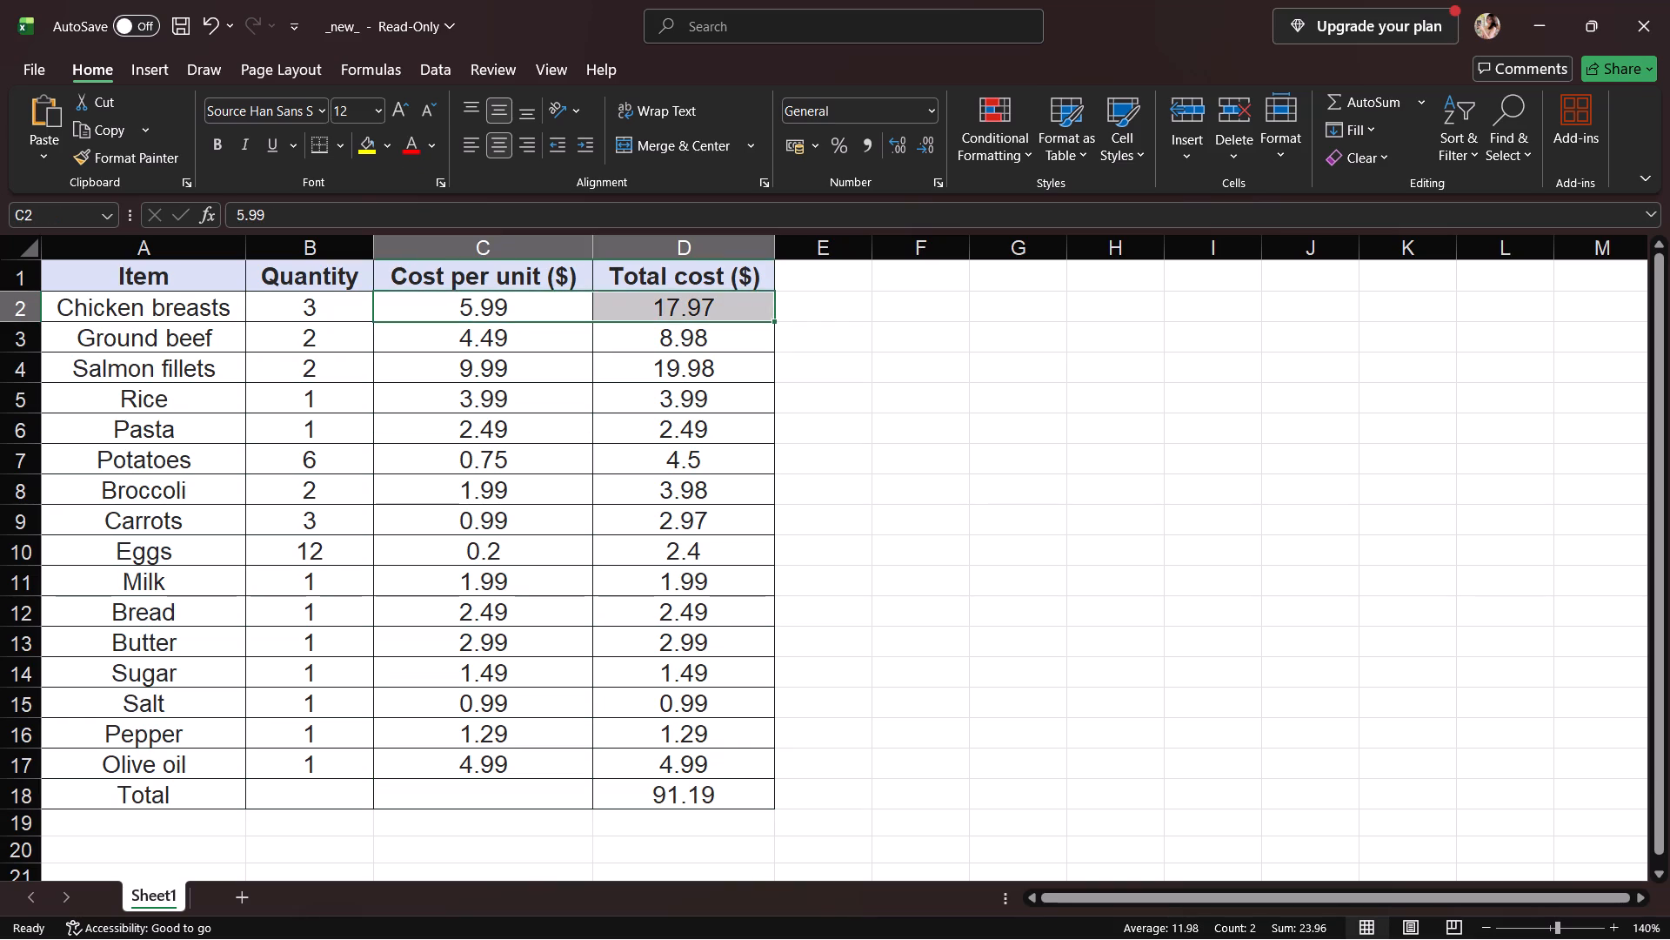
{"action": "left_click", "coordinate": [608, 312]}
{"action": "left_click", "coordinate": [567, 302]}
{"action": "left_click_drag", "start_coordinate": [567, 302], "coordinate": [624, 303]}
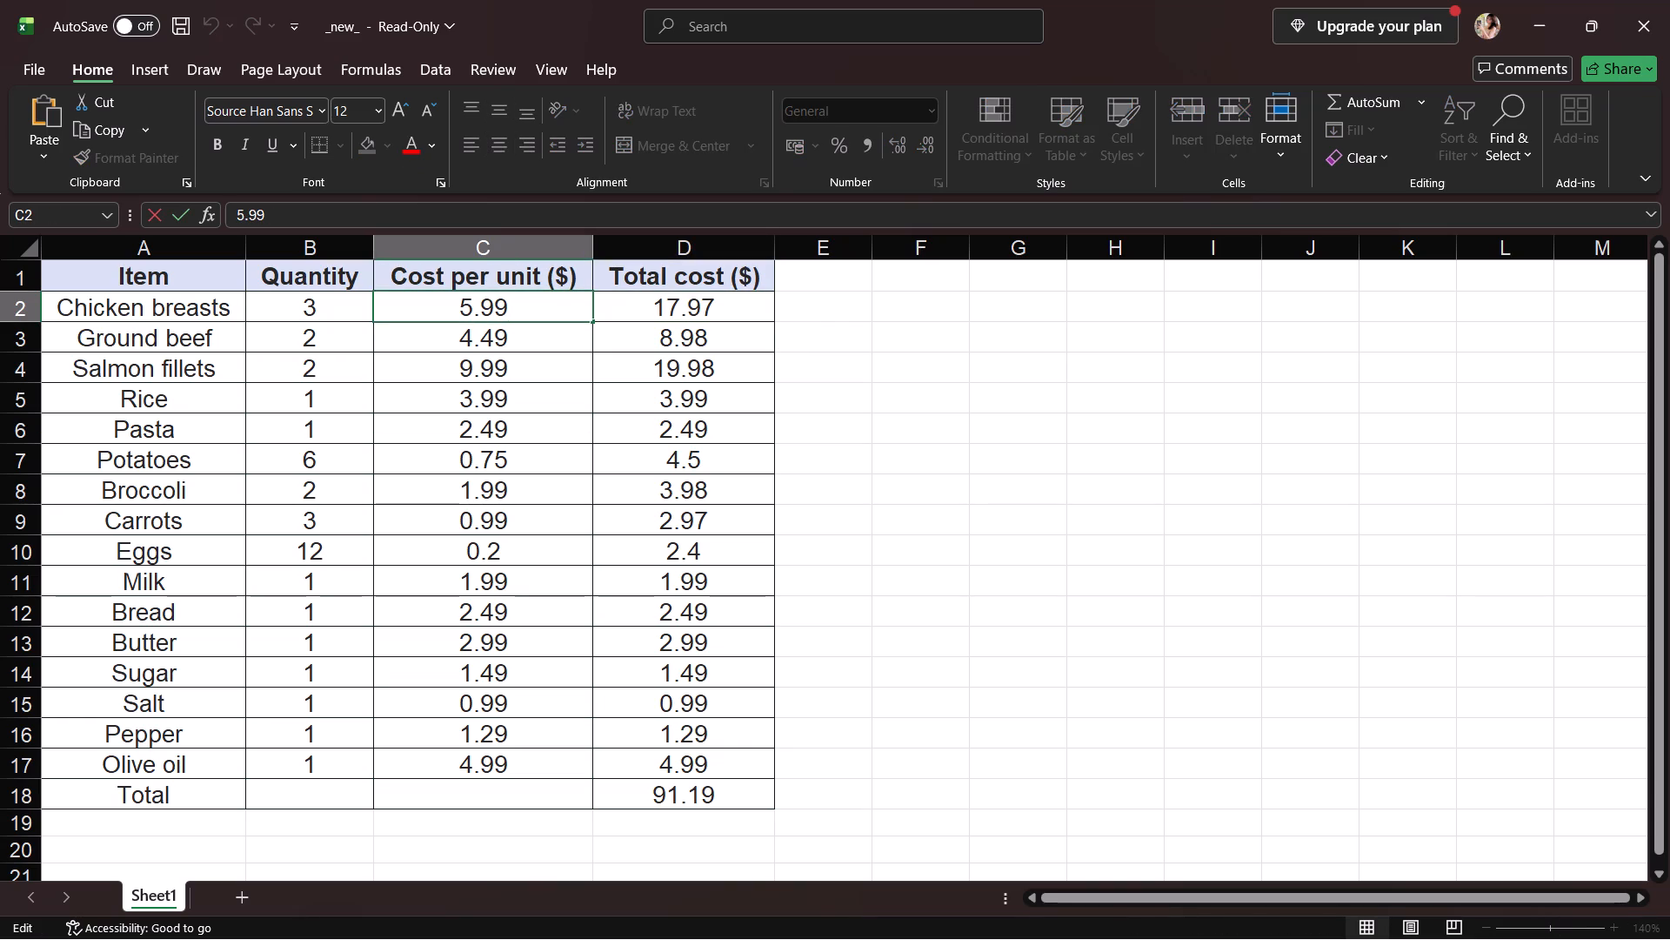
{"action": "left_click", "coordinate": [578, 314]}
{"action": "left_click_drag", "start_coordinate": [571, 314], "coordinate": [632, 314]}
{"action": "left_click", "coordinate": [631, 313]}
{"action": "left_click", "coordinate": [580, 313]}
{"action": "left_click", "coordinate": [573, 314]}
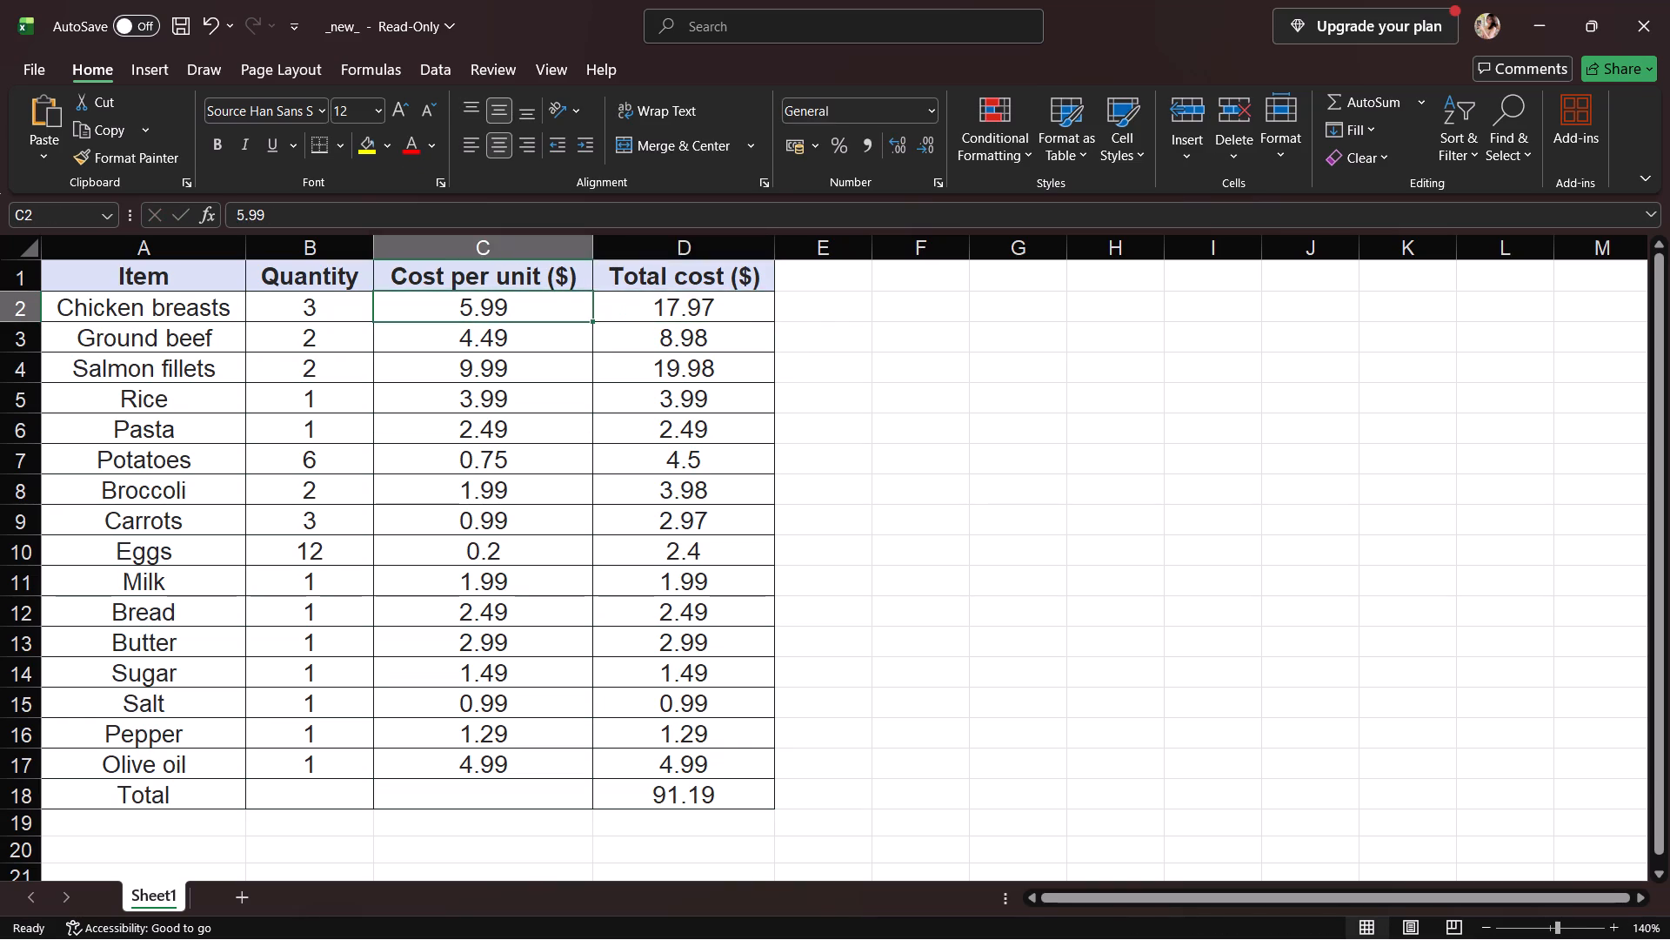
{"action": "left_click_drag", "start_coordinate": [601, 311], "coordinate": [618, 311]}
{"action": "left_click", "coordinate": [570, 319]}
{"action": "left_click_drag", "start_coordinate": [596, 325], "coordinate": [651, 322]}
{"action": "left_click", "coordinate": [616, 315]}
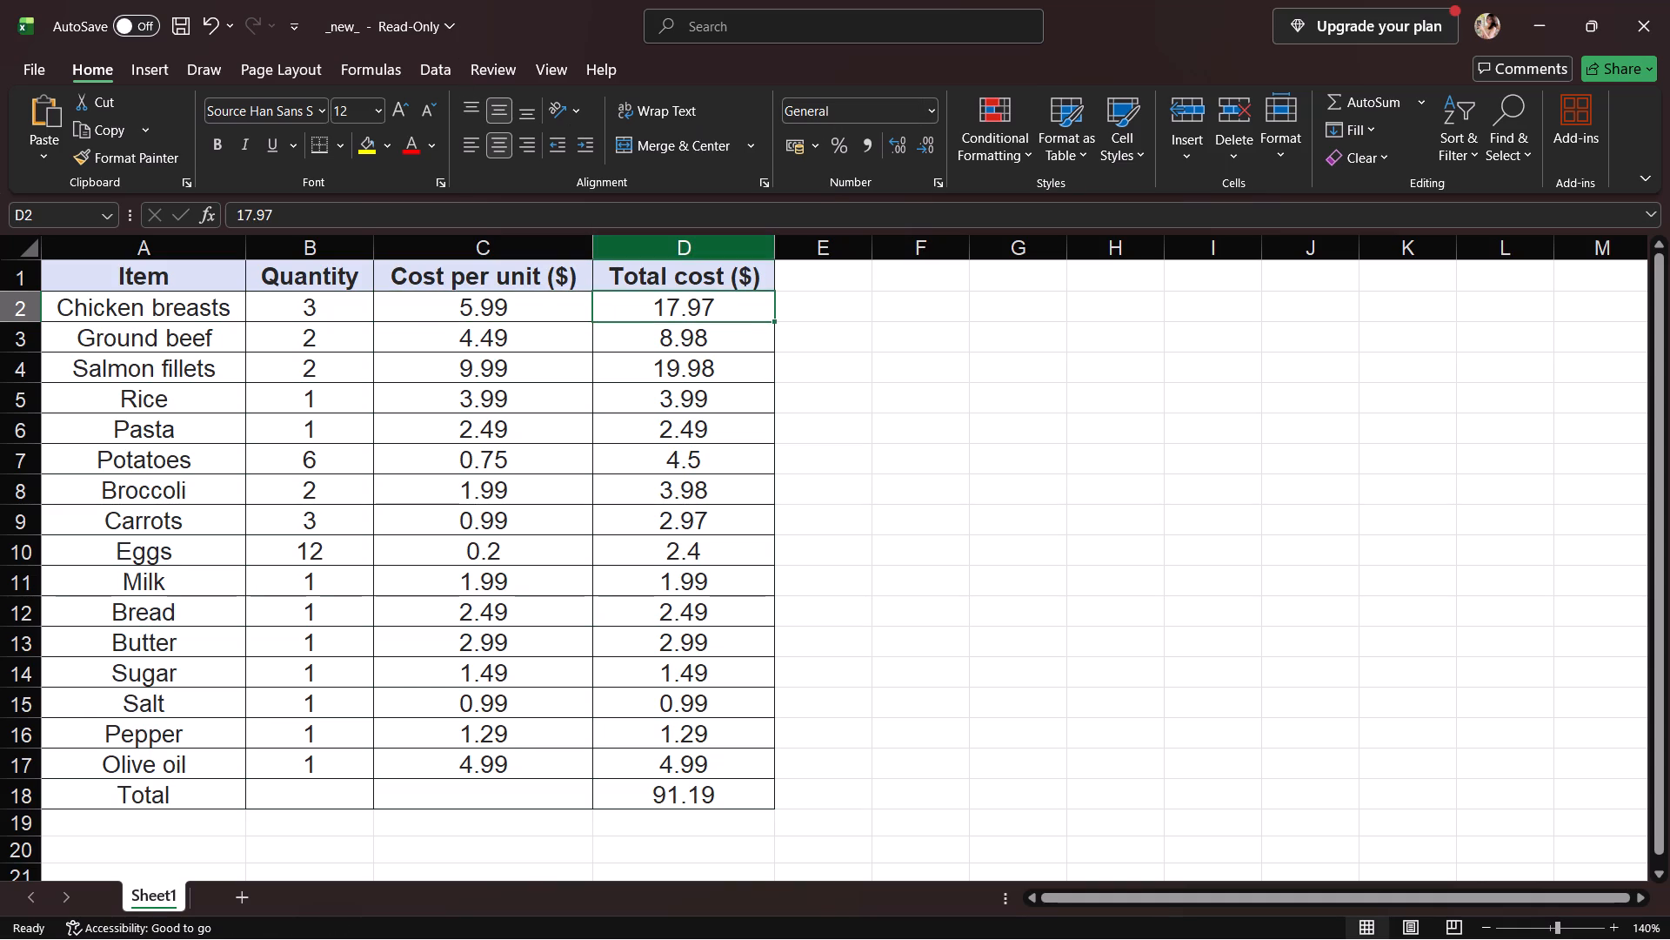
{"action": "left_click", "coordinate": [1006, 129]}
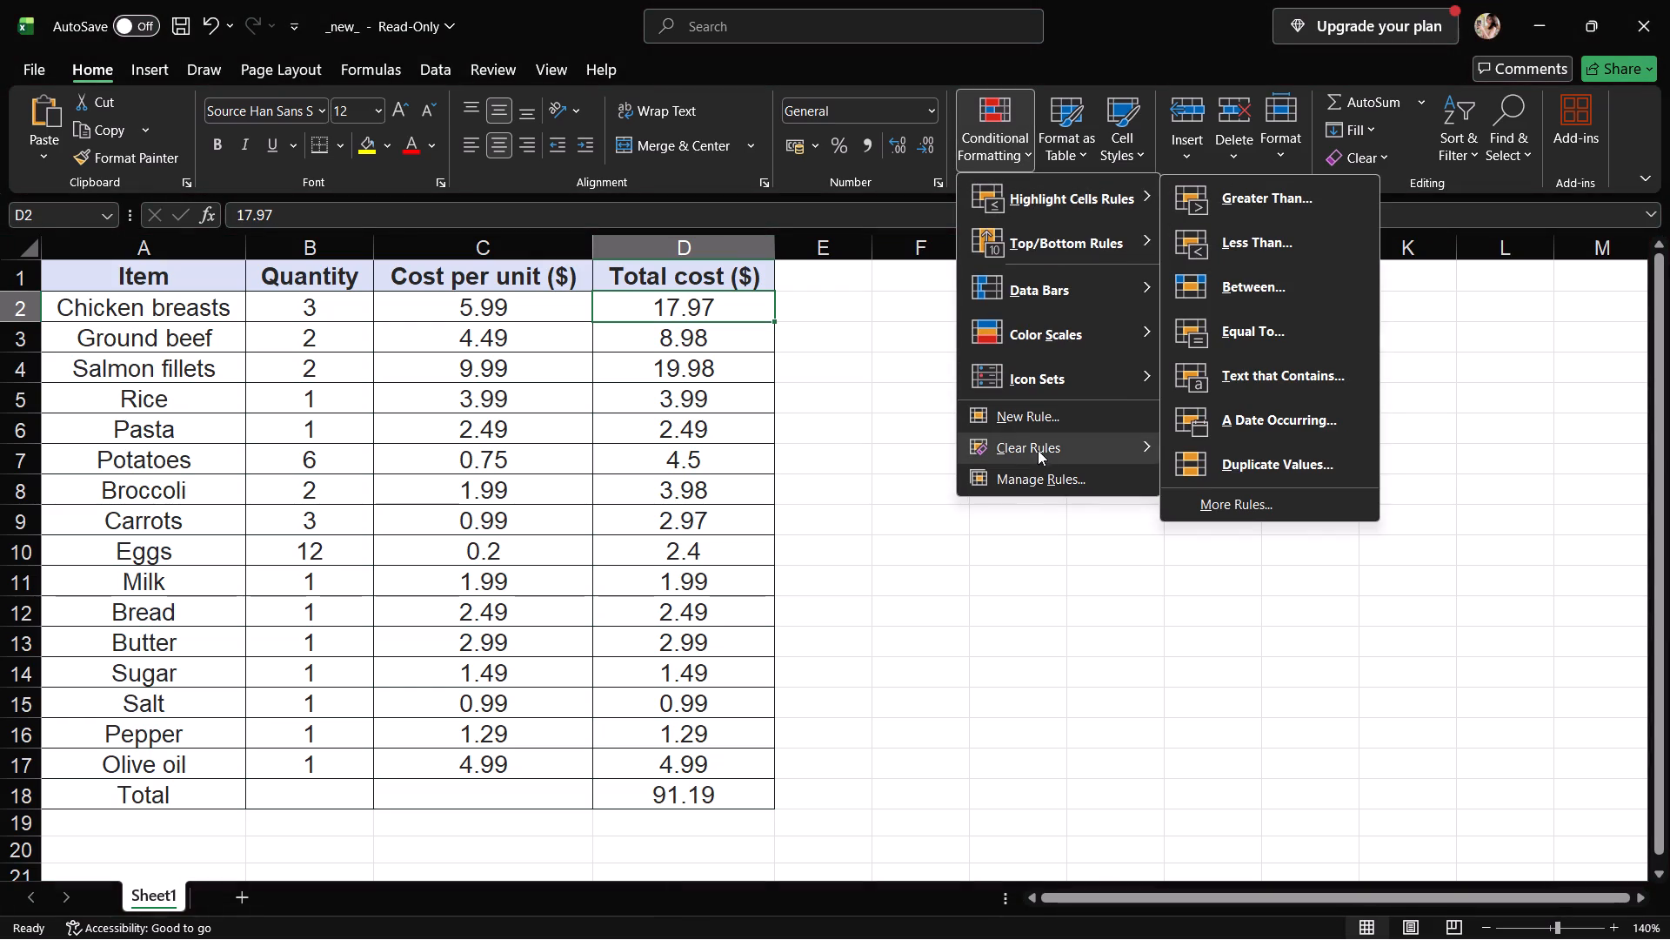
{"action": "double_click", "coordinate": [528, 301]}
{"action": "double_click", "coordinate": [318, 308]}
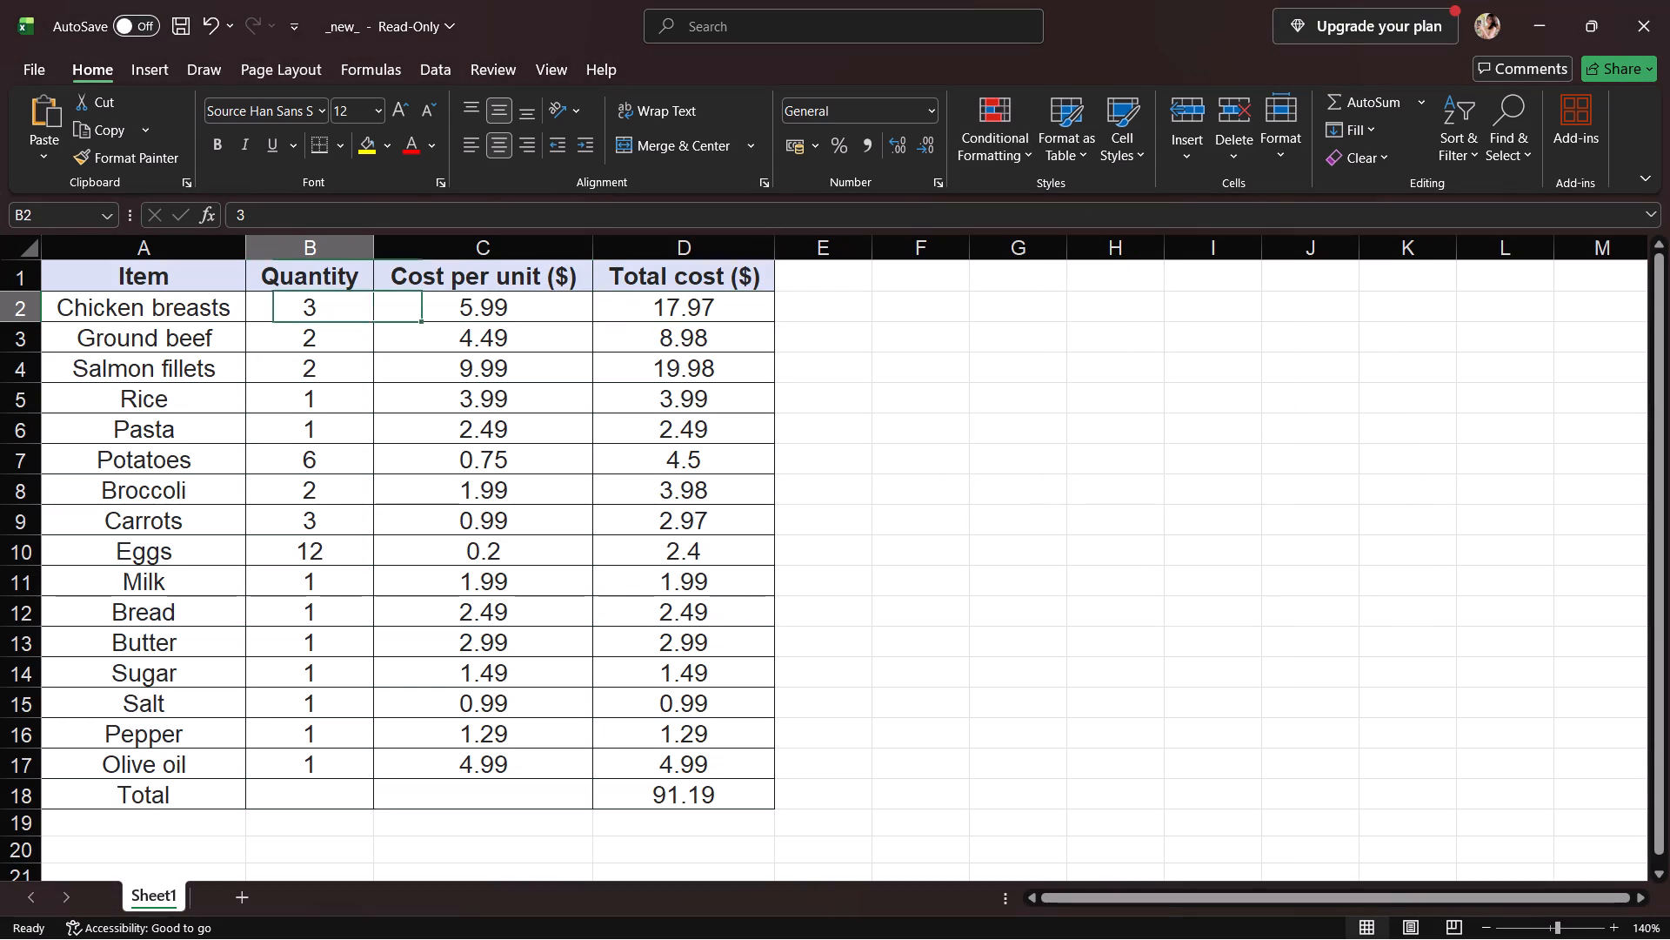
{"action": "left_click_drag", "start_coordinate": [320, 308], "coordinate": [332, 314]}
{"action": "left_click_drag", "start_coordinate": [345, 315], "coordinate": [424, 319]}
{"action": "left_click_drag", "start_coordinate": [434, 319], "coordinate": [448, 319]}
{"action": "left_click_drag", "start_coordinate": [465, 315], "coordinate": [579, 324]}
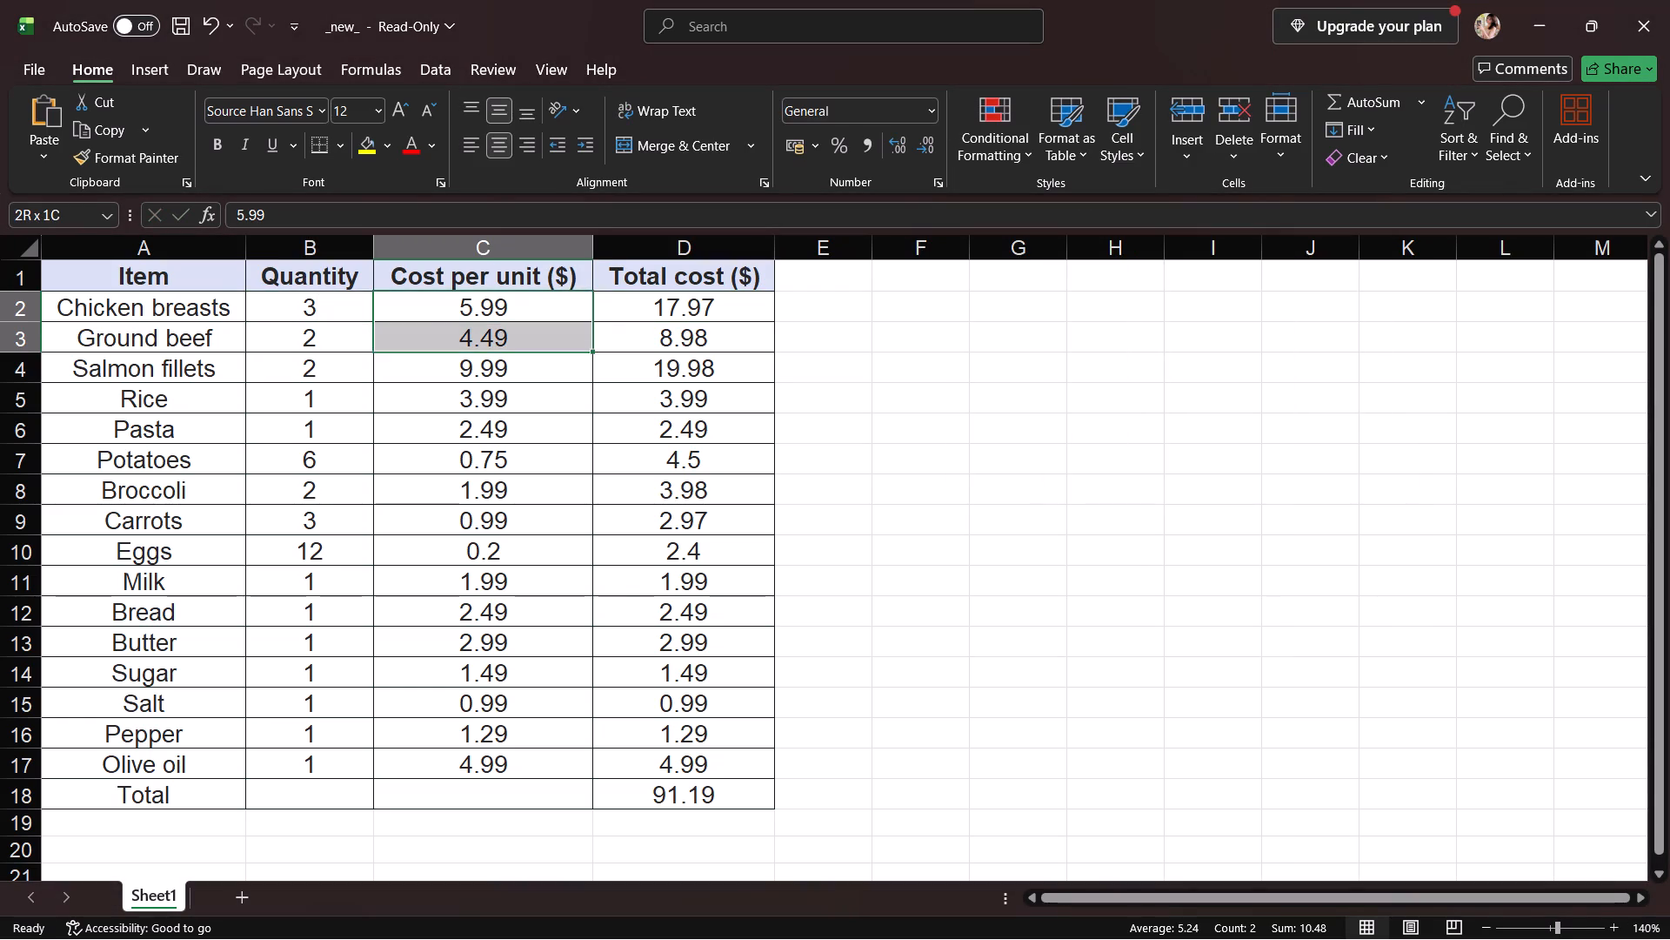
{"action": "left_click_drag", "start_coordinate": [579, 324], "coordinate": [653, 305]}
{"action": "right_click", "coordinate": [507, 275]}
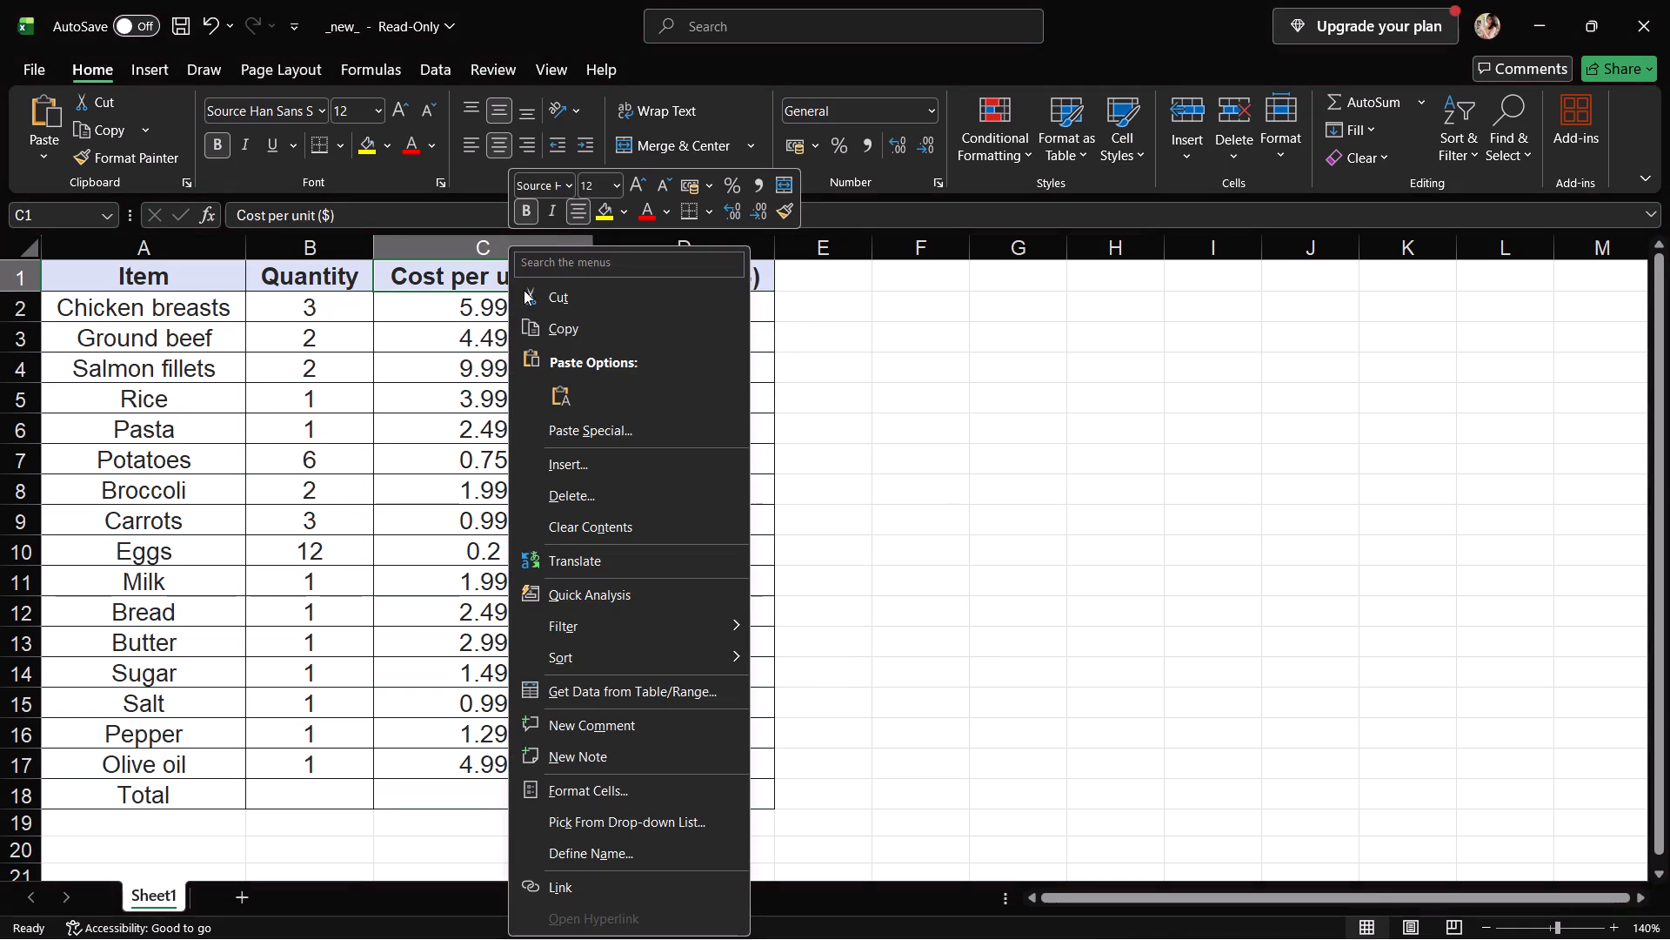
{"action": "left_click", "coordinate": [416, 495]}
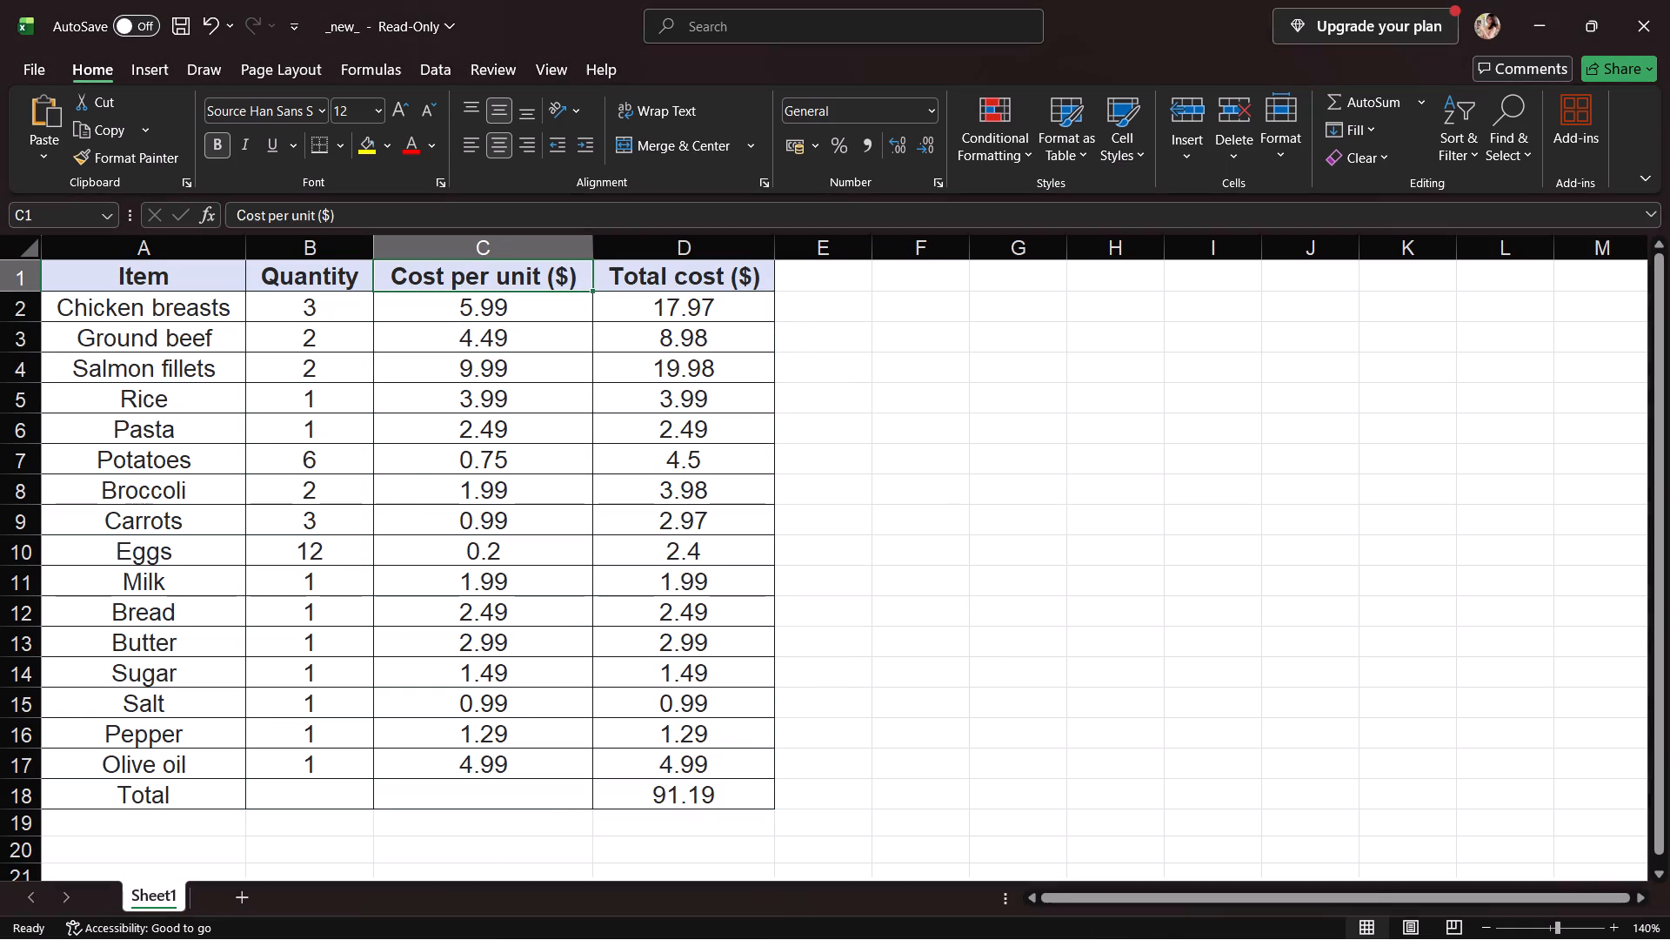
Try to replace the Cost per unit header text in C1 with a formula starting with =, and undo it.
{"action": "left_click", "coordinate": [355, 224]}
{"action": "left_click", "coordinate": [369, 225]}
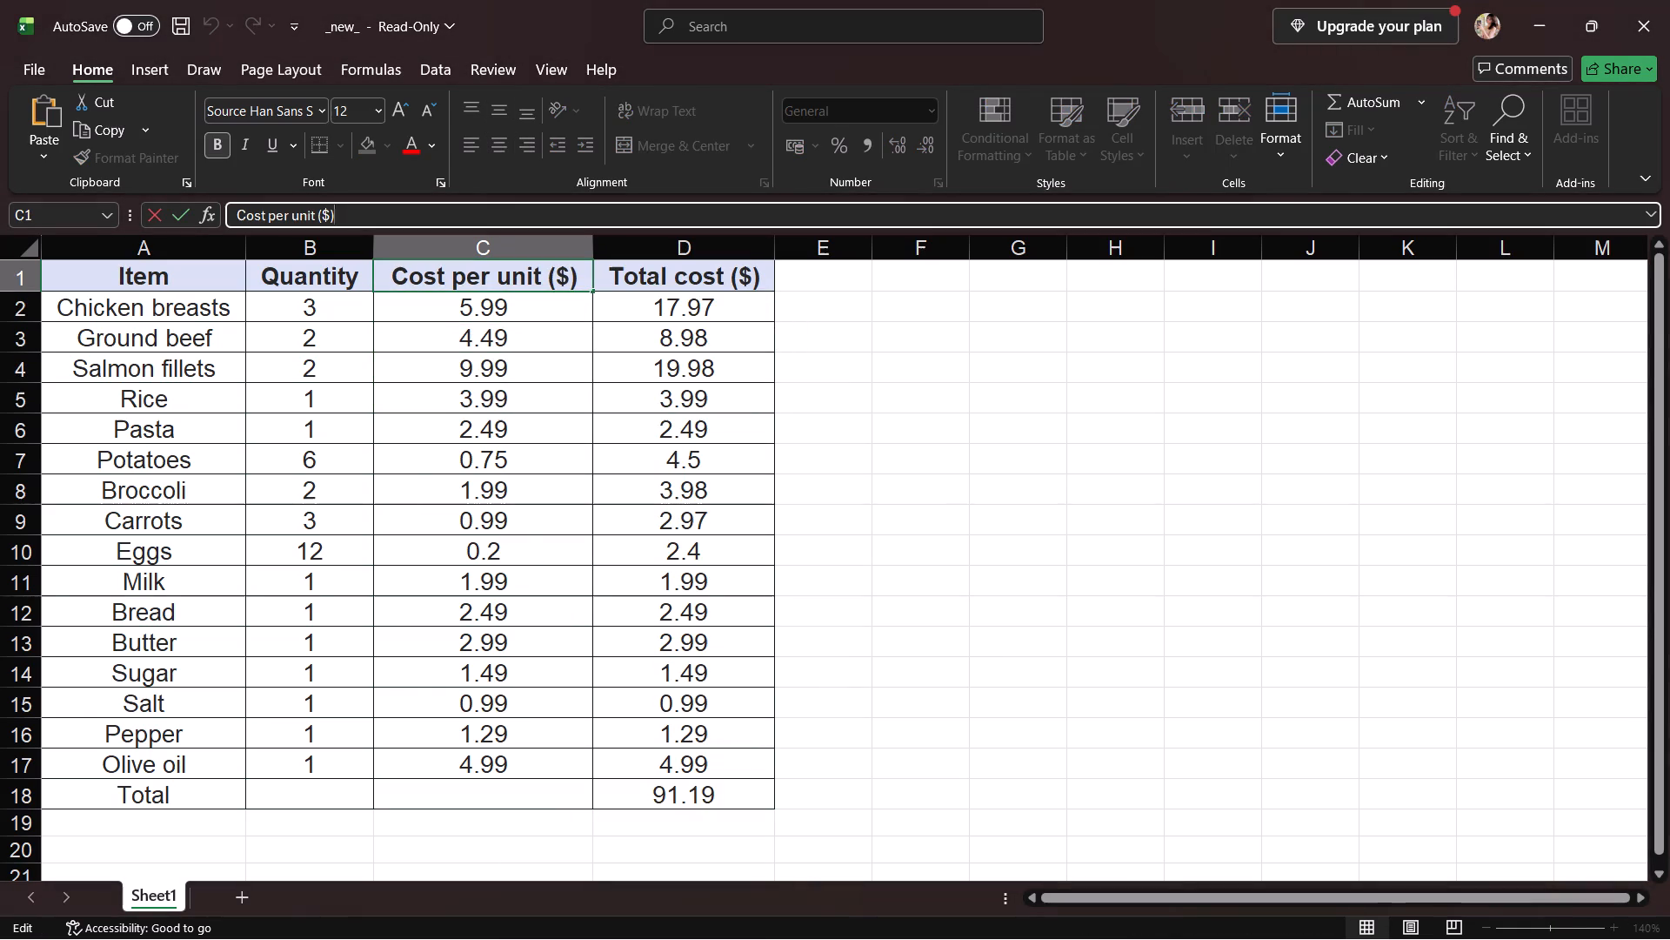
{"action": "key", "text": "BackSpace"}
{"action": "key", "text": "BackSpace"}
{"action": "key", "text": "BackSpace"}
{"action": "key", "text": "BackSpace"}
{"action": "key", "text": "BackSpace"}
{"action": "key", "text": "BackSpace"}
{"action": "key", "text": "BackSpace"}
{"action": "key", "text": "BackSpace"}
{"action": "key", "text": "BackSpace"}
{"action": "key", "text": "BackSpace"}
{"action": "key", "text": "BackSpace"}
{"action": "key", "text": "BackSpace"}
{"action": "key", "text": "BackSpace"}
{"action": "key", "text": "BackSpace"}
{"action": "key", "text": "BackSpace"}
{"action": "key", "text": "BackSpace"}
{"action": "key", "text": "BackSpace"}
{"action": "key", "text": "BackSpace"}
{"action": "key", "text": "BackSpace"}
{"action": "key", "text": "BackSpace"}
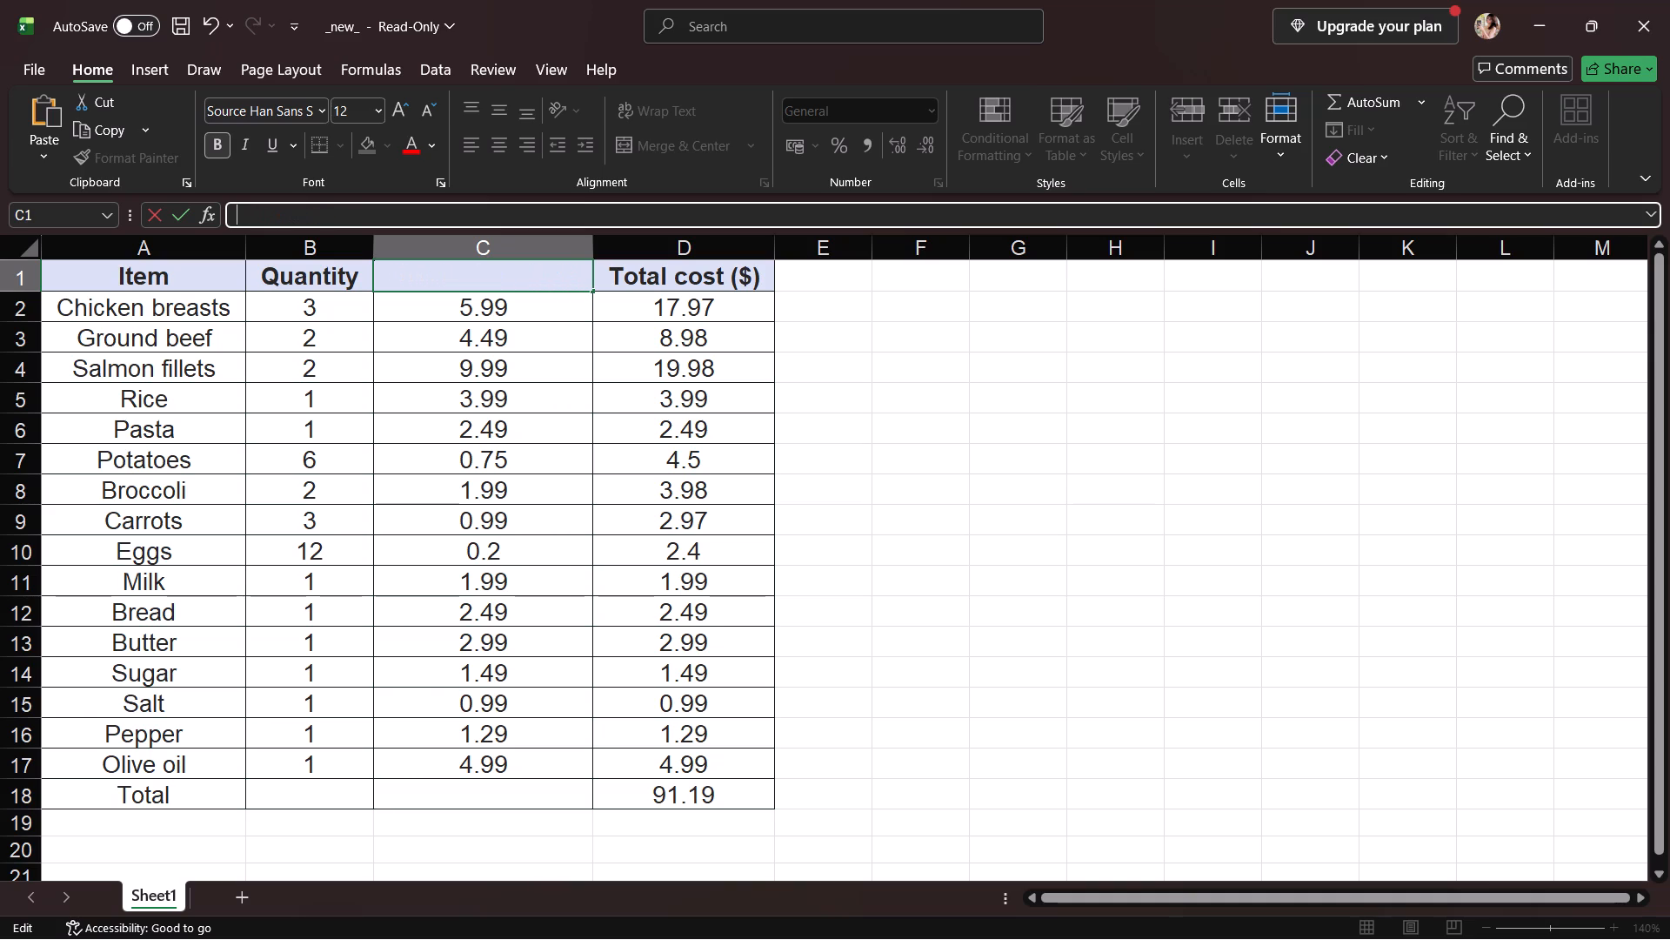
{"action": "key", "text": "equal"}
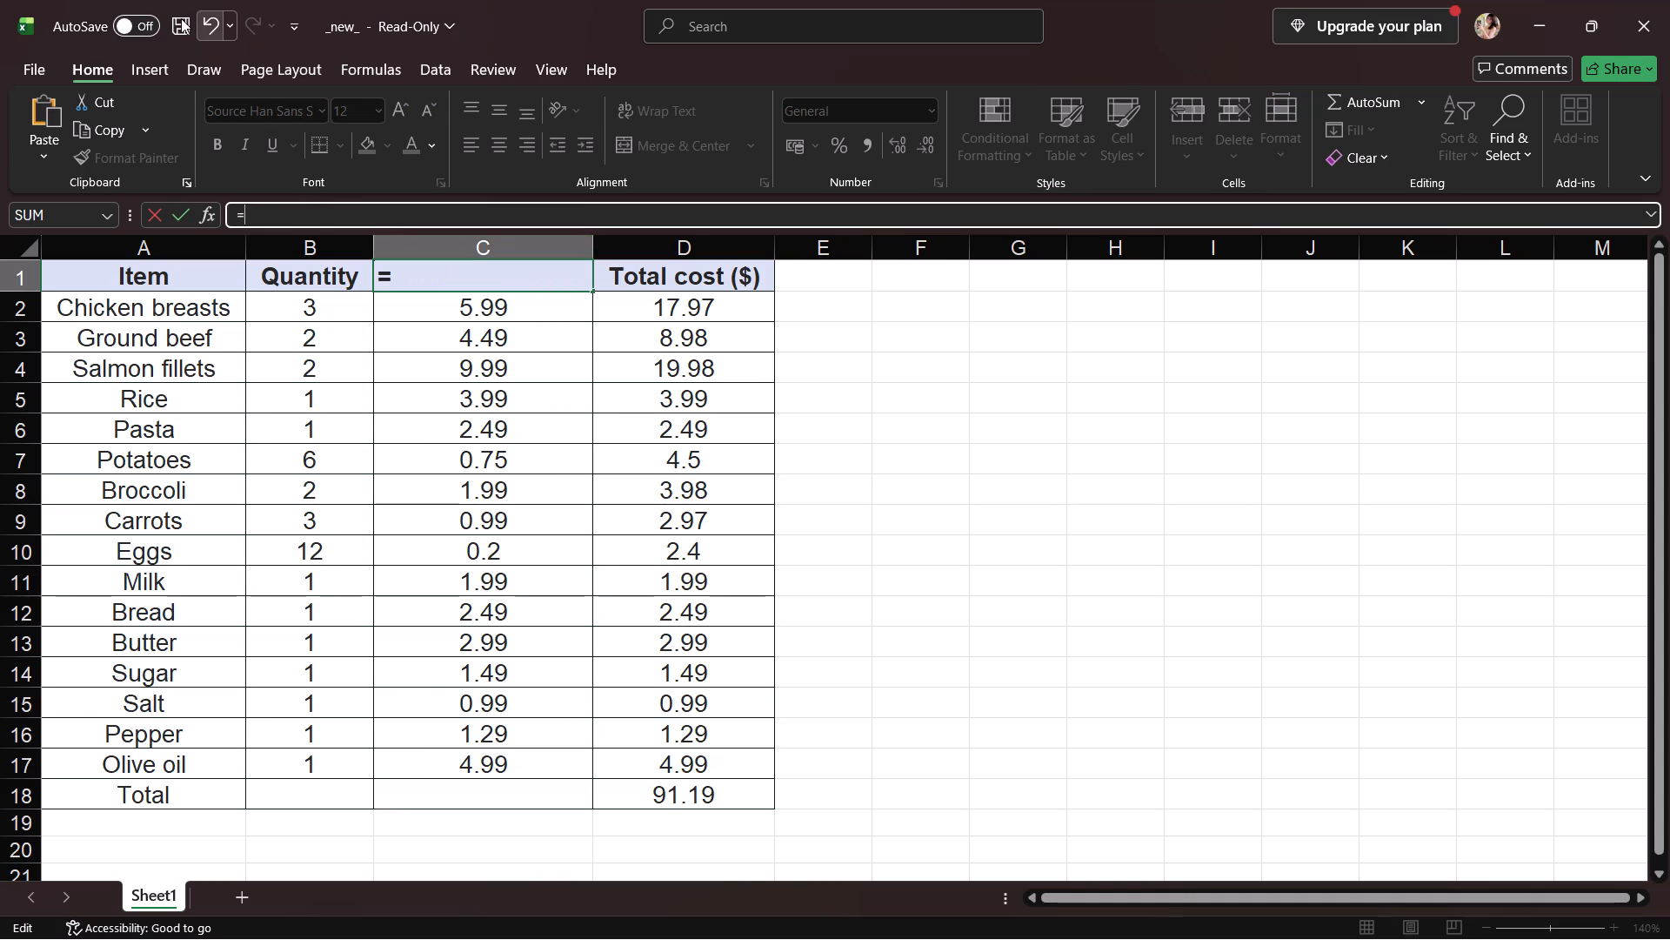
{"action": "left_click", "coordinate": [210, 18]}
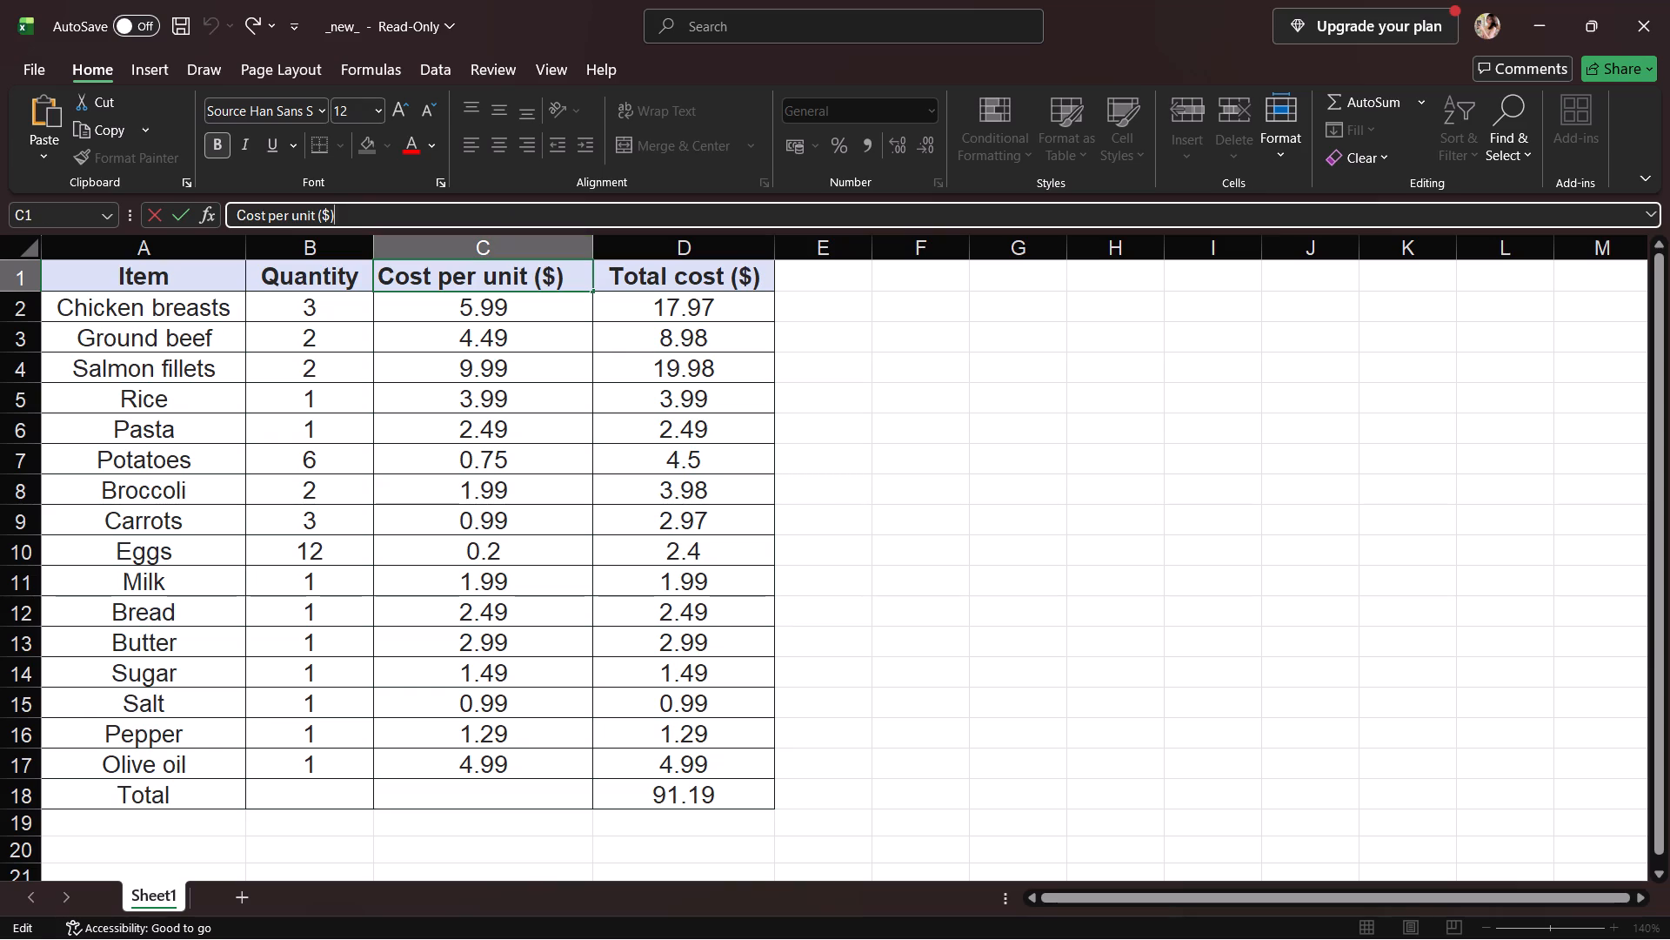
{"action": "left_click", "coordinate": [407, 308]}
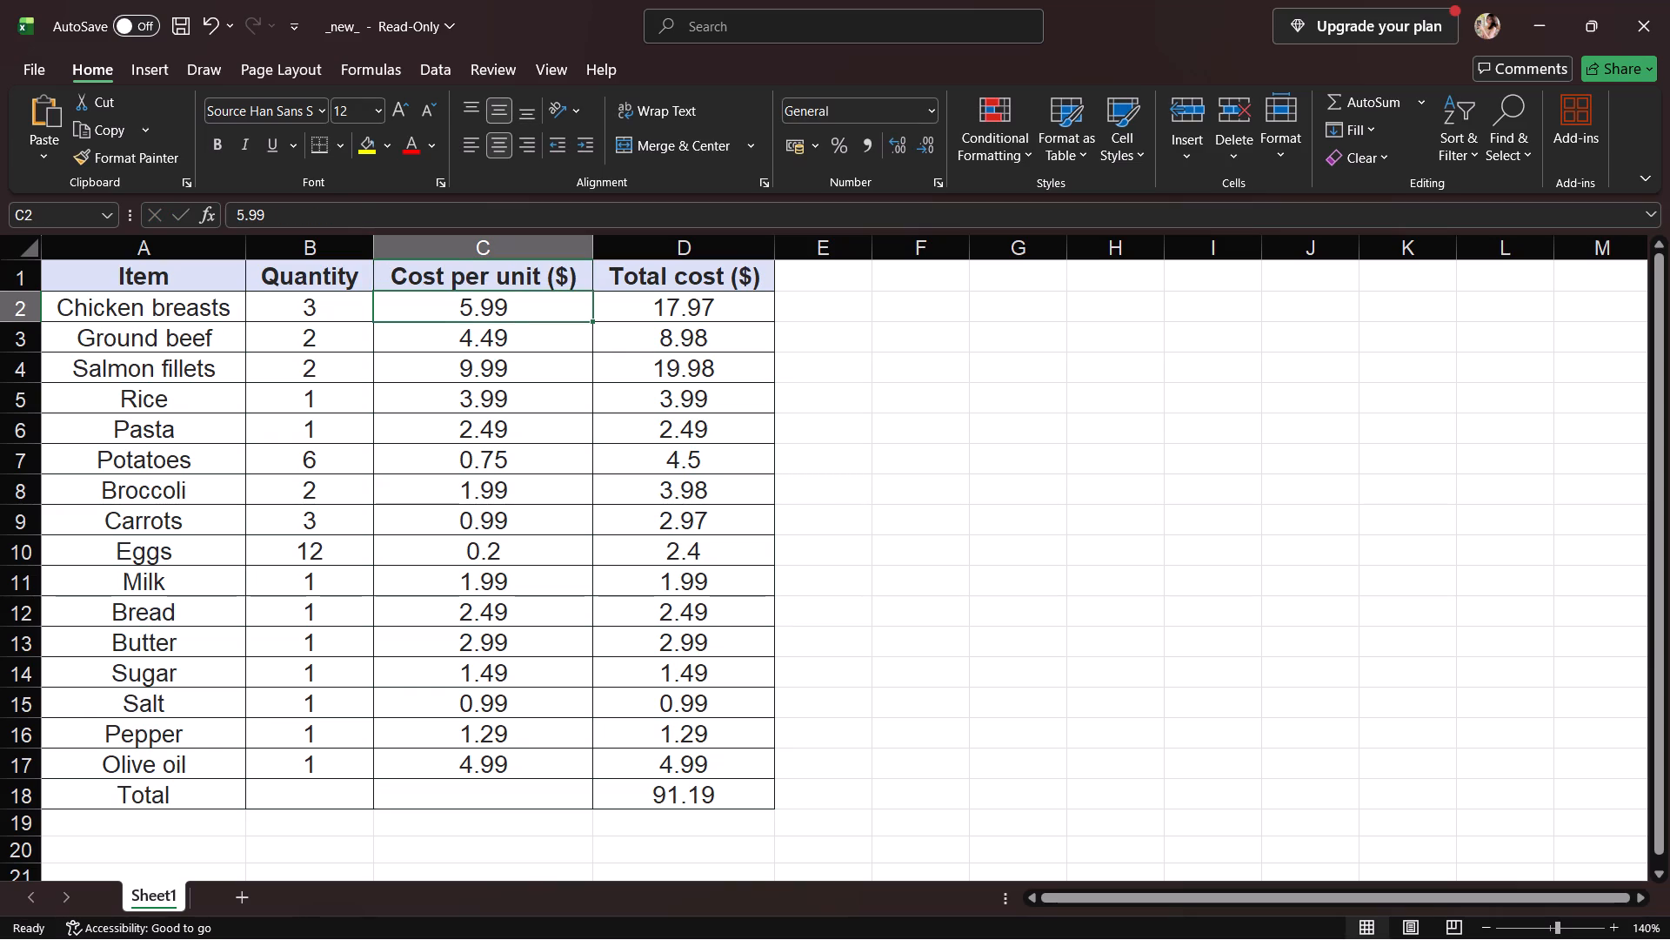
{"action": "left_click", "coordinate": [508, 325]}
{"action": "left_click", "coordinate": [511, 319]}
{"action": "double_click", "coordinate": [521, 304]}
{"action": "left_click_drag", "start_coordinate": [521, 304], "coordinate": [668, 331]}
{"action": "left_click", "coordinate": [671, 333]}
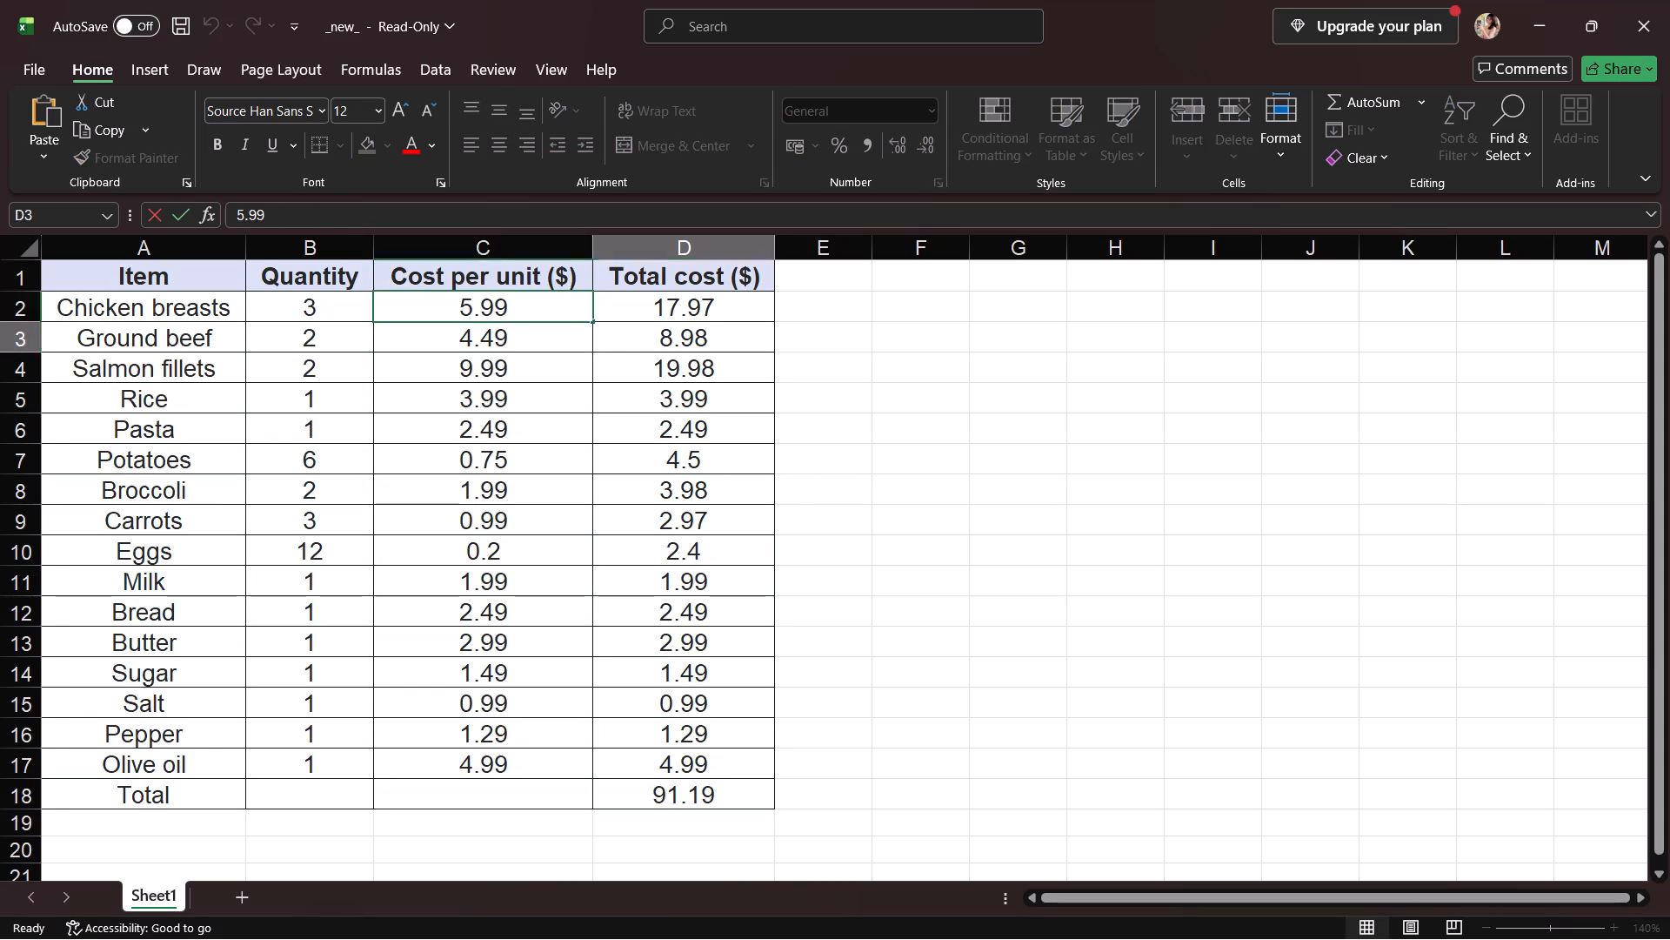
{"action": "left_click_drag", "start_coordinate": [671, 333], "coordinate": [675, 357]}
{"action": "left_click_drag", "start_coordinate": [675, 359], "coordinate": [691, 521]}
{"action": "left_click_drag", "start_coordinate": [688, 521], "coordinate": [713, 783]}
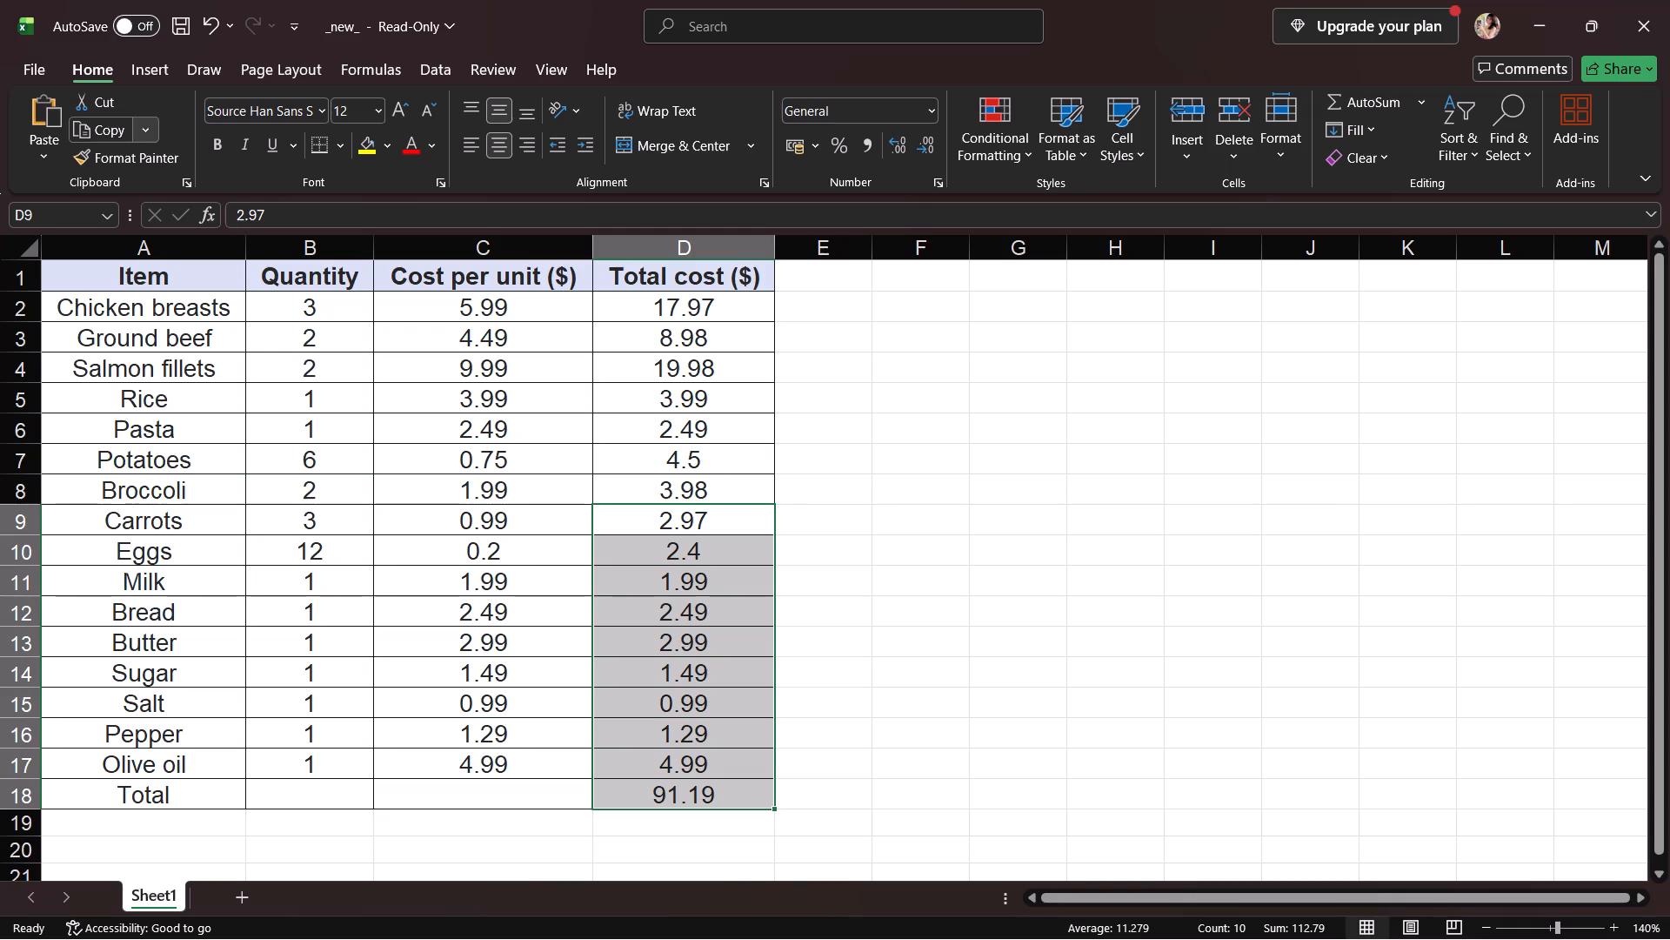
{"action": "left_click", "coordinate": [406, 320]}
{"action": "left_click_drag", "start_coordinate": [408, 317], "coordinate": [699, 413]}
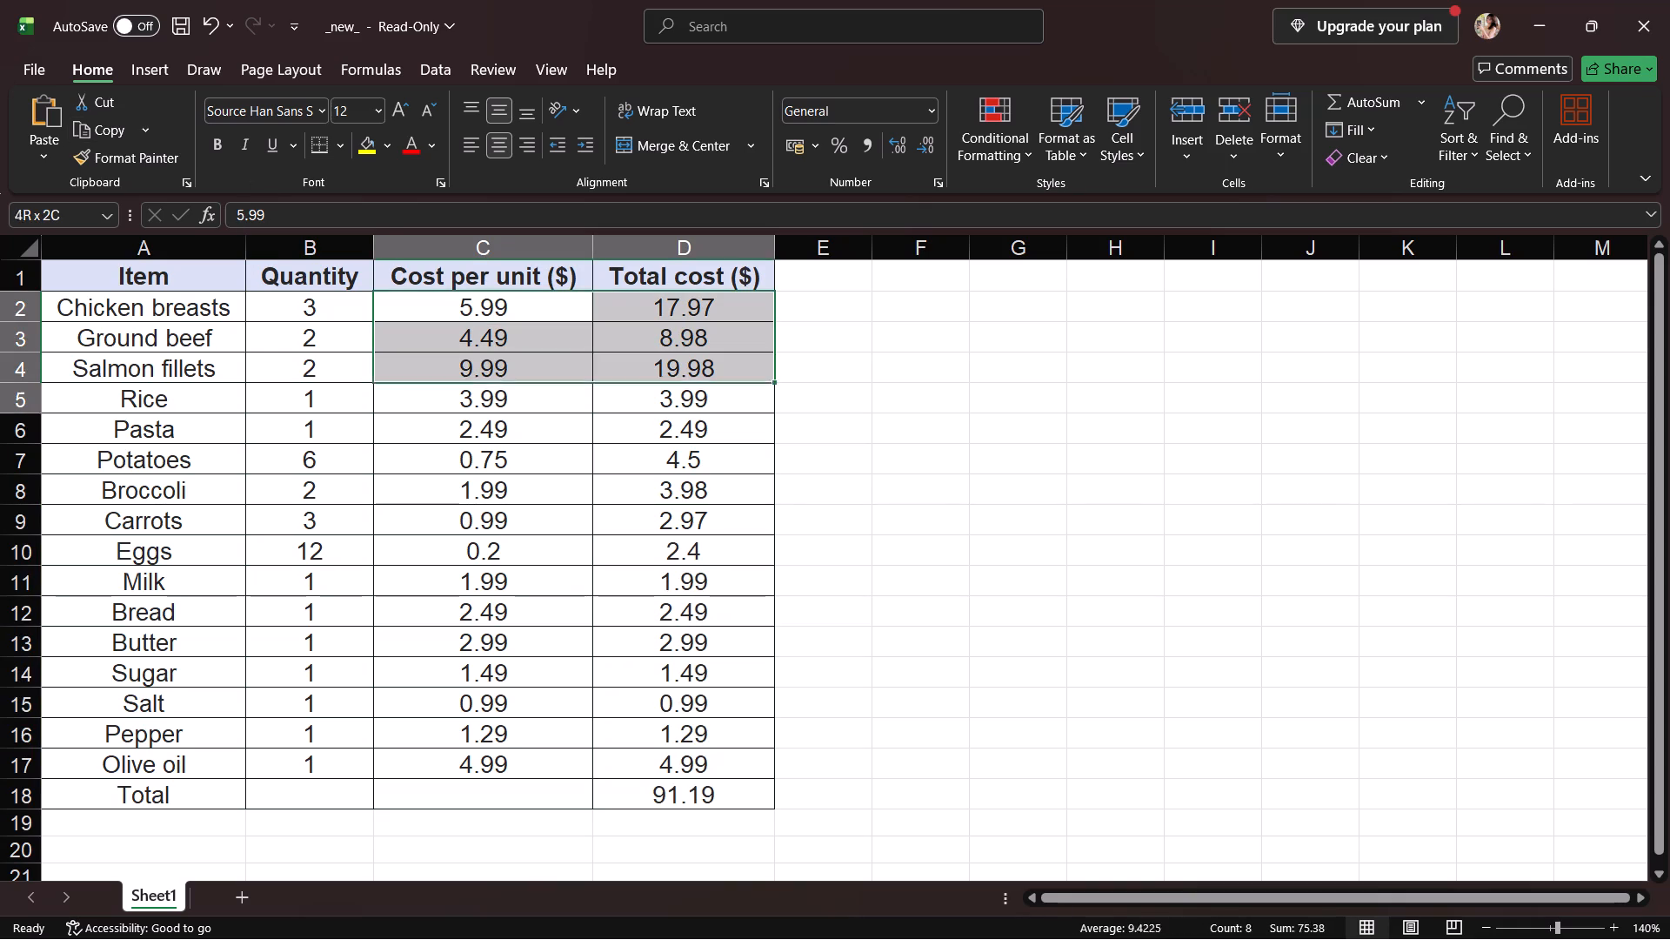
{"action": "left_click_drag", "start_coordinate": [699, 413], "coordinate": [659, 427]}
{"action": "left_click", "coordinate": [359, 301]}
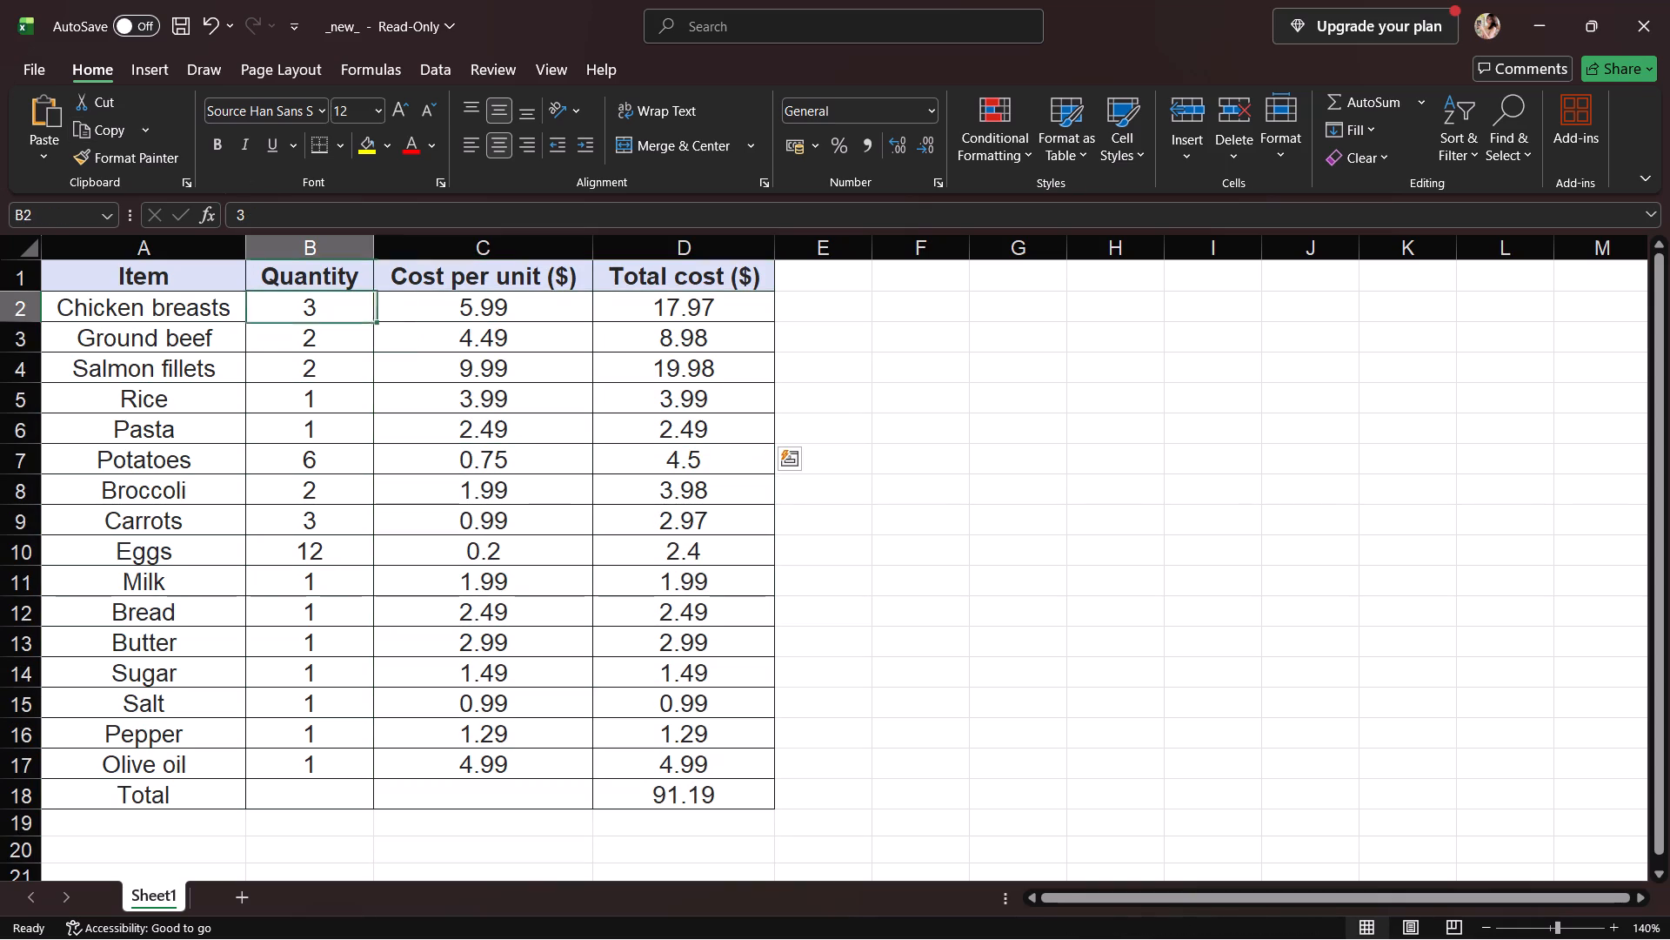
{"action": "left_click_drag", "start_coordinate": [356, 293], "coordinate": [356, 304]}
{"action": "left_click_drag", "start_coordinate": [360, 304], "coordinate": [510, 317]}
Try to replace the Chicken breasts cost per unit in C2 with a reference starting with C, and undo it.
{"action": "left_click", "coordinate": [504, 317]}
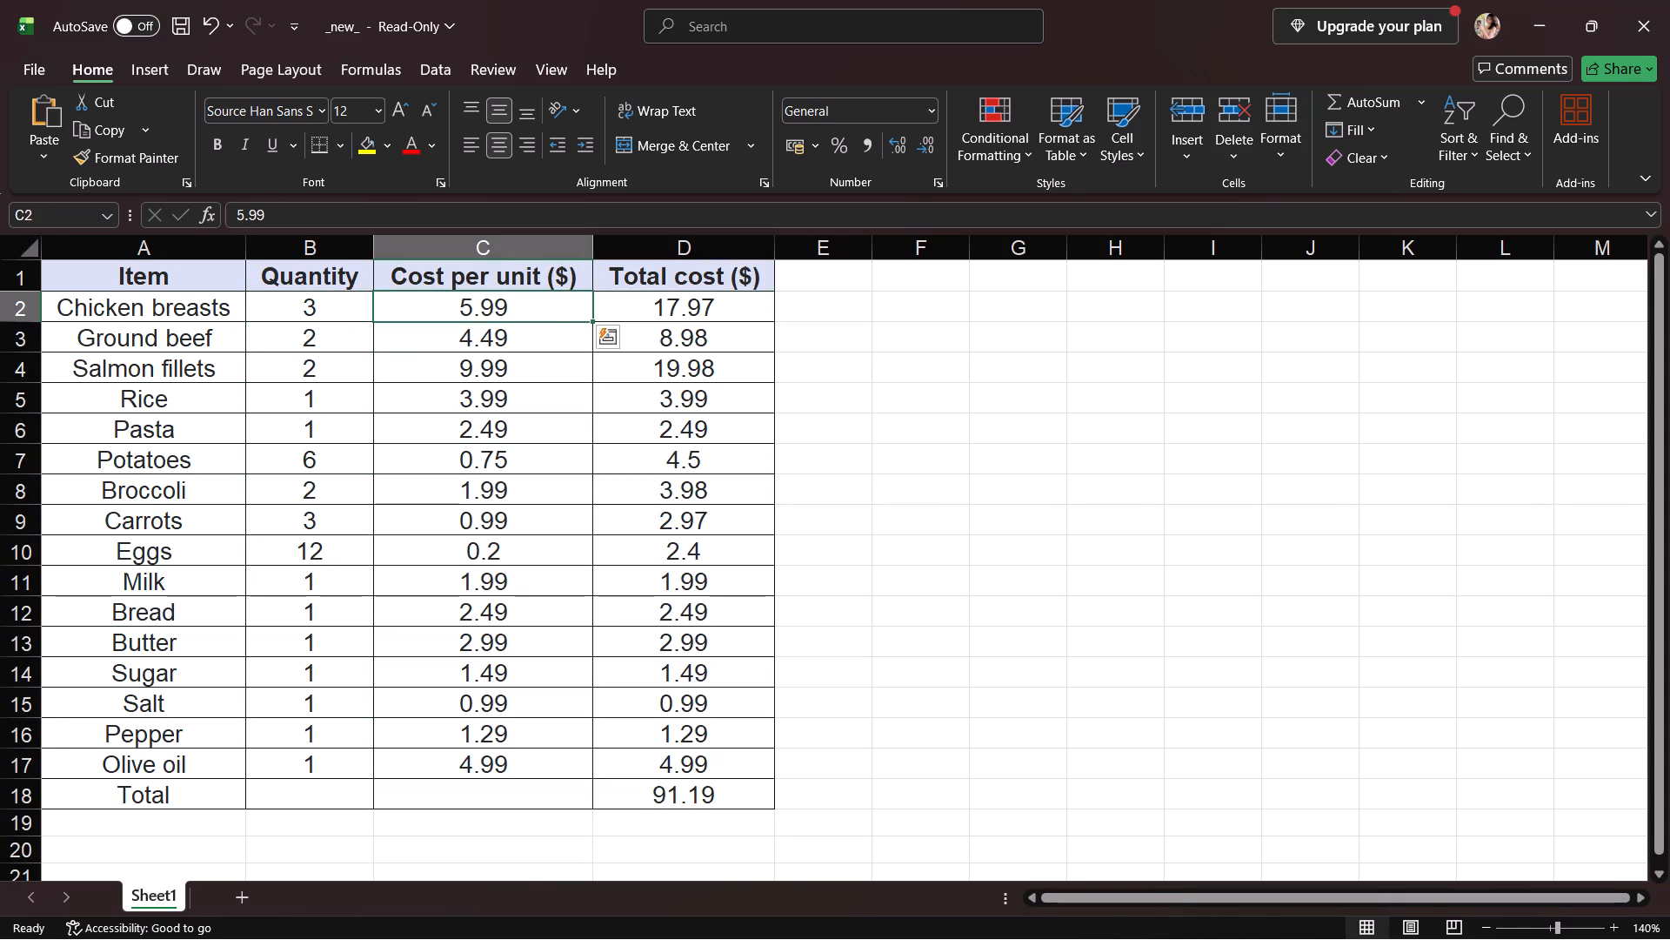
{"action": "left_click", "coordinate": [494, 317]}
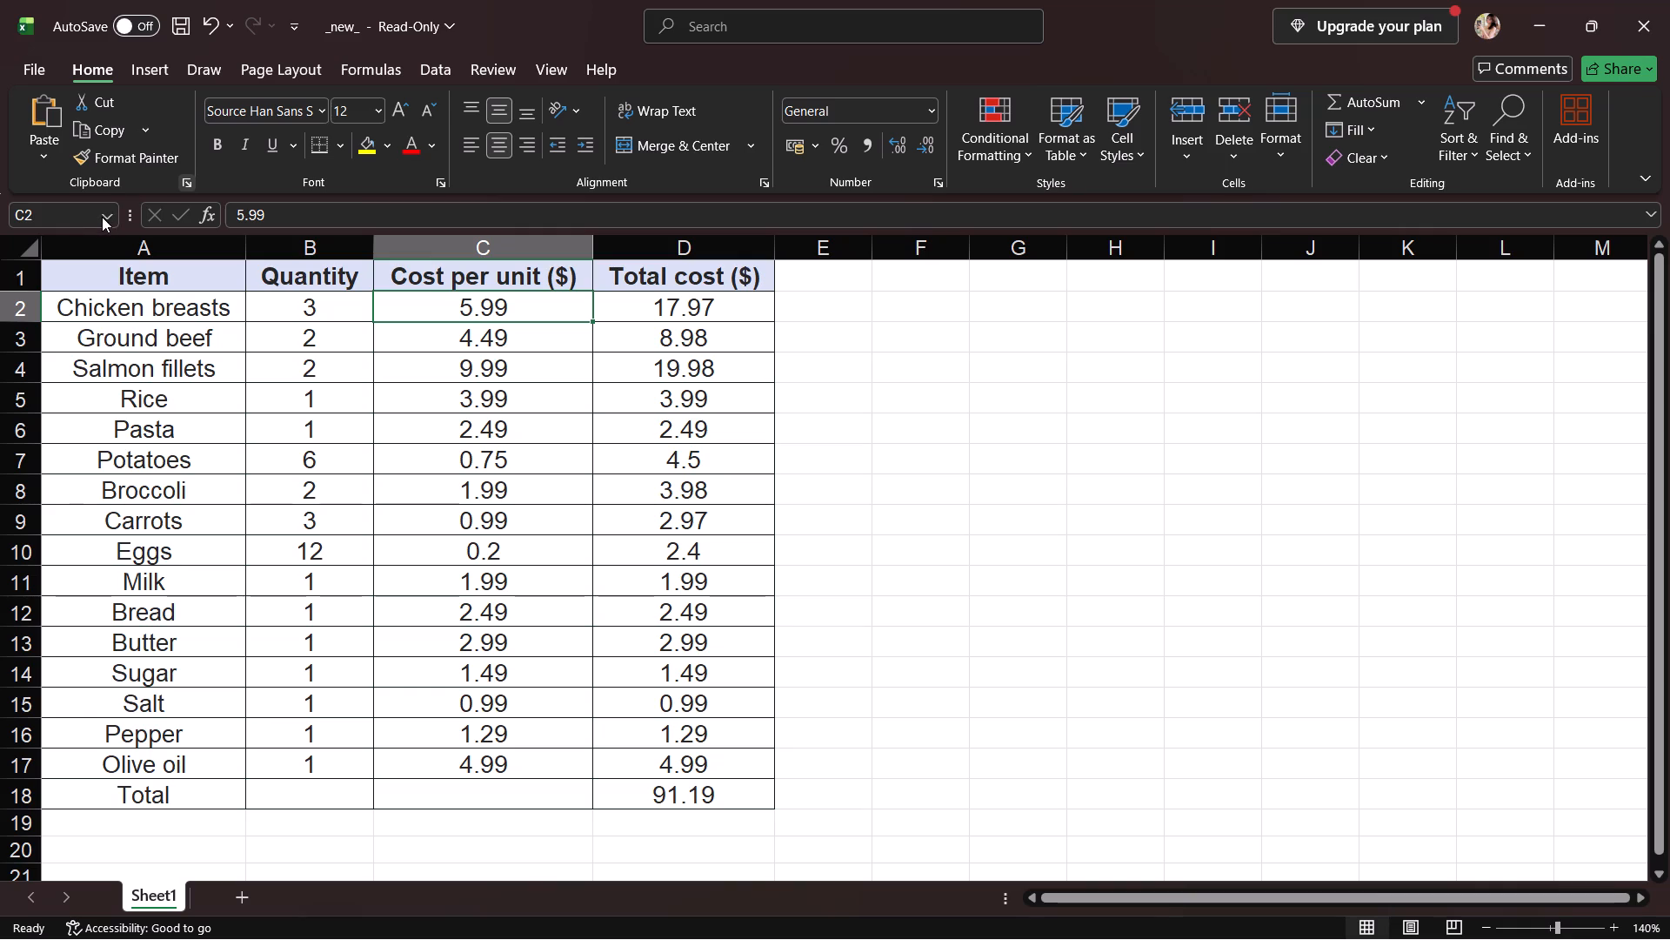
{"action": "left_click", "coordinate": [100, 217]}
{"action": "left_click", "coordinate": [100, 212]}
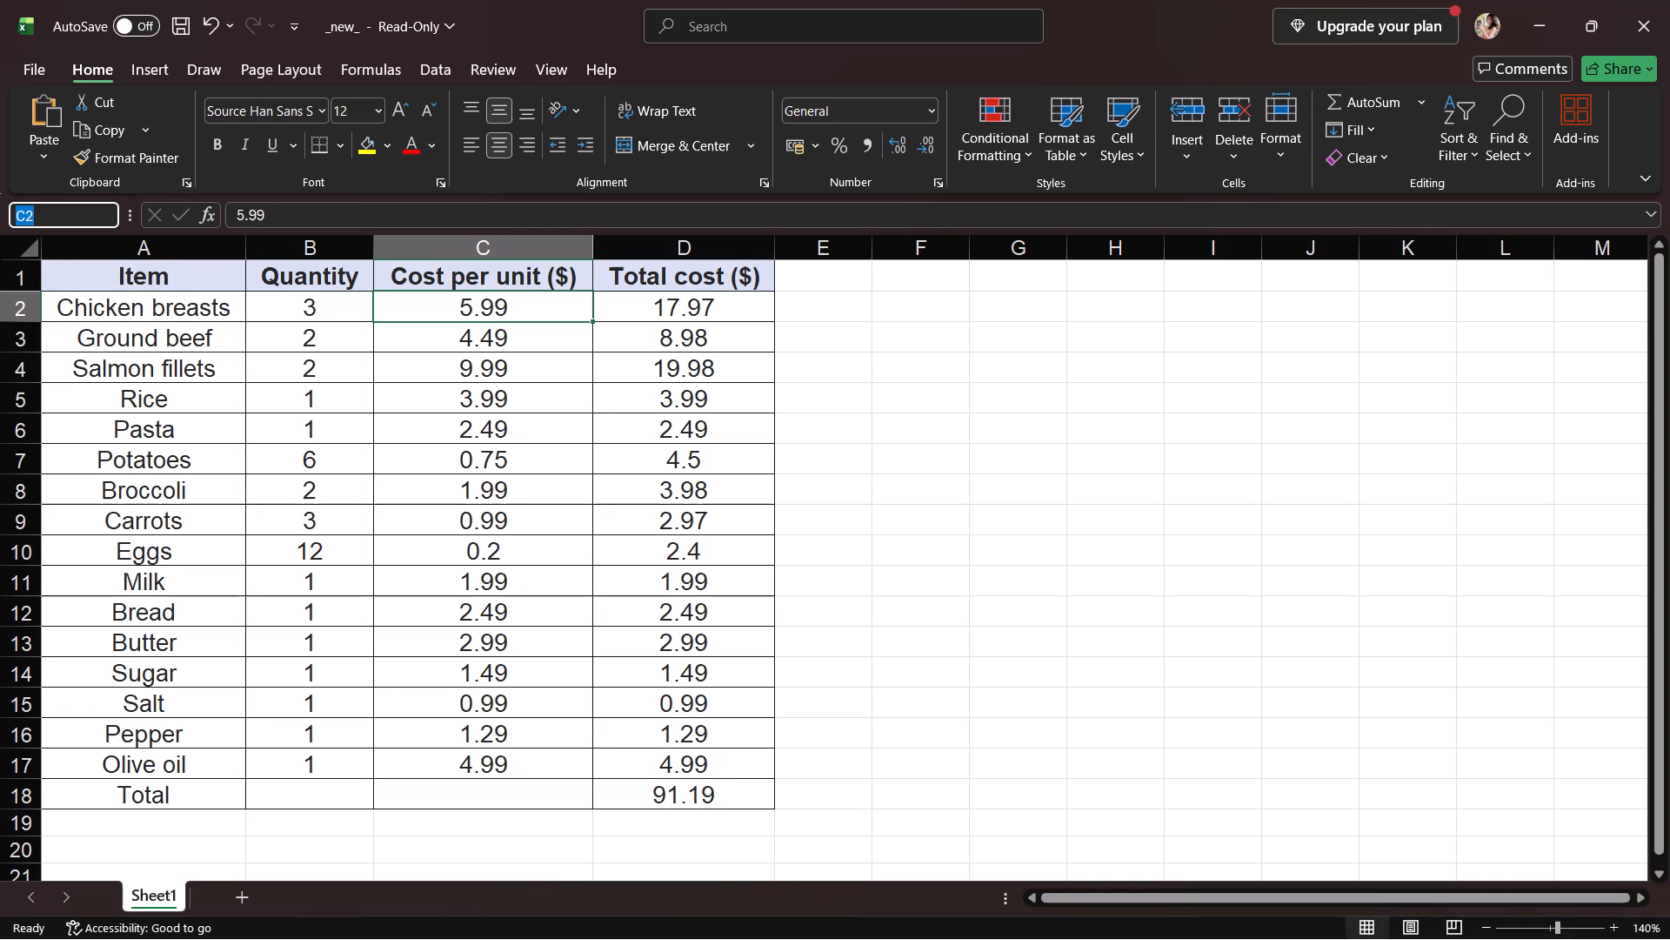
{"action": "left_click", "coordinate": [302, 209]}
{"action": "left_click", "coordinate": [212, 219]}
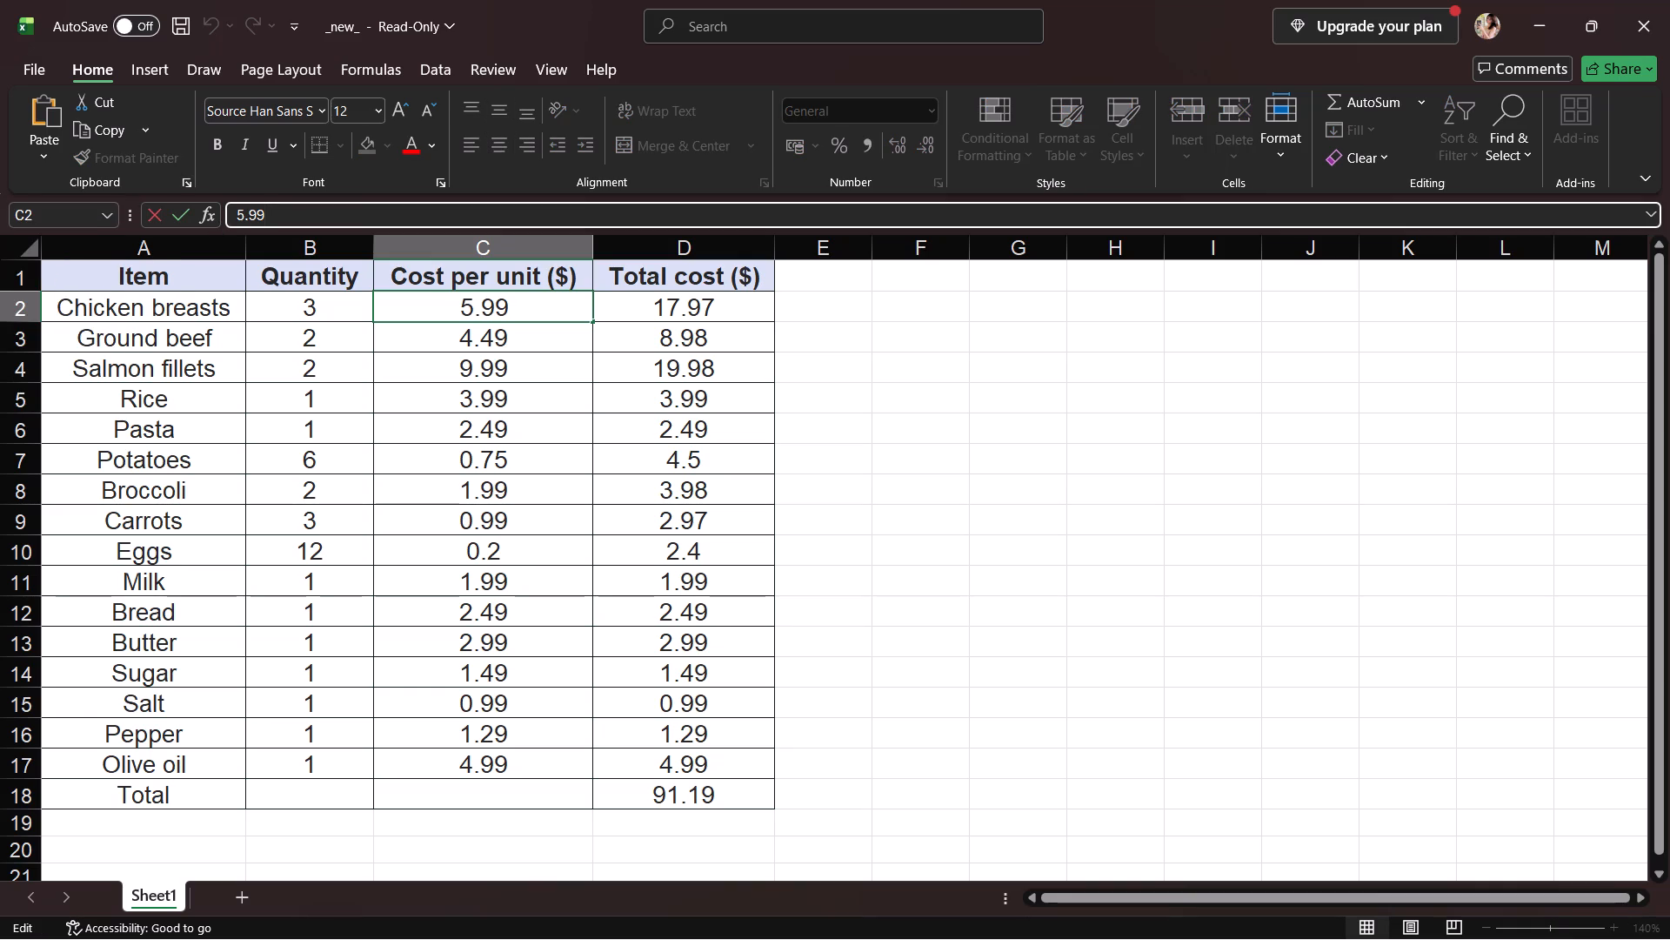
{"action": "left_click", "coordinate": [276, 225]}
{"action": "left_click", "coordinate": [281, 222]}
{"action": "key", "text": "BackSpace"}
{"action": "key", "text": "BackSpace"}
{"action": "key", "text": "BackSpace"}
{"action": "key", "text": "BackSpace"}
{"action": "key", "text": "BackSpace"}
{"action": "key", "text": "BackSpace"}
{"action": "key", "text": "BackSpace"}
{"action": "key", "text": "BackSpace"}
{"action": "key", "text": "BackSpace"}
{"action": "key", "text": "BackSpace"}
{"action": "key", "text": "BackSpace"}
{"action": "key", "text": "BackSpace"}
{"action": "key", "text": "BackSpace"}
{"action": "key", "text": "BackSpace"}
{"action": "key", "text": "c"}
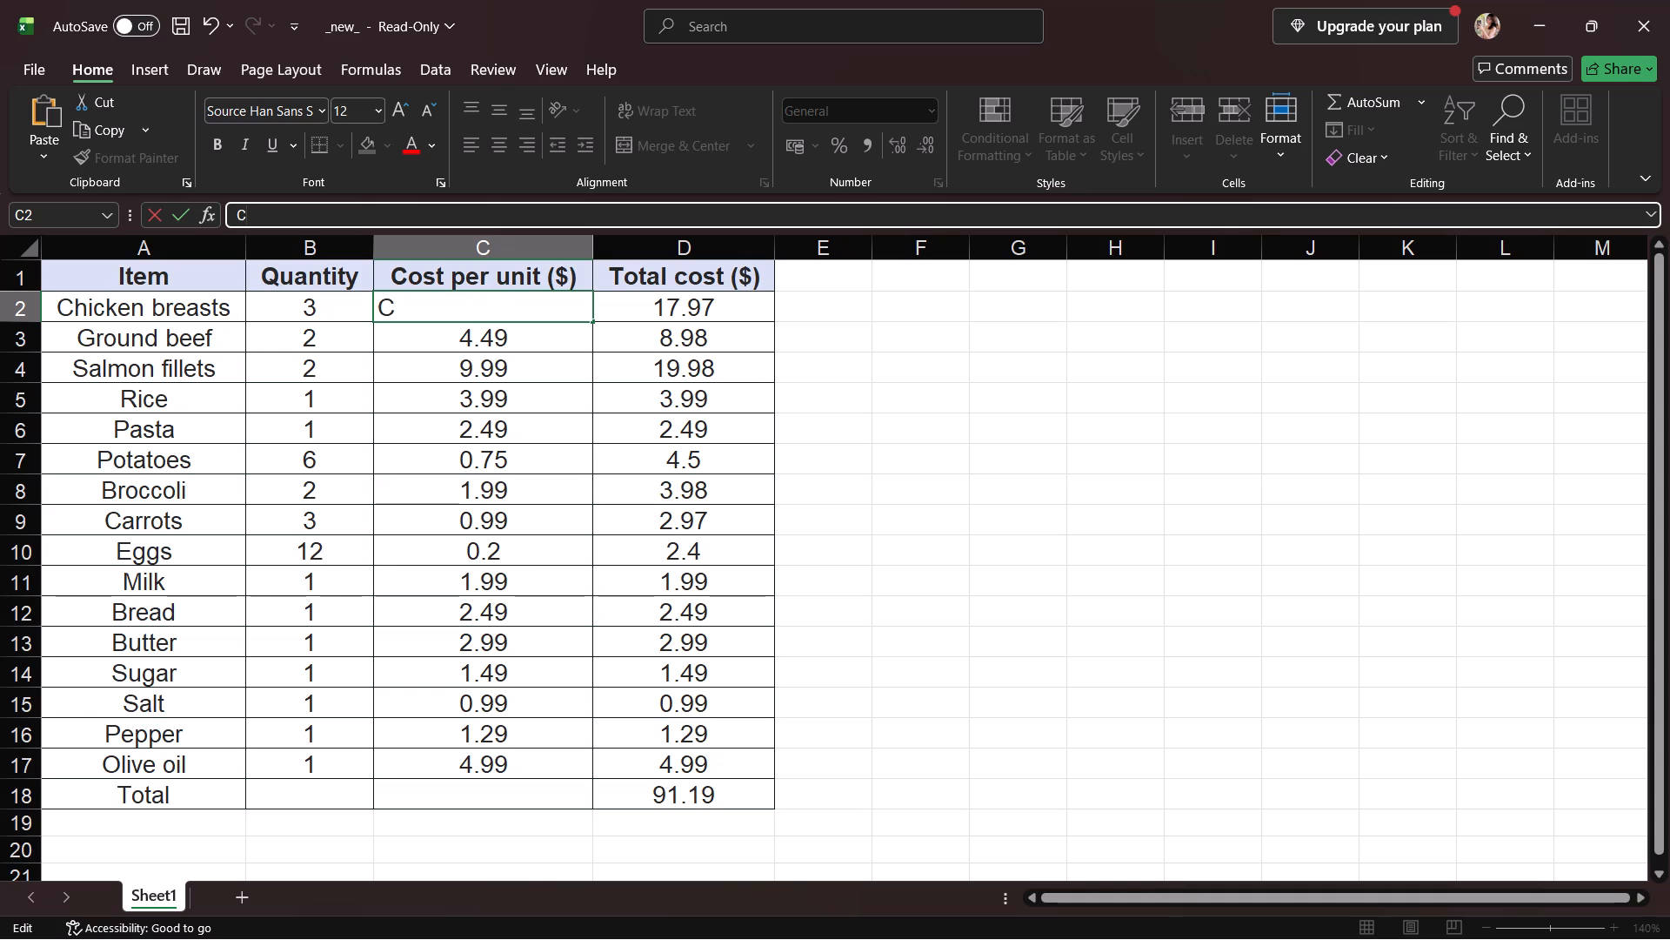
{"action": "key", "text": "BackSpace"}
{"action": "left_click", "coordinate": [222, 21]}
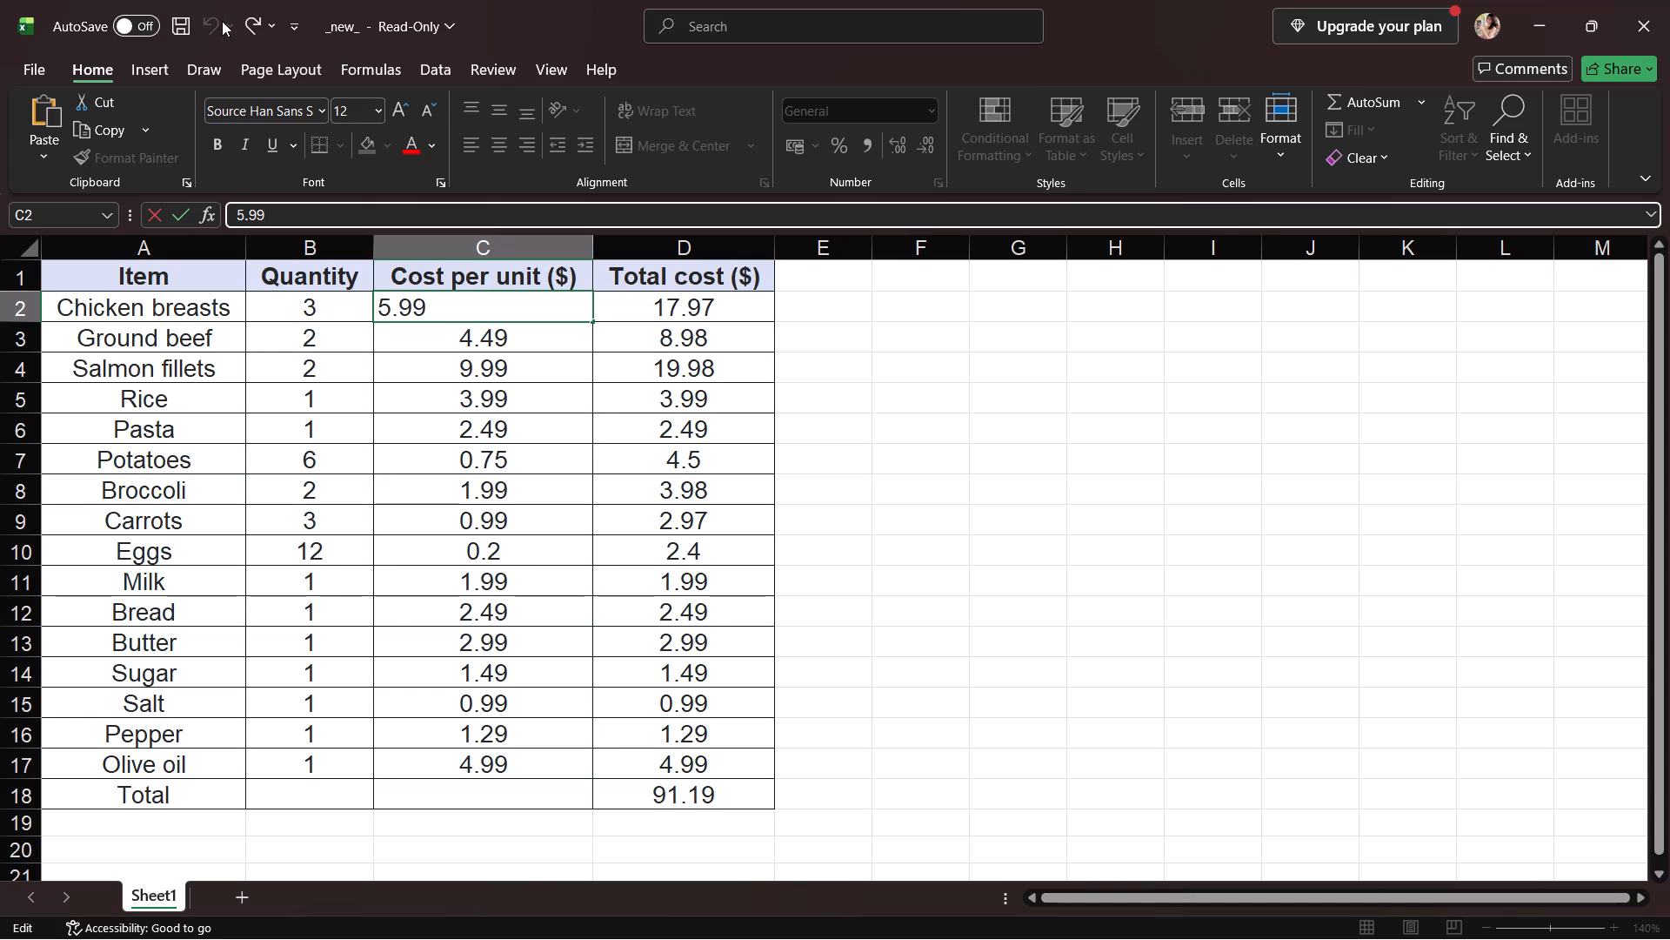
Set the number format of empty cell F4 to Number.
{"action": "left_click", "coordinate": [968, 379]}
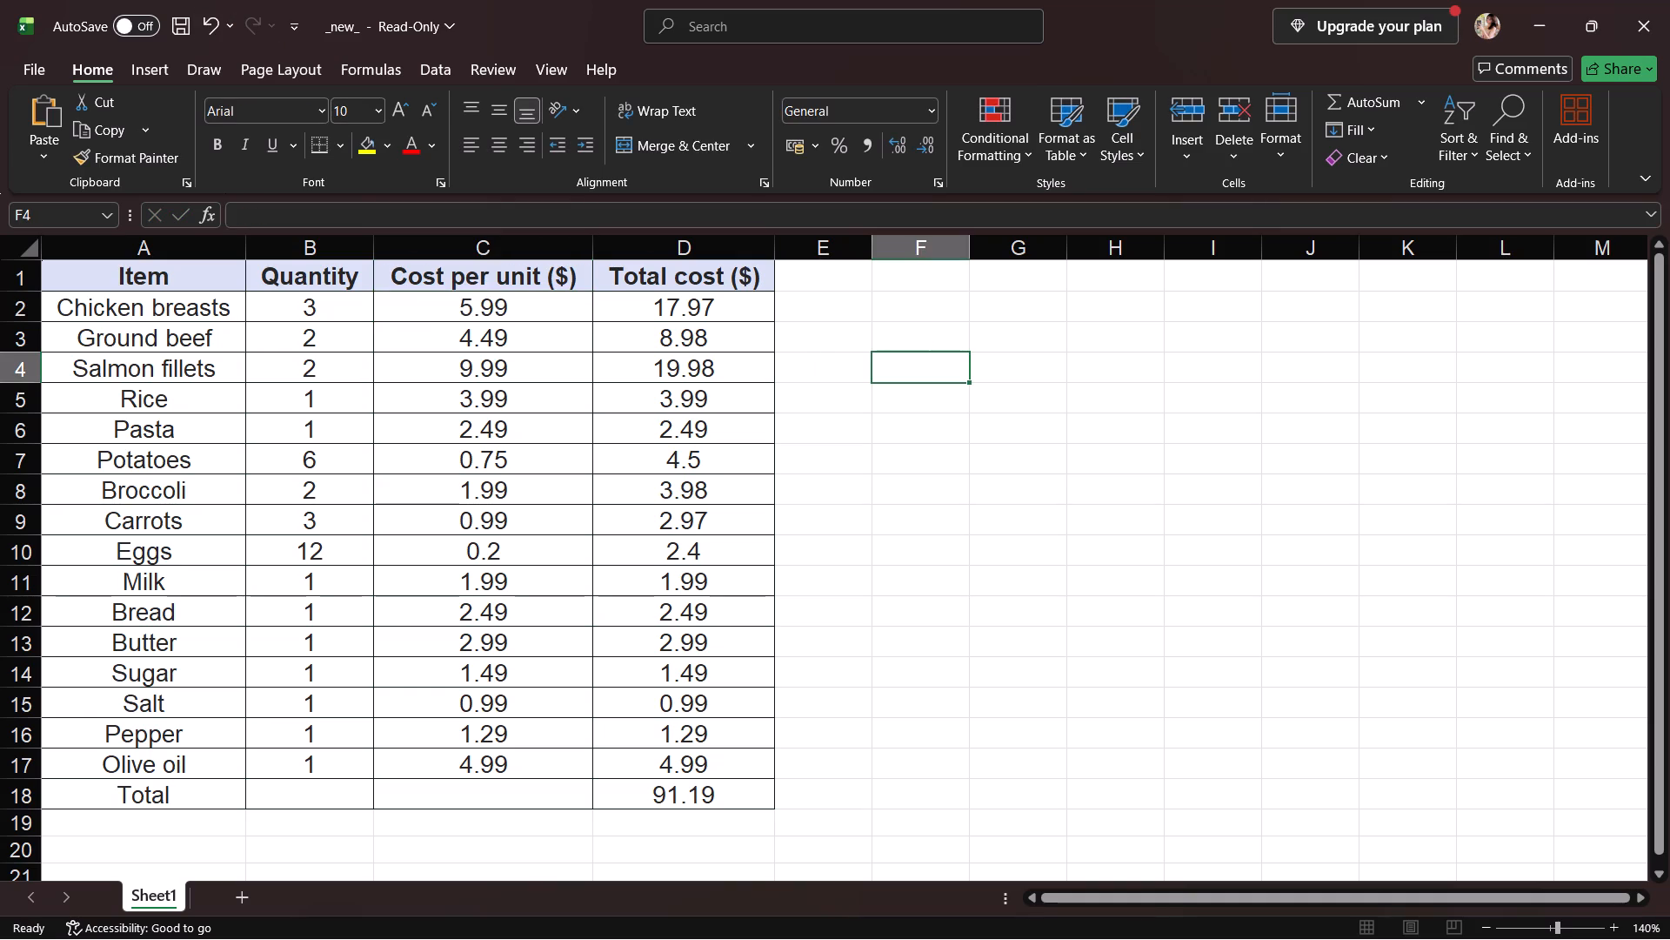
{"action": "left_click", "coordinate": [905, 111]}
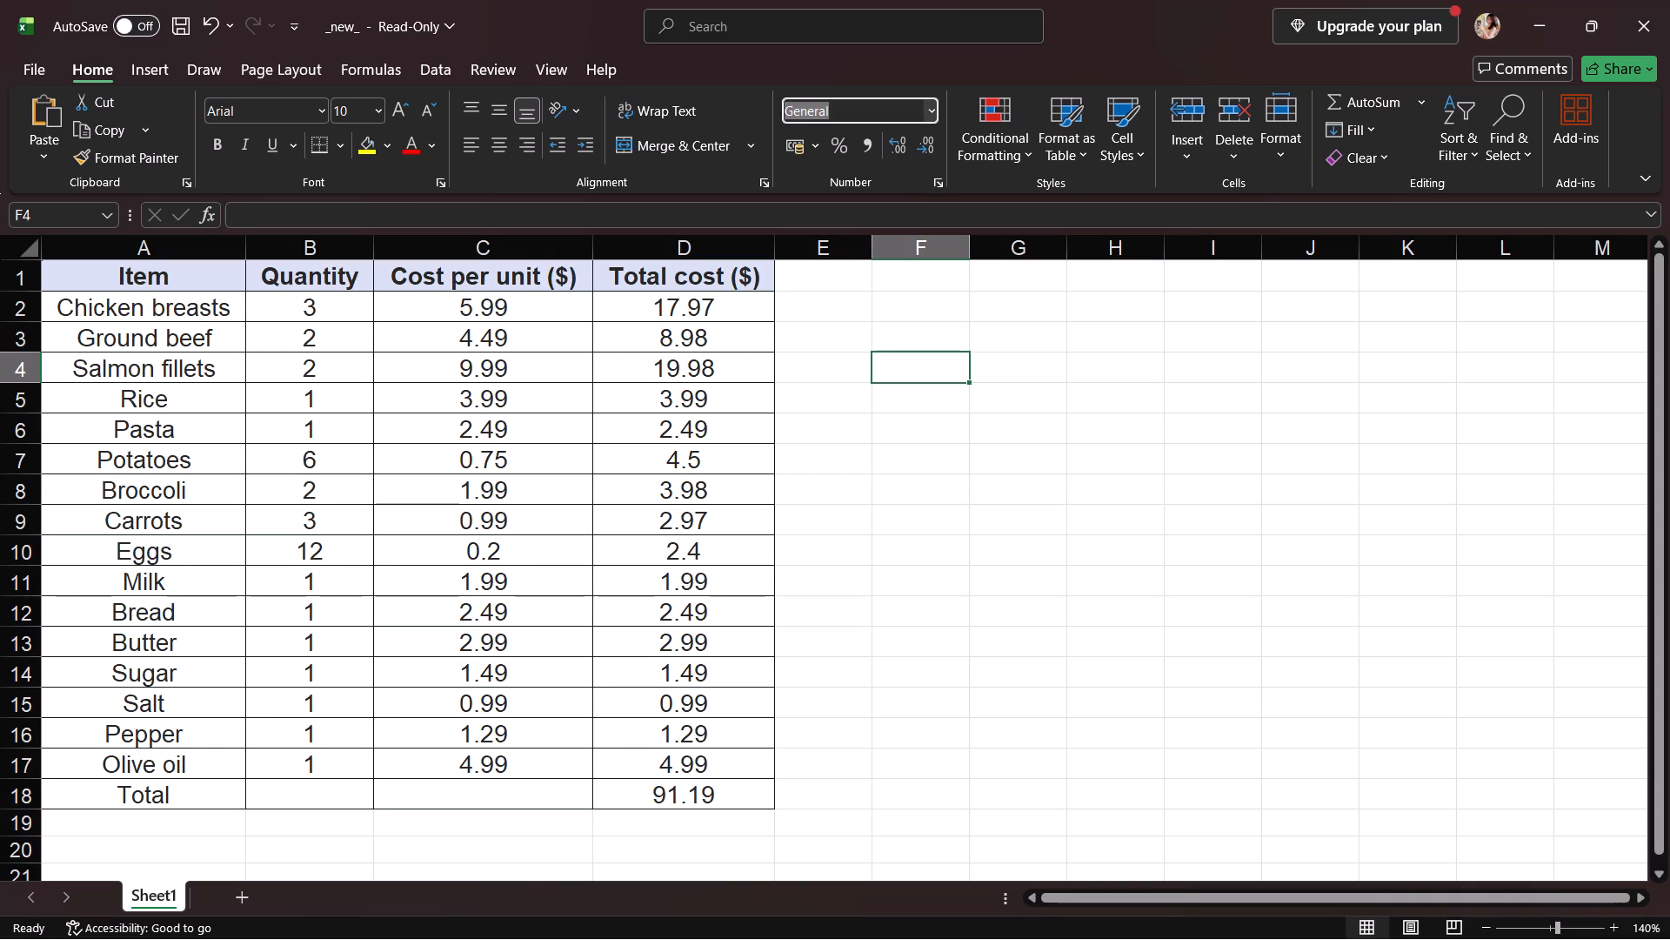
{"action": "left_click", "coordinate": [925, 118]}
{"action": "left_click", "coordinate": [919, 224]}
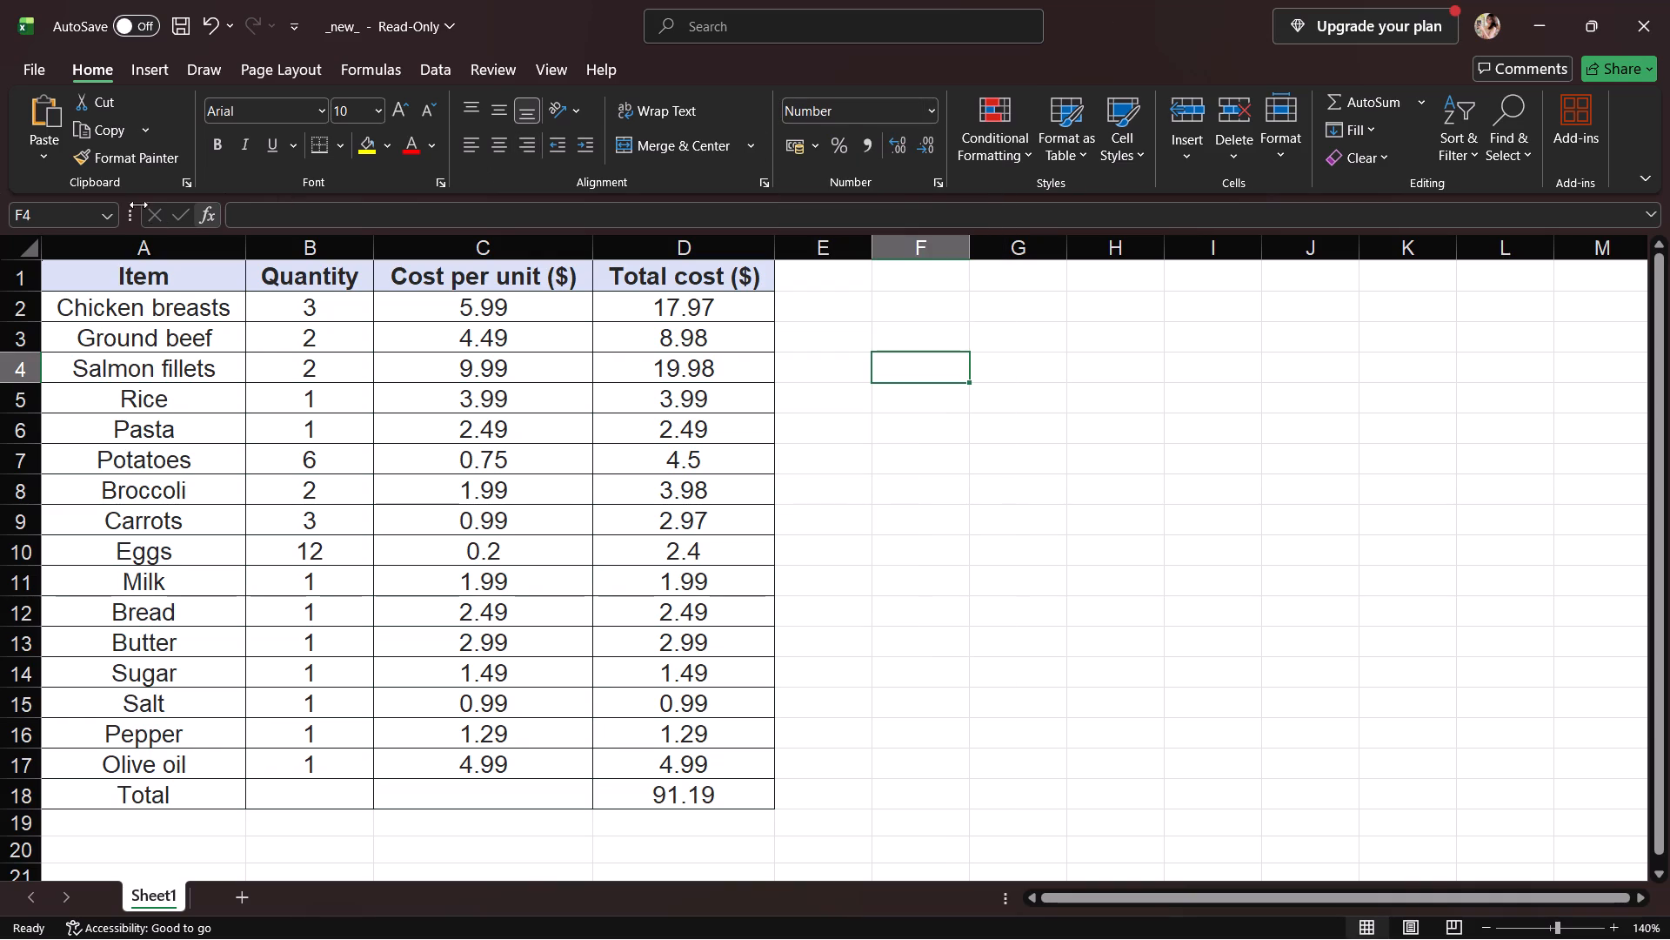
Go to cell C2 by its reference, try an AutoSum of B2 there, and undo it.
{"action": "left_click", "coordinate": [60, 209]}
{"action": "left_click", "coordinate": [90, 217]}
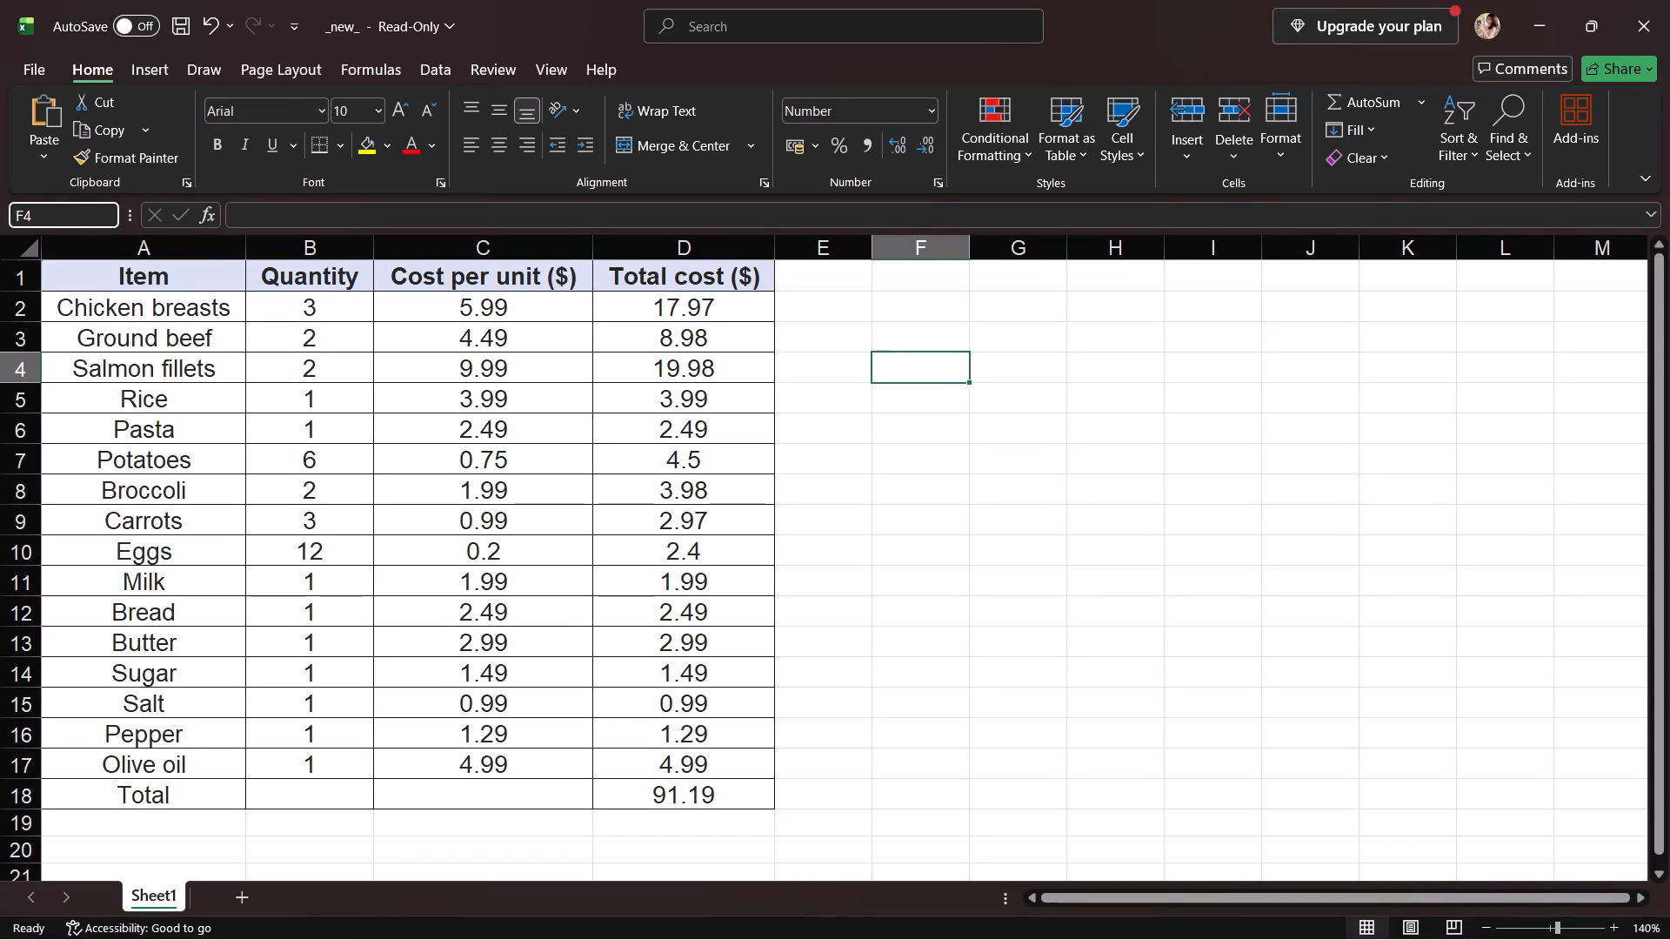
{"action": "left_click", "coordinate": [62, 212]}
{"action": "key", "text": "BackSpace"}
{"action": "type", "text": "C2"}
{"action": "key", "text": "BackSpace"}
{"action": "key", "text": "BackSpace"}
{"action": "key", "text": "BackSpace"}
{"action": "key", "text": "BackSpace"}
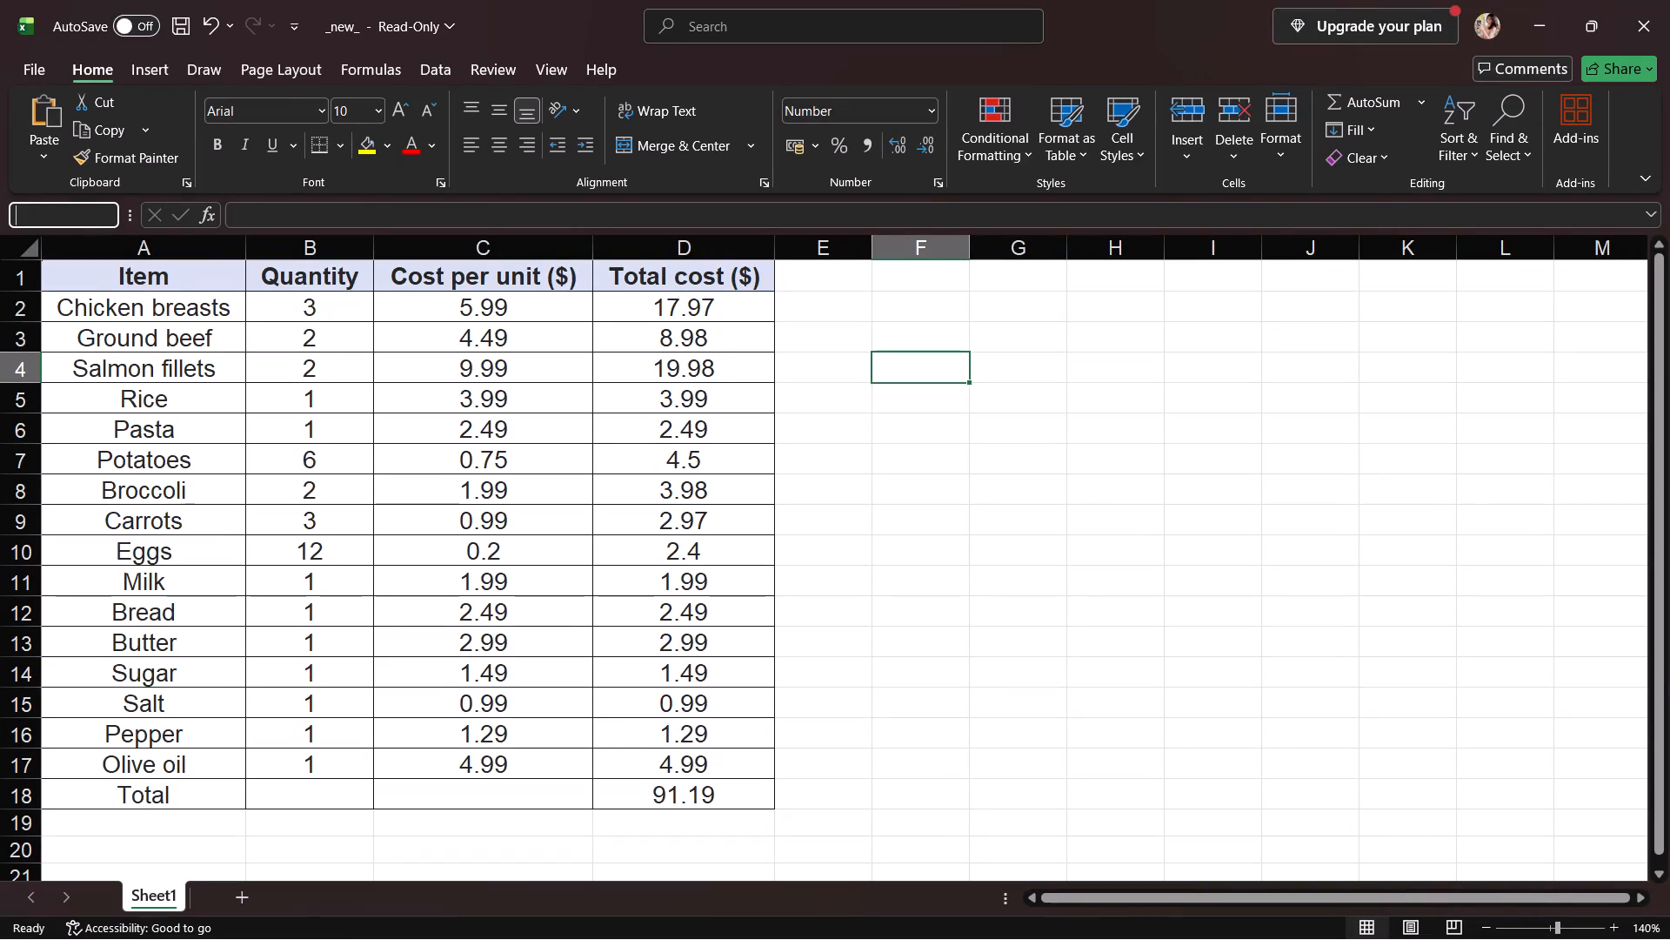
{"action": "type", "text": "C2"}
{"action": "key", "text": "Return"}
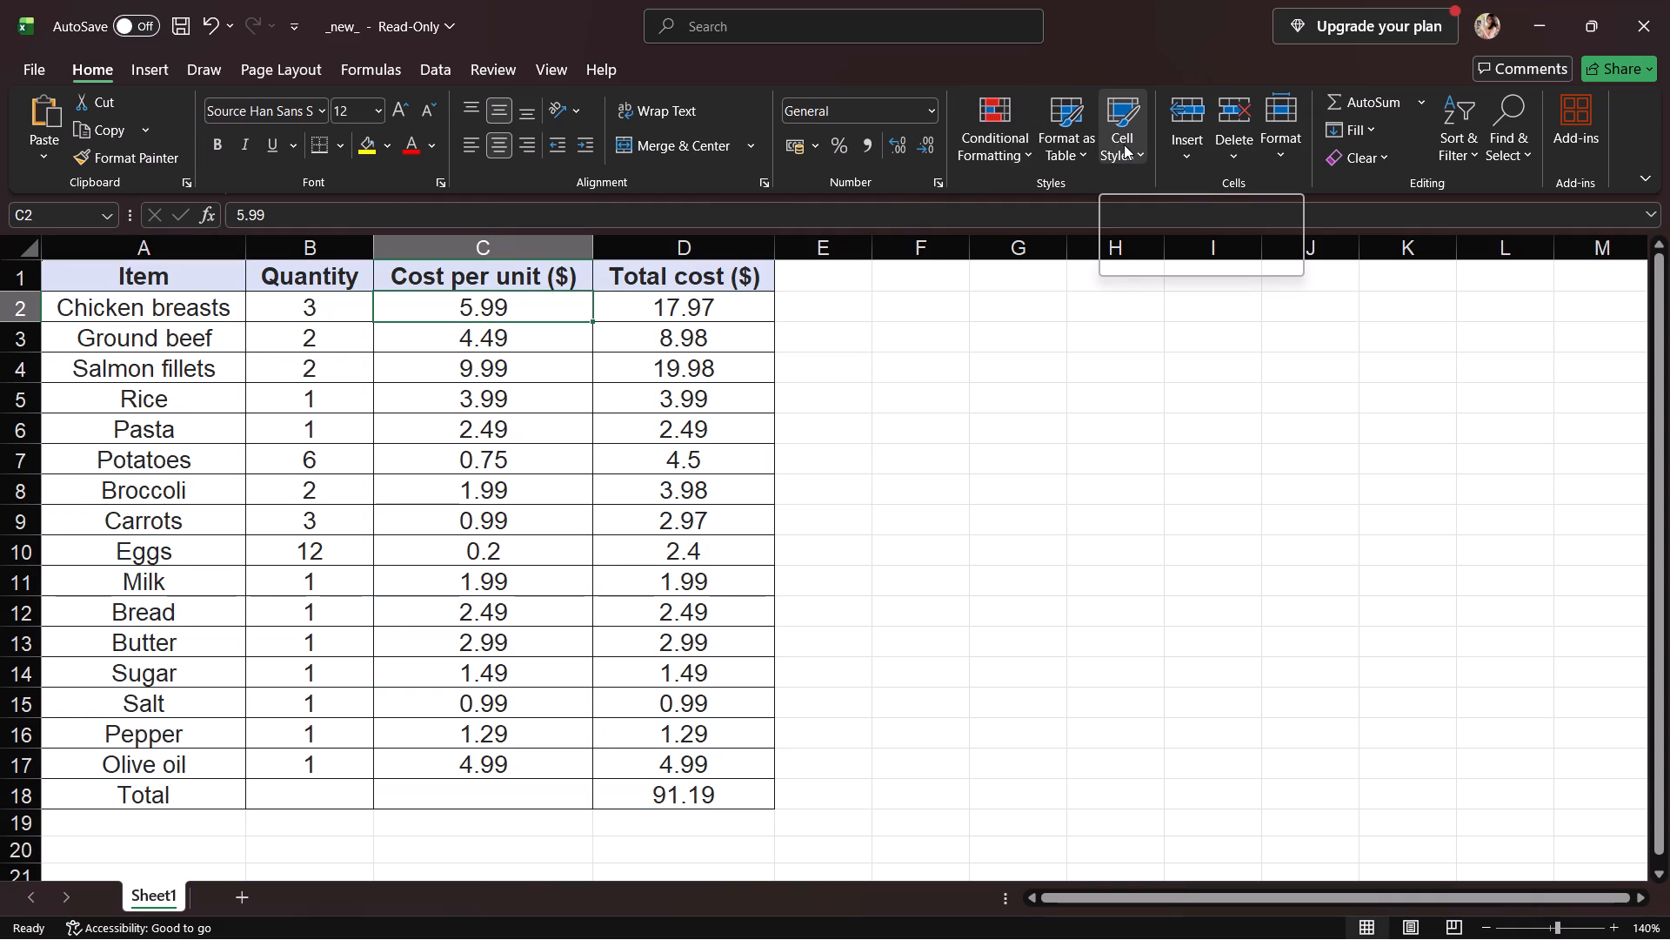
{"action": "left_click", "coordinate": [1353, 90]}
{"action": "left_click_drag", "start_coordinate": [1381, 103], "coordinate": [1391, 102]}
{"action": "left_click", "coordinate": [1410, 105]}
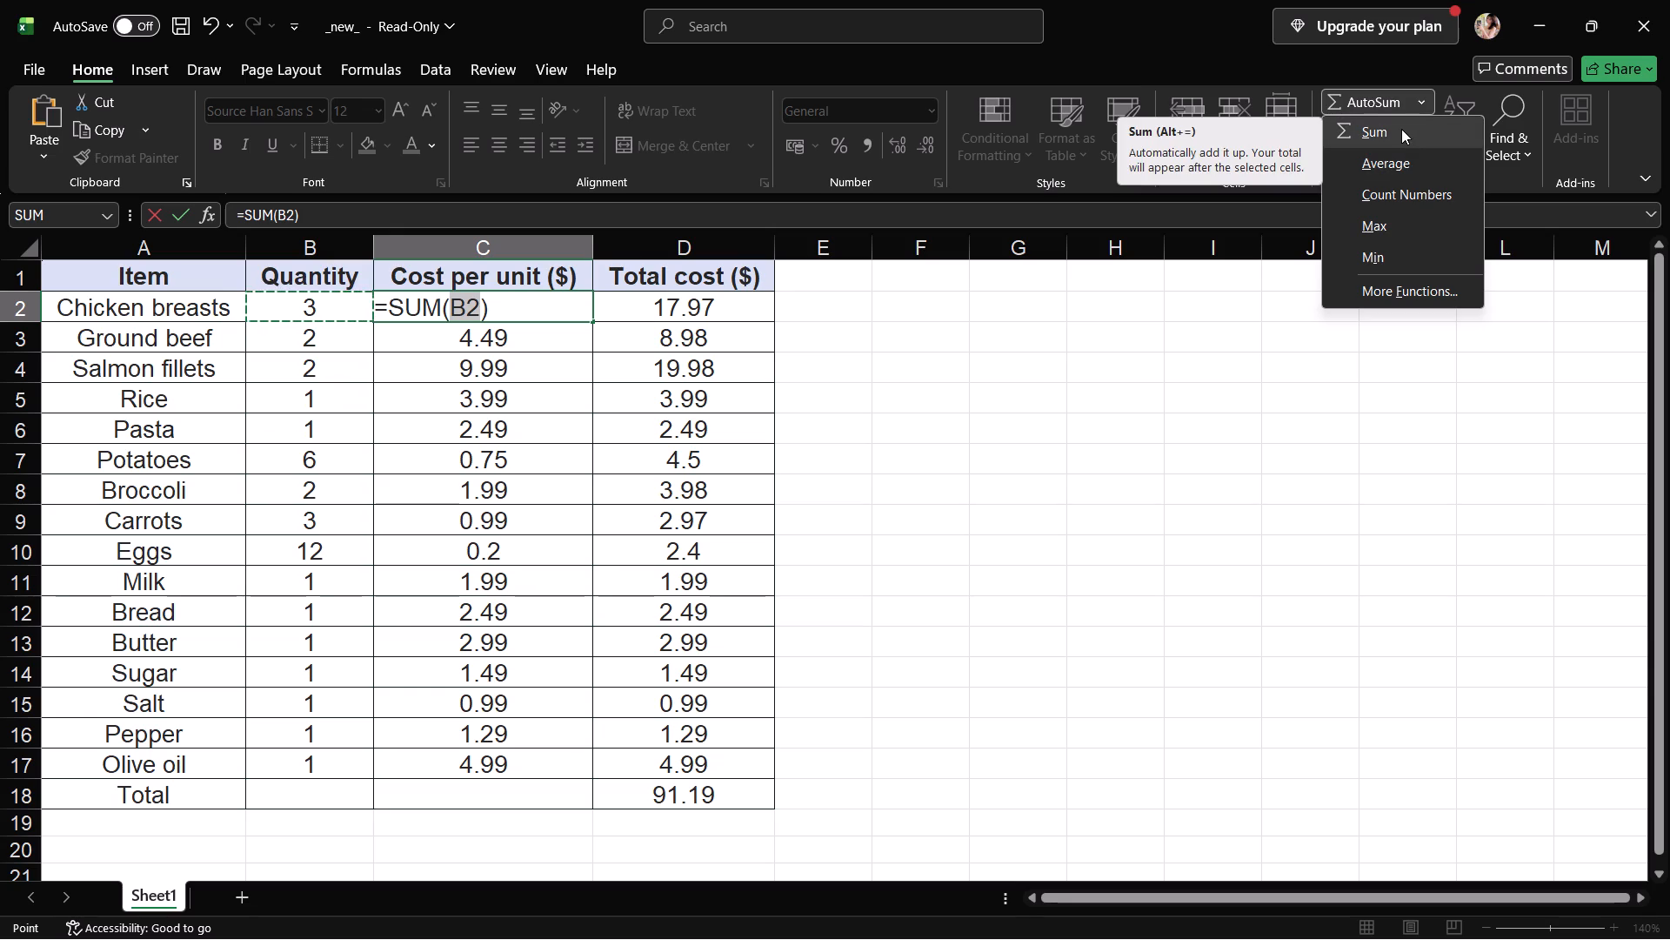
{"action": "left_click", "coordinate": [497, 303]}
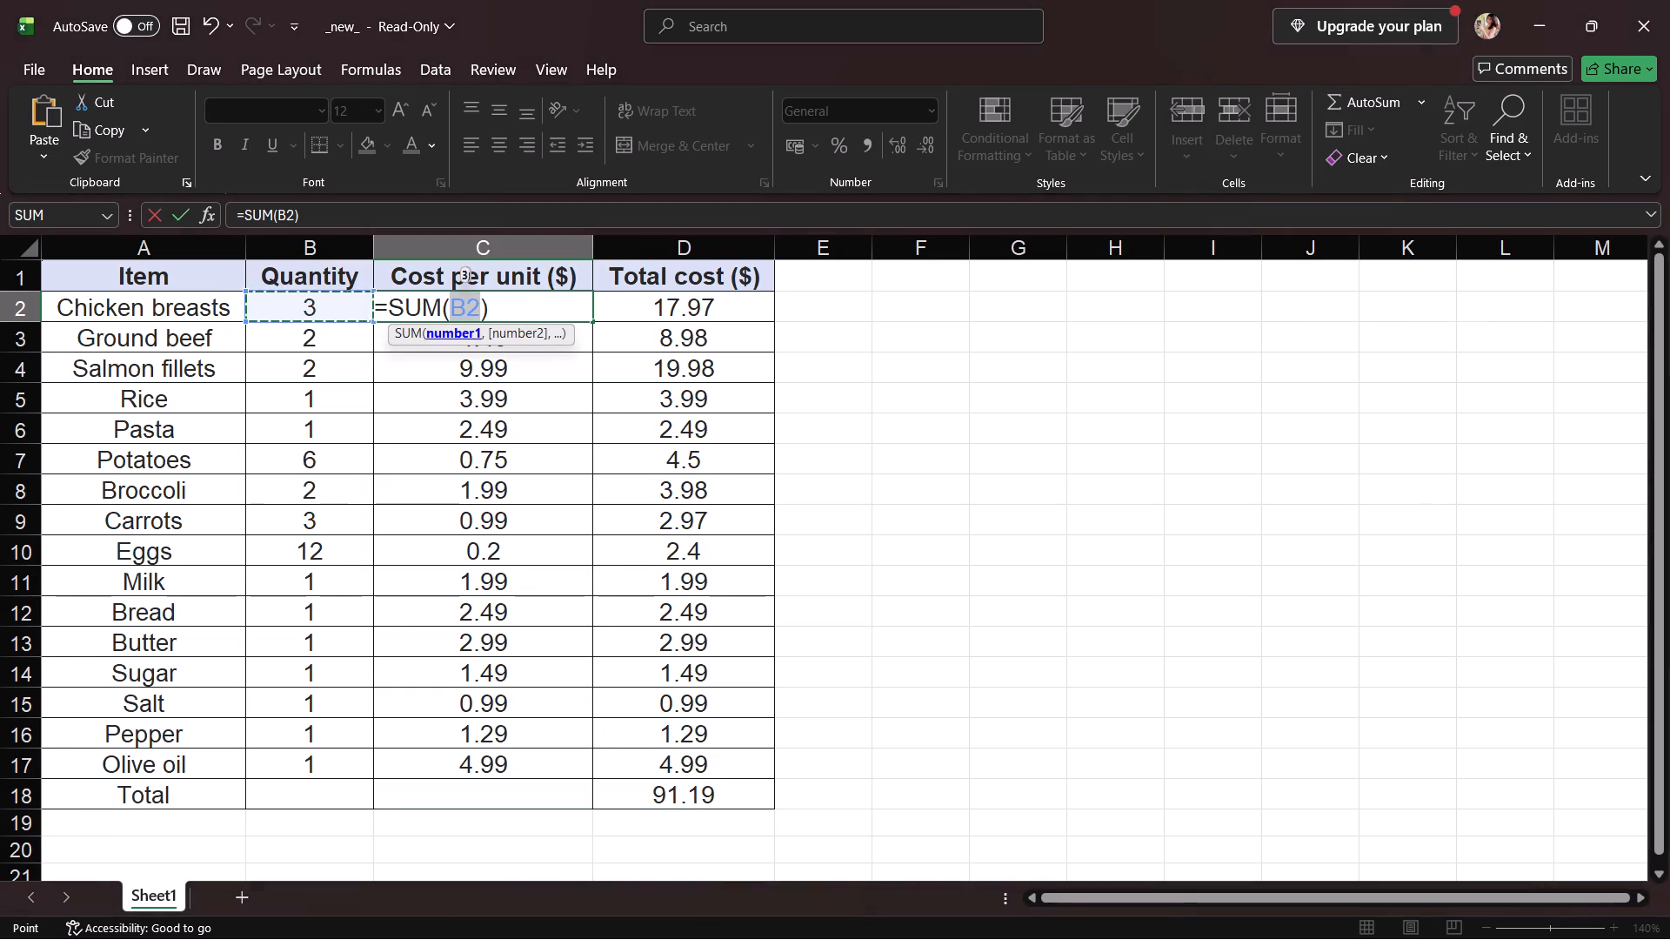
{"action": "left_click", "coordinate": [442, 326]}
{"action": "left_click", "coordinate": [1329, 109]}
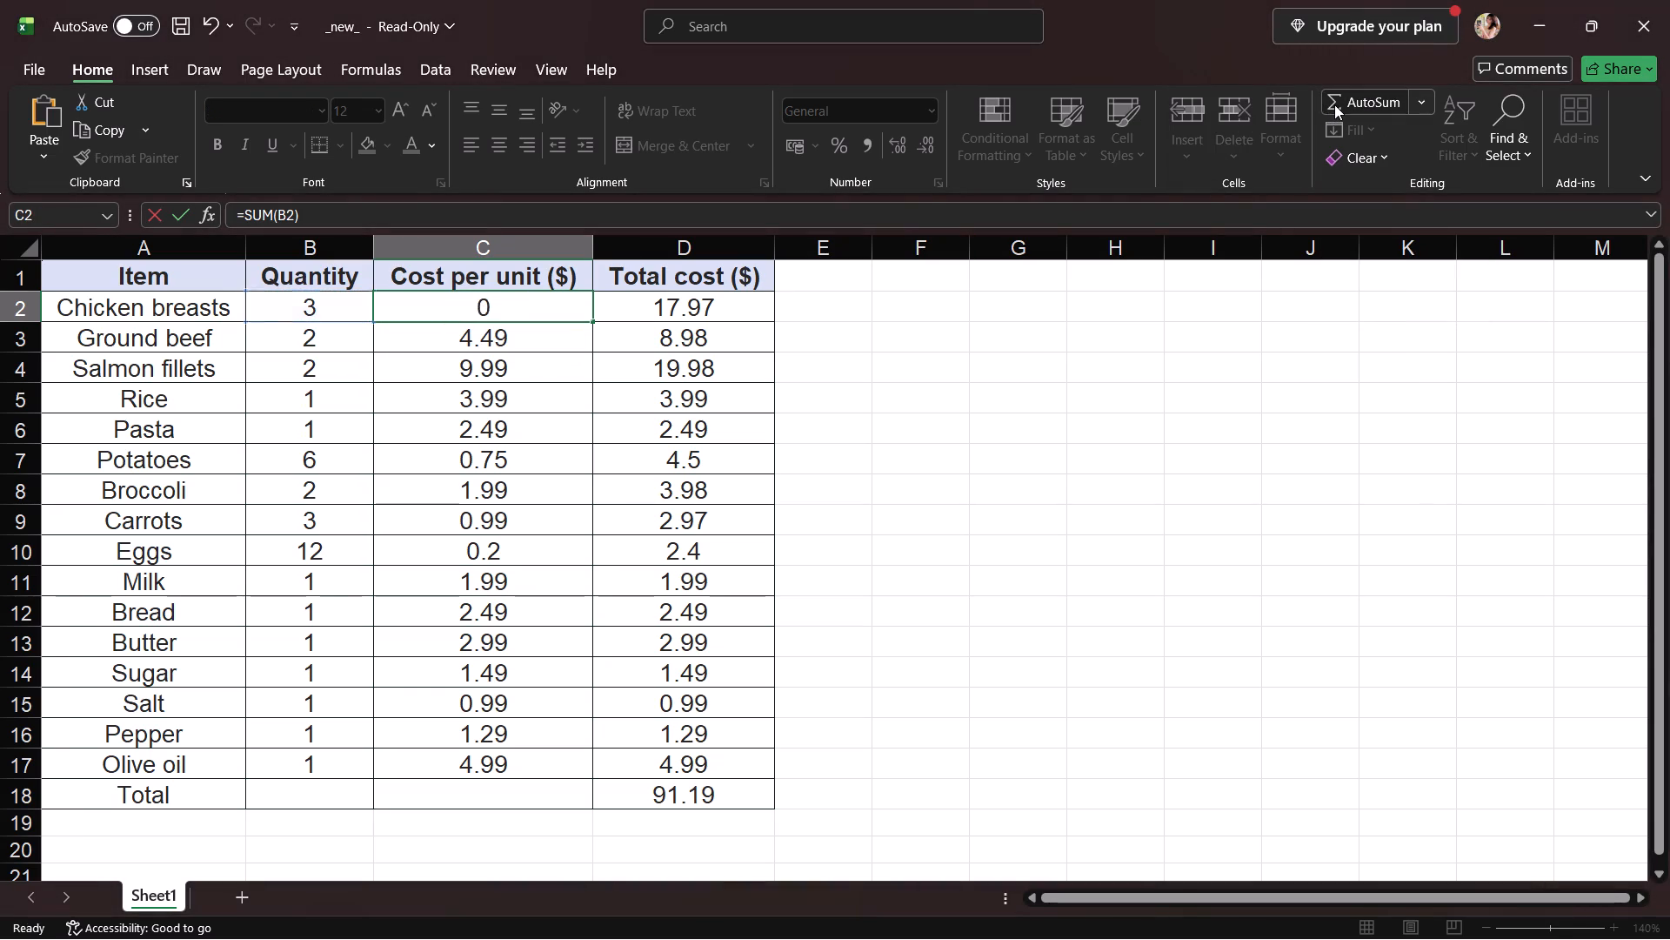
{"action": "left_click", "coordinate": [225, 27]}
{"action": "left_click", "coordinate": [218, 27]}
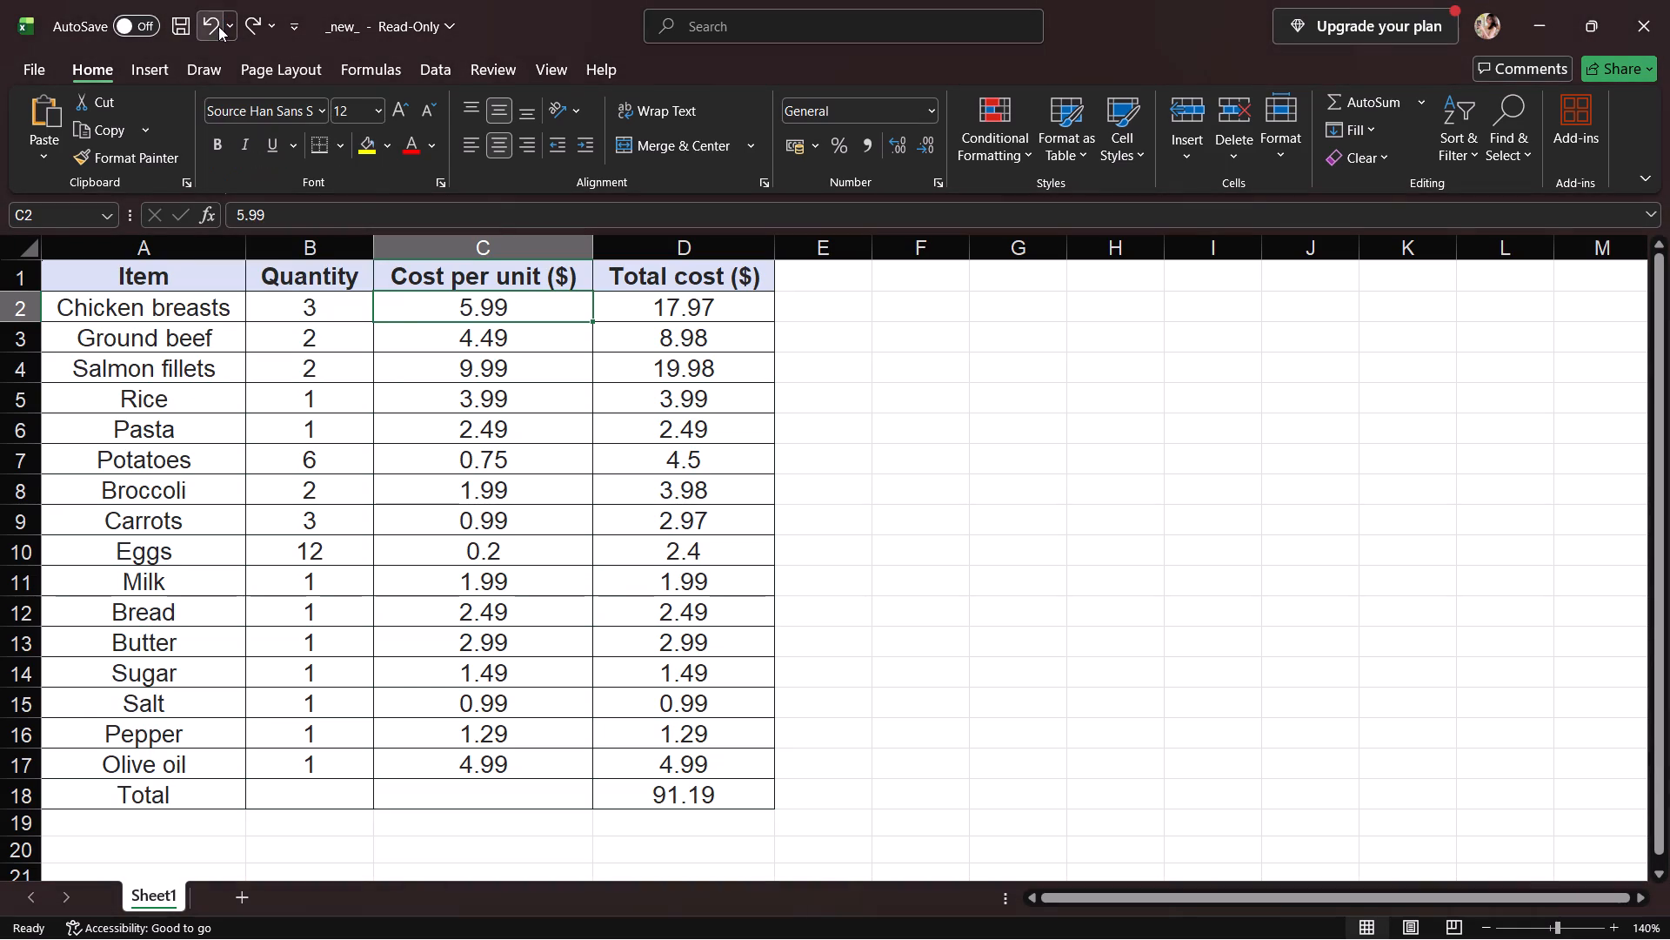
Format the food cost data, A1 to D18, as a table with headers using the black style from the Medium group.
{"action": "left_click", "coordinate": [708, 326]}
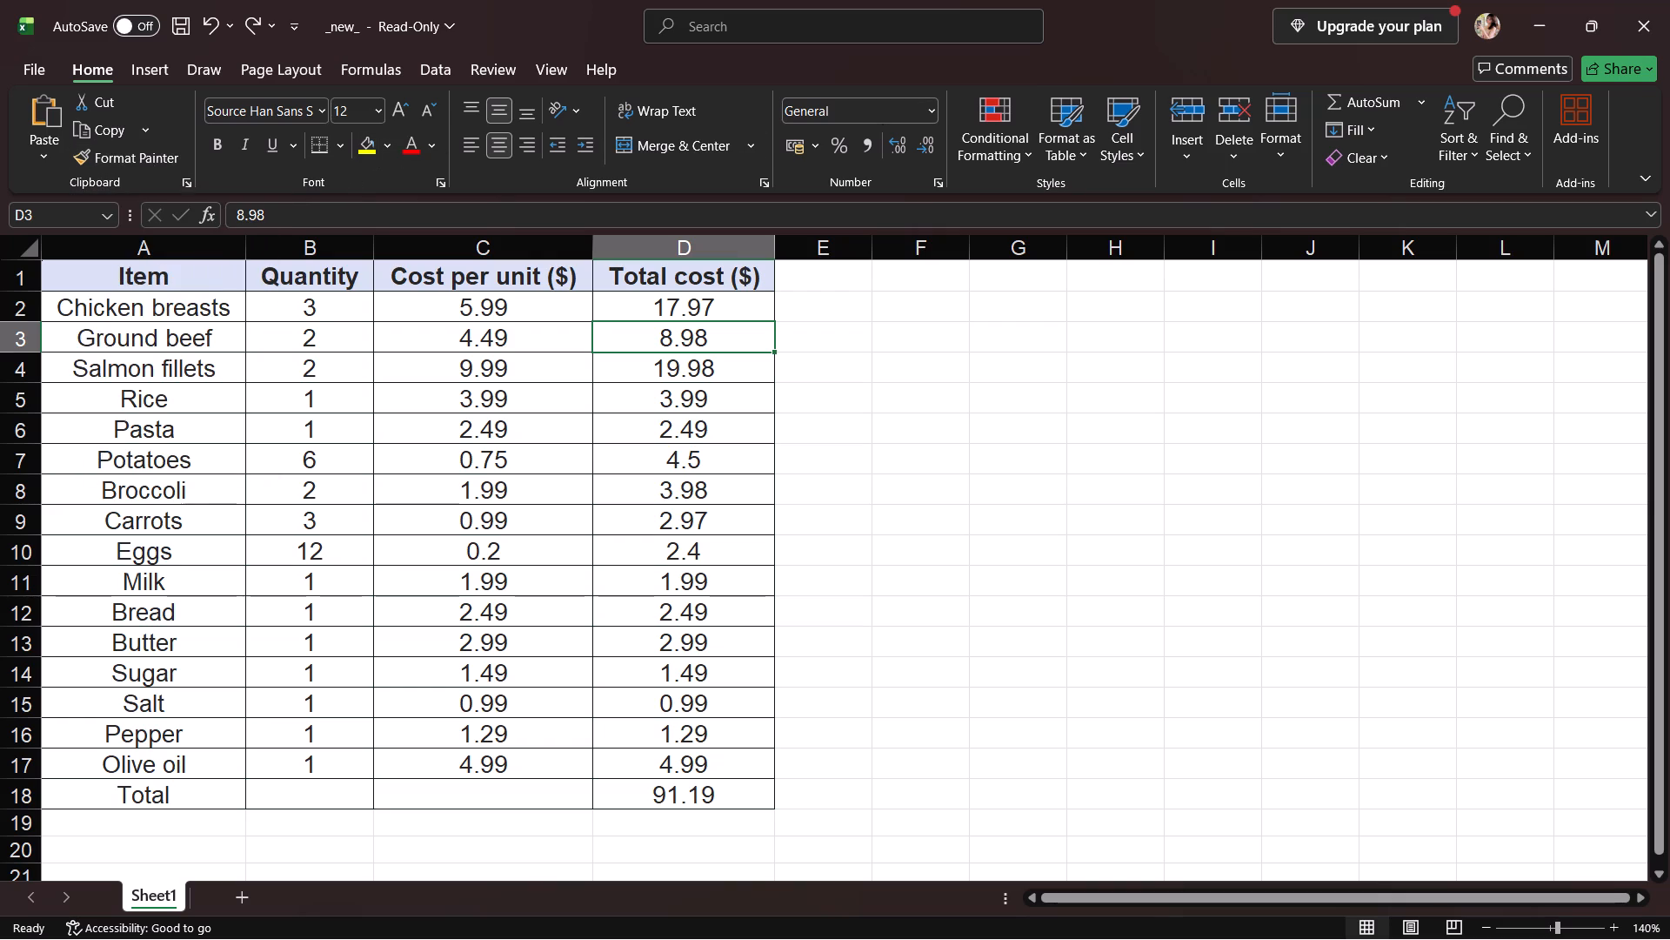
{"action": "left_click", "coordinate": [1052, 124]}
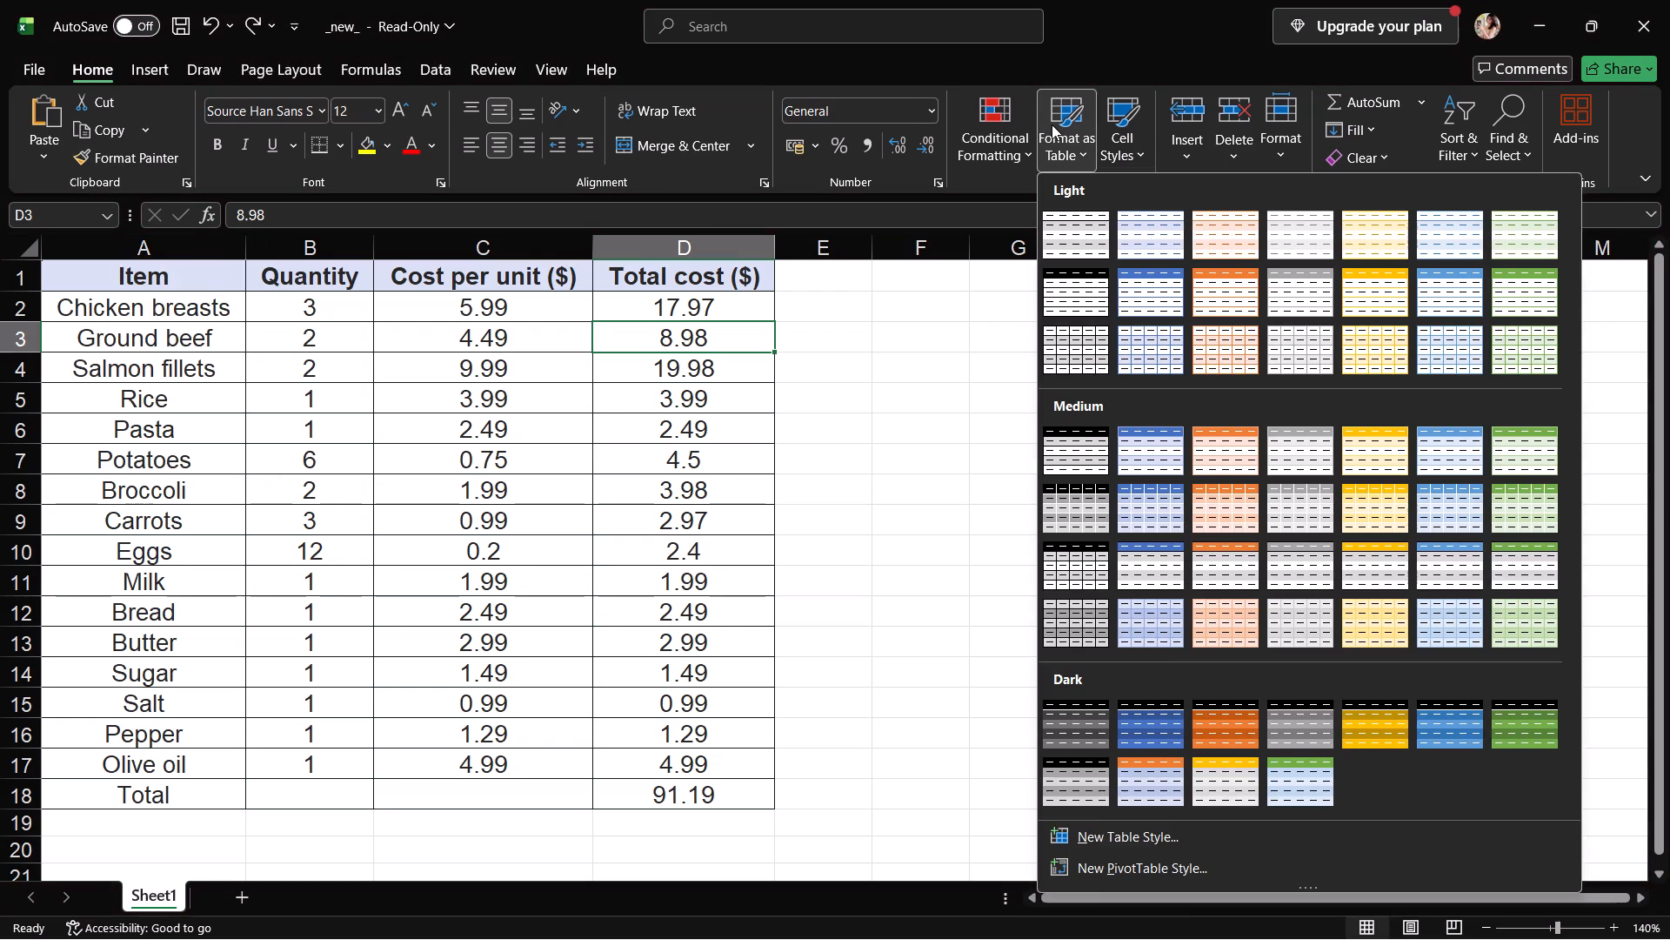
{"action": "left_click", "coordinate": [1052, 124]}
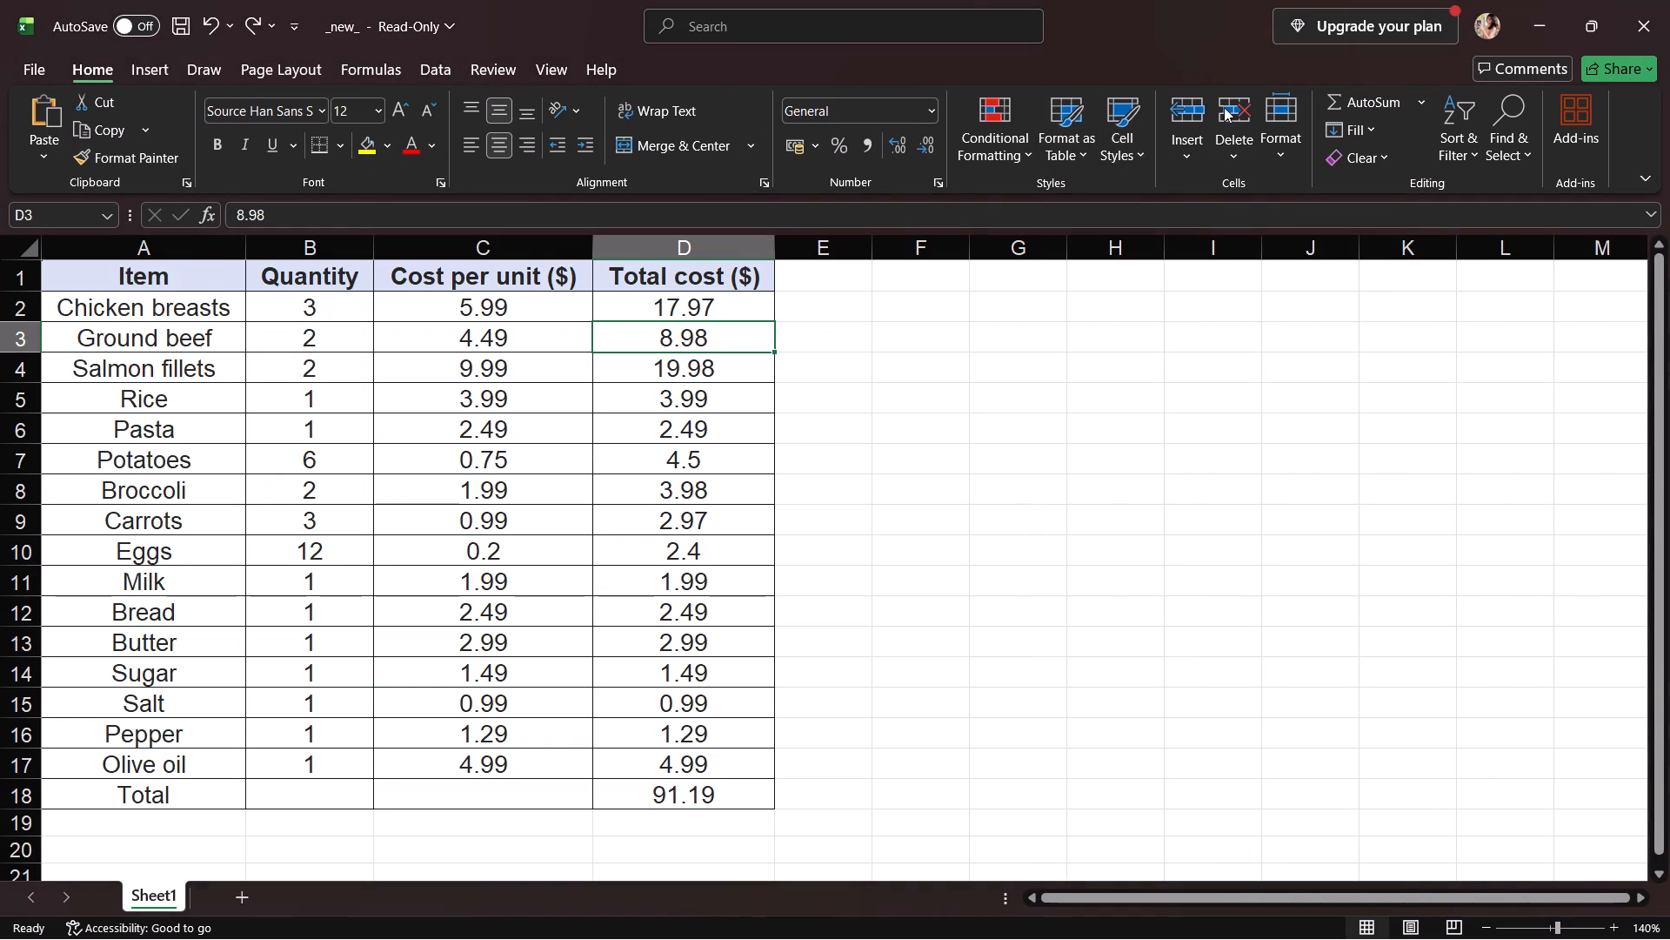
{"action": "left_click", "coordinate": [1067, 134]}
{"action": "scroll", "coordinate": [1232, 373], "scroll_direction": "down", "scroll_amount": 5}
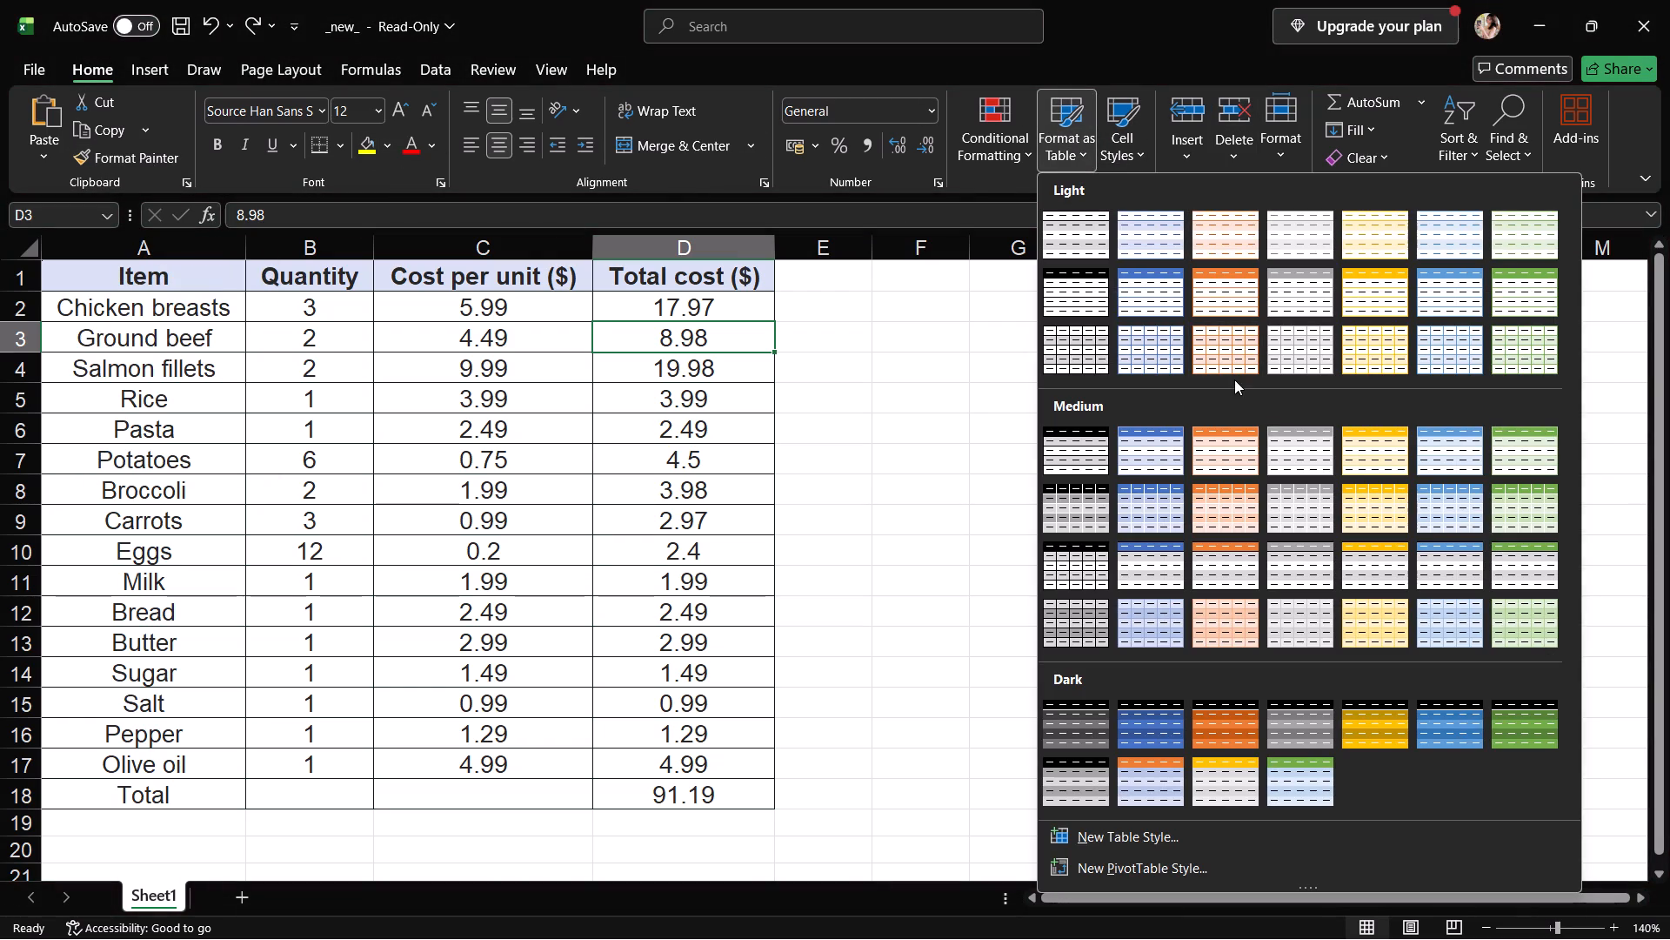
{"action": "left_click", "coordinate": [1071, 456]}
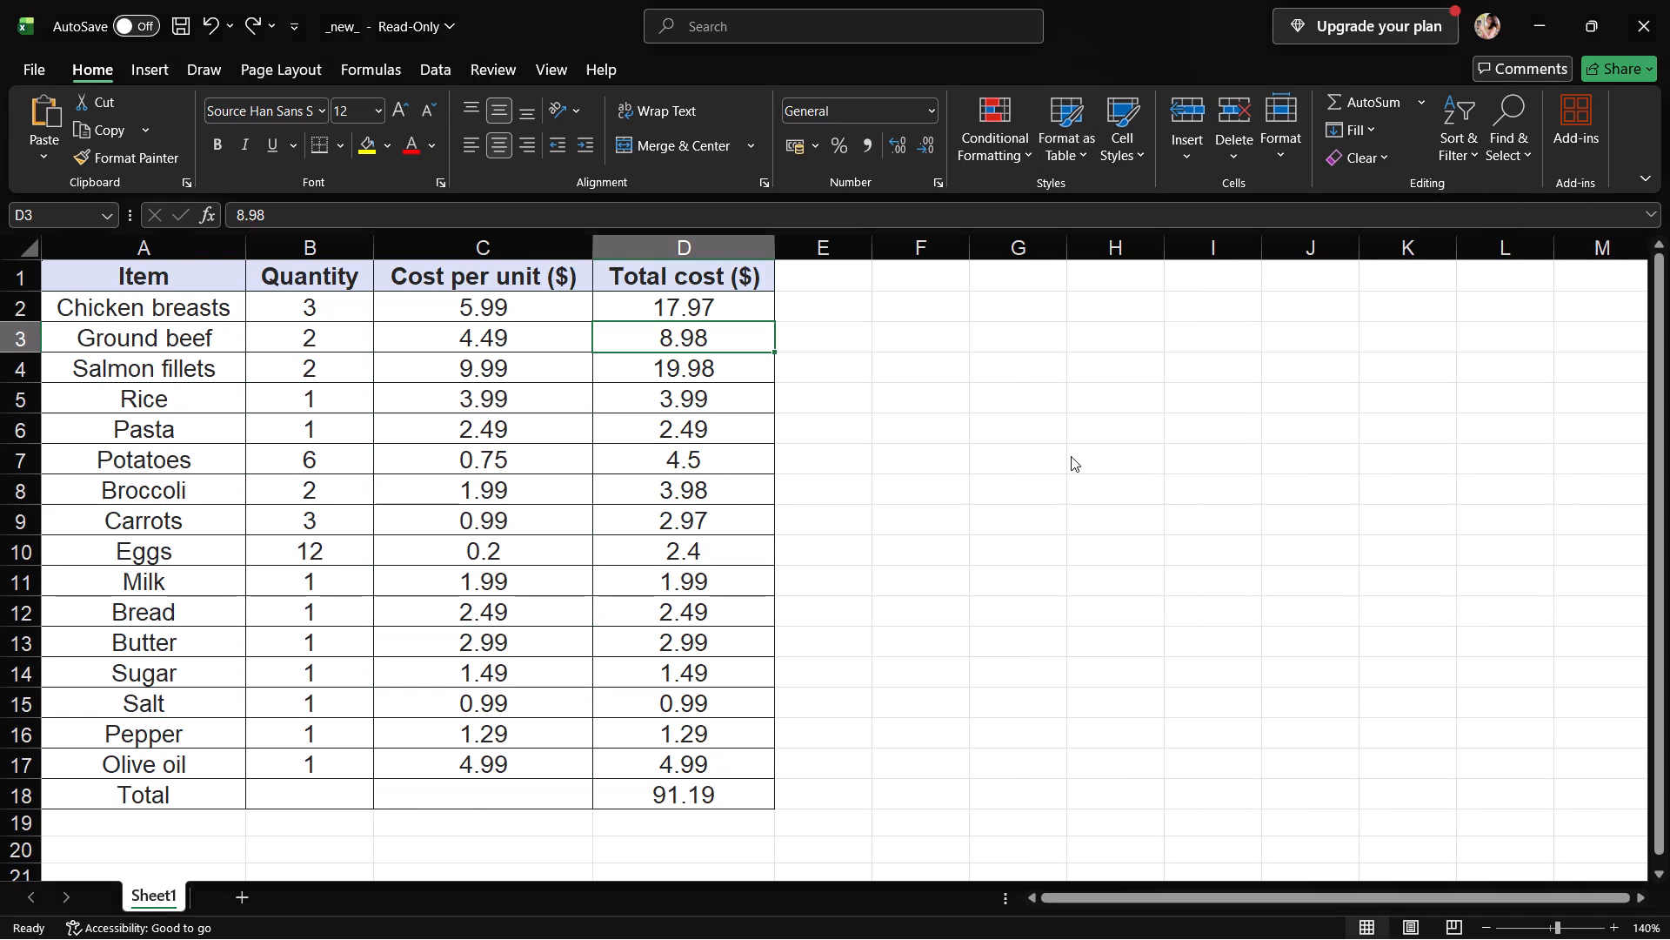
{"action": "left_click", "coordinate": [862, 552]}
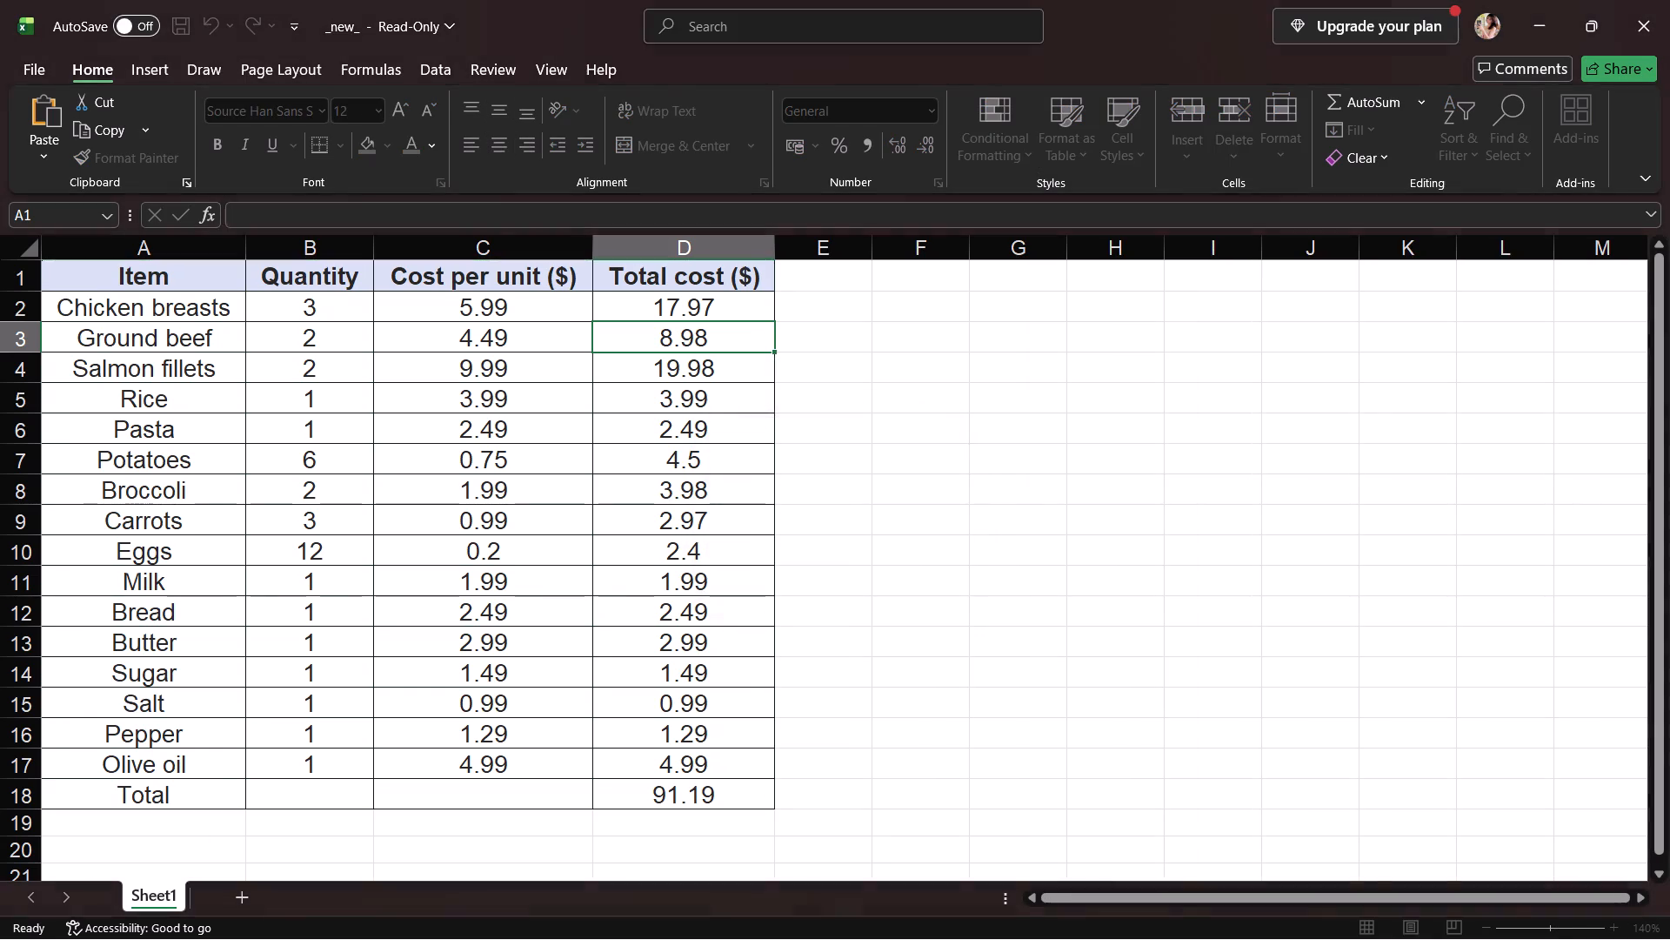
{"action": "left_click", "coordinate": [1149, 454]}
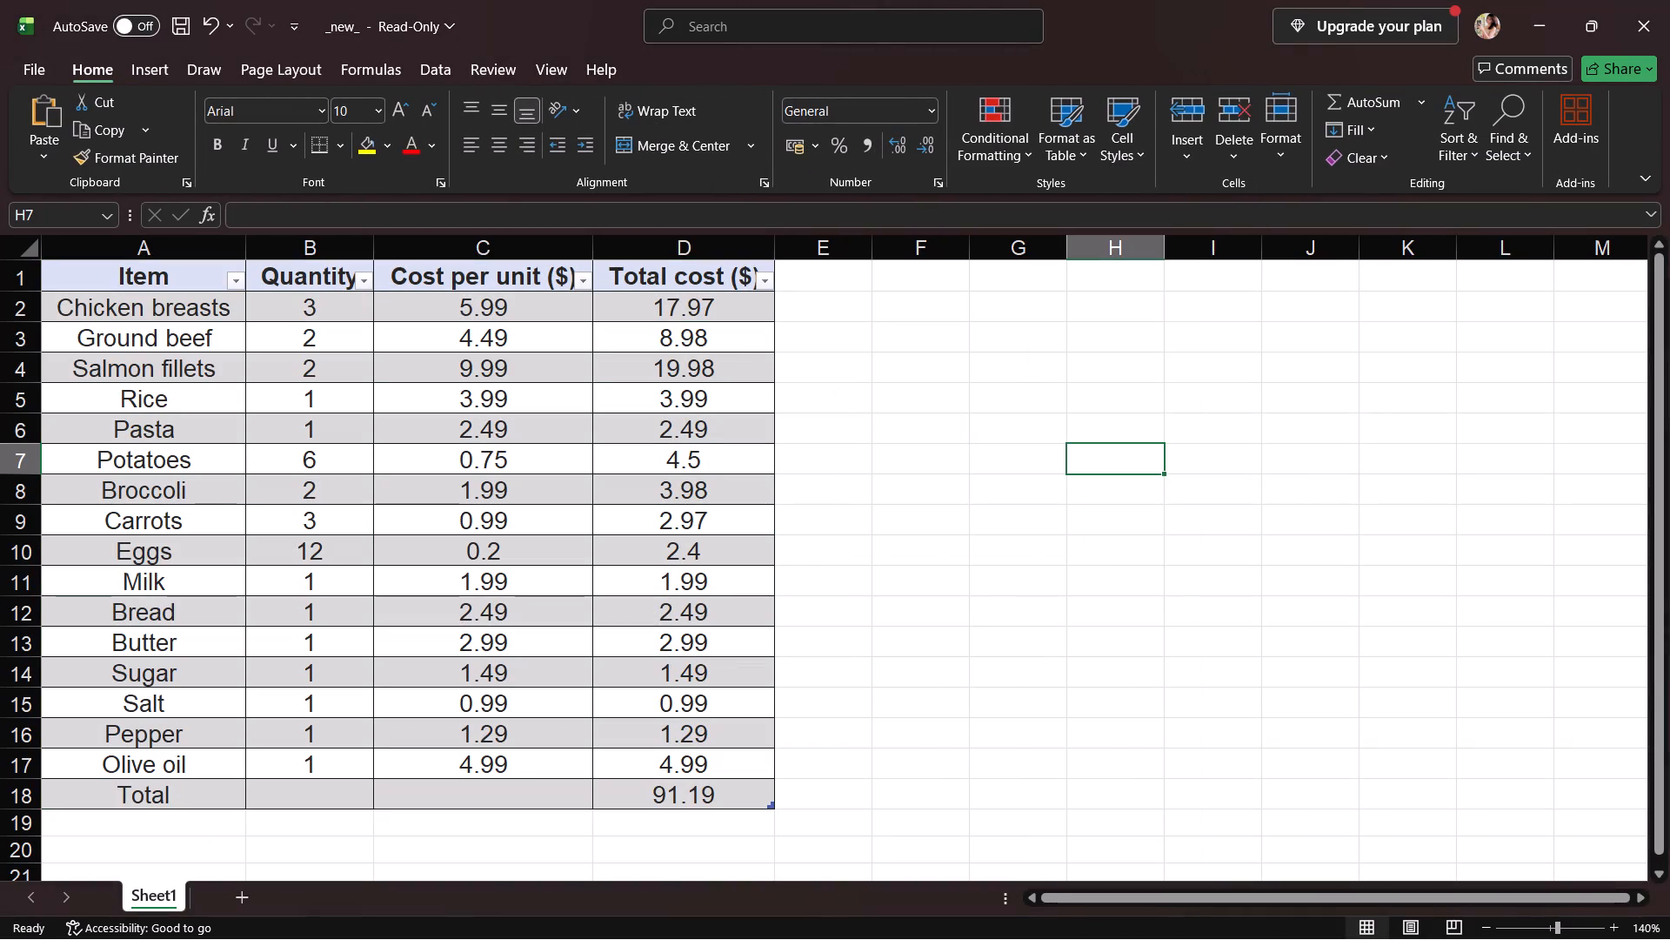
Change the food cost table's style to the blue Medium style with banded rows.
{"action": "left_click", "coordinate": [531, 370]}
{"action": "left_click_drag", "start_coordinate": [132, 288], "coordinate": [144, 296]}
{"action": "left_click", "coordinate": [190, 352]}
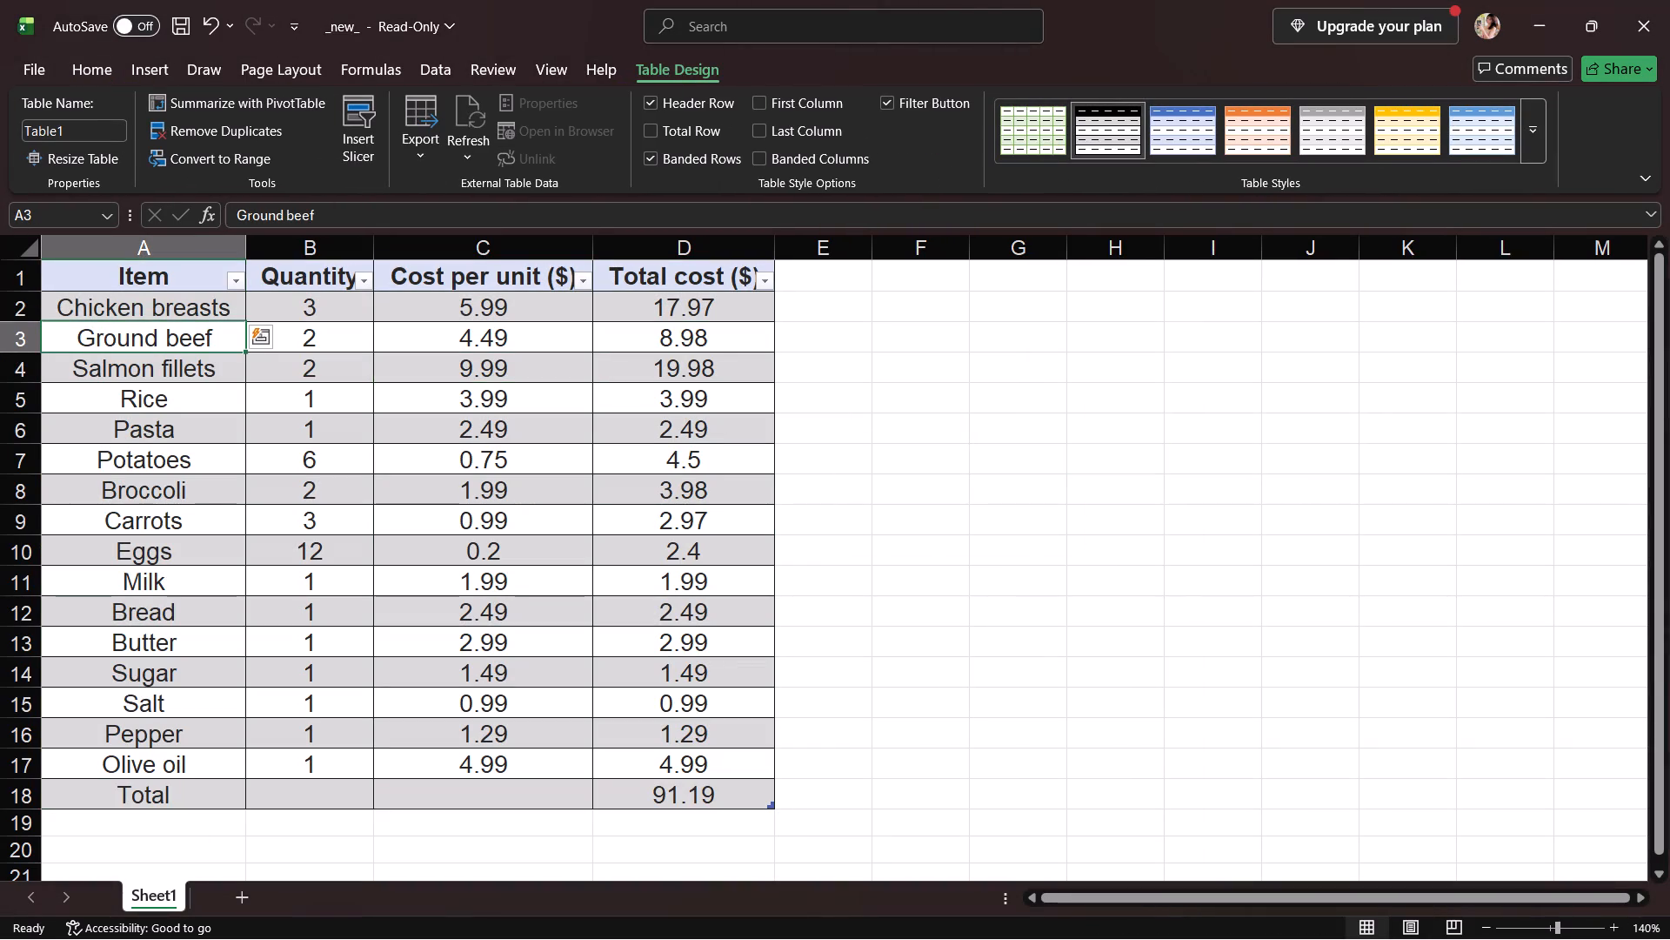
{"action": "left_click", "coordinate": [1183, 137]}
{"action": "left_click", "coordinate": [1119, 350]}
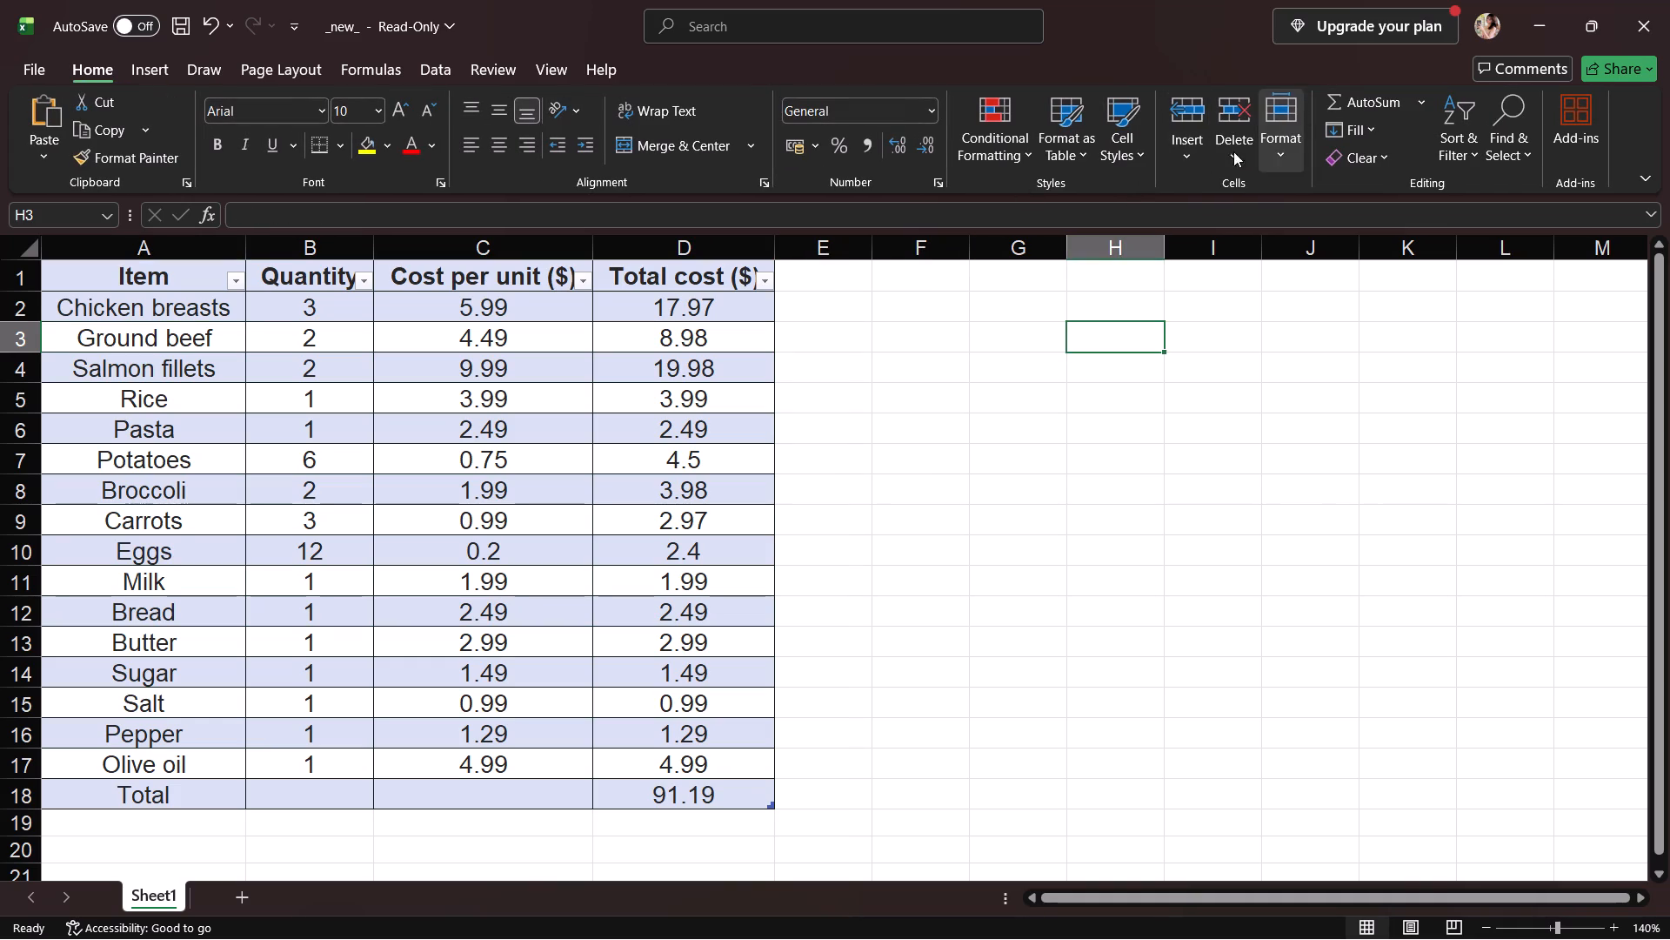
Format empty cell H3 as a separate table using the light blue style from the Light group.
{"action": "left_click", "coordinate": [1111, 139]}
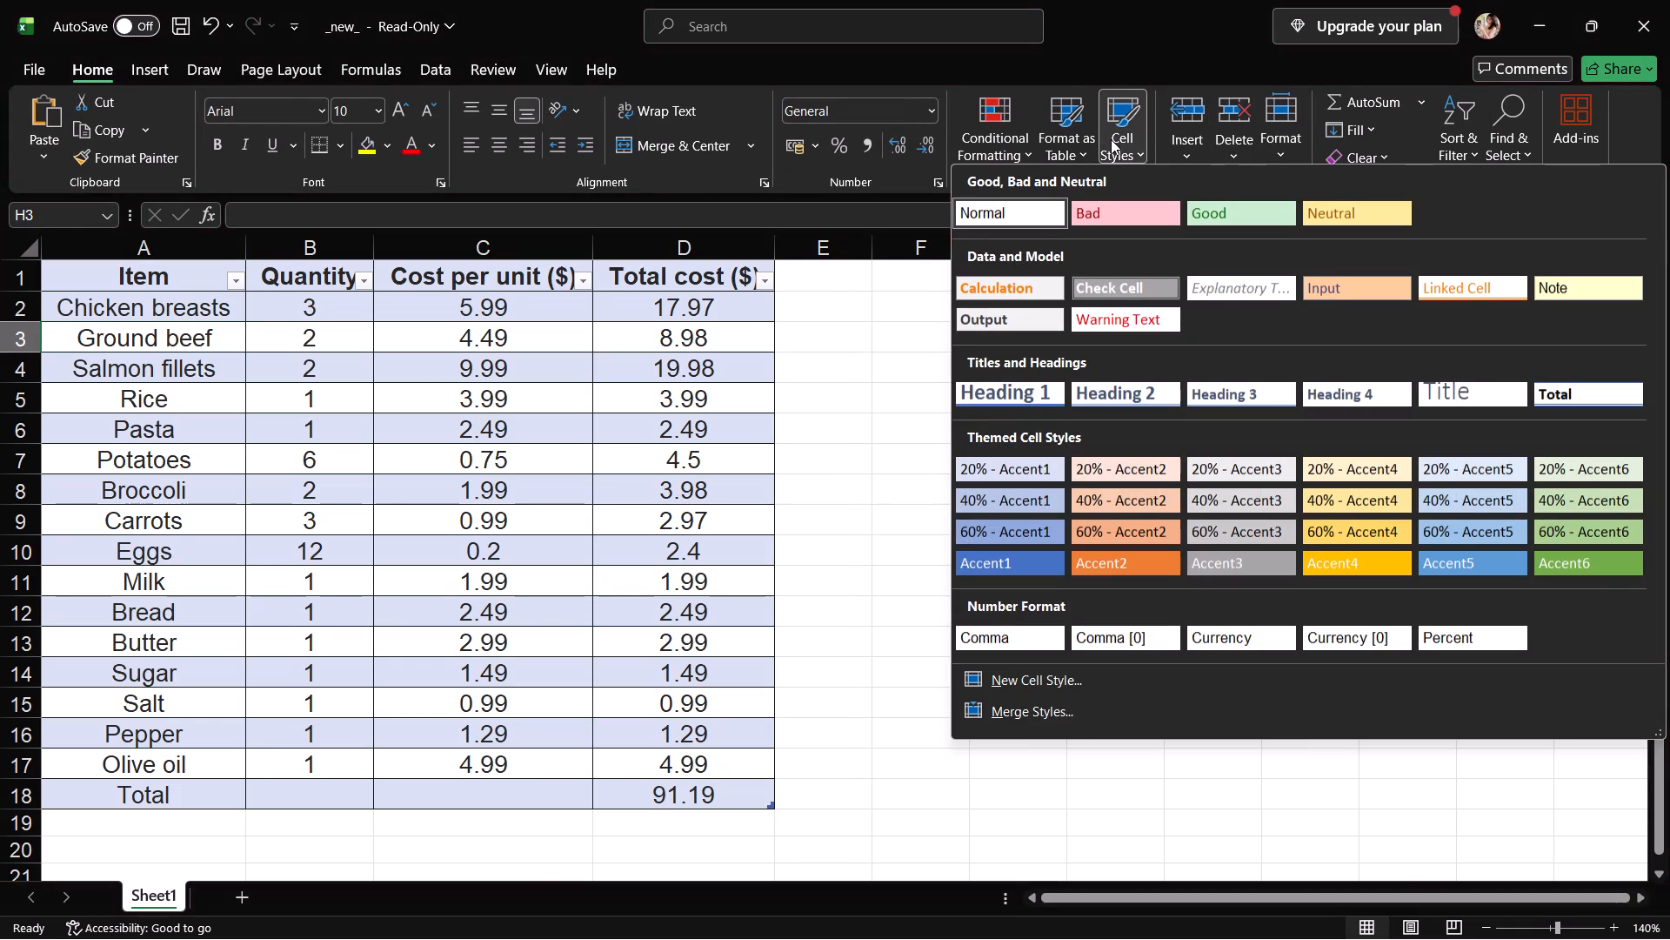
{"action": "left_click", "coordinate": [1084, 141]}
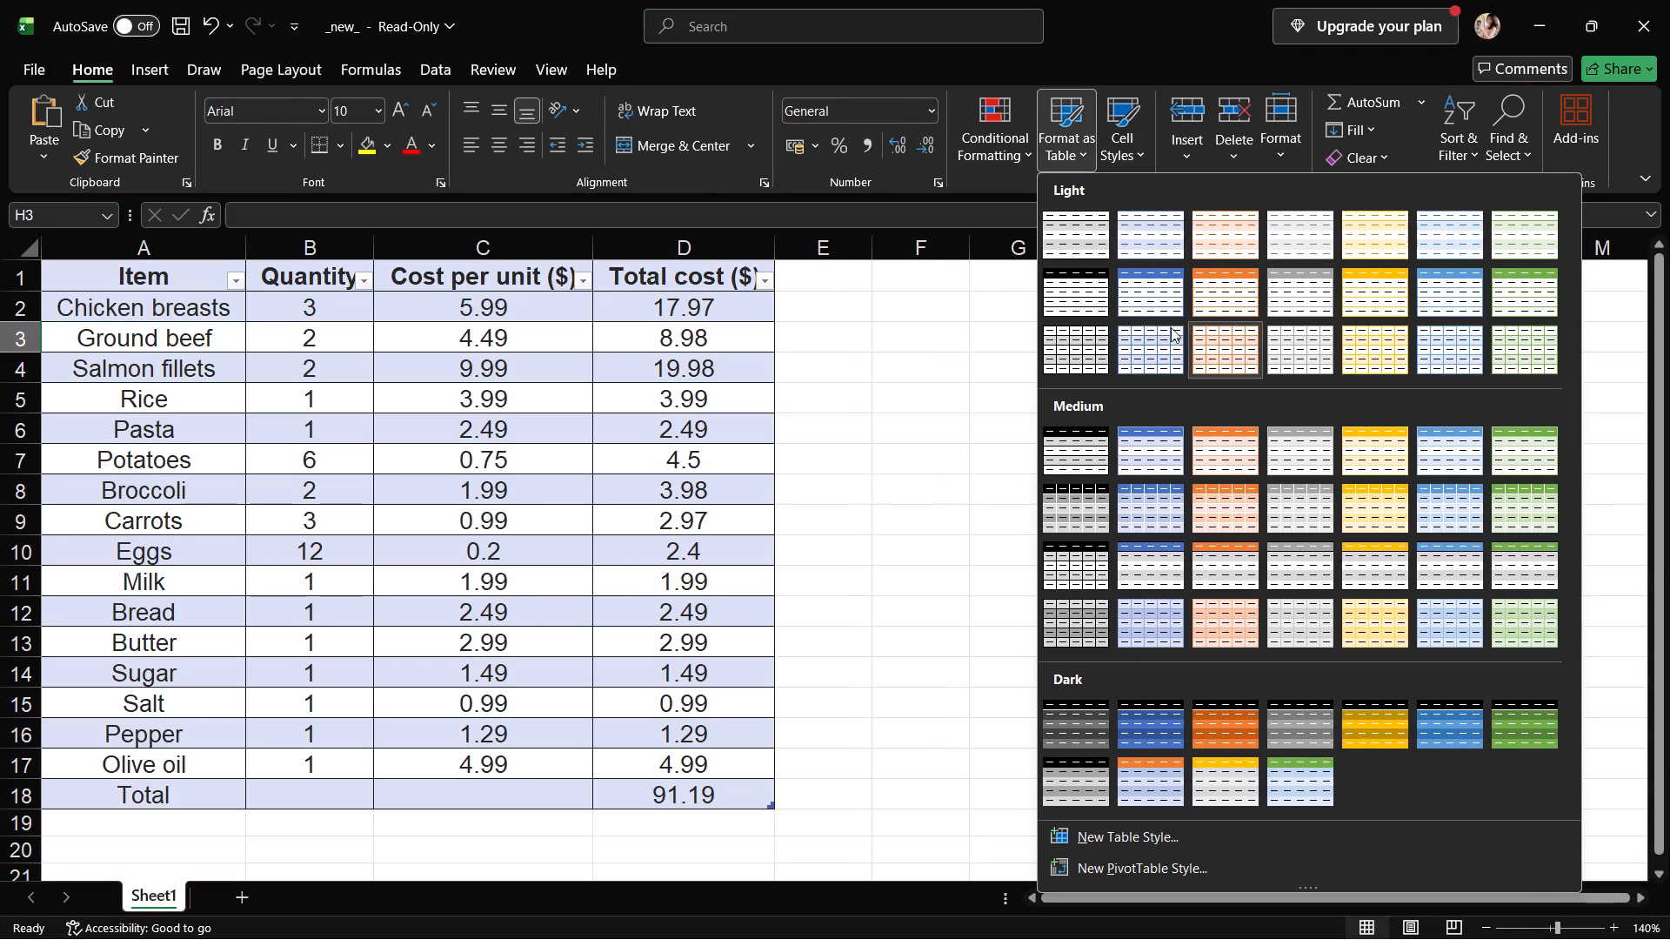
{"action": "scroll", "coordinate": [1207, 503], "scroll_direction": "down", "scroll_amount": 3}
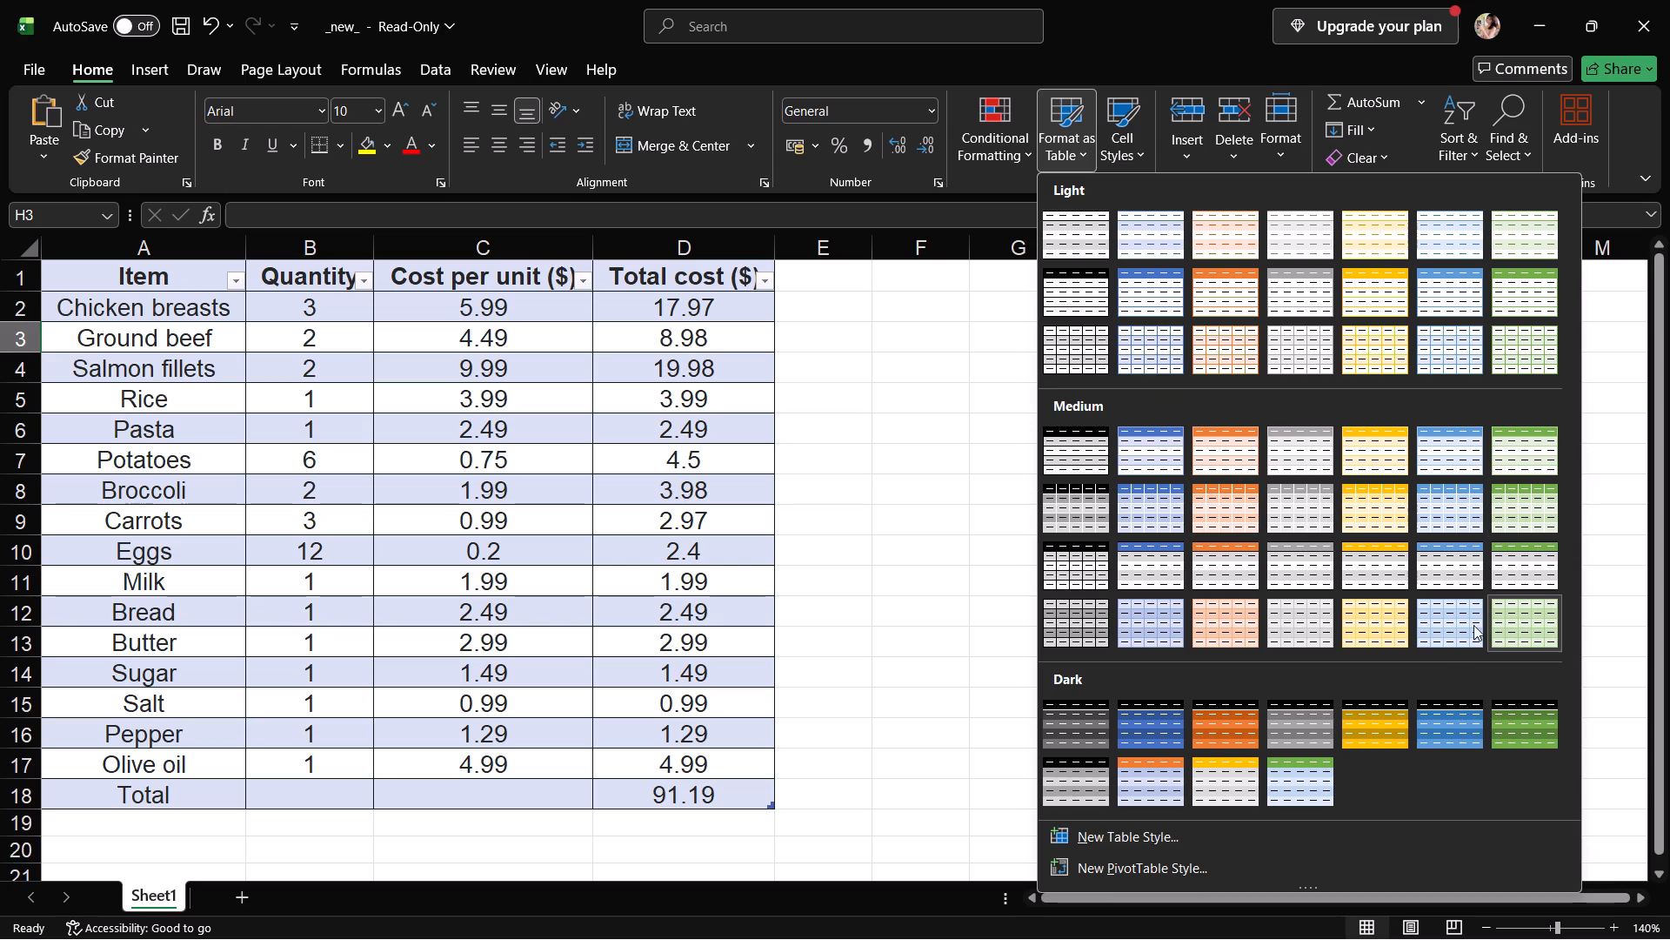
{"action": "left_click", "coordinate": [1431, 227]}
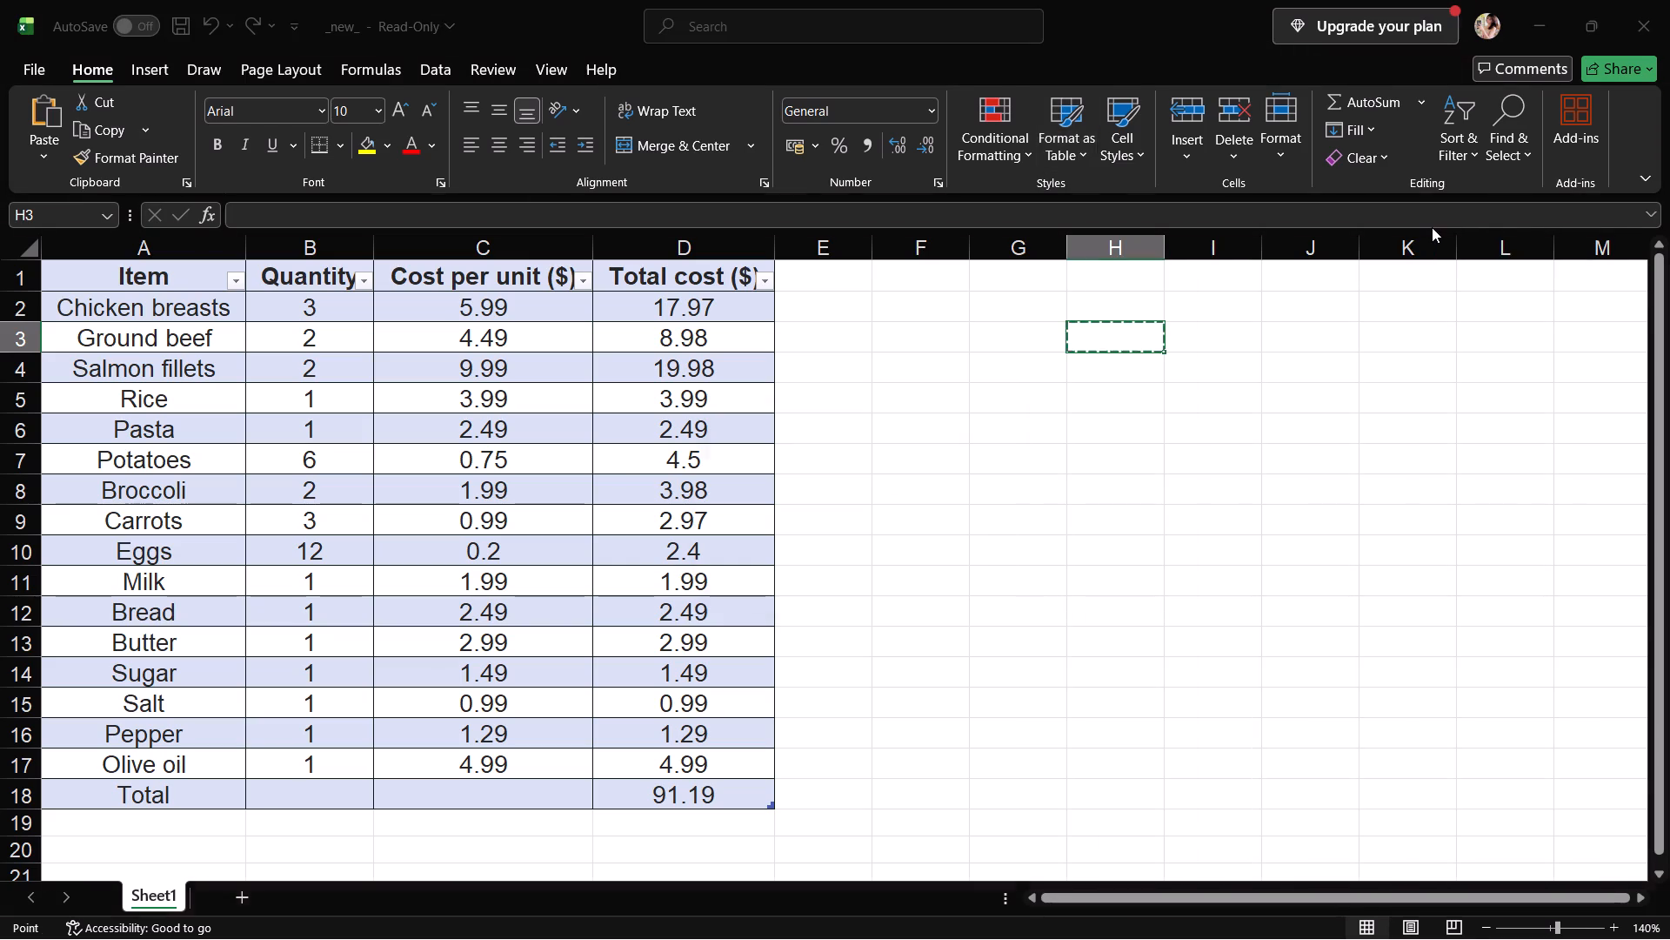
{"action": "left_click", "coordinate": [862, 542]}
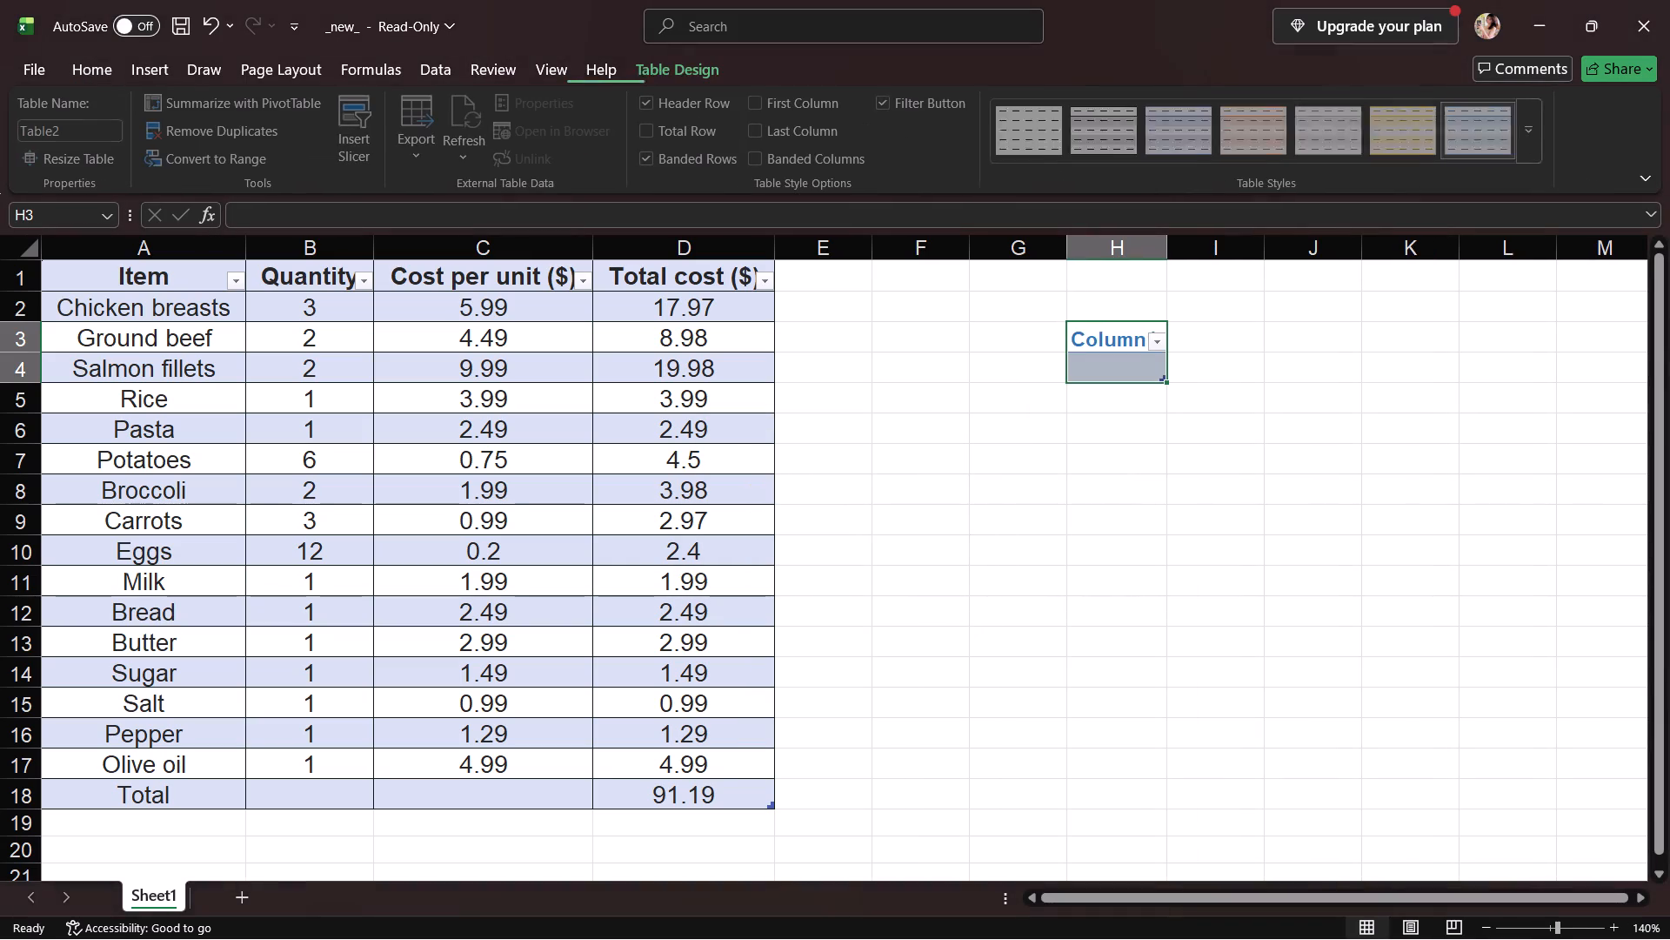
{"action": "left_click", "coordinate": [910, 390]}
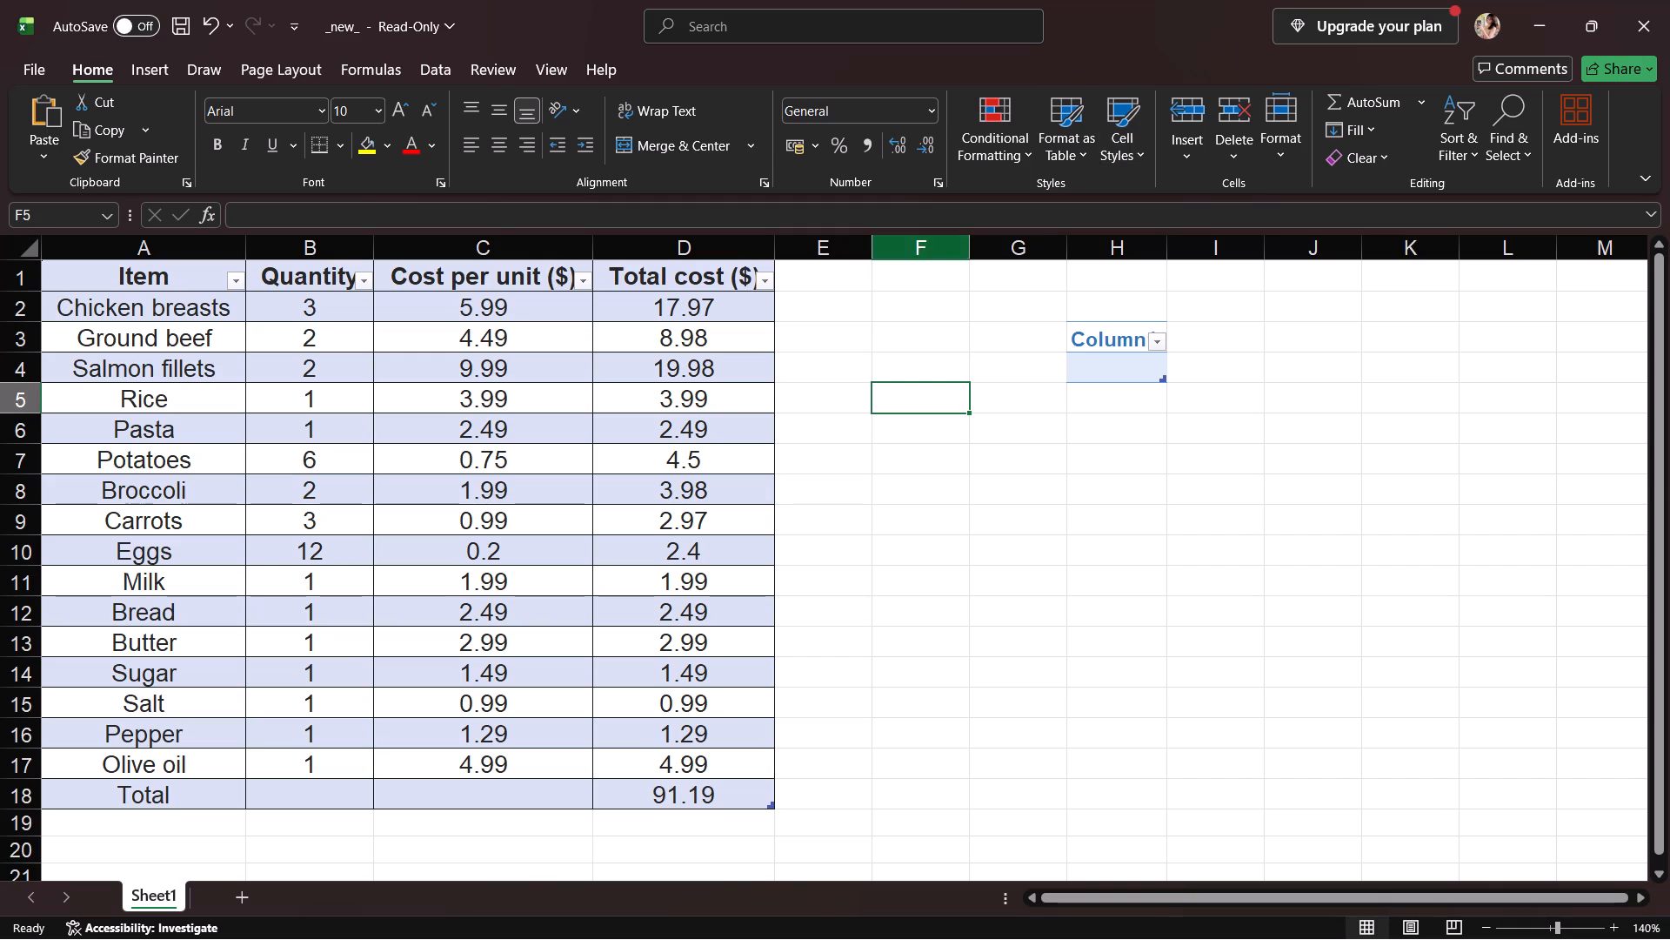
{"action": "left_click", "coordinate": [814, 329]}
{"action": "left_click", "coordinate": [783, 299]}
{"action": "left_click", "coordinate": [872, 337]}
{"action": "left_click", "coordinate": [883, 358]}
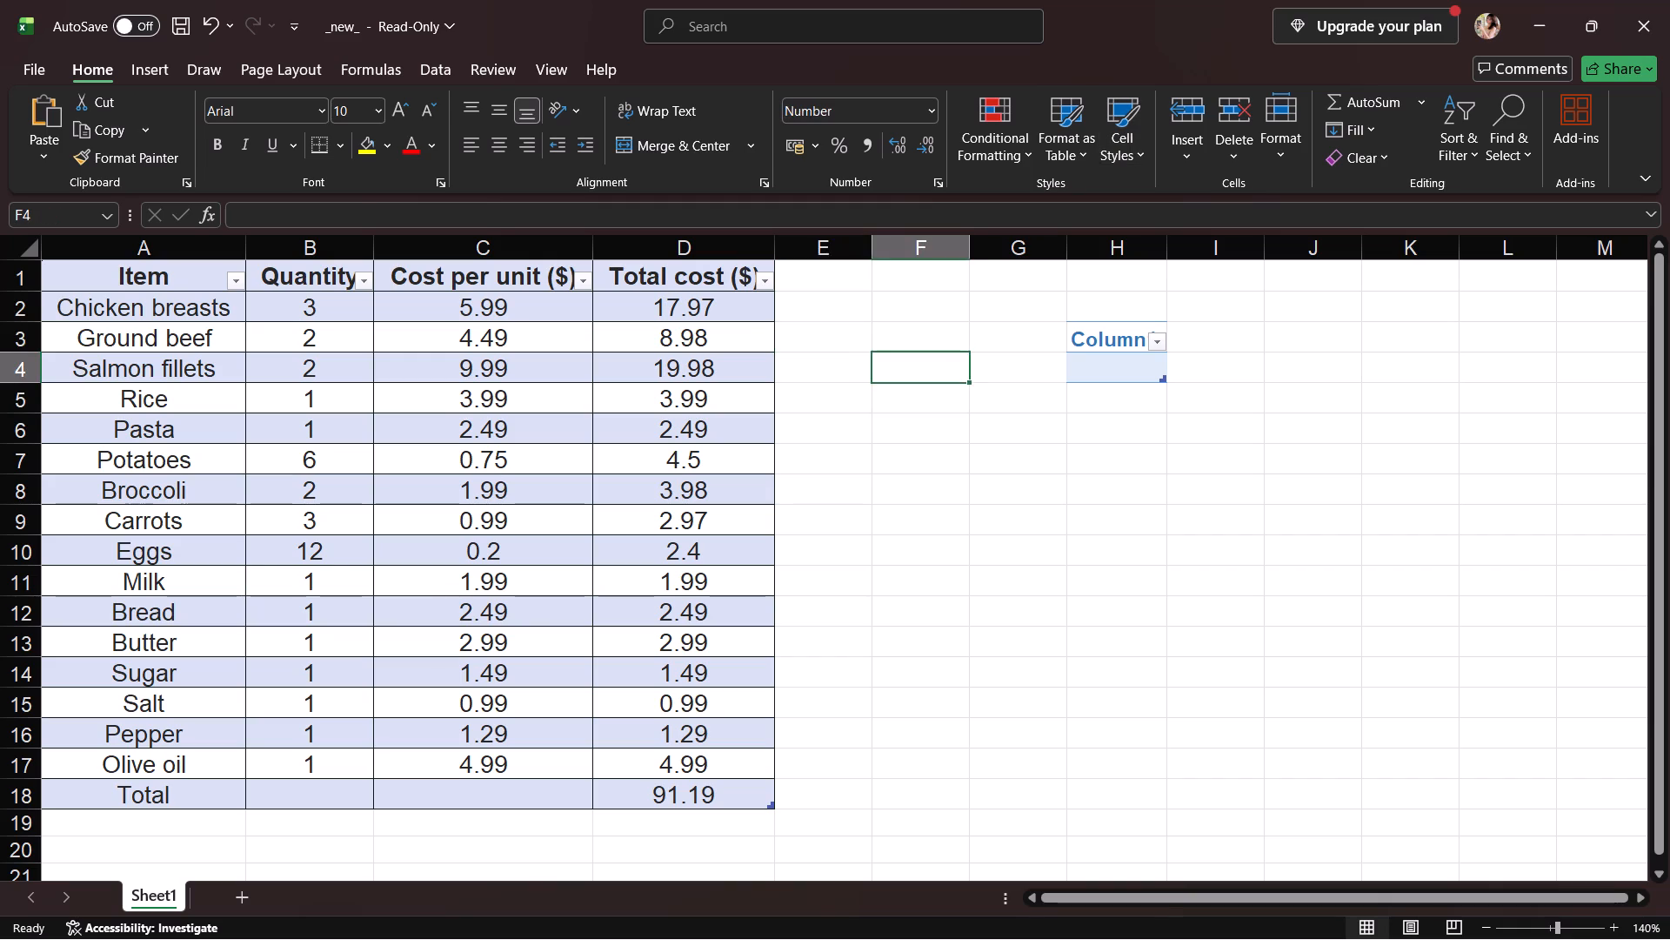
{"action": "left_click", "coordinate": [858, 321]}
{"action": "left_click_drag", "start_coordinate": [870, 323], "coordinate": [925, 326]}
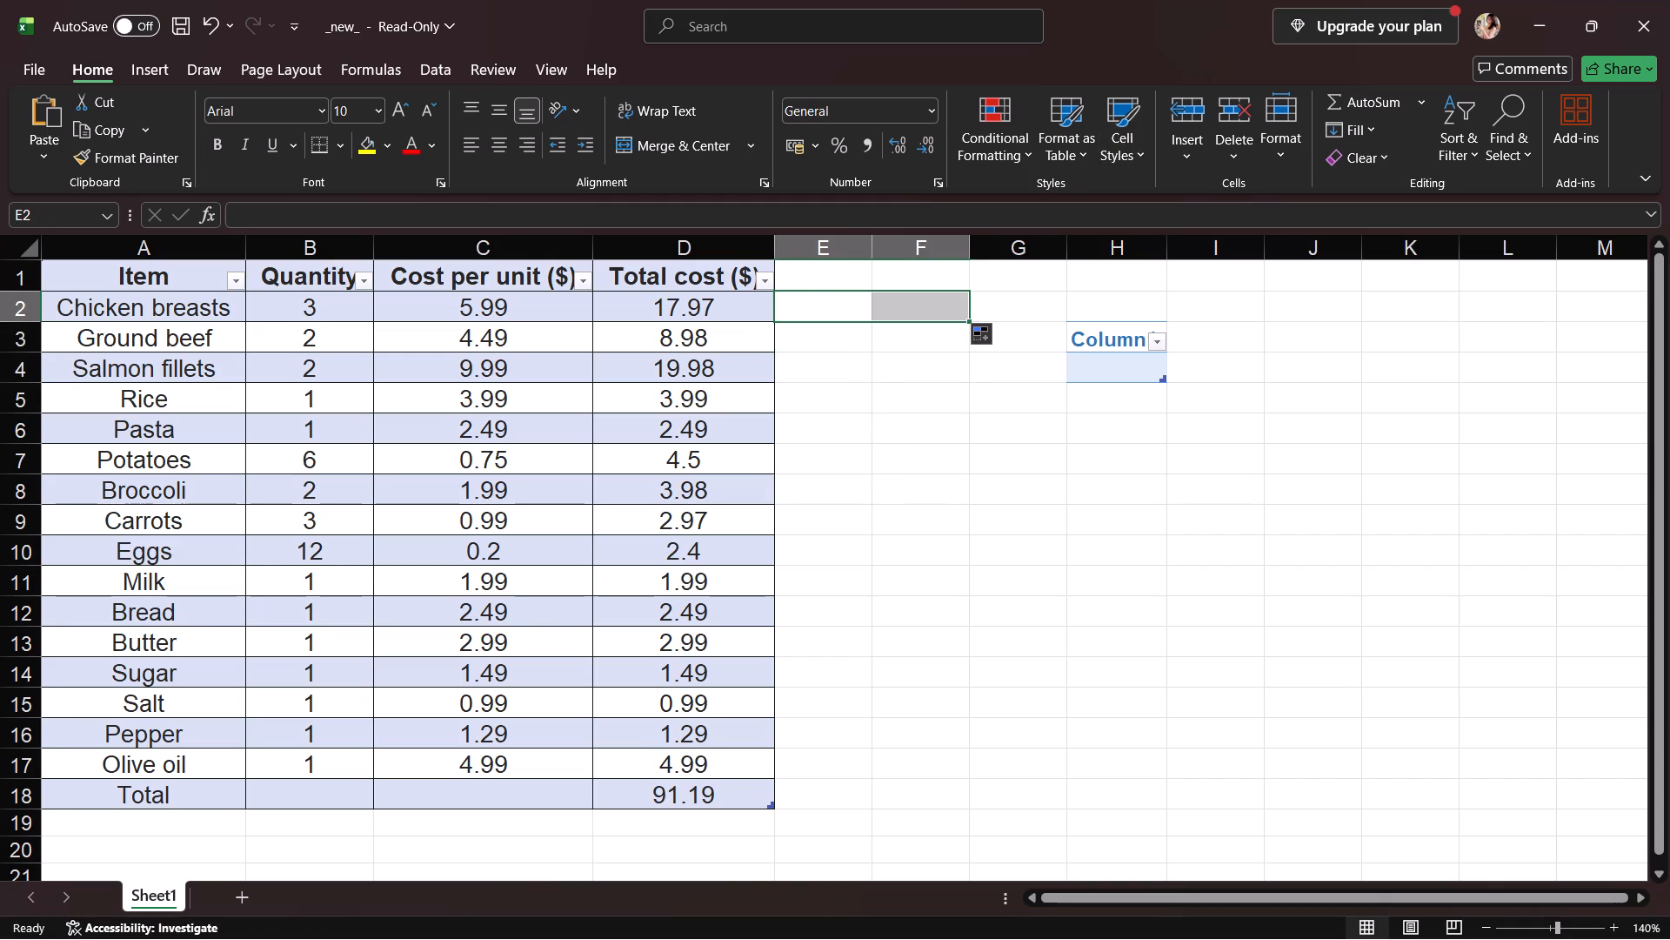
Examine the total cost column's values from D2 down and the cost per unit values in C2 and C3.
{"action": "left_click", "coordinate": [858, 306]}
{"action": "left_click", "coordinate": [738, 315]}
{"action": "left_click_drag", "start_coordinate": [738, 315], "coordinate": [700, 316]}
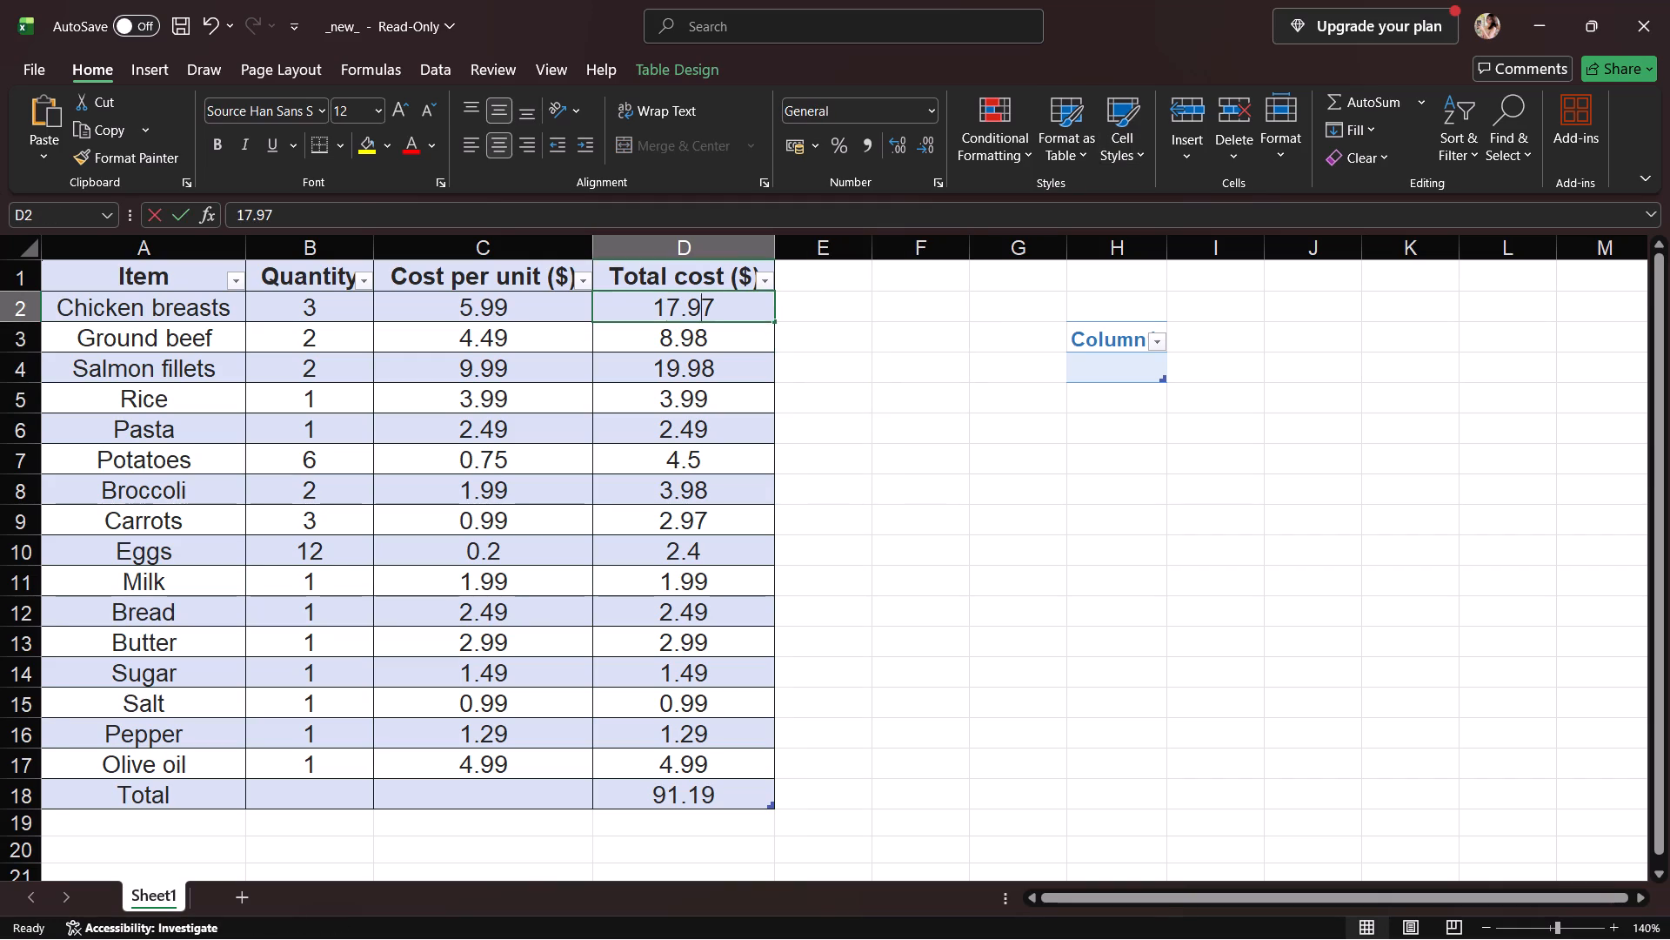
{"action": "left_click_drag", "start_coordinate": [700, 316], "coordinate": [464, 281]}
{"action": "left_click", "coordinate": [452, 311]}
{"action": "left_click_drag", "start_coordinate": [457, 311], "coordinate": [550, 314]}
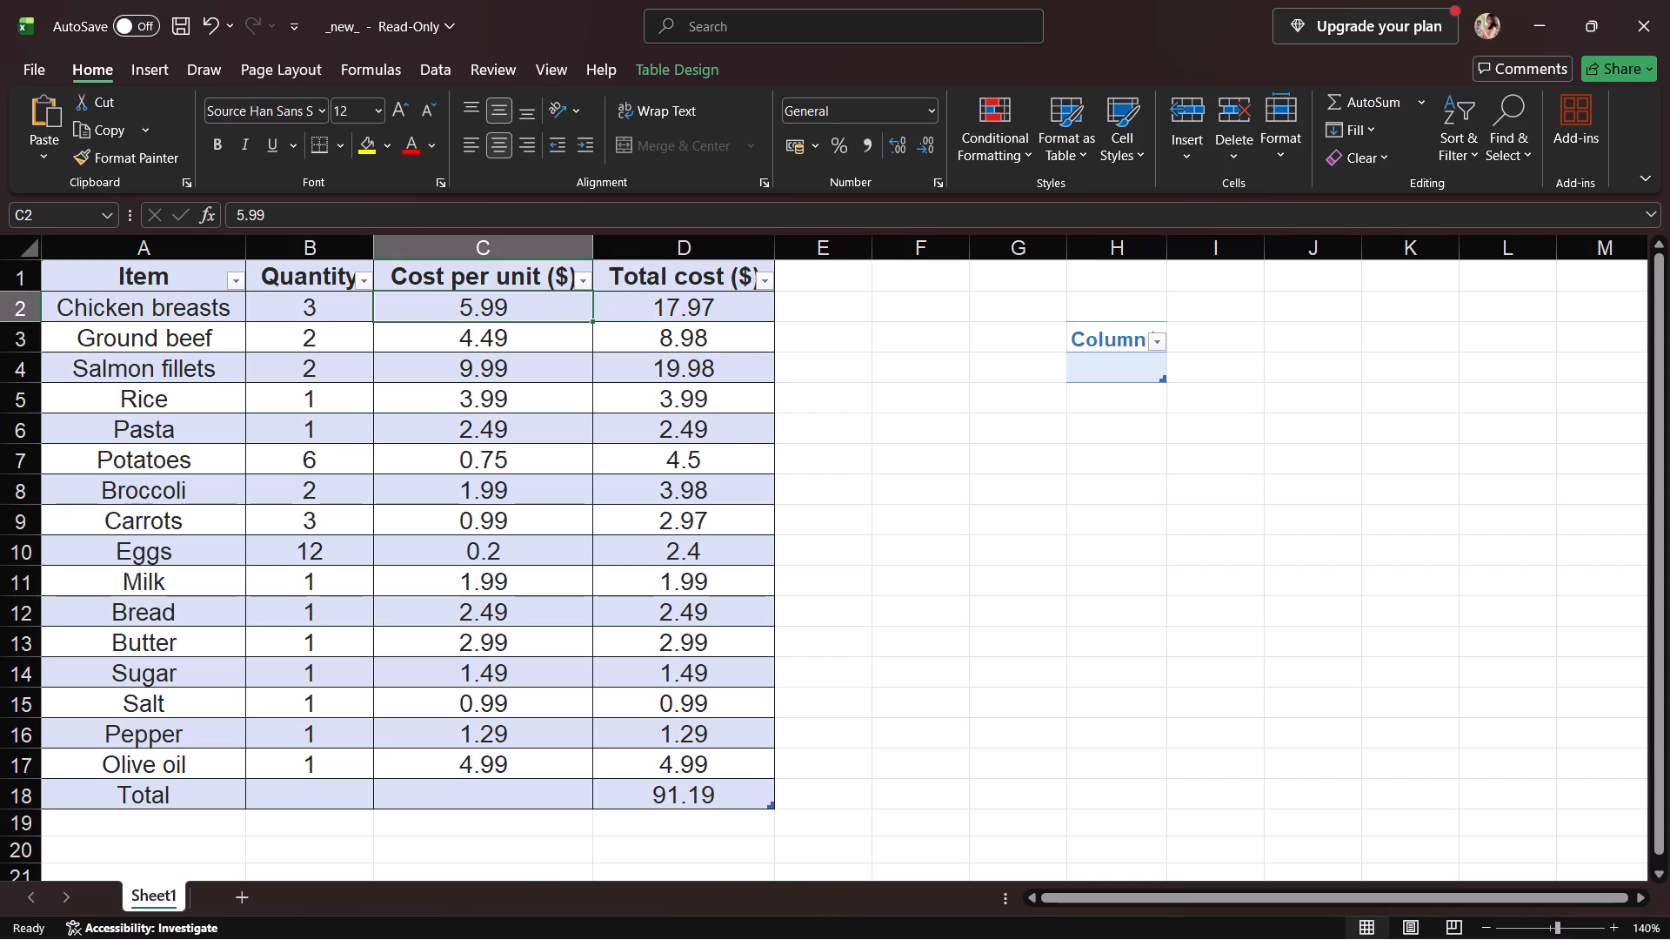
{"action": "left_click_drag", "start_coordinate": [597, 322], "coordinate": [730, 292]}
{"action": "left_click", "coordinate": [592, 321]}
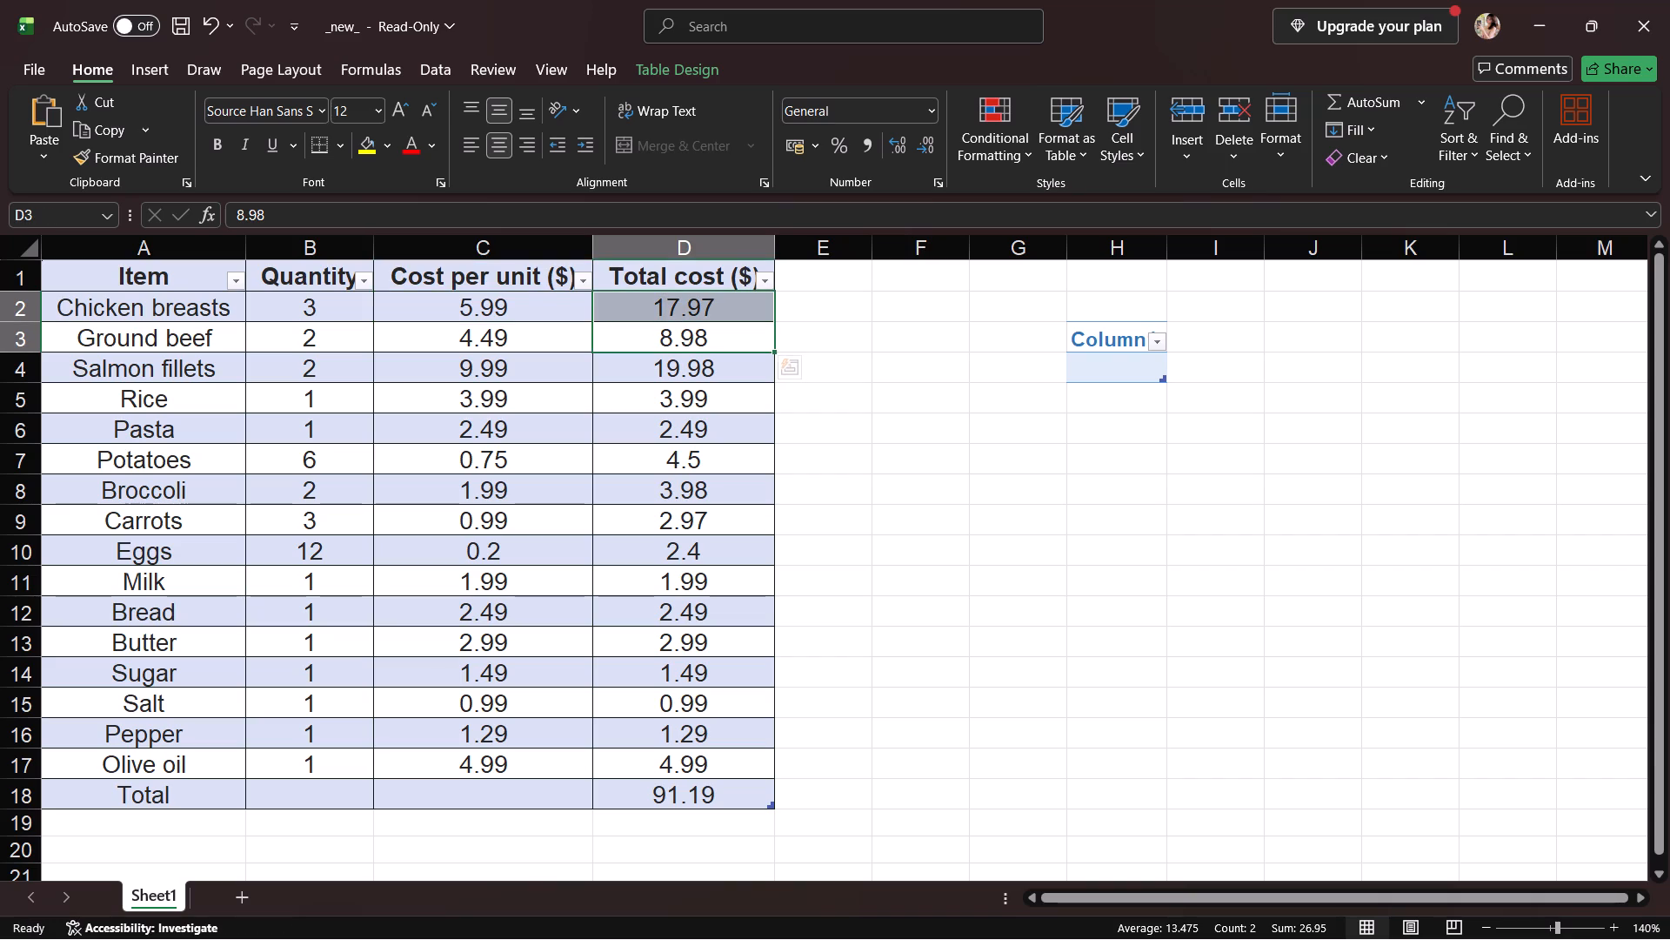
{"action": "left_click_drag", "start_coordinate": [655, 308], "coordinate": [698, 841]}
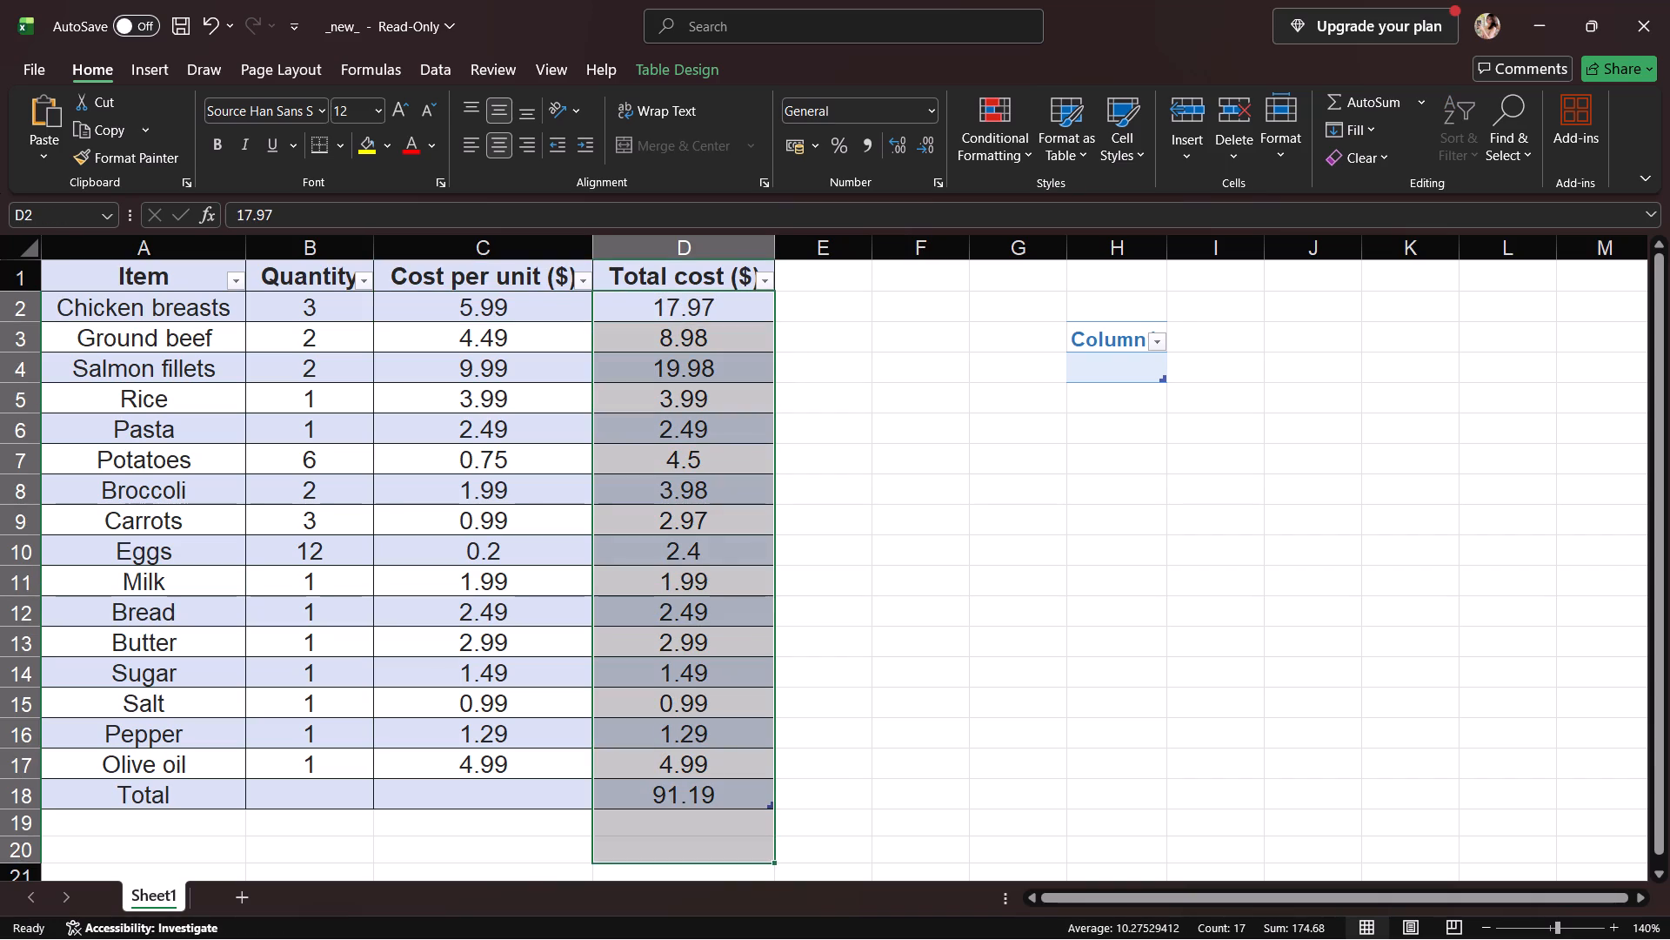
{"action": "left_click", "coordinate": [471, 312]}
{"action": "left_click_drag", "start_coordinate": [442, 313], "coordinate": [531, 326]}
{"action": "left_click", "coordinate": [534, 324]}
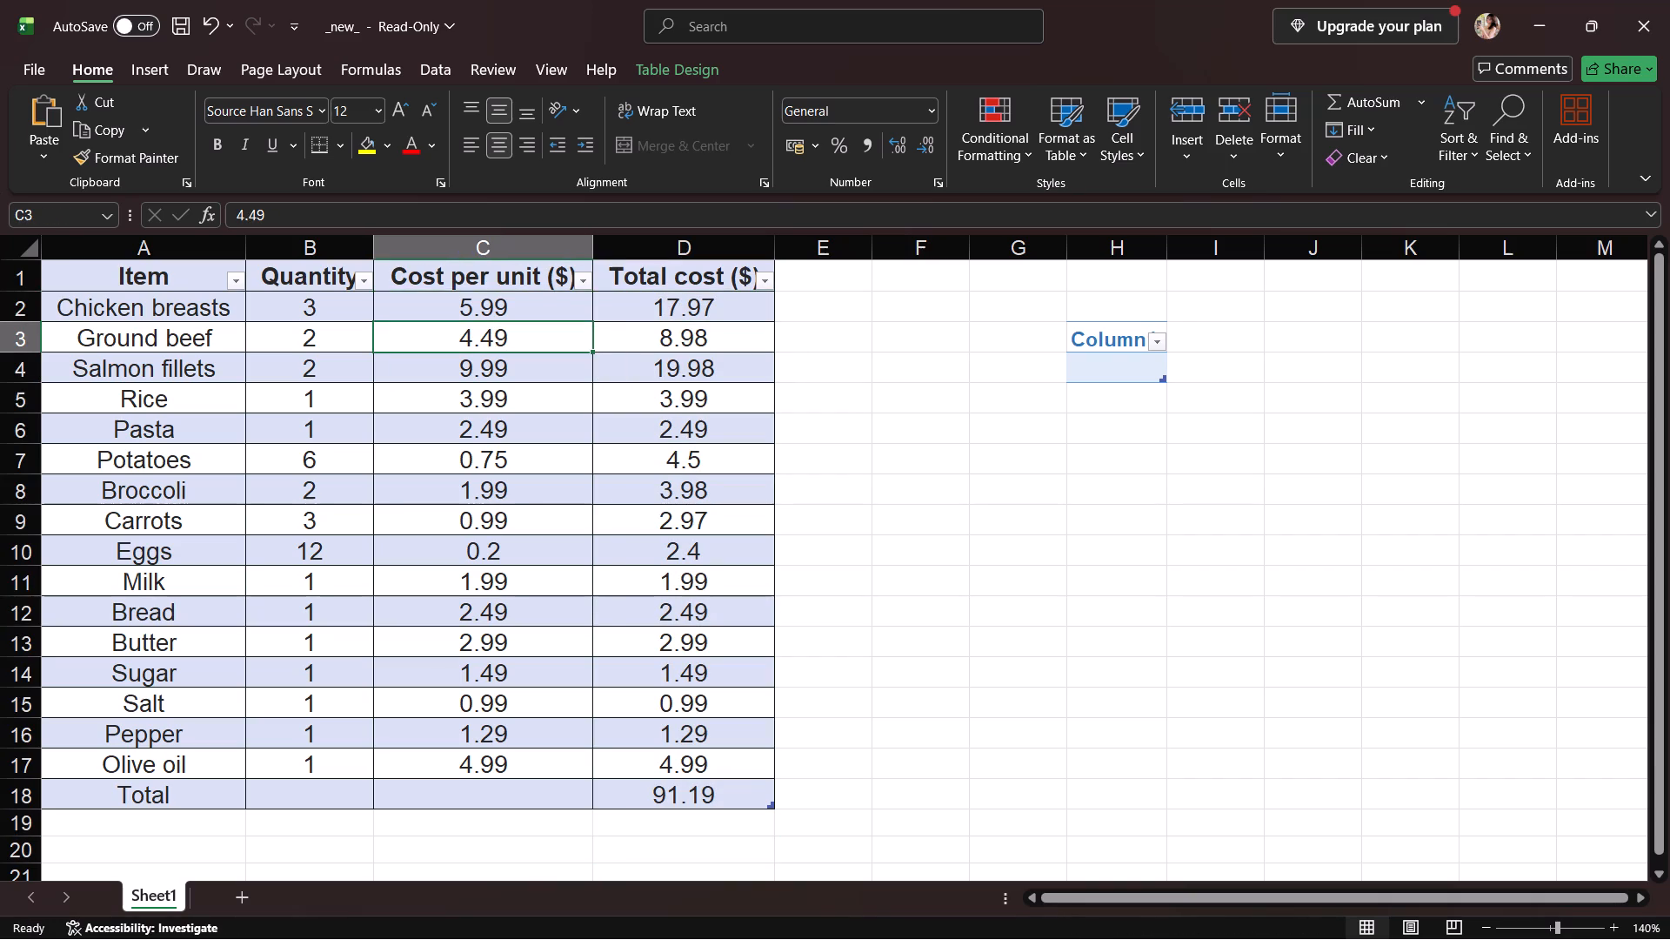
{"action": "left_click", "coordinate": [517, 305]}
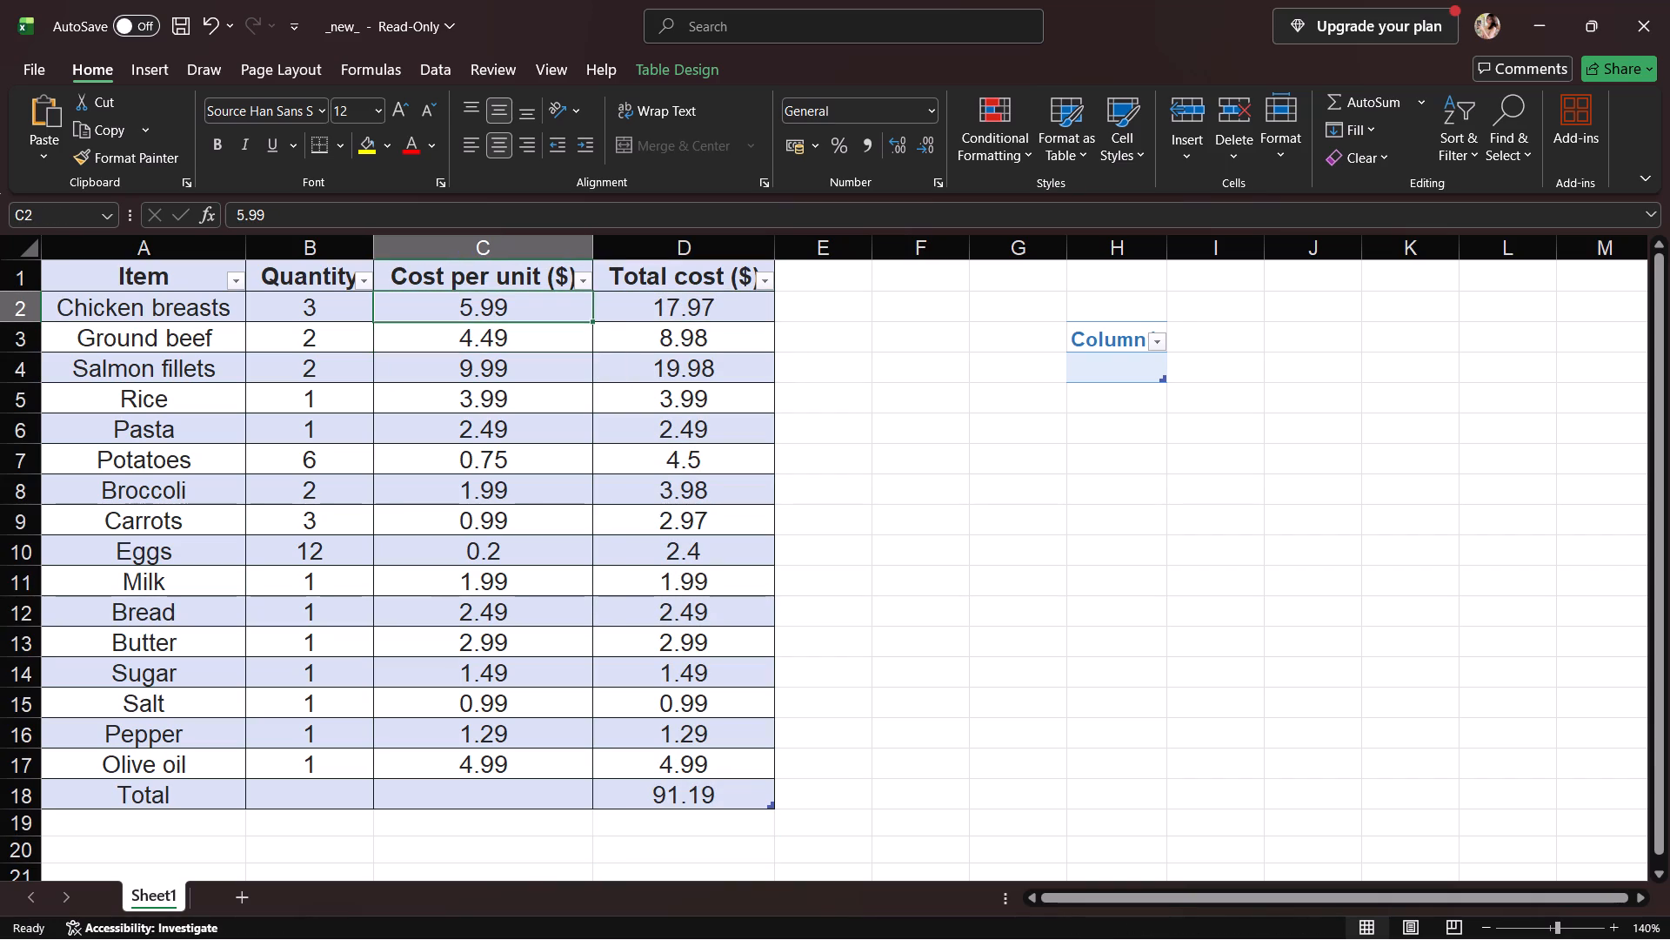
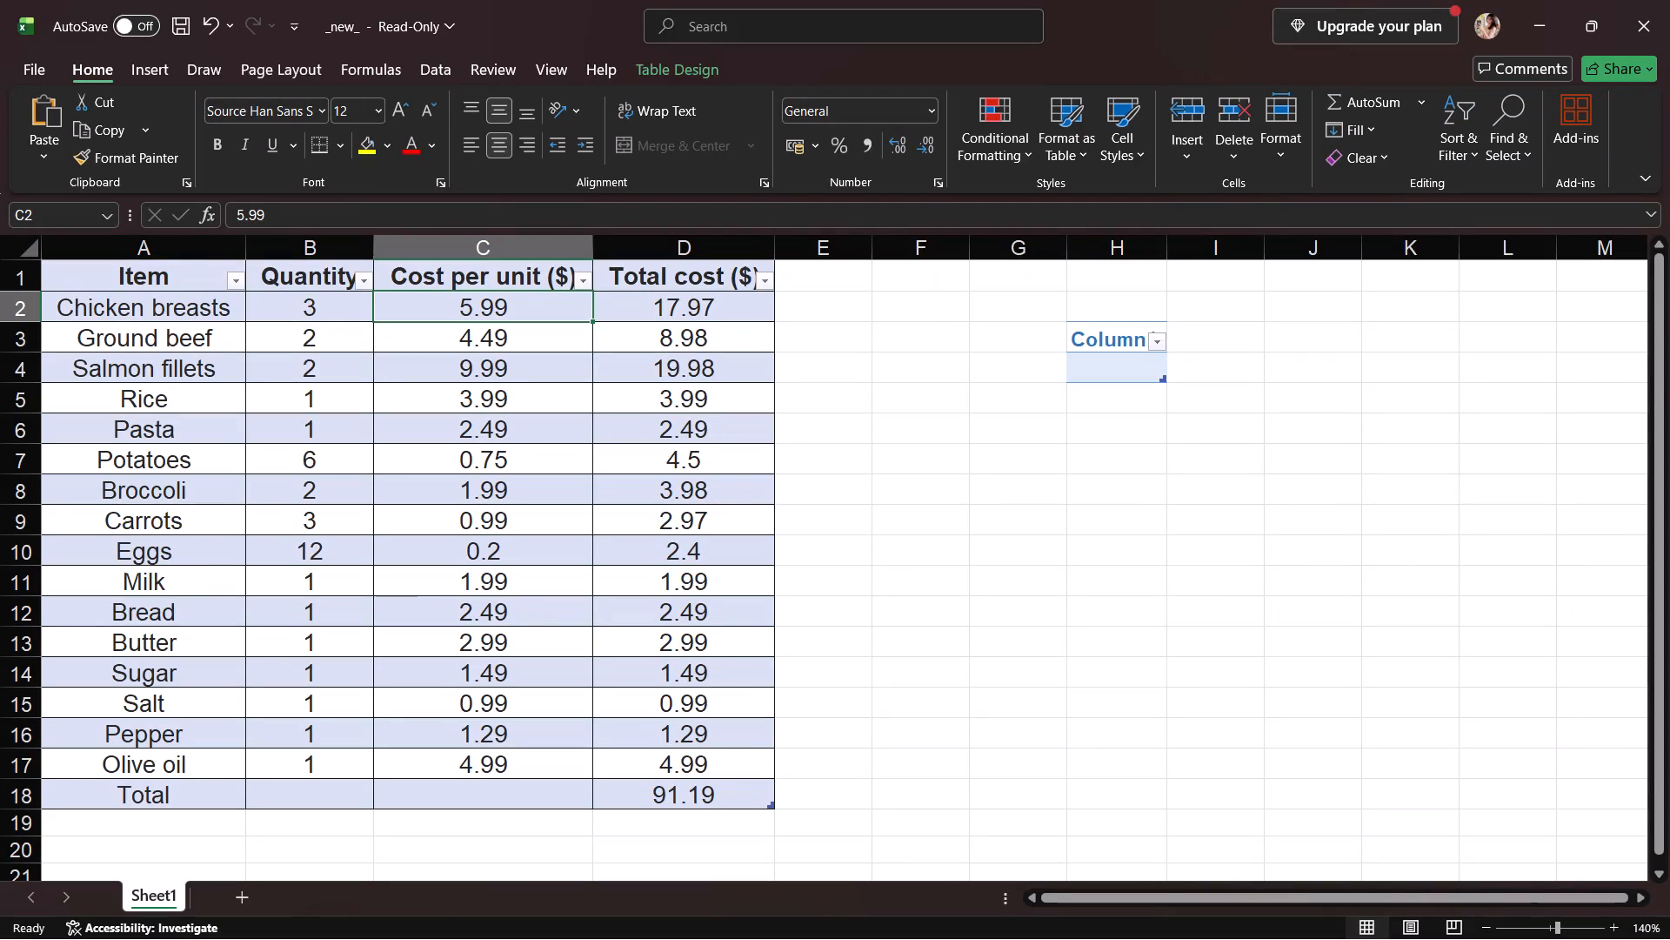
Examine the total cost header with its filter options, the values in D2 and D3, and the quantity in B2.
{"action": "left_click", "coordinate": [685, 279]}
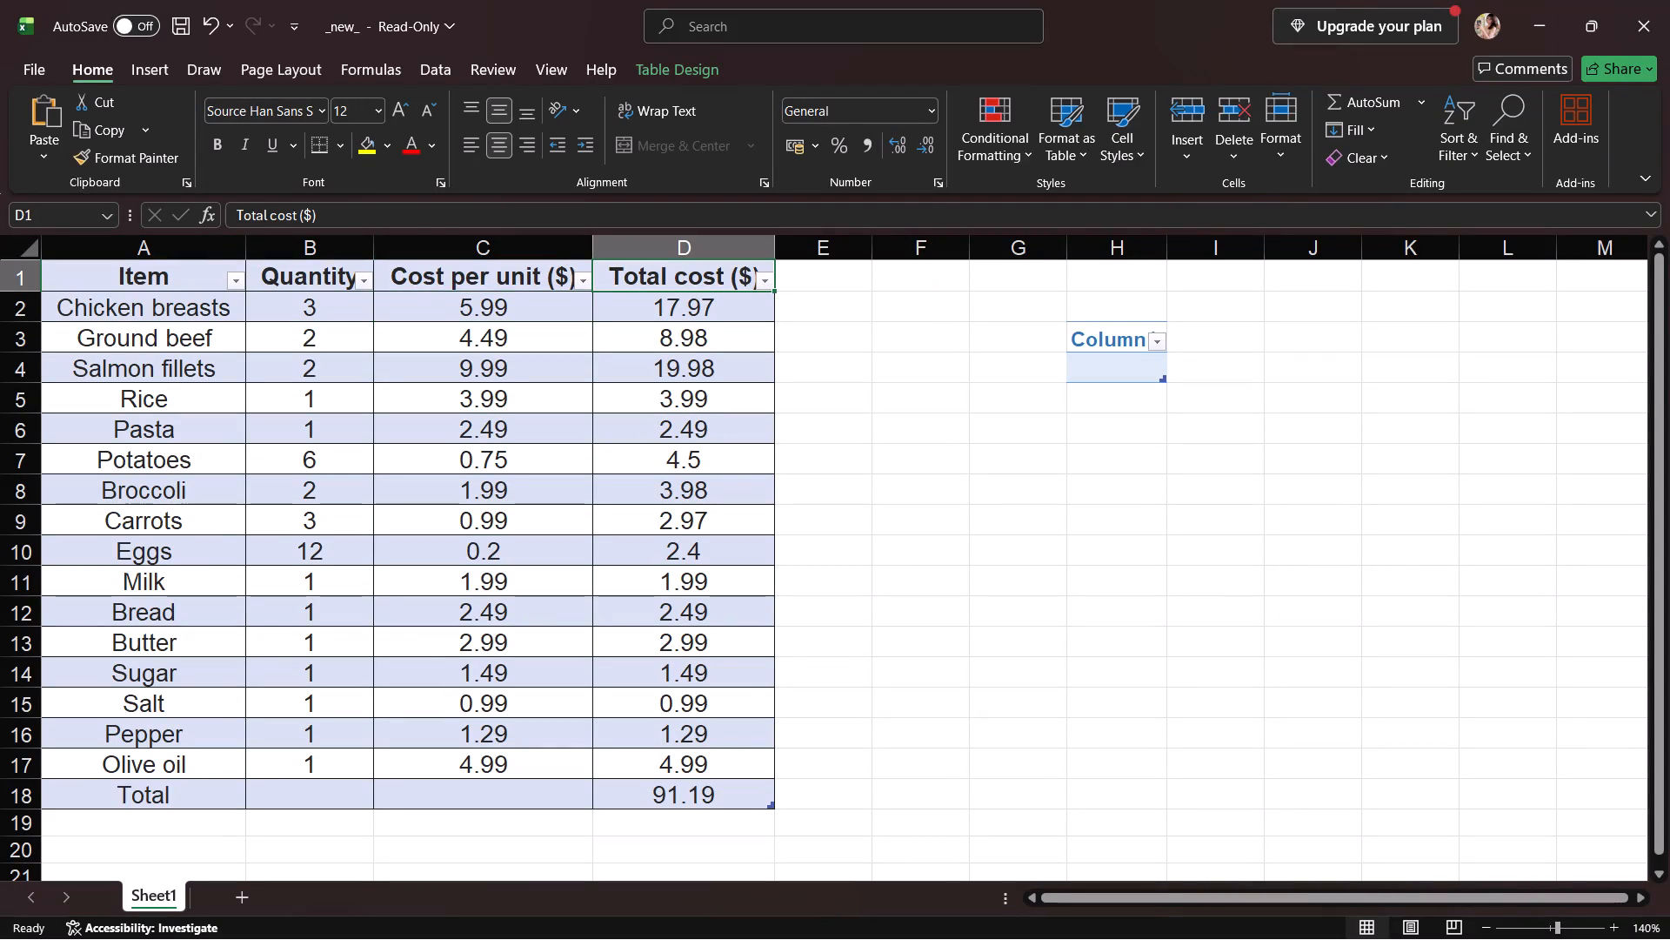
{"action": "left_click", "coordinate": [710, 312]}
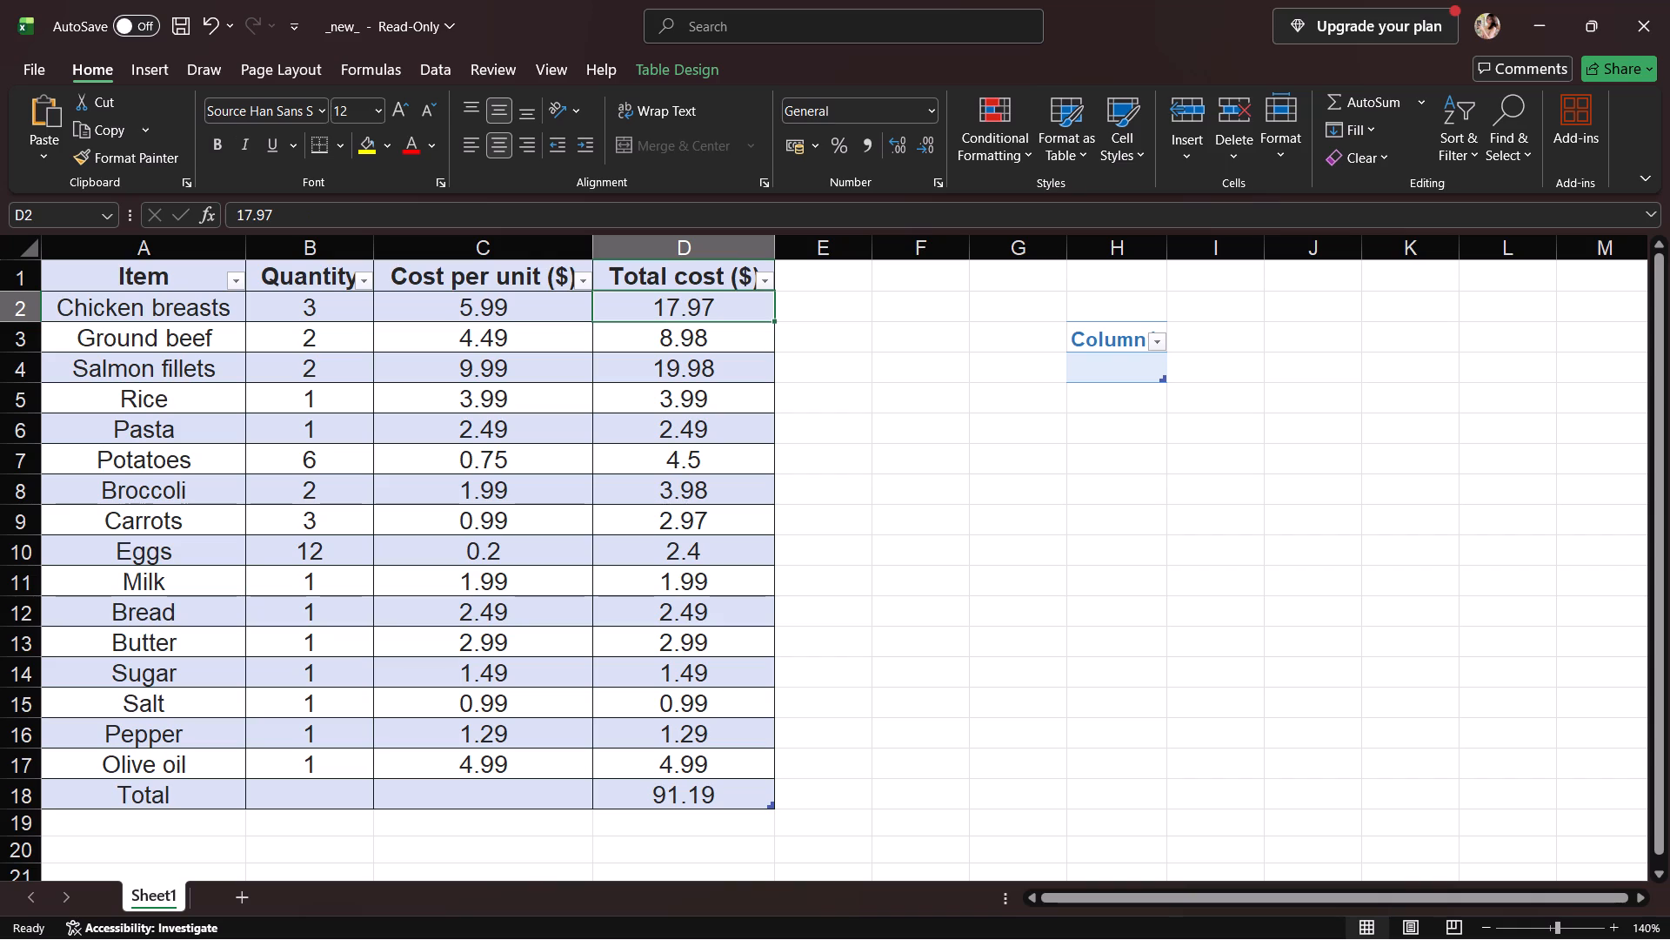
{"action": "left_click", "coordinate": [710, 310]}
{"action": "left_click", "coordinate": [742, 290]}
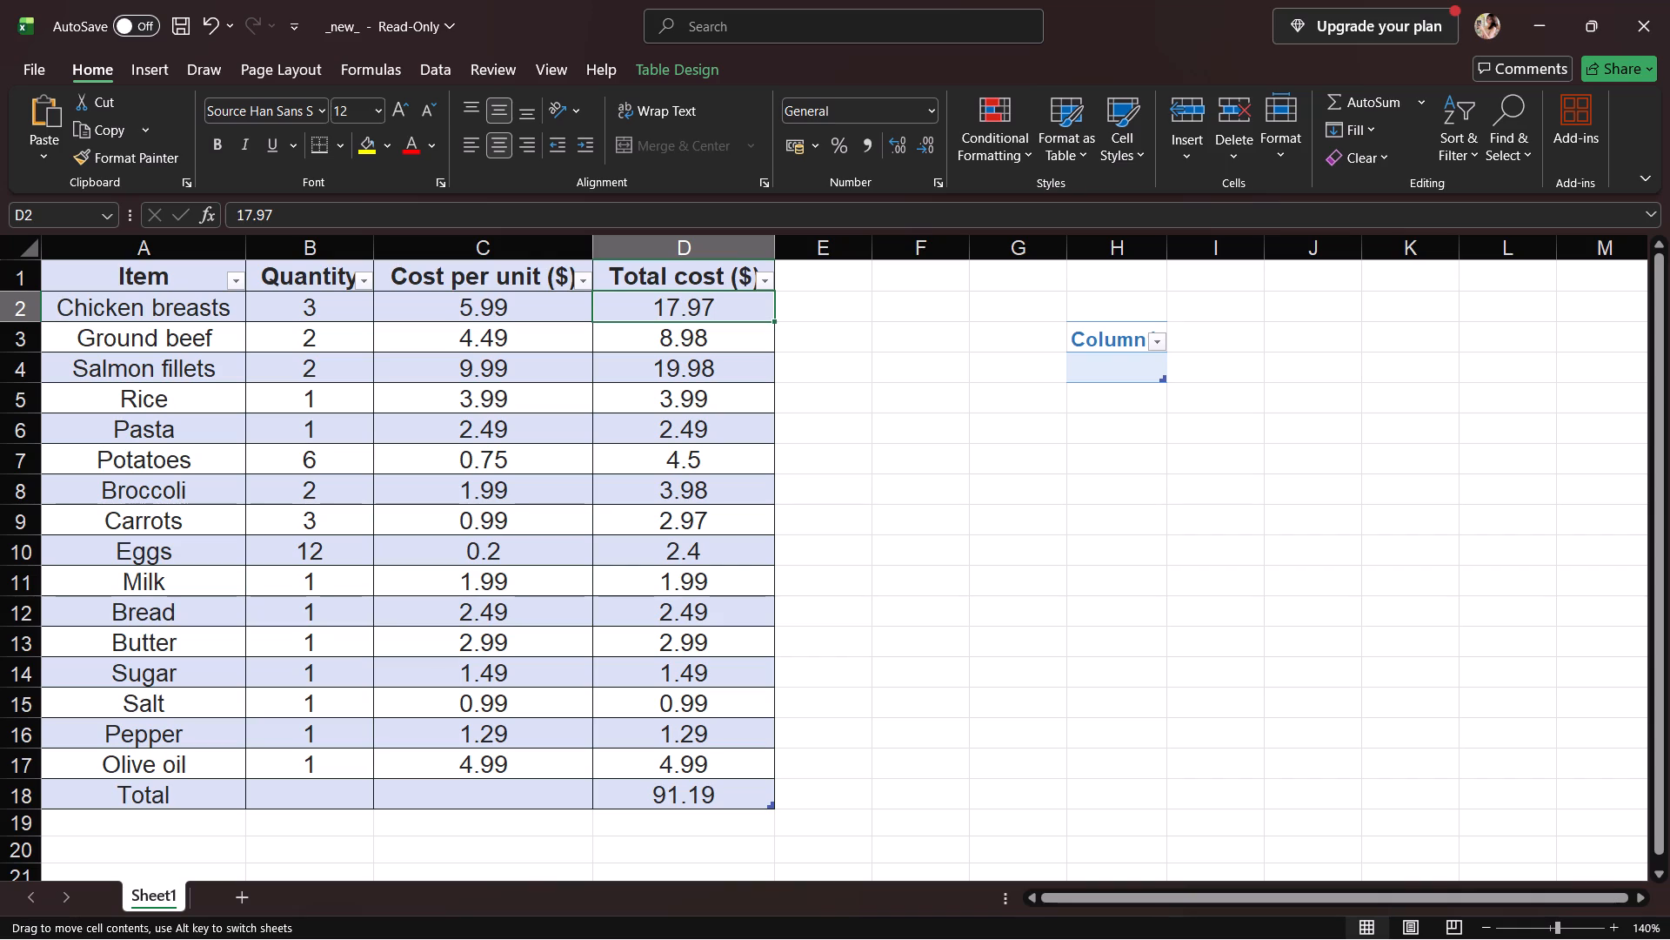
{"action": "left_click", "coordinate": [751, 279]}
{"action": "left_click", "coordinate": [761, 282]}
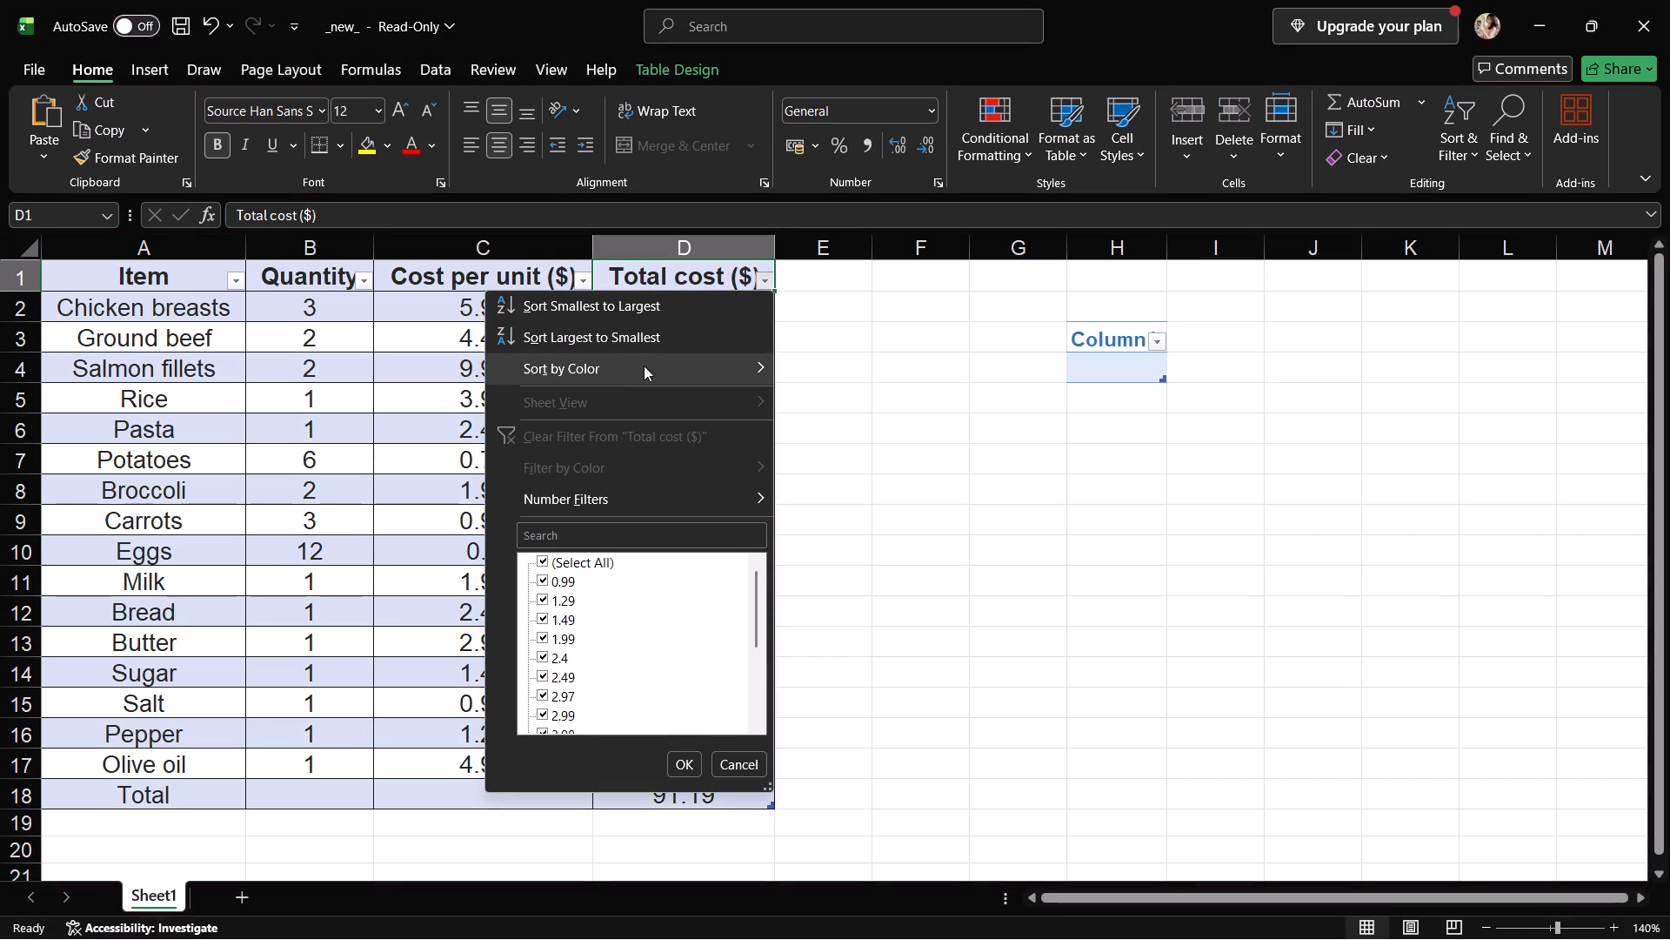
{"action": "left_click", "coordinate": [683, 770]}
{"action": "left_click_drag", "start_coordinate": [469, 230], "coordinate": [486, 222]}
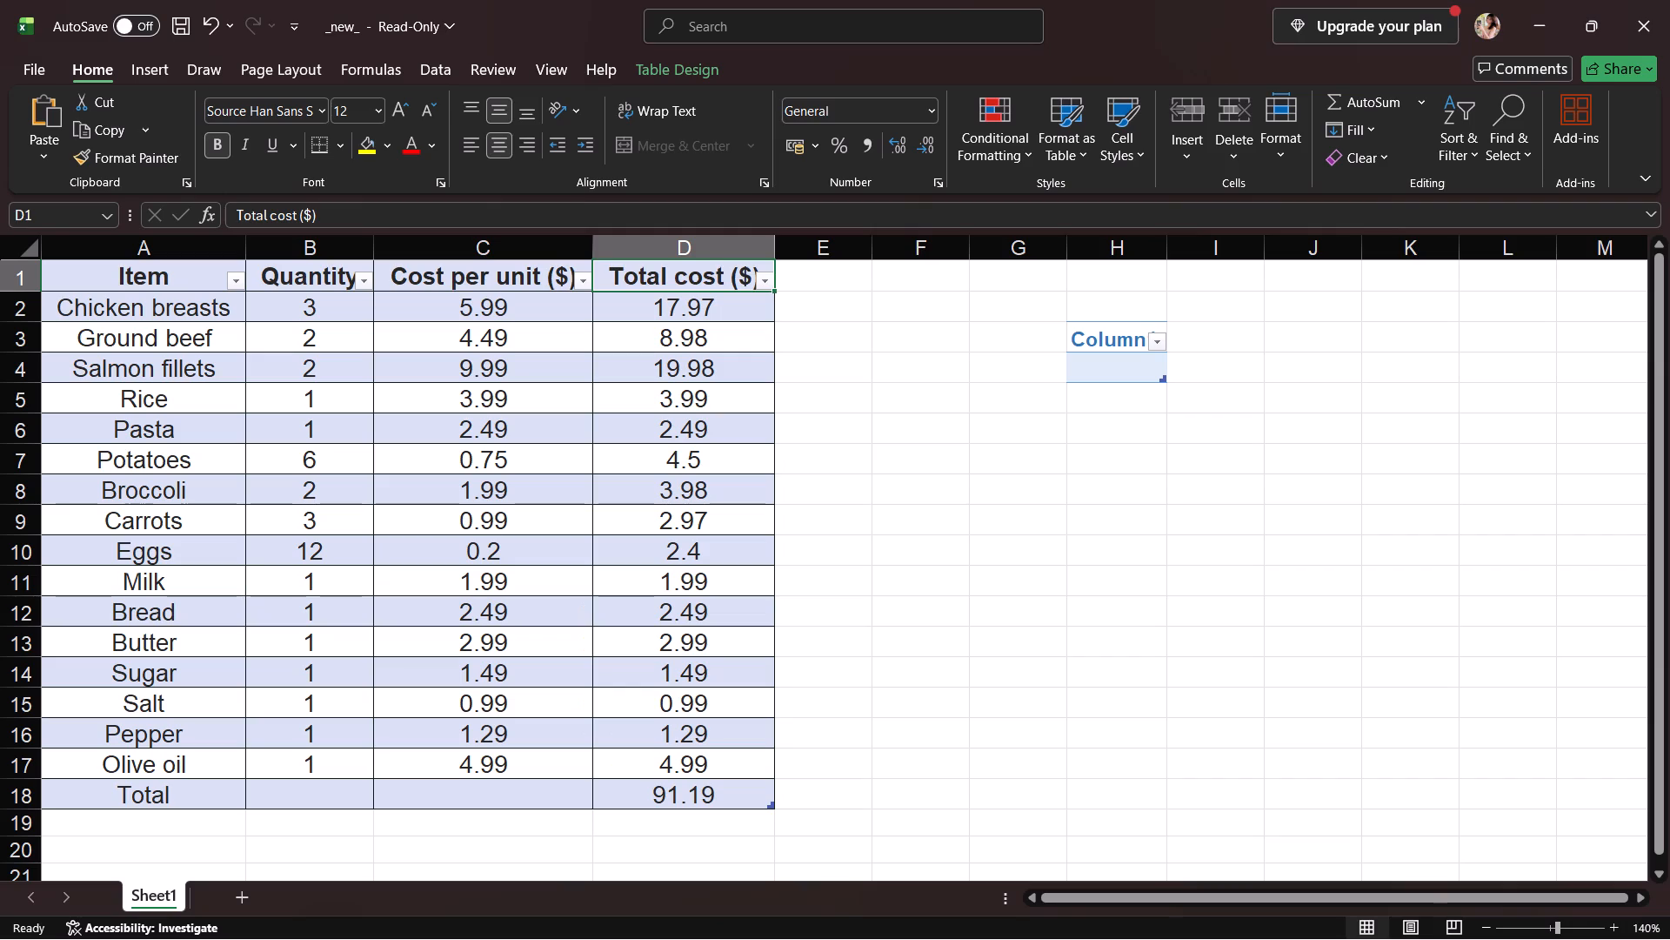
{"action": "left_click", "coordinate": [508, 225]}
{"action": "left_click", "coordinate": [637, 286]}
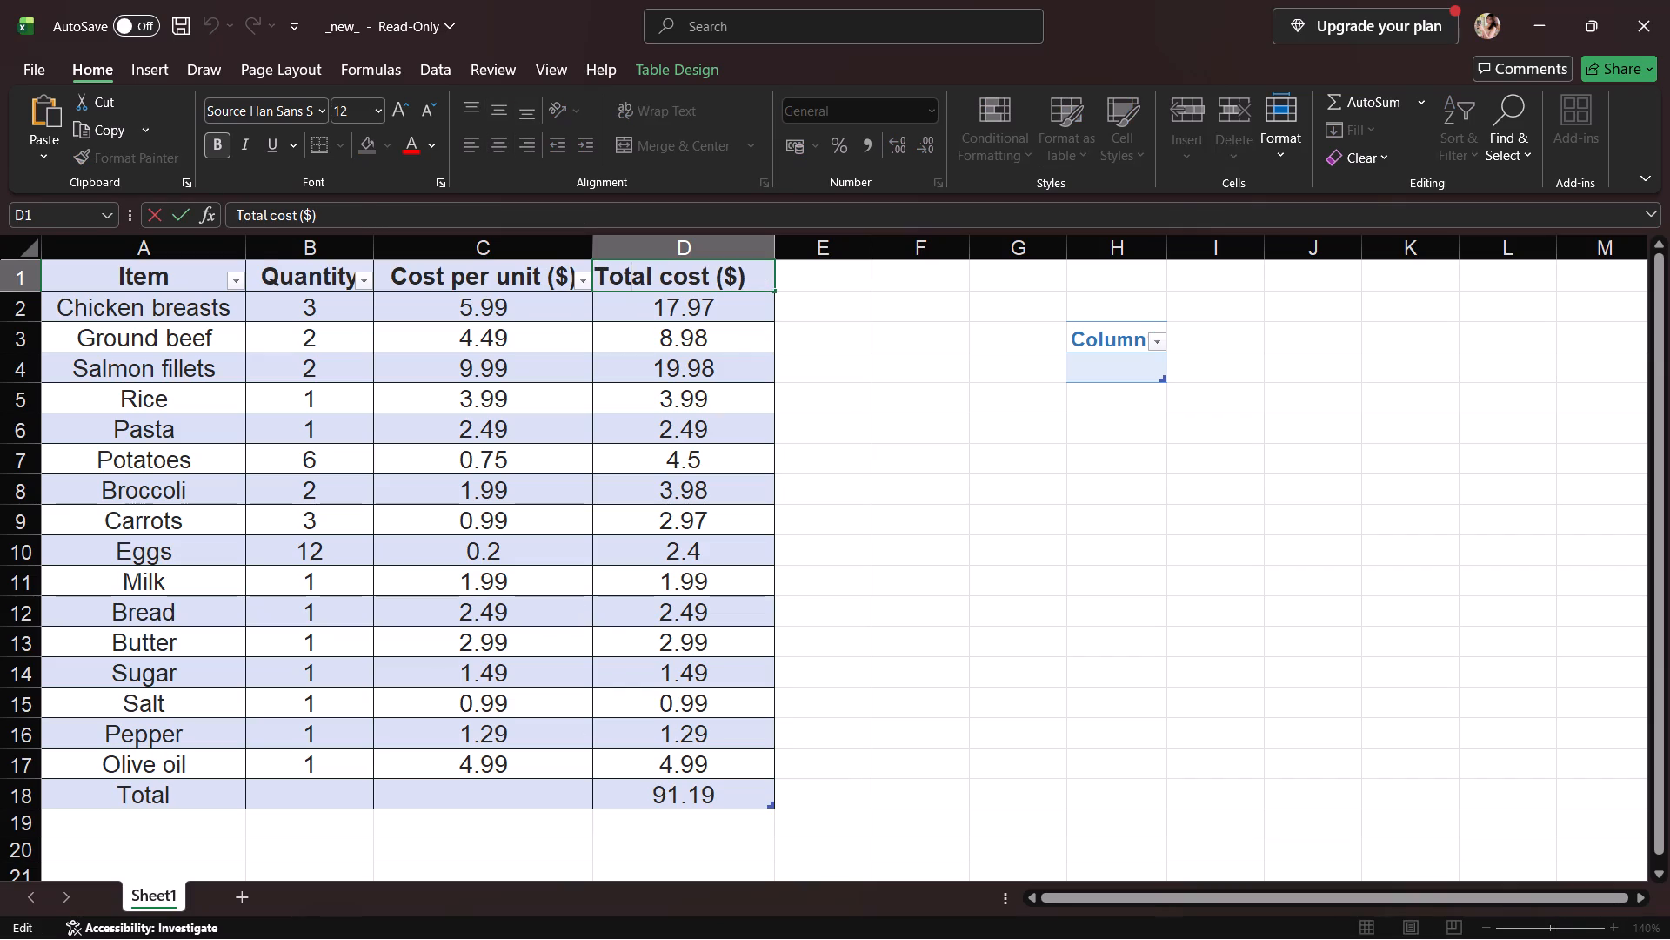
{"action": "left_click", "coordinate": [760, 275]}
{"action": "left_click", "coordinate": [741, 312]}
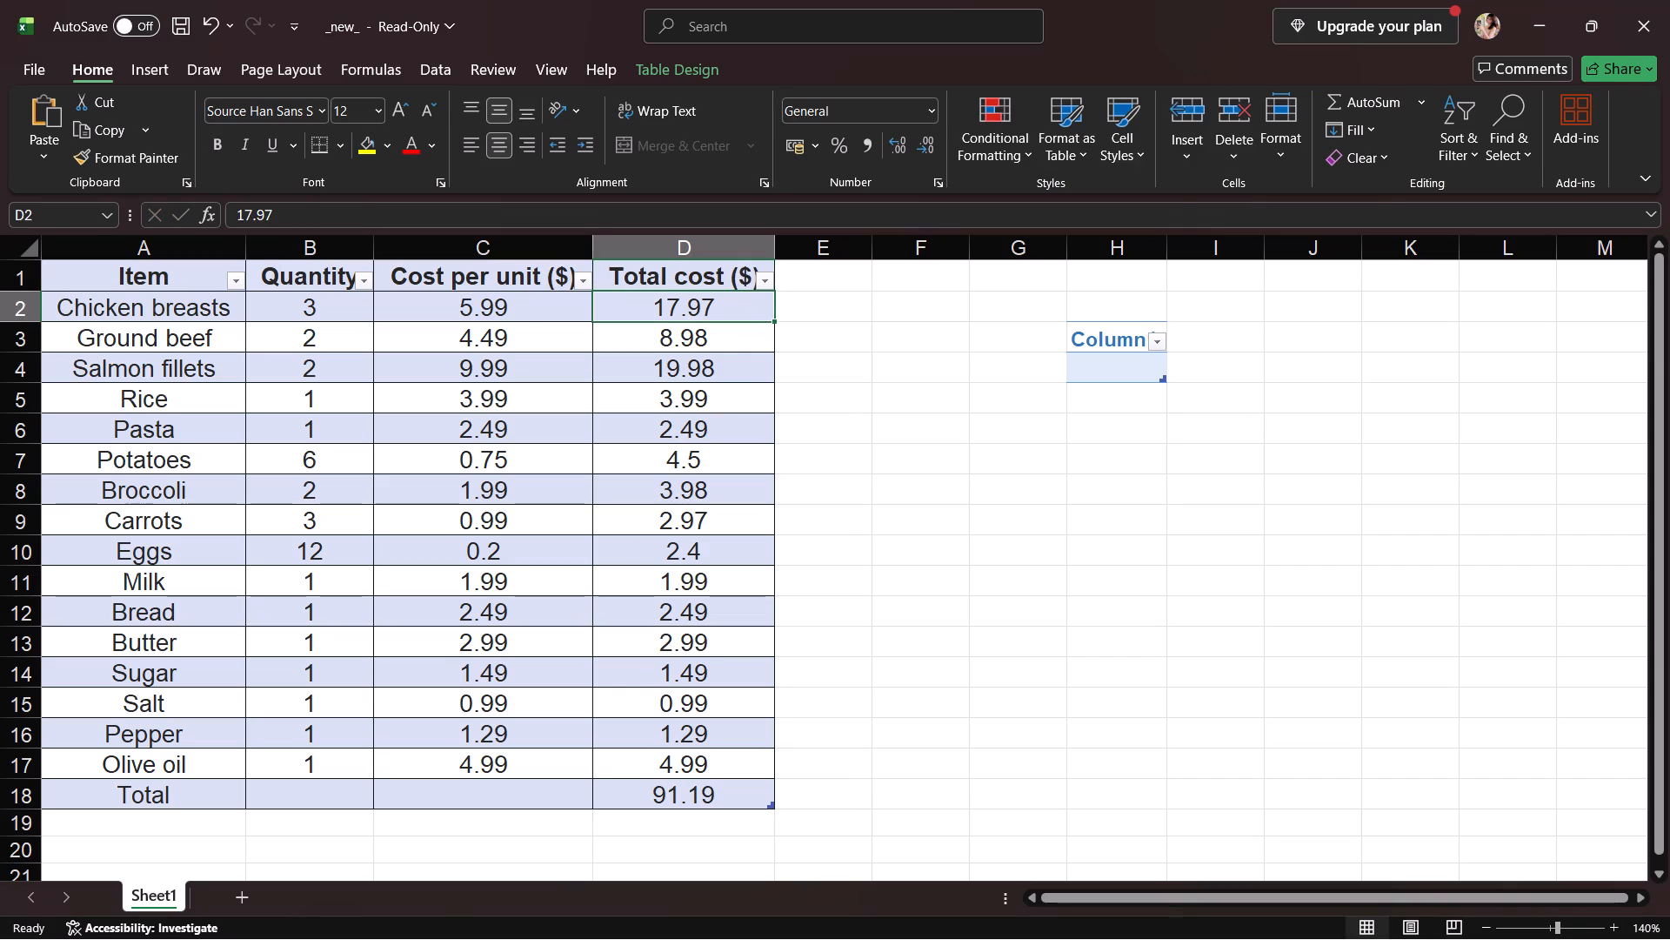
{"action": "left_click", "coordinate": [581, 311]}
{"action": "left_click_drag", "start_coordinate": [600, 306], "coordinate": [705, 300]}
{"action": "left_click", "coordinate": [585, 308]}
{"action": "left_click", "coordinate": [687, 326]}
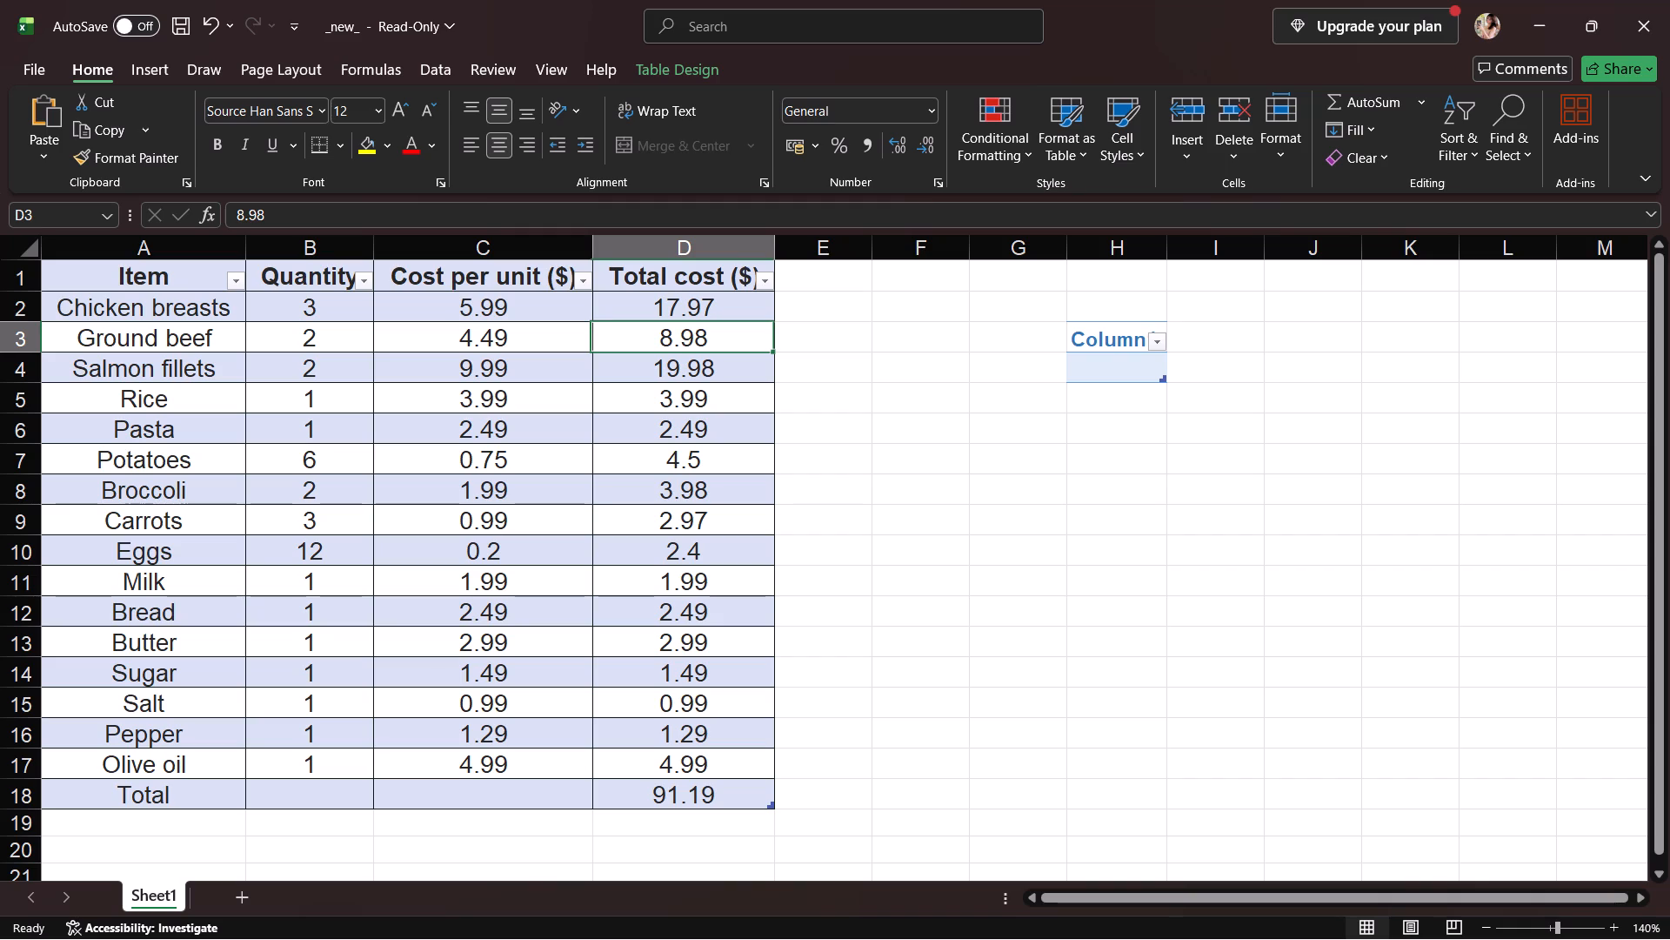
{"action": "left_click", "coordinate": [271, 310]}
{"action": "left_click", "coordinate": [353, 319]}
{"action": "left_click", "coordinate": [348, 308]}
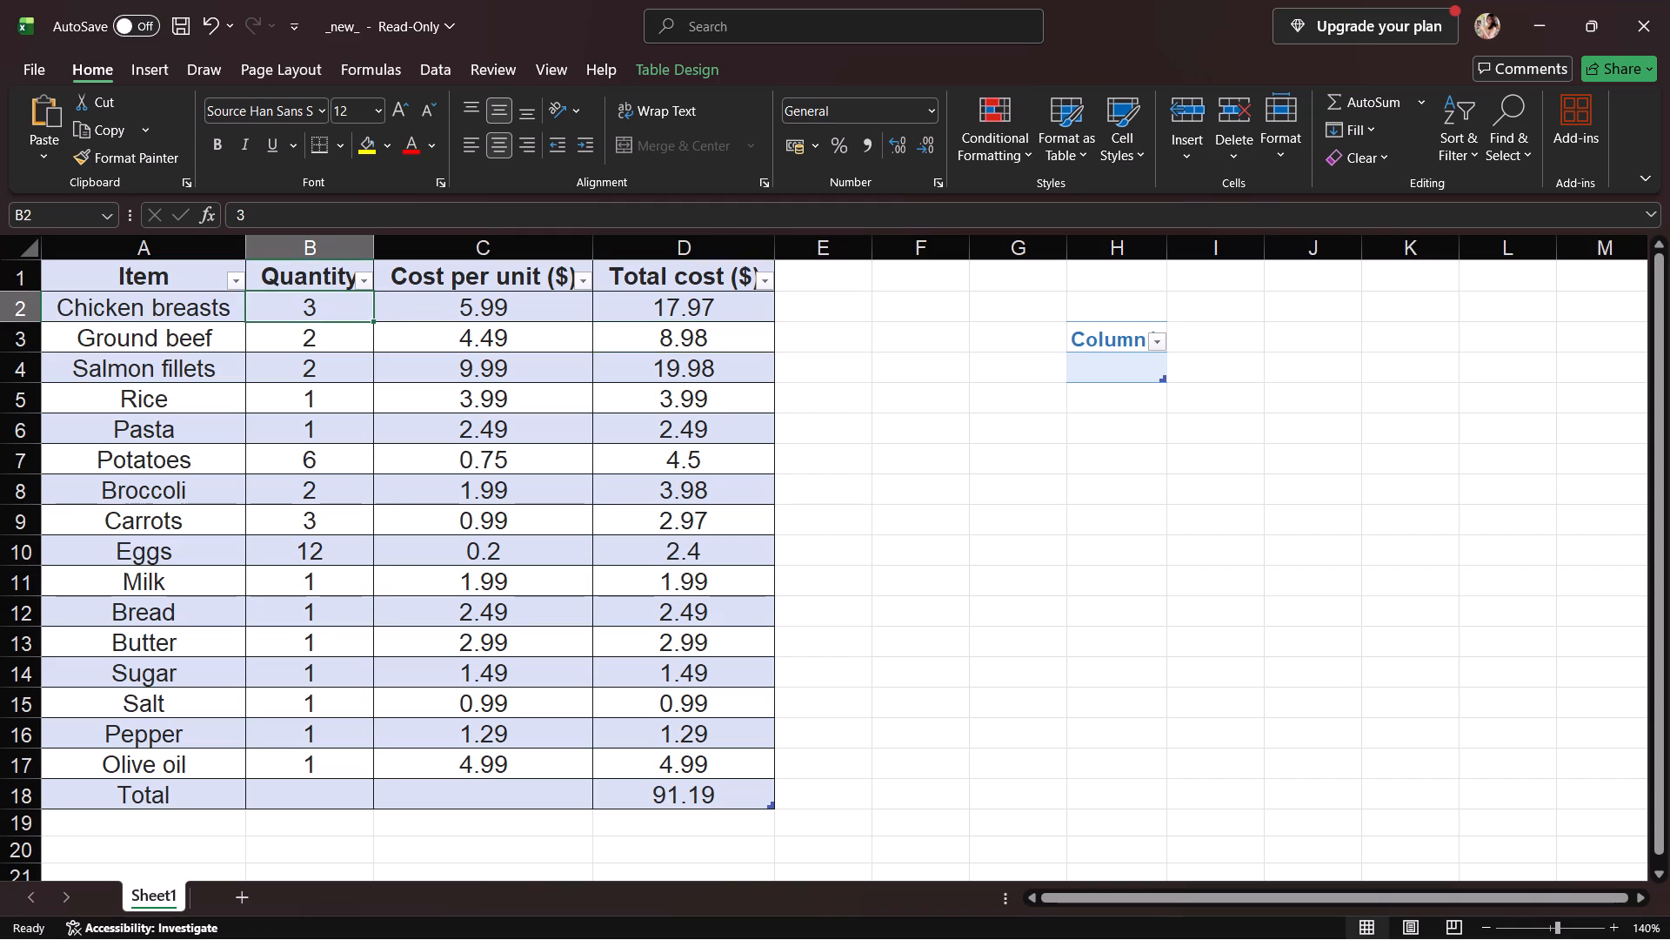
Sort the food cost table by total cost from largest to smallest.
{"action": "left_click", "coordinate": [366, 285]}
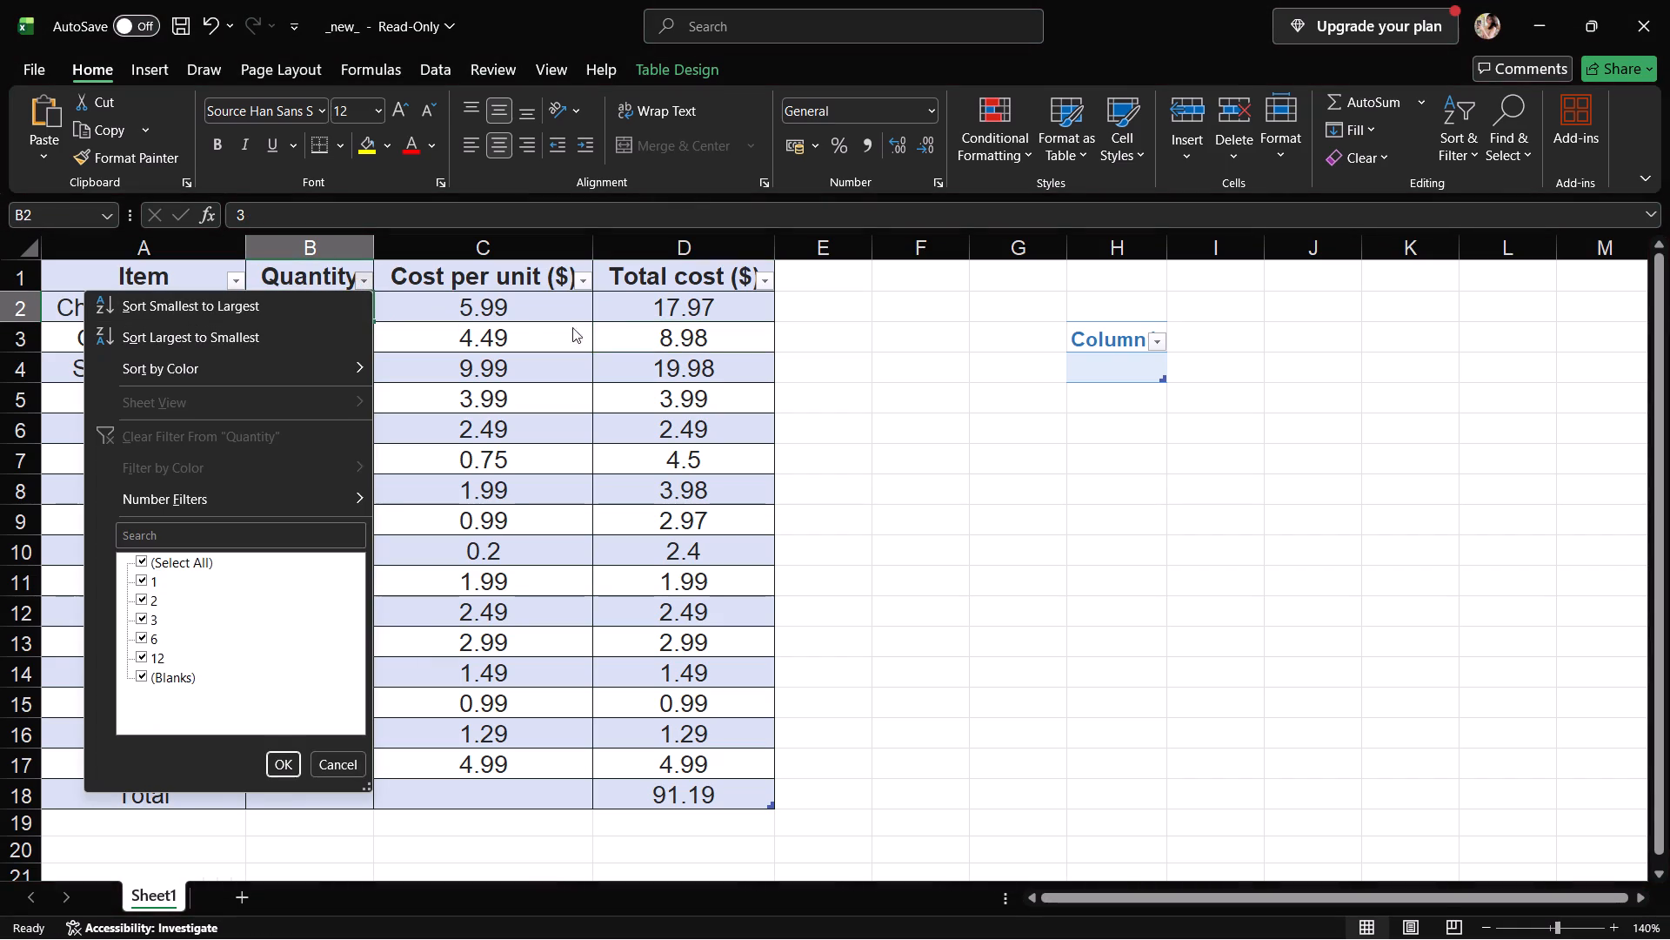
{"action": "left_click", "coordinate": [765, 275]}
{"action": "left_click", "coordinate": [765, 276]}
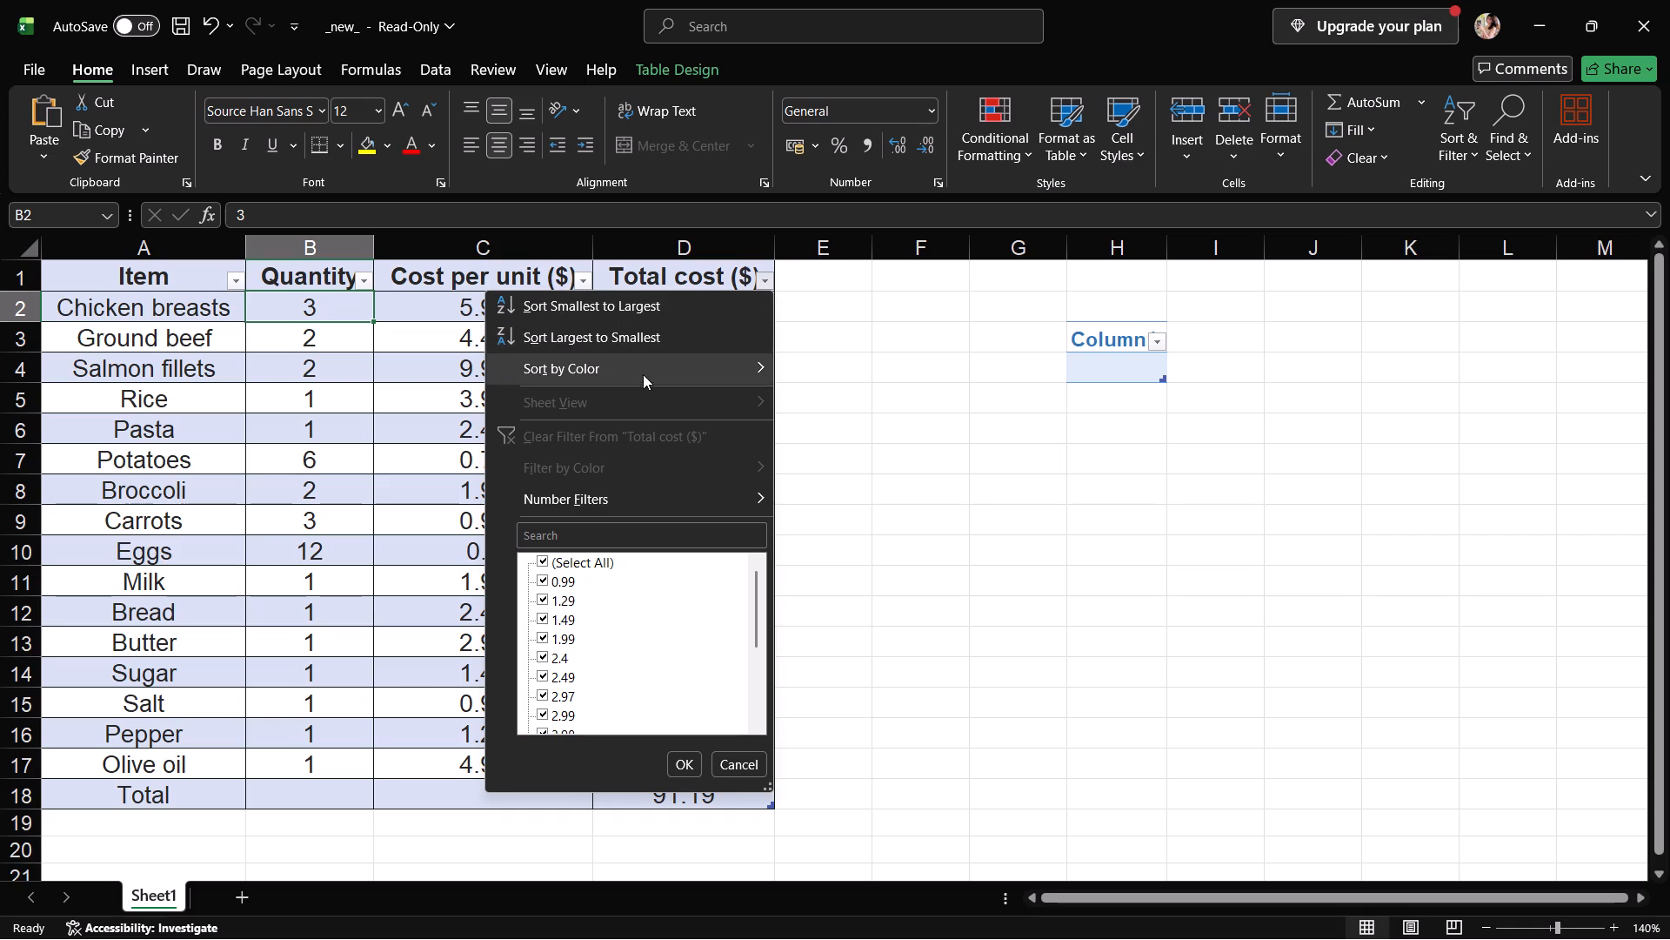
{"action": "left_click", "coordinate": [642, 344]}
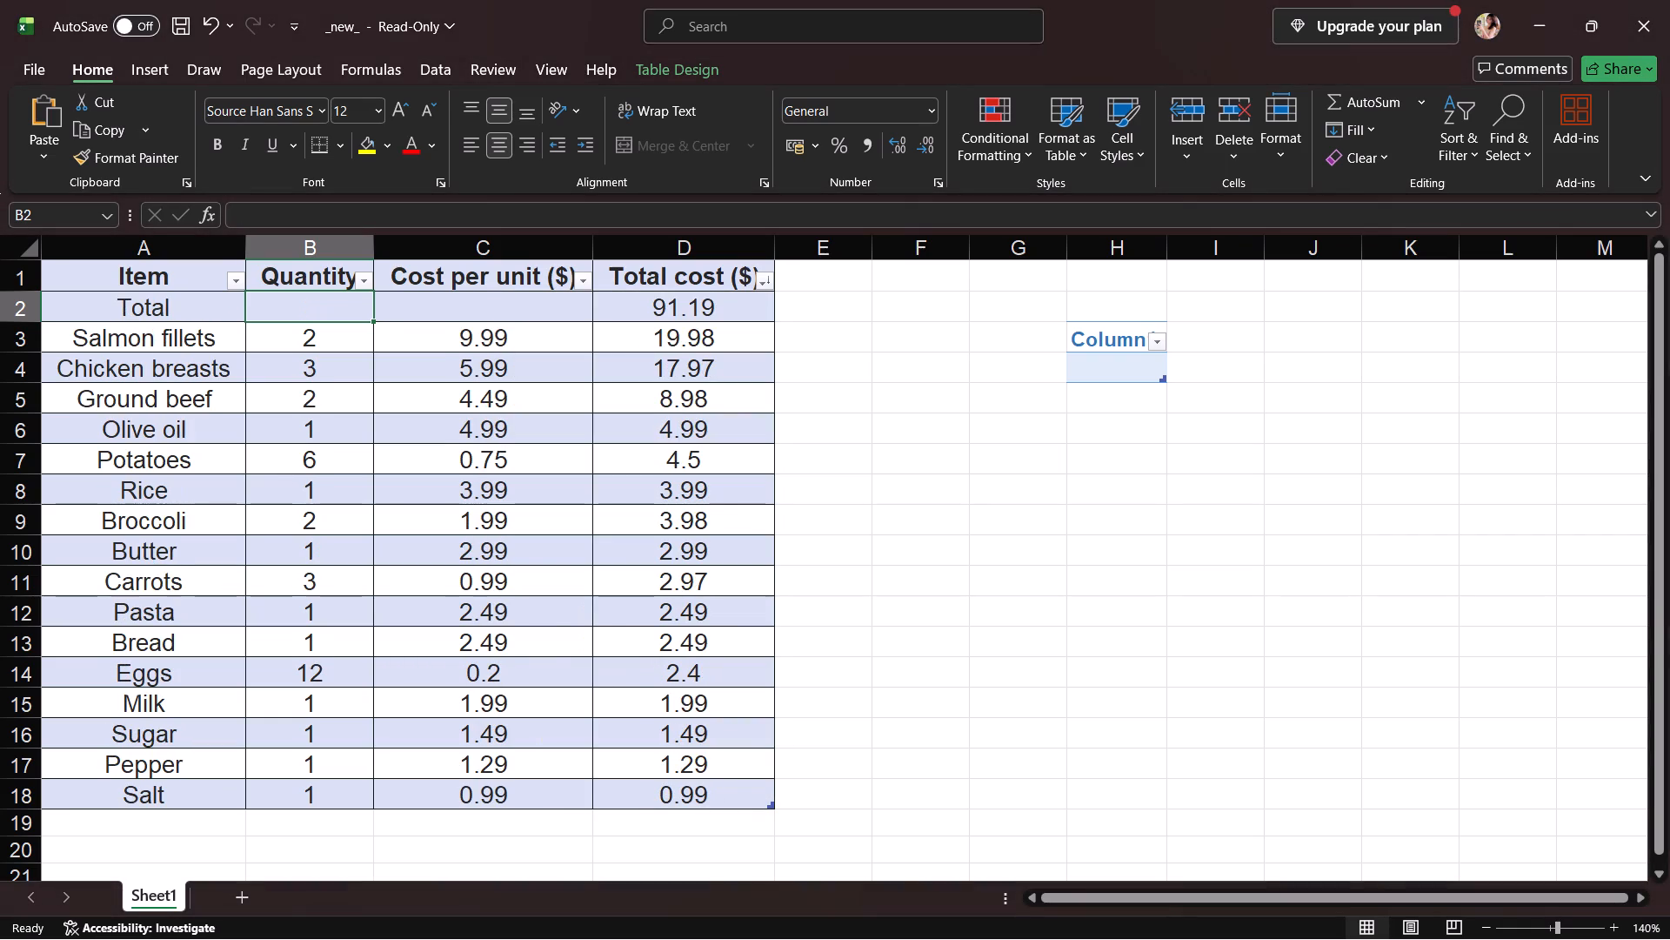
Re-sort the food cost table by total cost from smallest to largest.
{"action": "left_click", "coordinate": [766, 284]}
{"action": "left_click", "coordinate": [696, 309]}
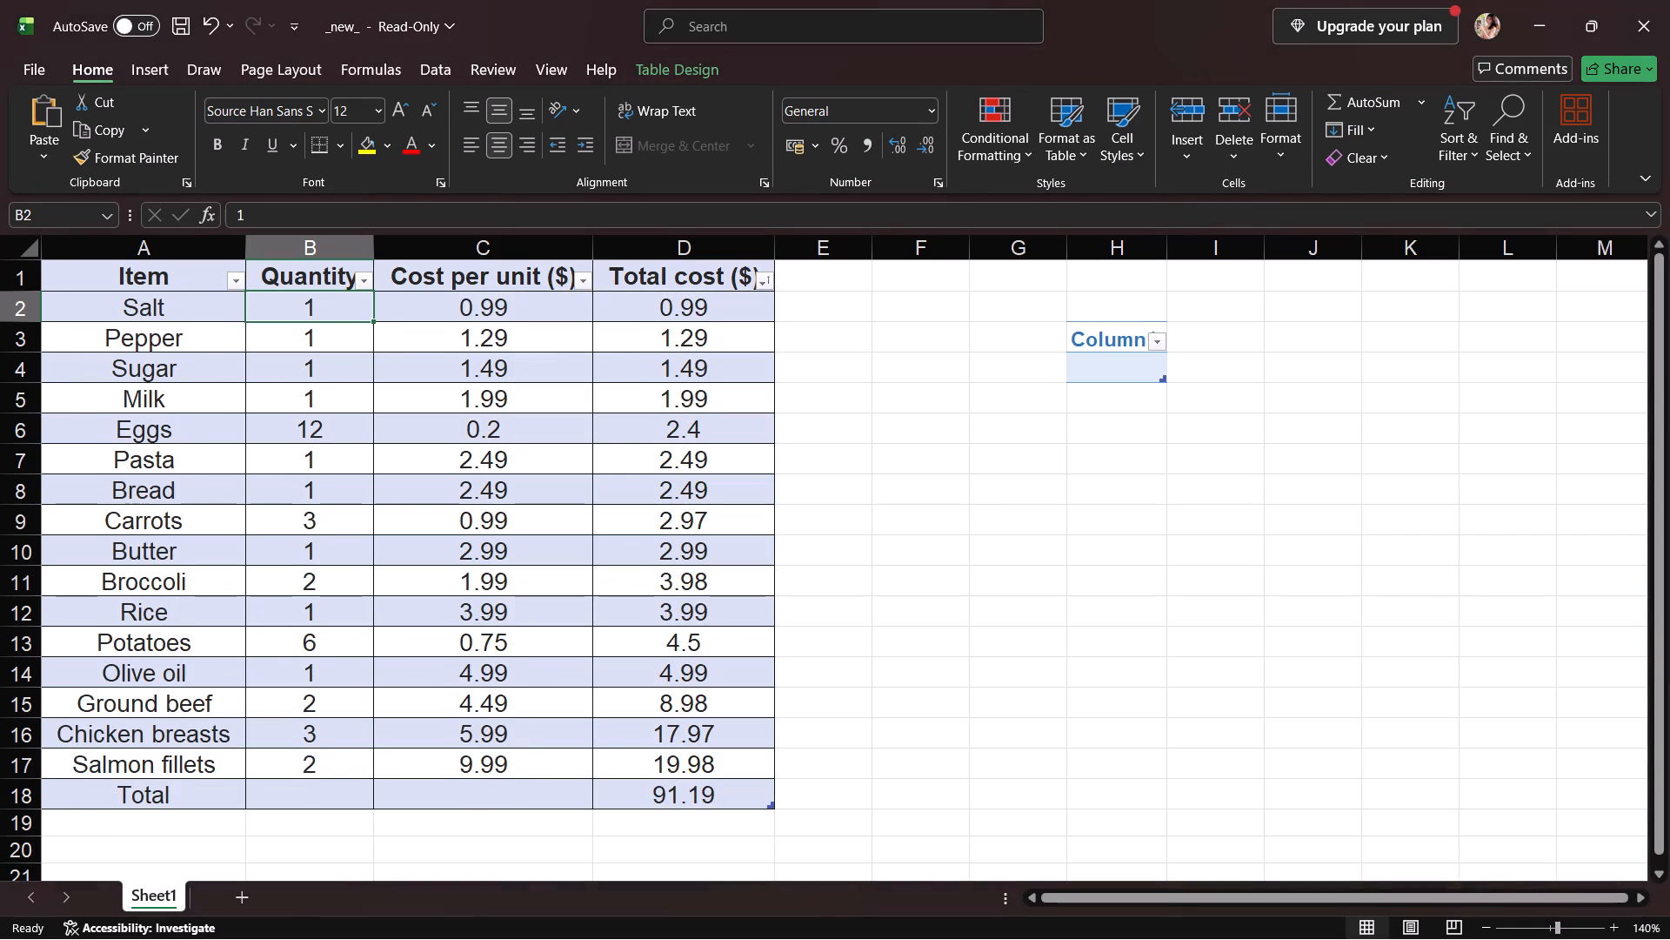
Sort the food cost table by quantity from smallest to largest.
{"action": "left_click", "coordinate": [770, 274]}
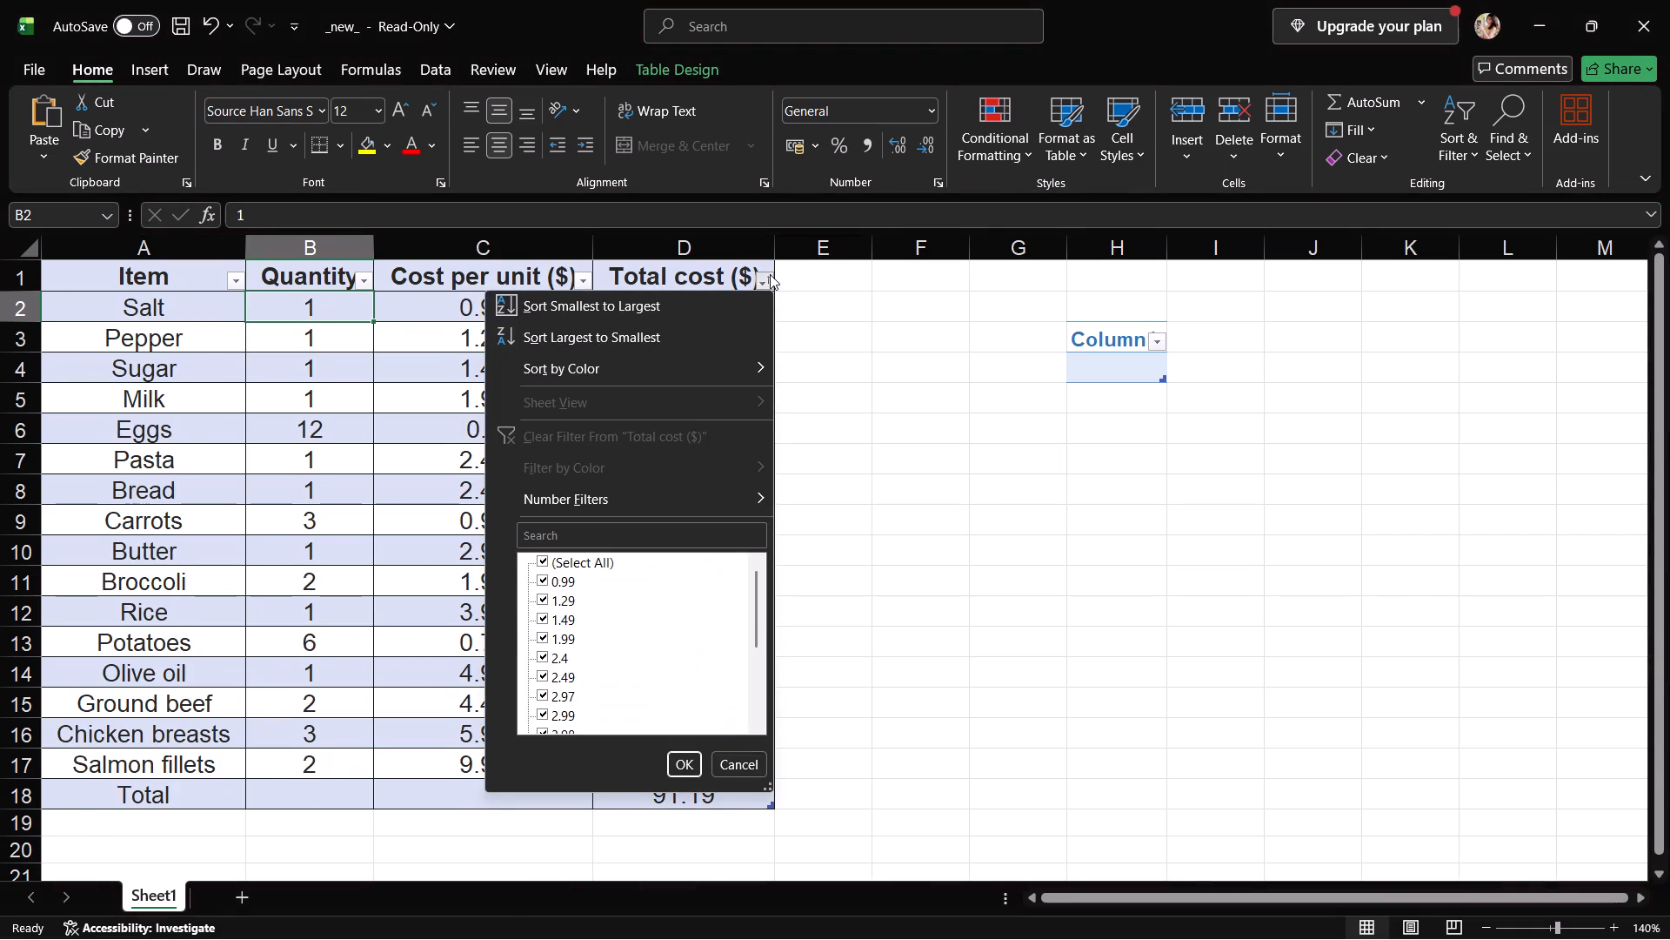
{"action": "left_click", "coordinate": [770, 274]}
{"action": "left_click", "coordinate": [583, 286]}
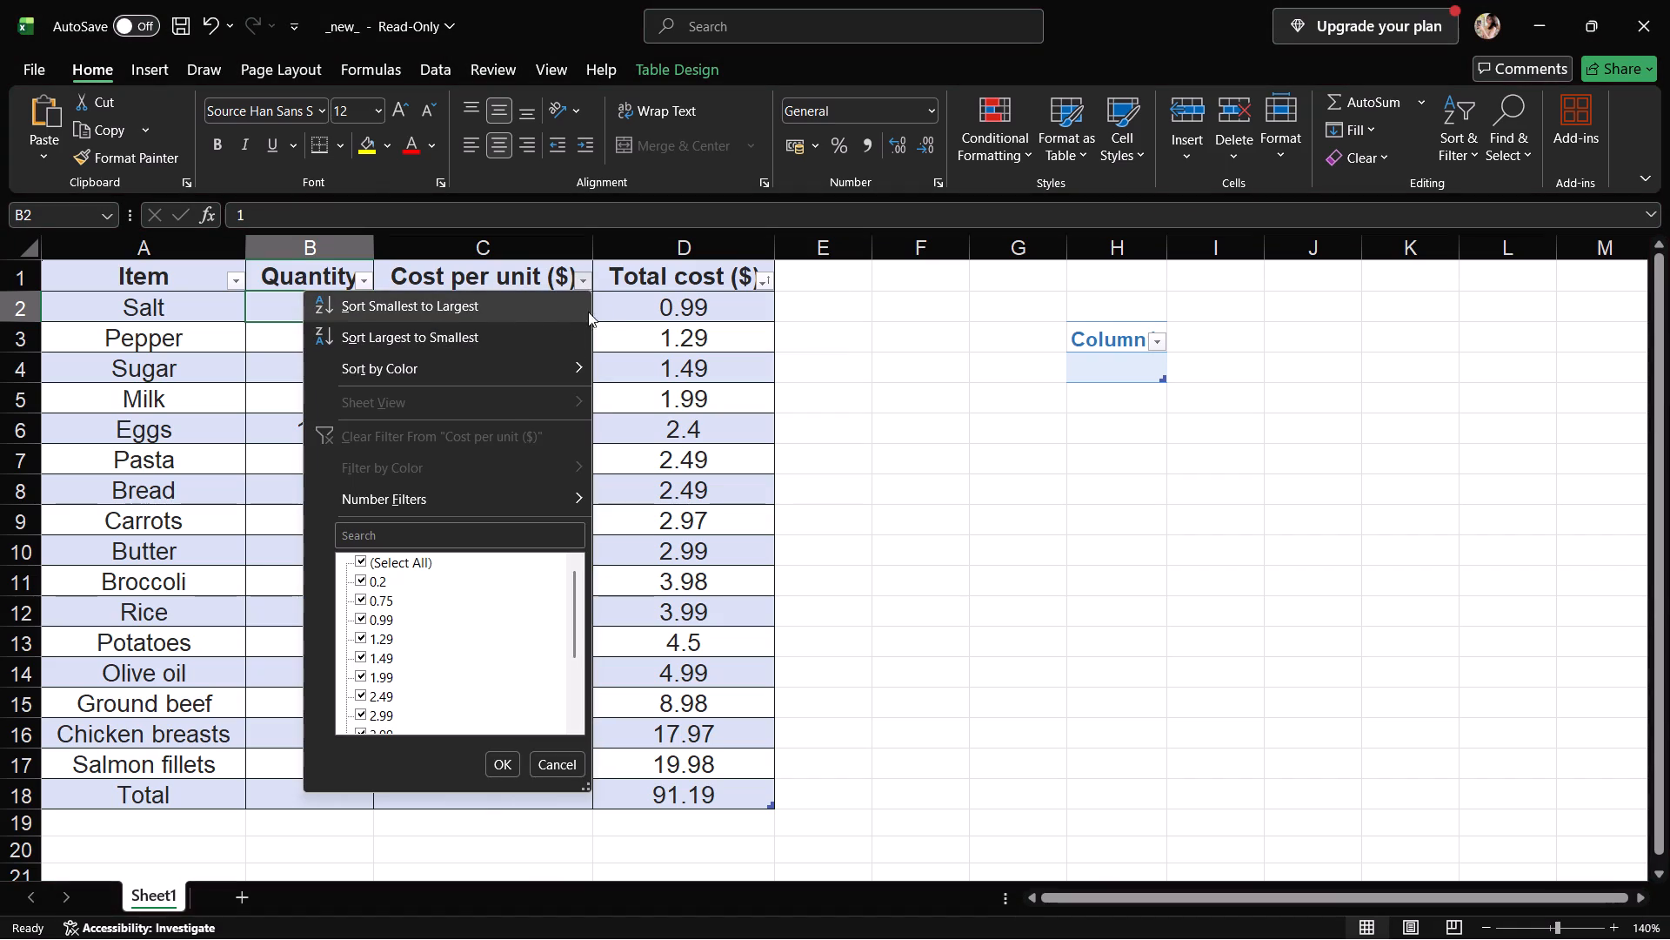
{"action": "left_click", "coordinate": [587, 284]}
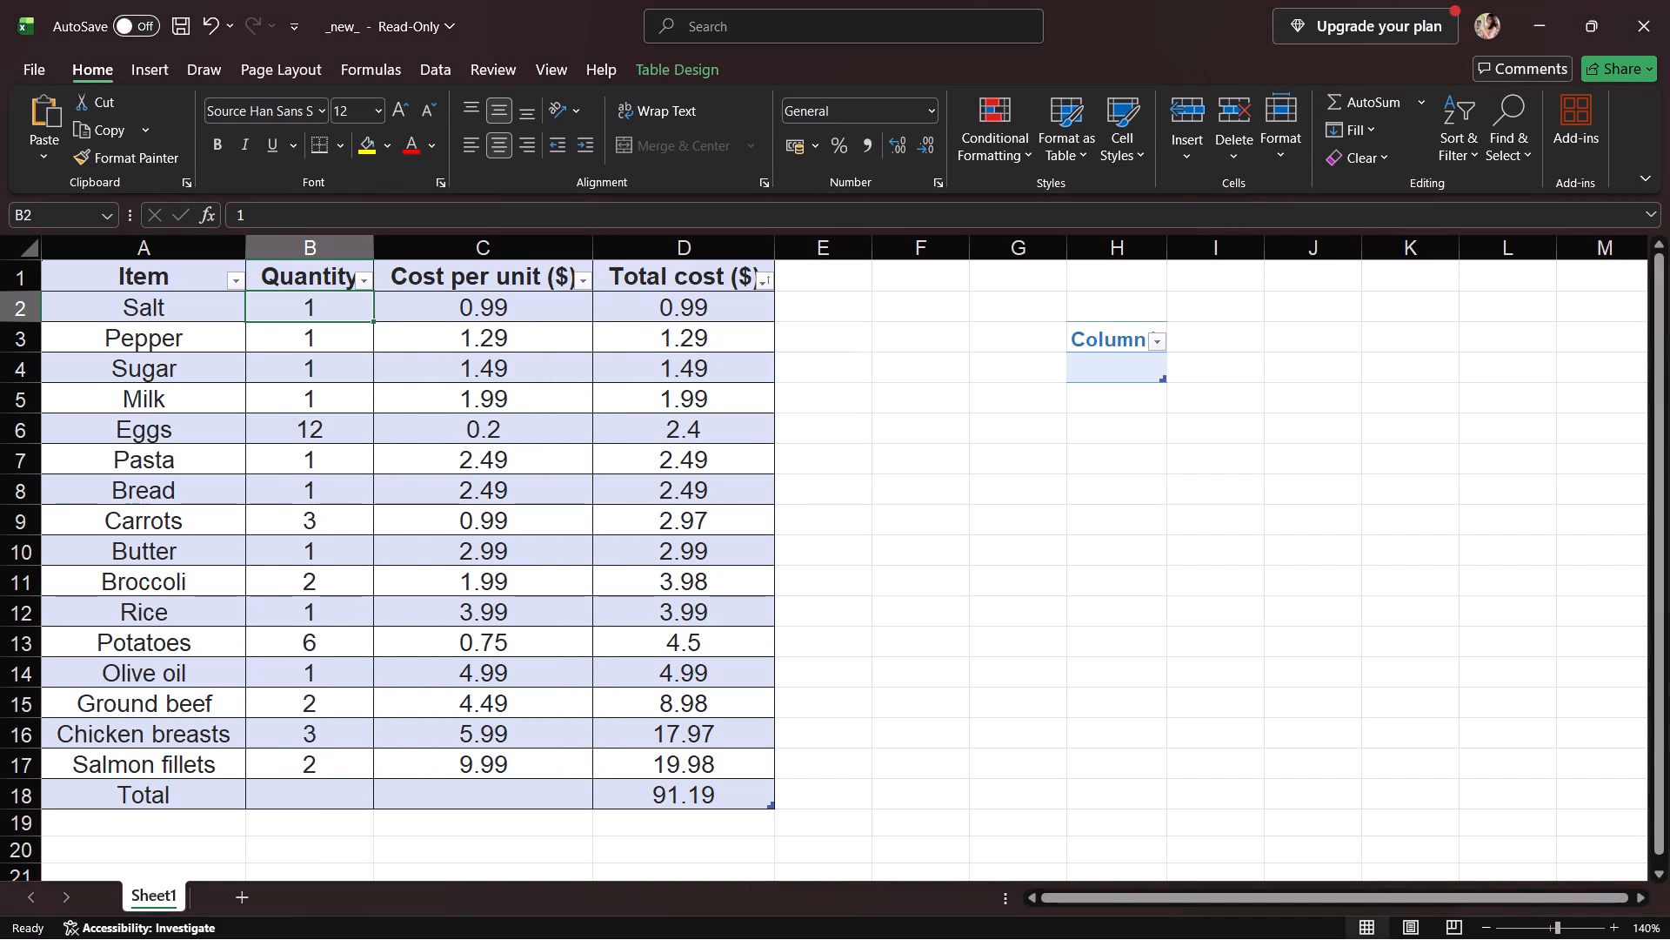
{"action": "left_click", "coordinate": [371, 282]}
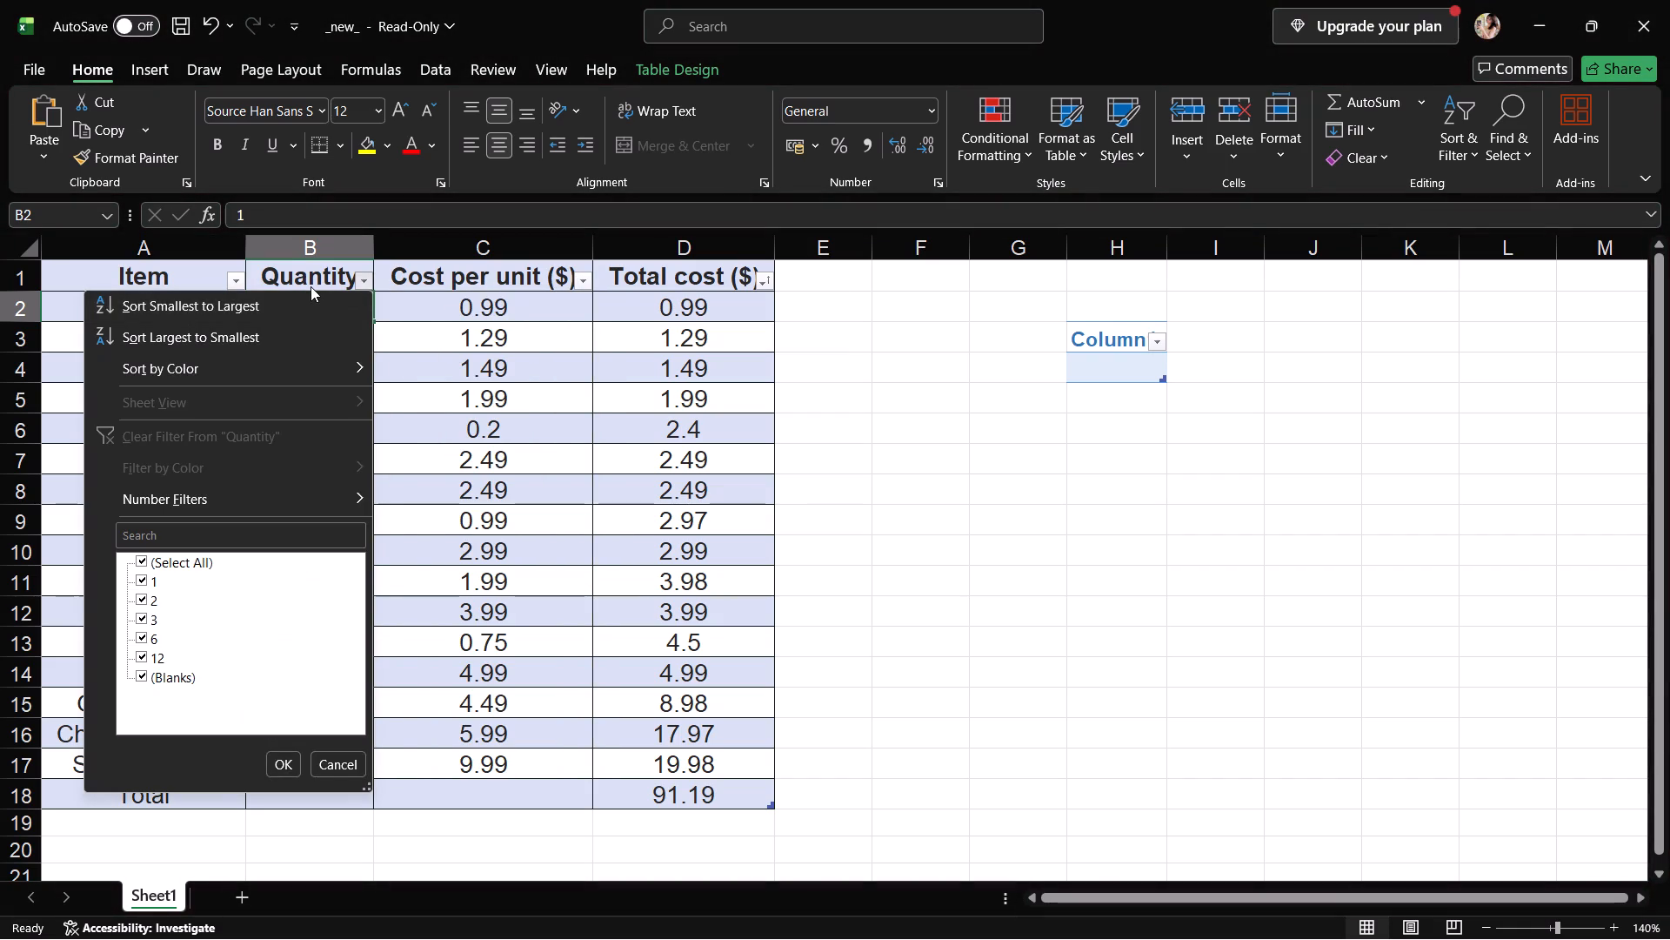
{"action": "left_click", "coordinate": [304, 294]}
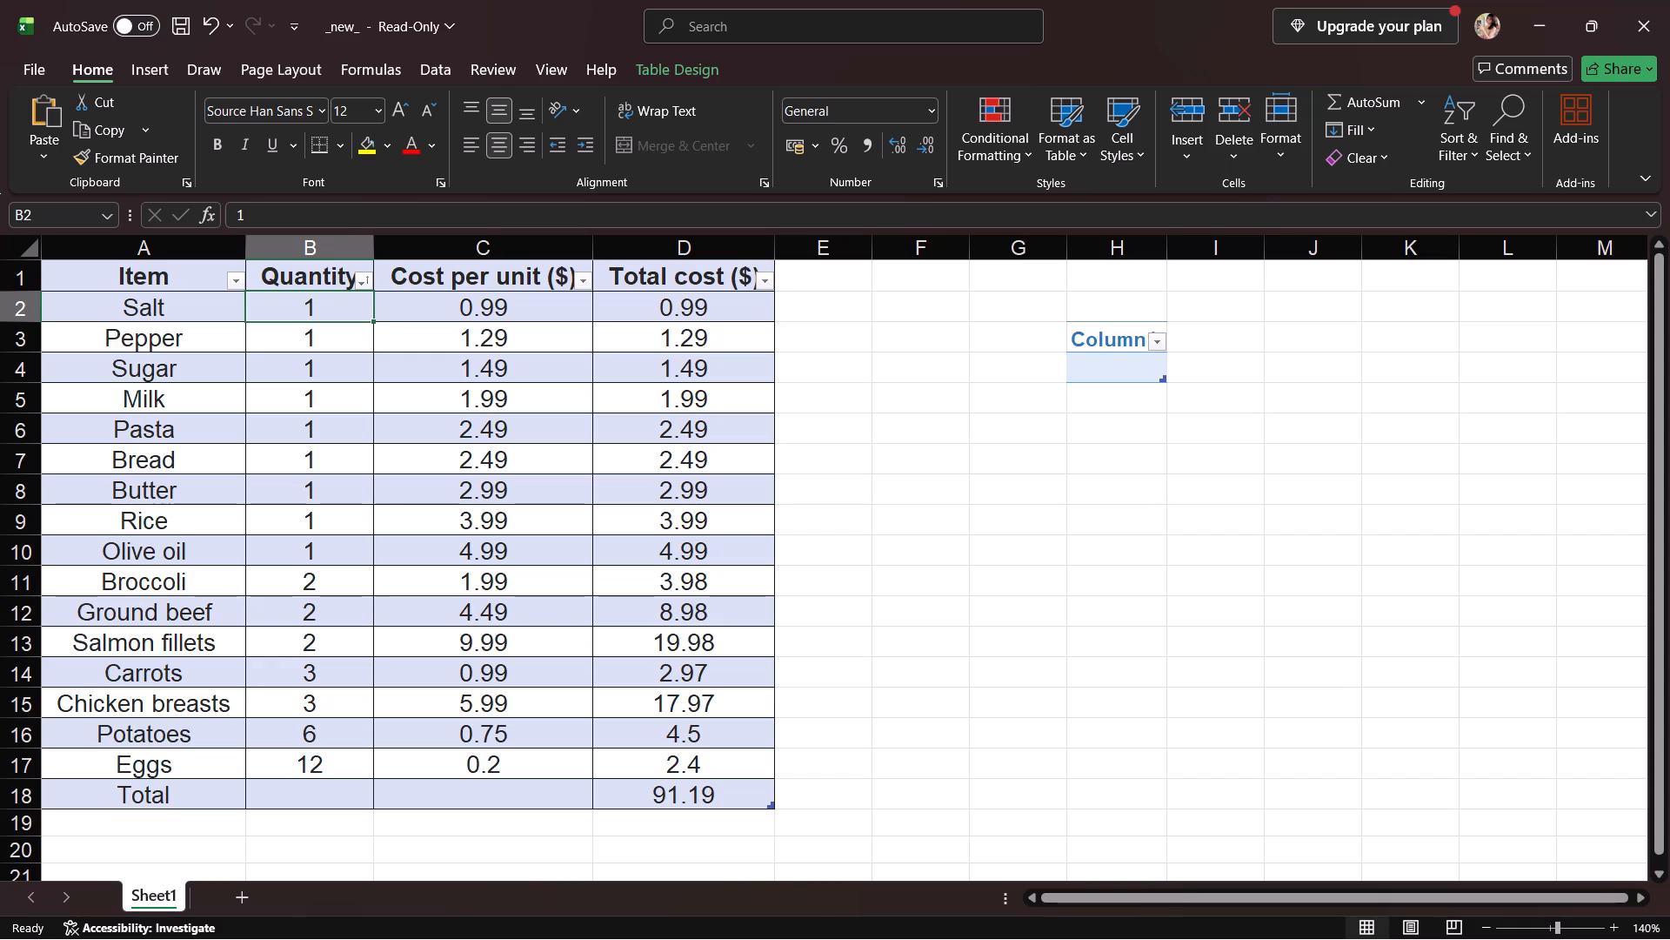
Set the quantity of Salt in B2 to 2.
{"action": "left_click_drag", "start_coordinate": [356, 296], "coordinate": [344, 305]}
{"action": "left_click", "coordinate": [330, 314]}
{"action": "key", "text": "BackSpace"}
{"action": "key", "text": "BackSpace"}
{"action": "key", "text": "2"}
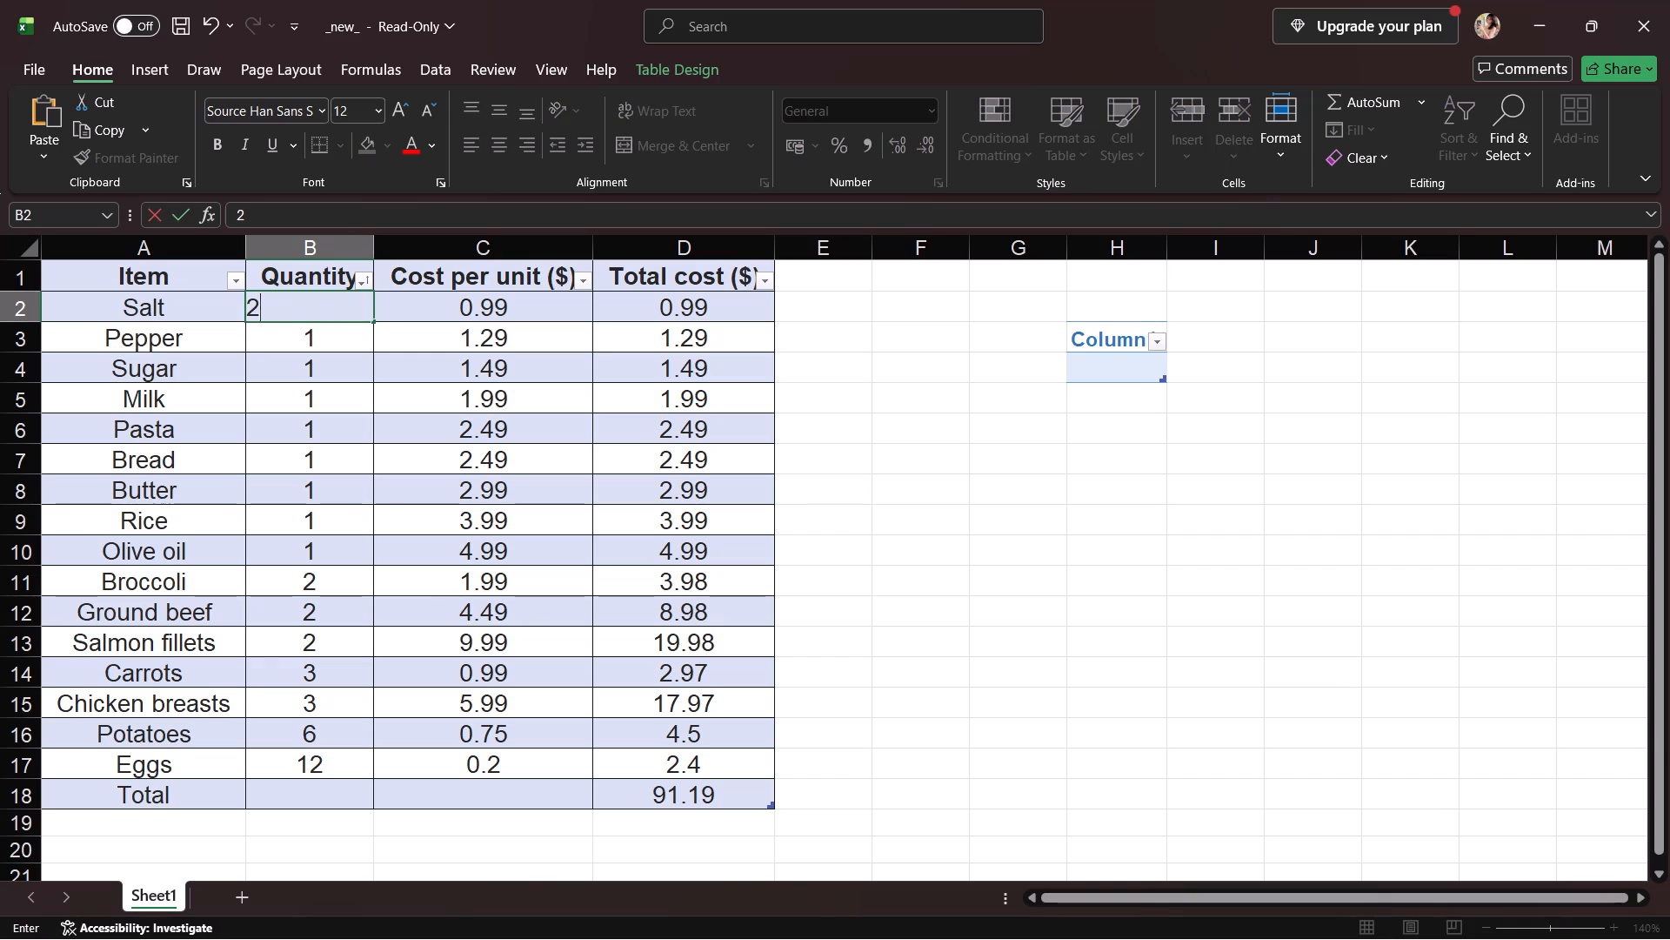
{"action": "key", "text": "Return"}
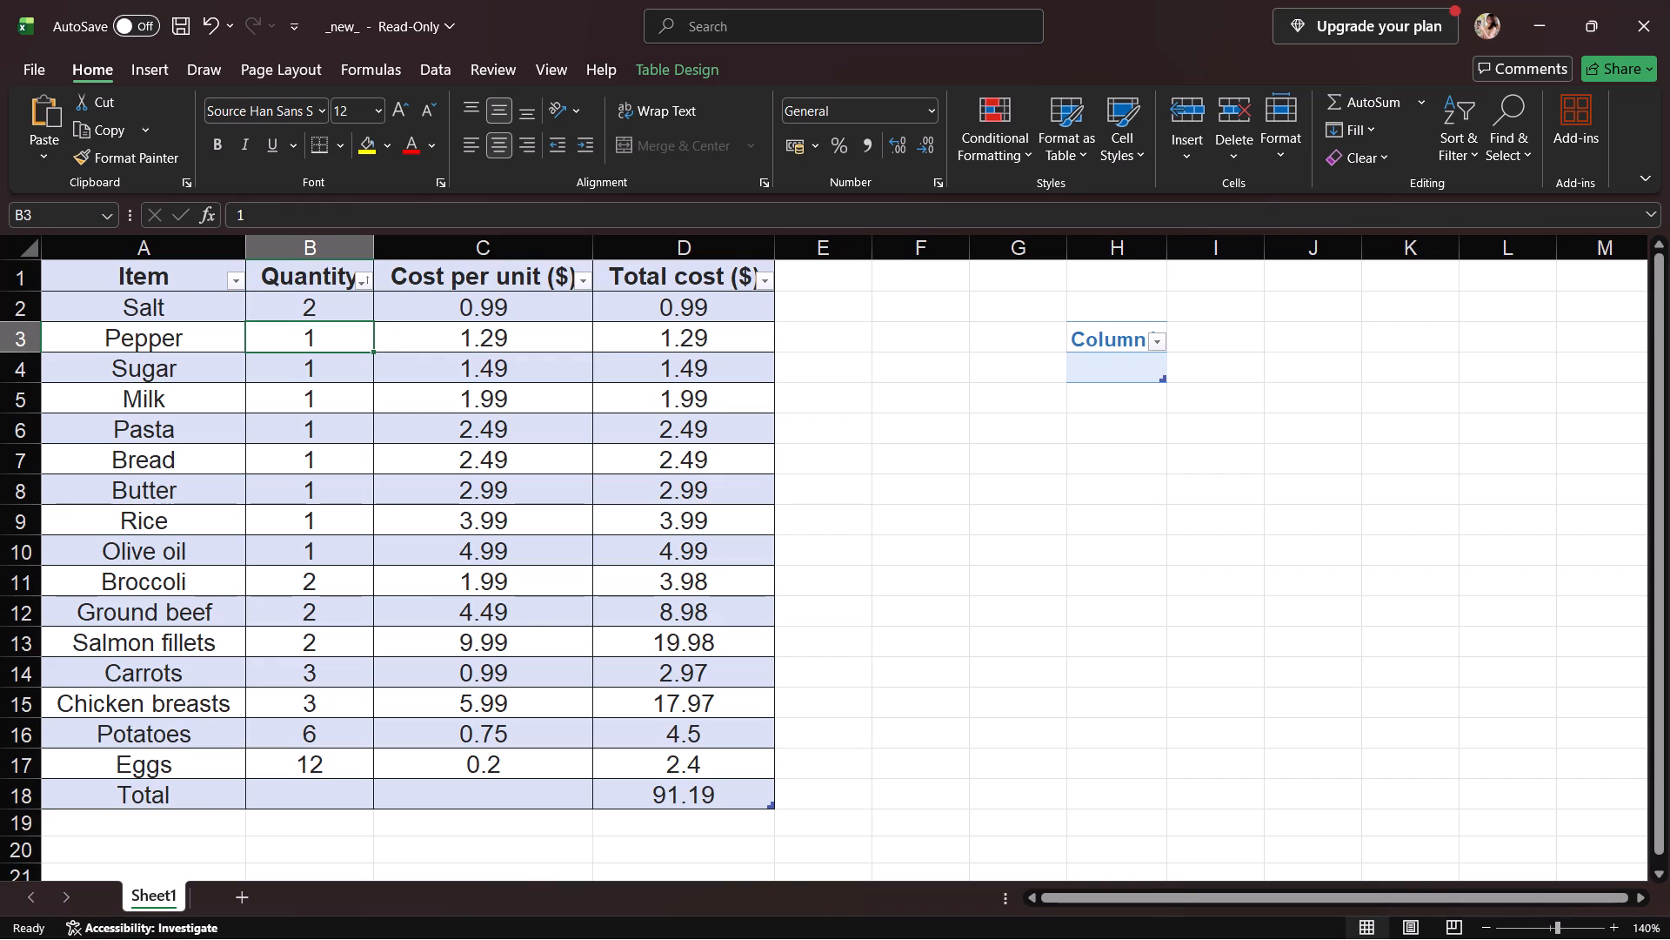
Open Salt's cost per unit in C2 for editing and examine its content without changing it.
{"action": "left_click", "coordinate": [534, 318]}
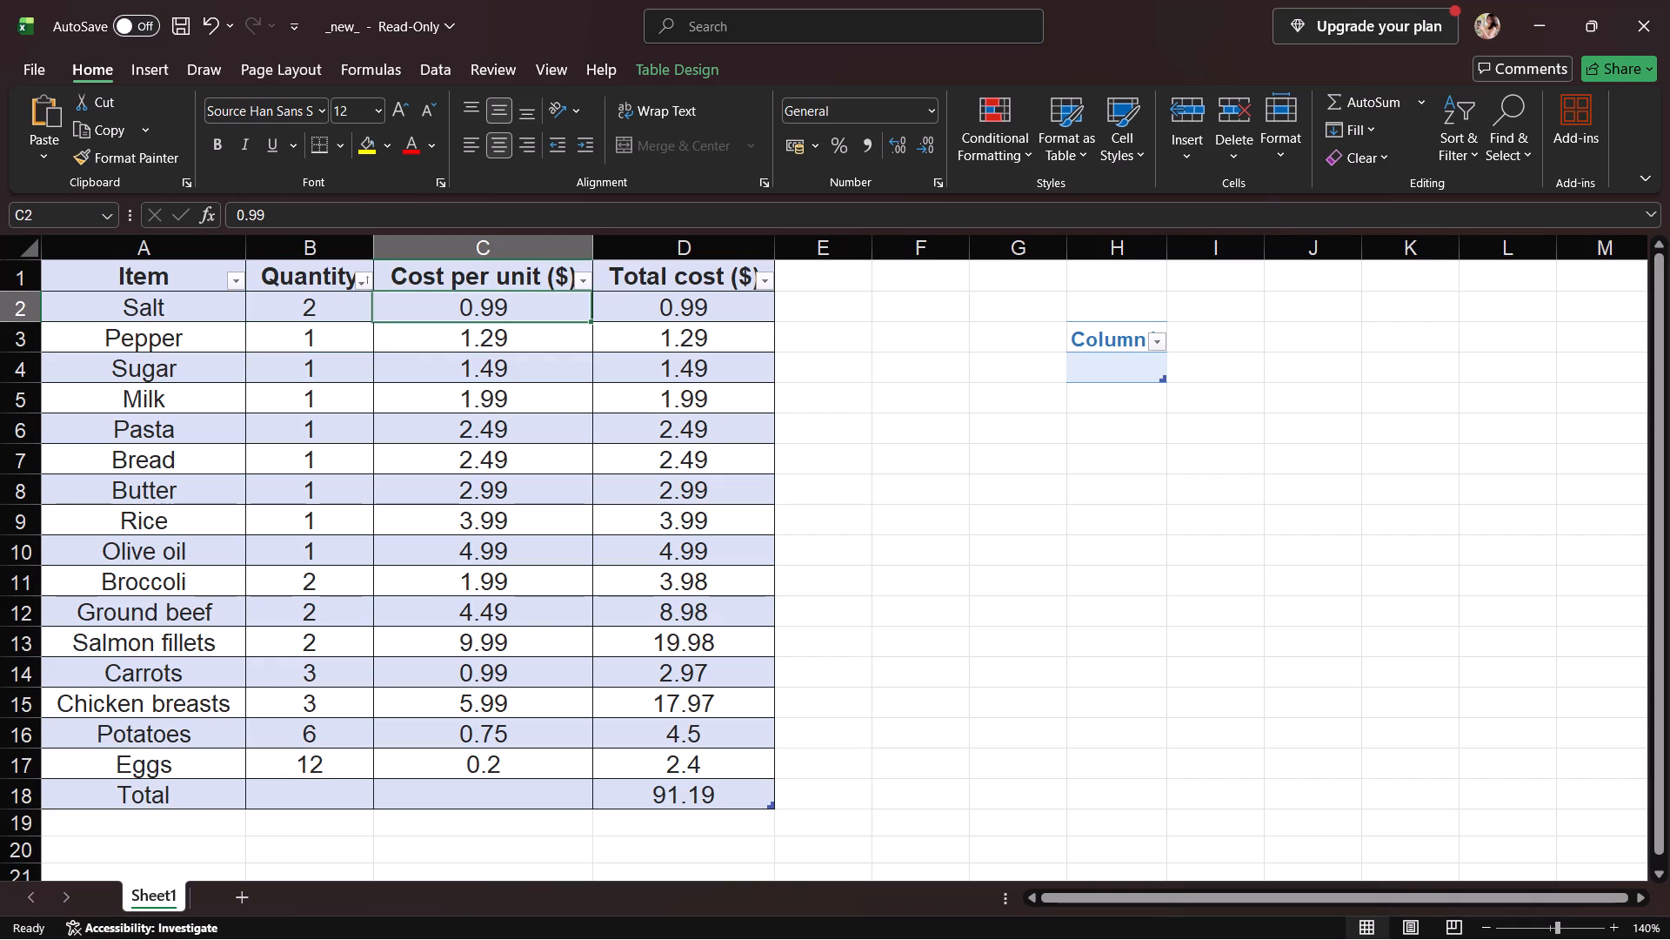
{"action": "left_click", "coordinate": [523, 305]}
{"action": "left_click", "coordinate": [523, 305]}
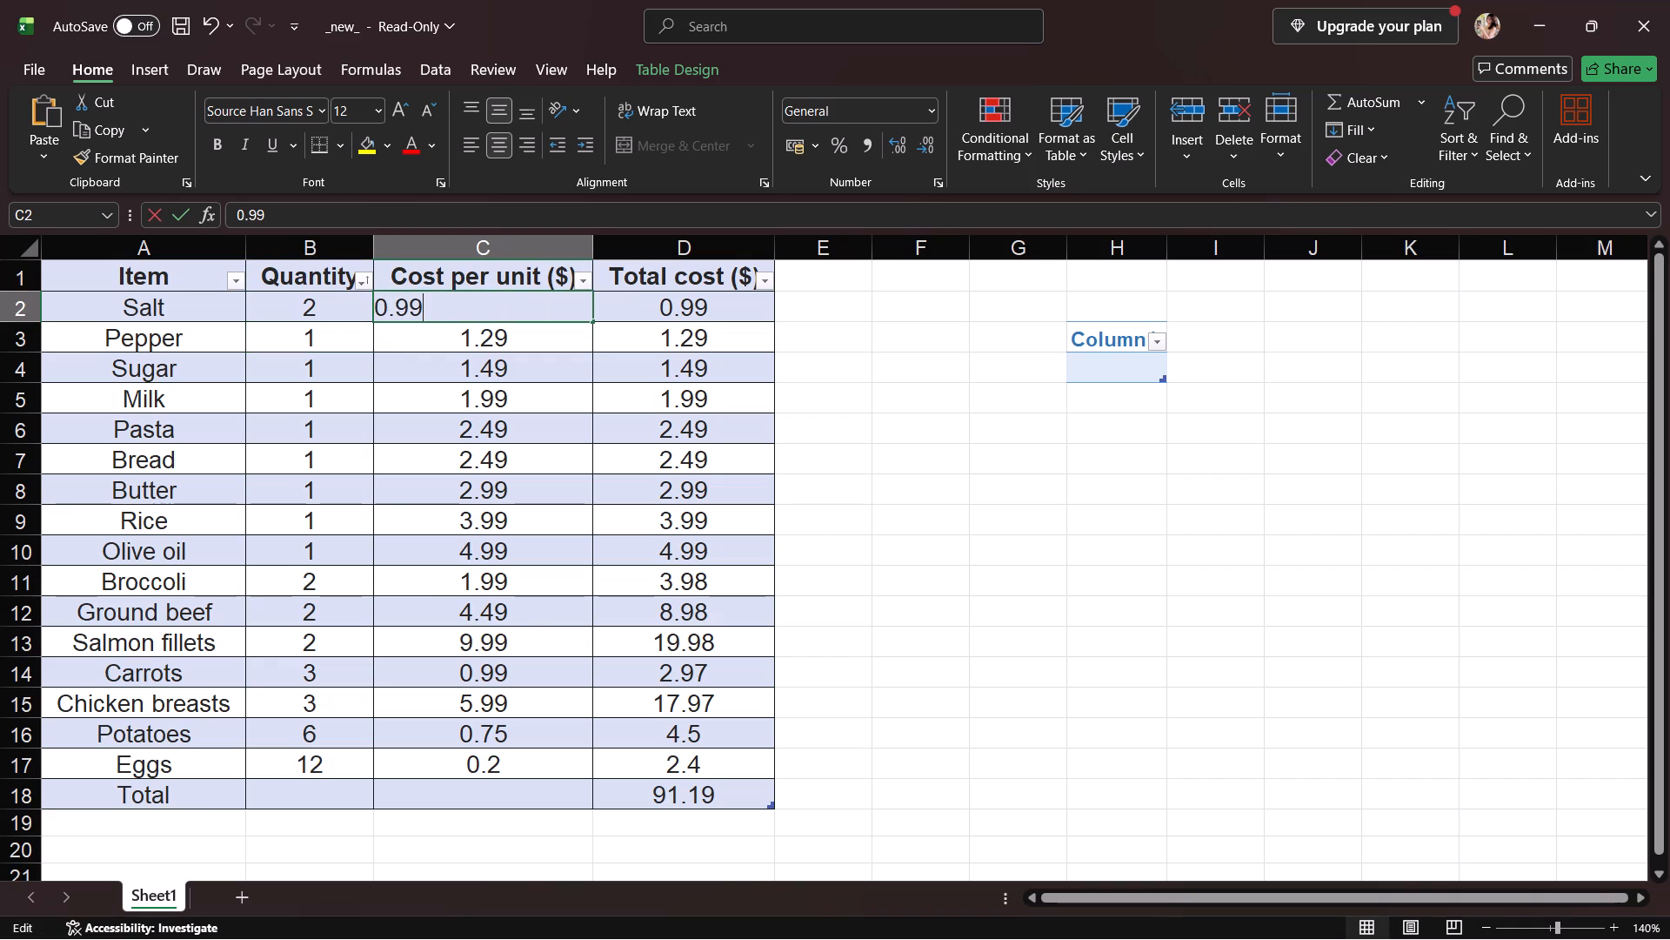
{"action": "left_click", "coordinate": [523, 305]}
{"action": "left_click", "coordinate": [217, 220]}
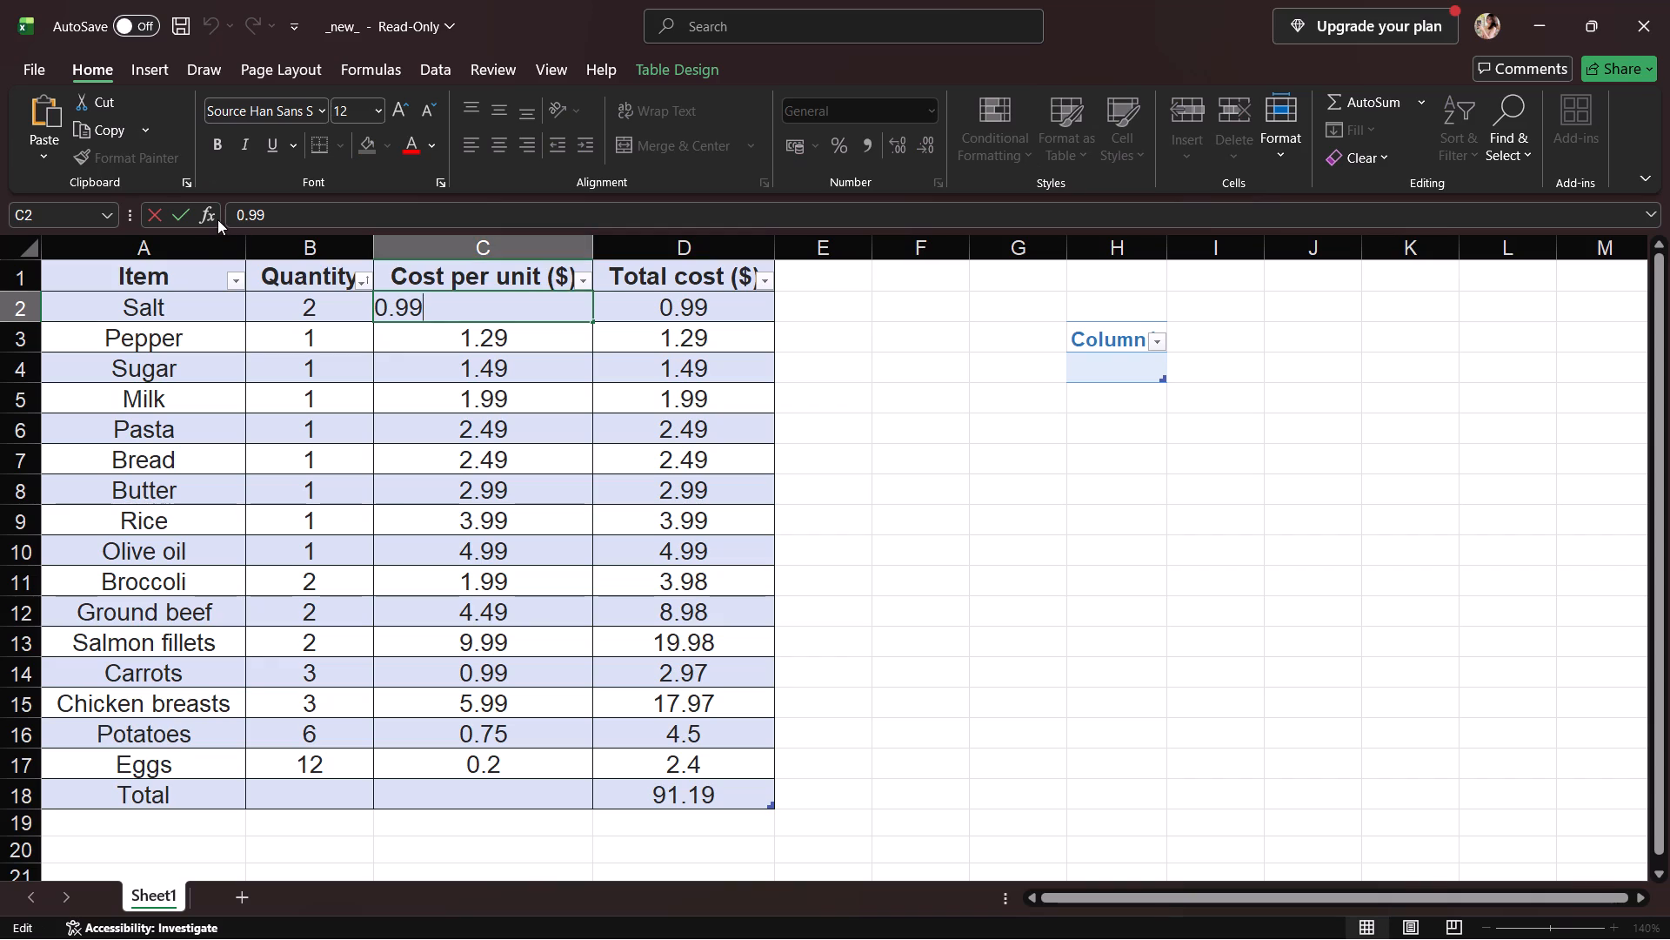
{"action": "left_click", "coordinate": [205, 216]}
{"action": "left_click", "coordinate": [184, 213]}
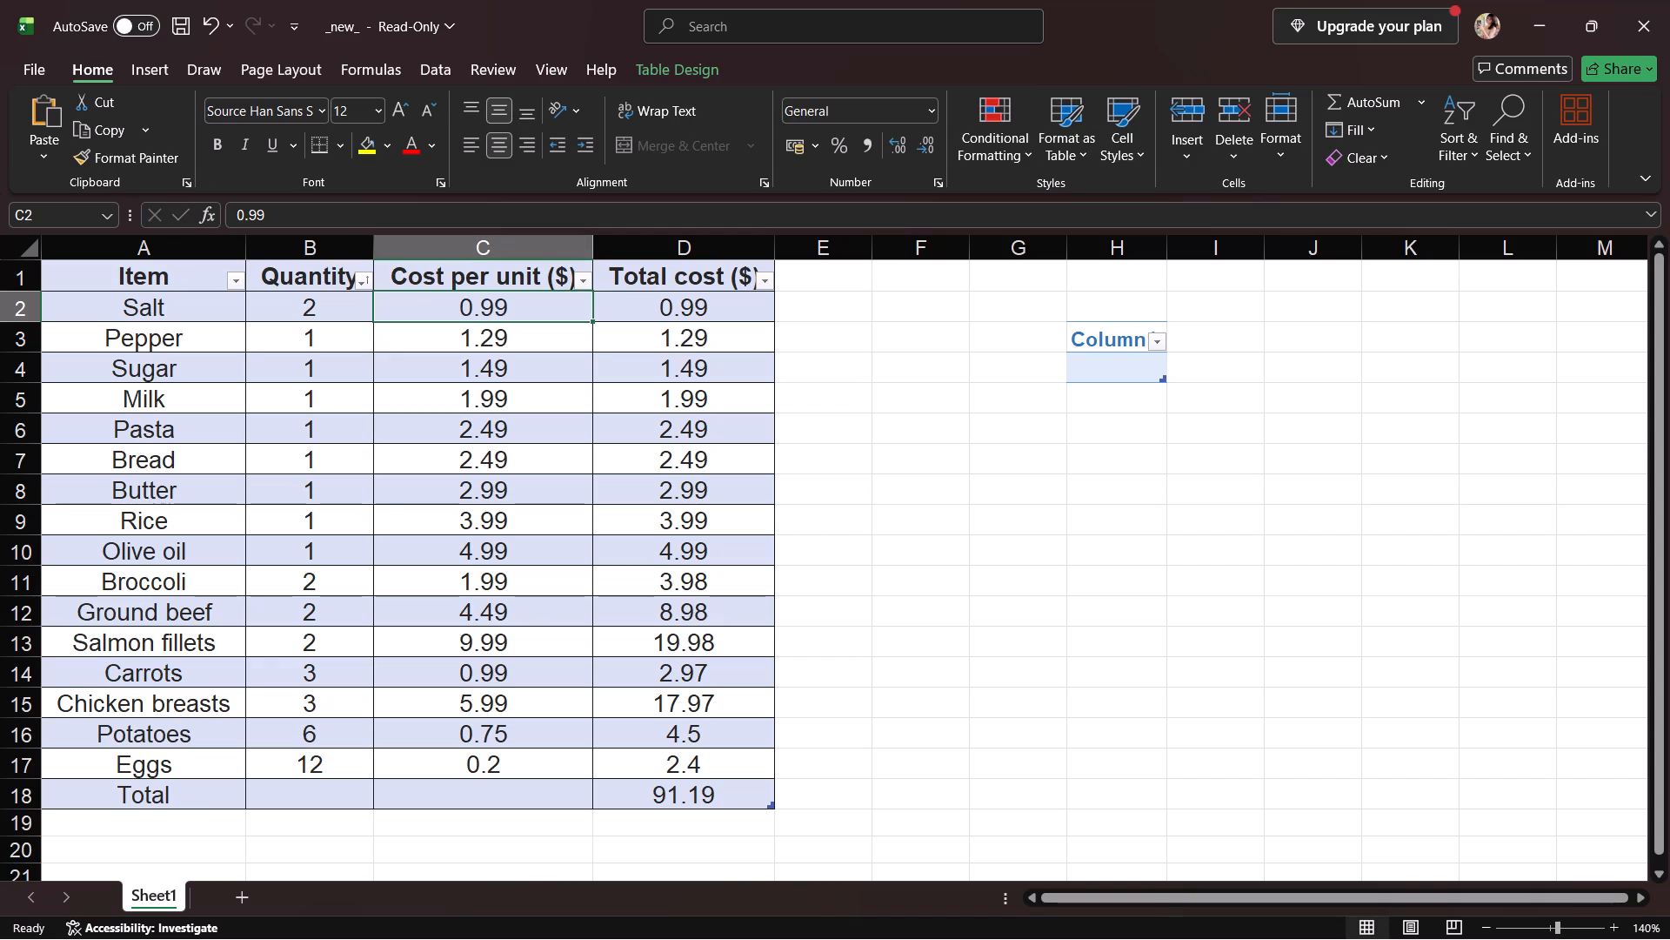
{"action": "left_click", "coordinate": [422, 304]}
{"action": "left_click", "coordinate": [422, 310]}
{"action": "left_click", "coordinate": [478, 314]}
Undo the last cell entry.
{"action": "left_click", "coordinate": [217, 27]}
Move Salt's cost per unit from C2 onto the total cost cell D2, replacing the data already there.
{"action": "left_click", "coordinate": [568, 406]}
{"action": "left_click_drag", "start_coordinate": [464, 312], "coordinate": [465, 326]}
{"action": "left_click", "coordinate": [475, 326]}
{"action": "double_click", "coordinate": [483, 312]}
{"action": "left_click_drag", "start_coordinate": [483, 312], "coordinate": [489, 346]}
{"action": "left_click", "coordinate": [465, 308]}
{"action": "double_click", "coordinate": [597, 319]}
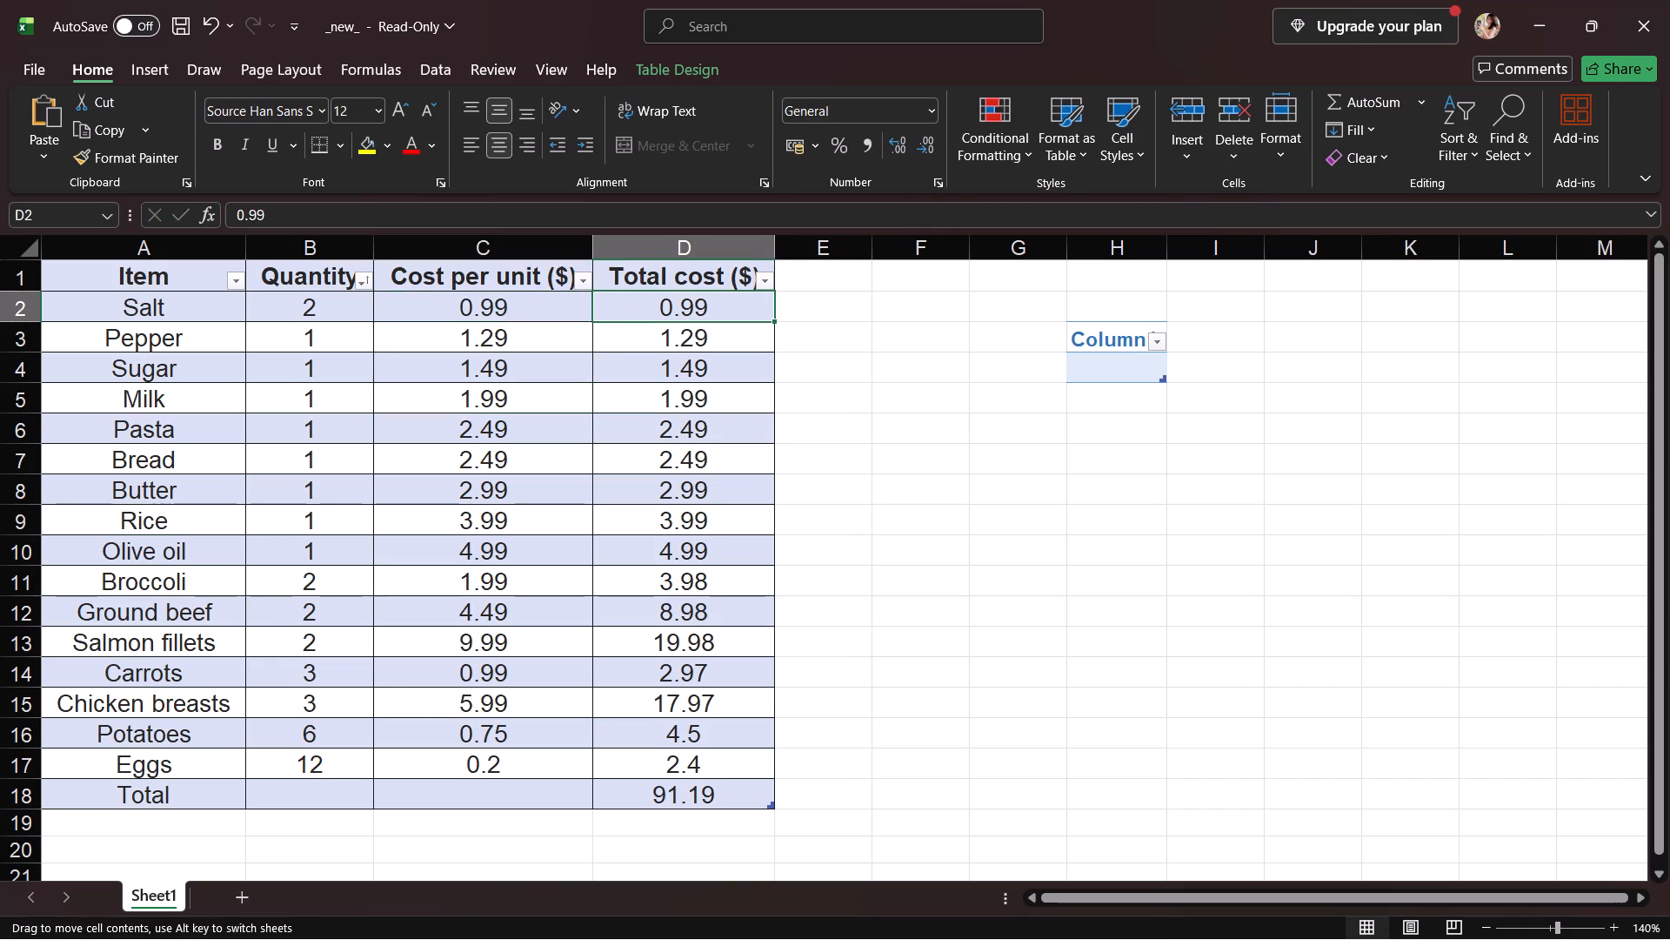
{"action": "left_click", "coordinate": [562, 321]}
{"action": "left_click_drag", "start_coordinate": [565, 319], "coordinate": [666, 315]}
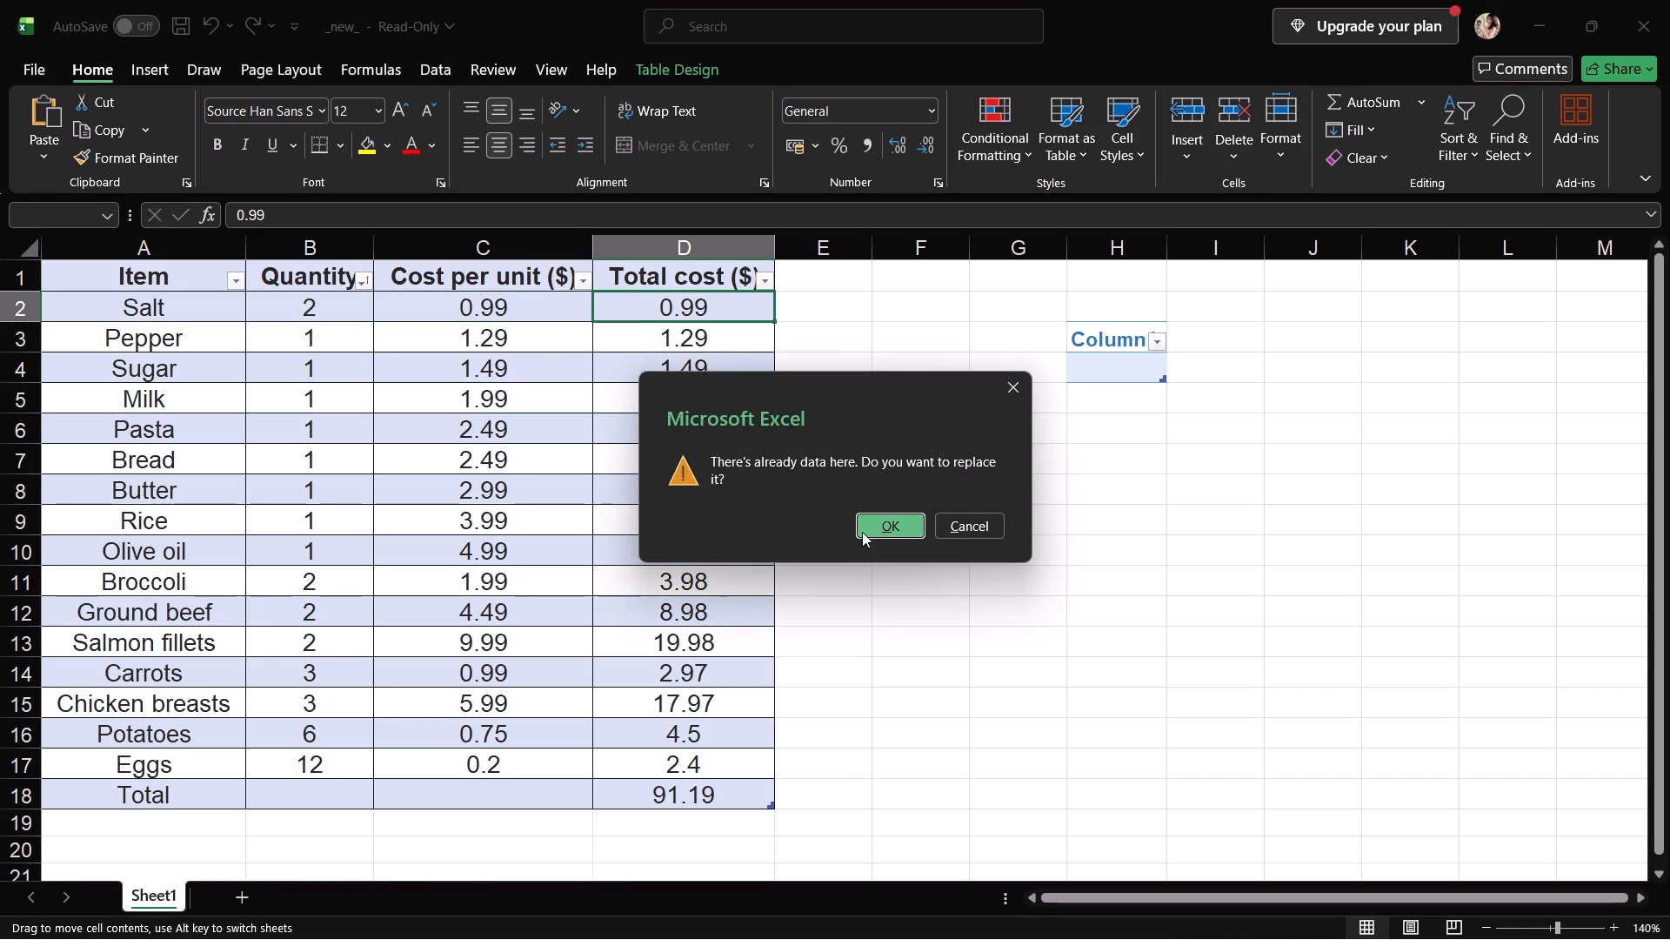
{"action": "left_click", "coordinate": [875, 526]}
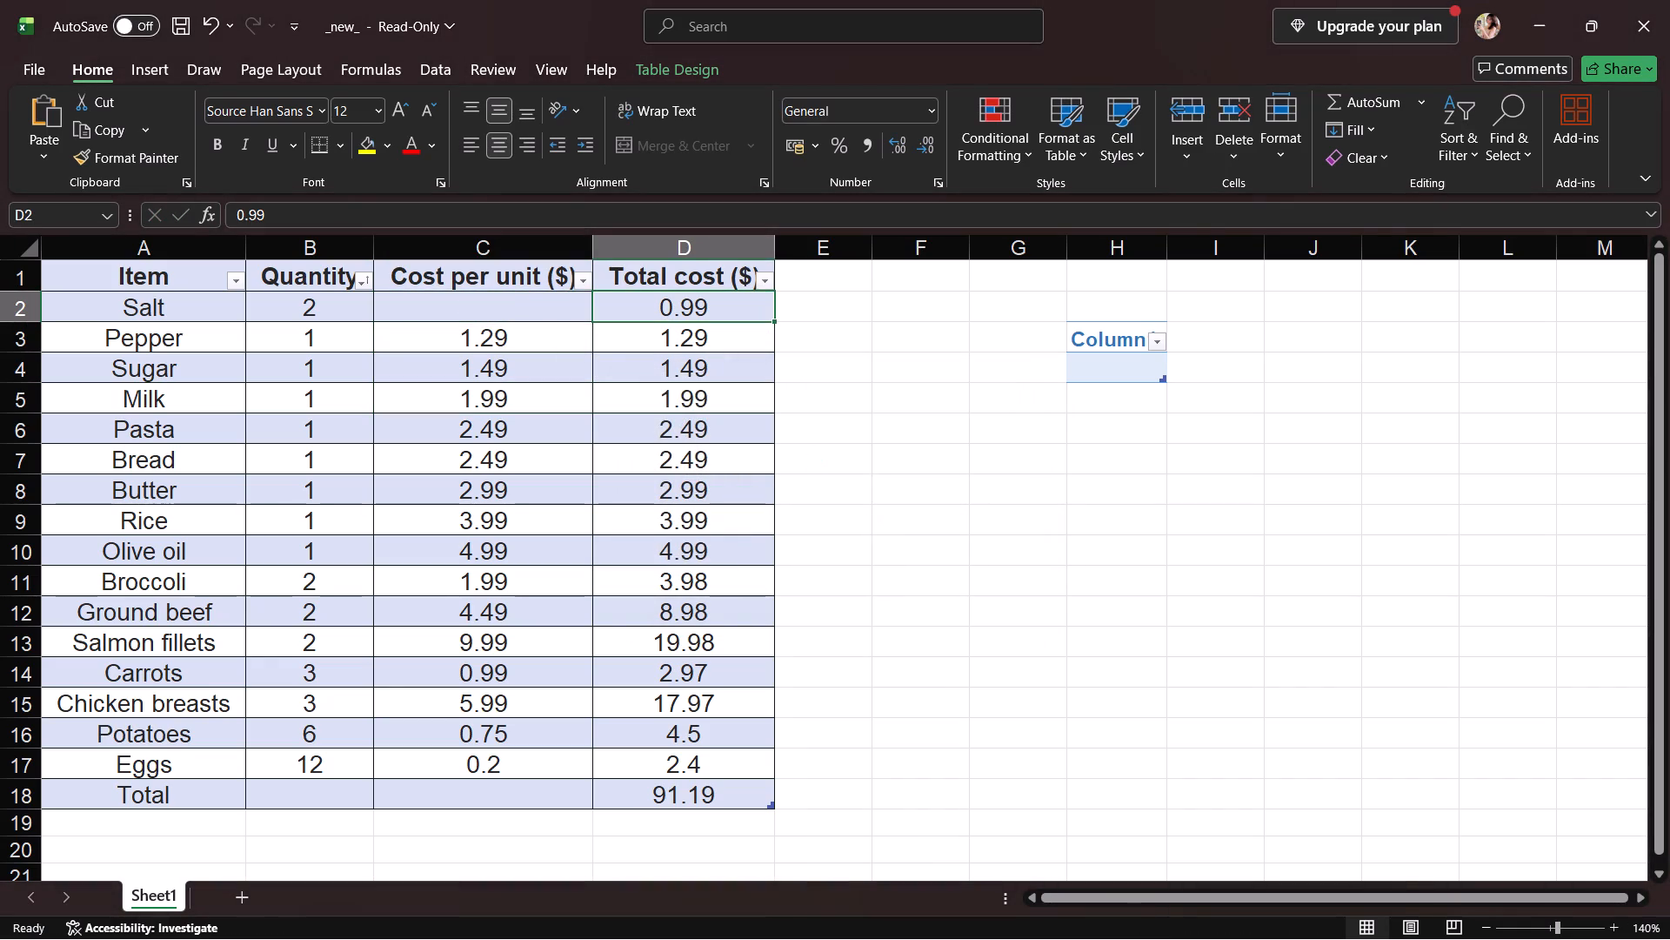
Enter 0.99 as Salt's cost per unit in C2.
{"action": "left_click", "coordinate": [536, 311]}
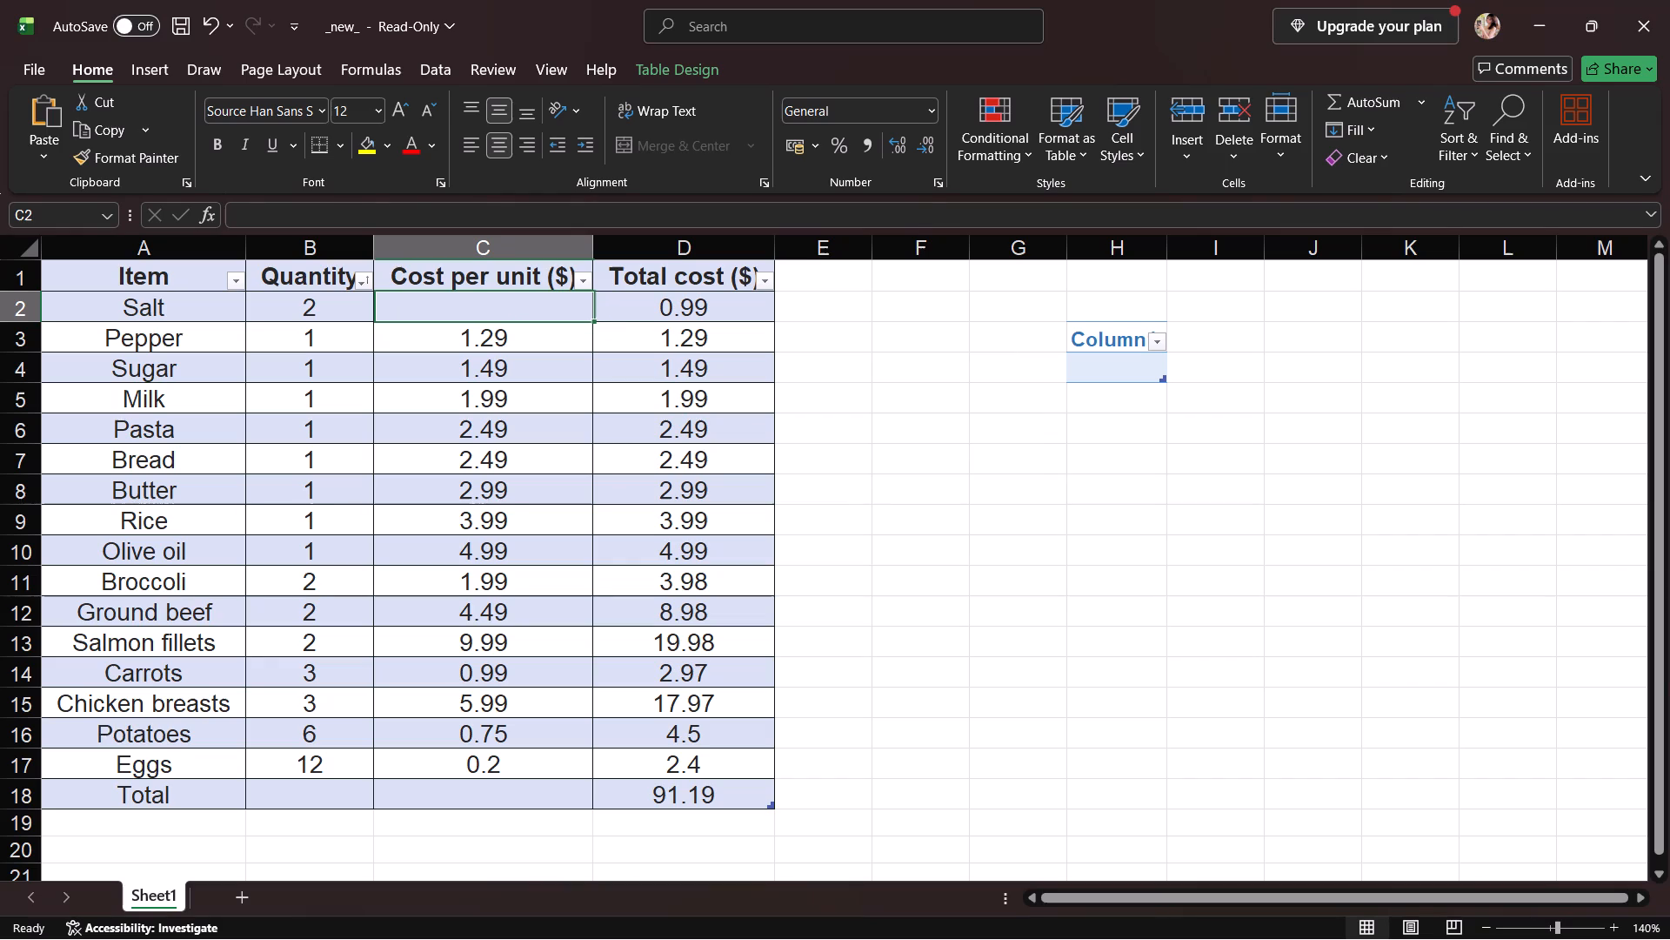
{"action": "type", "text": "0.99"}
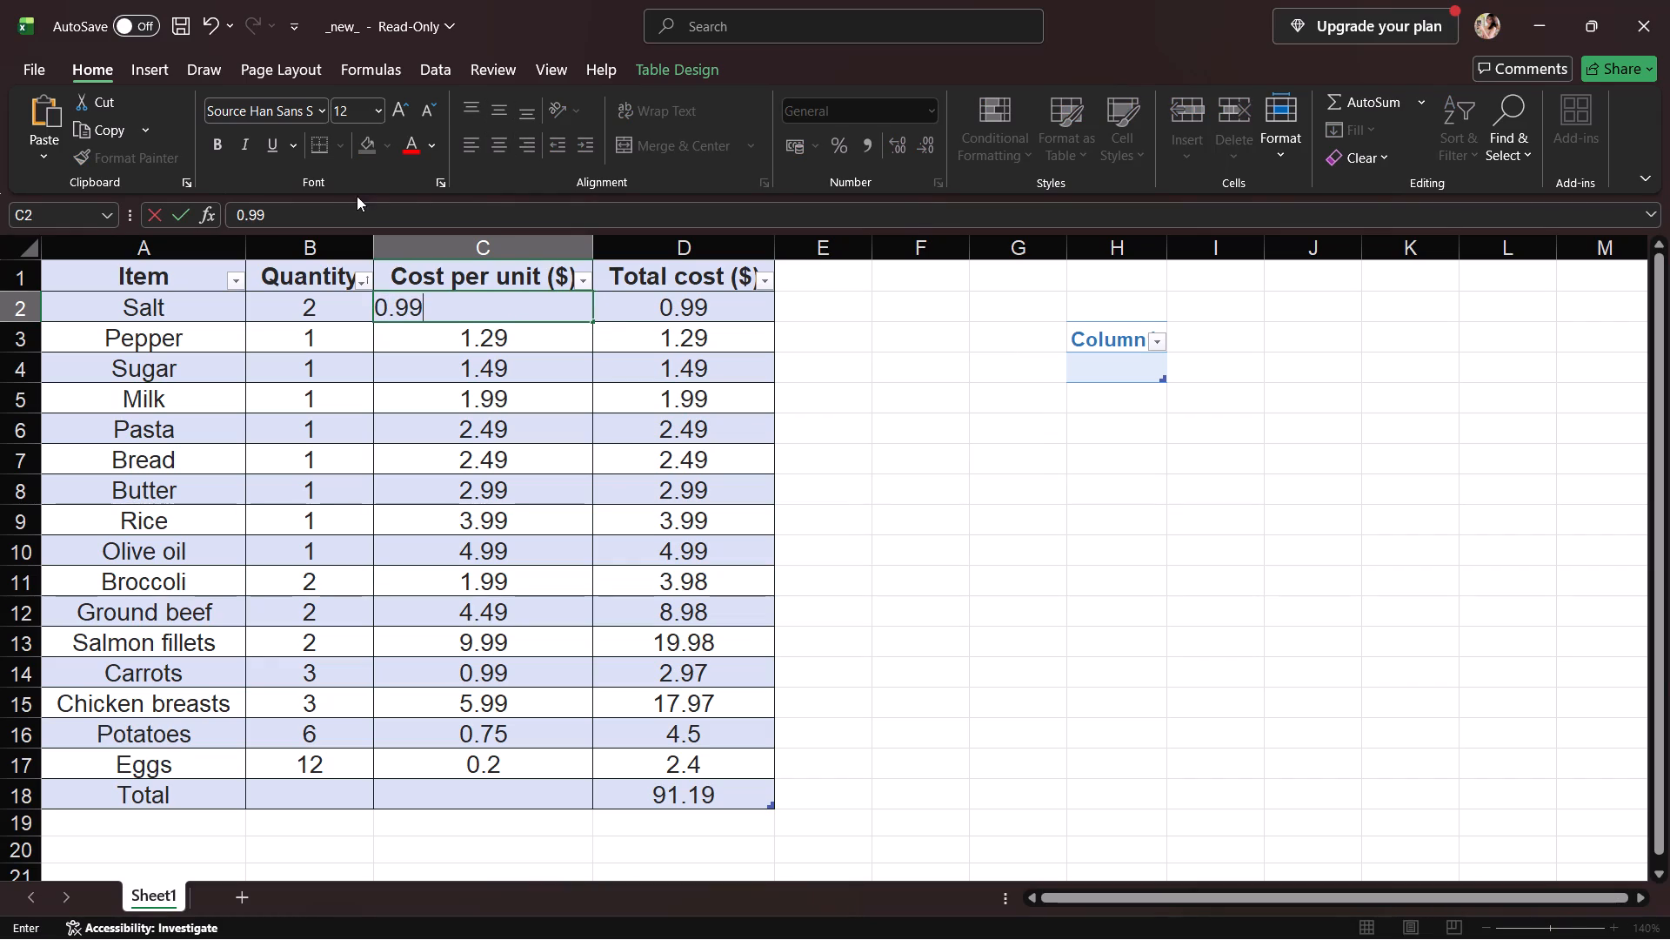
{"action": "left_click", "coordinate": [911, 326]}
Apply the General number format to the empty cell F3.
{"action": "left_click", "coordinate": [891, 116]}
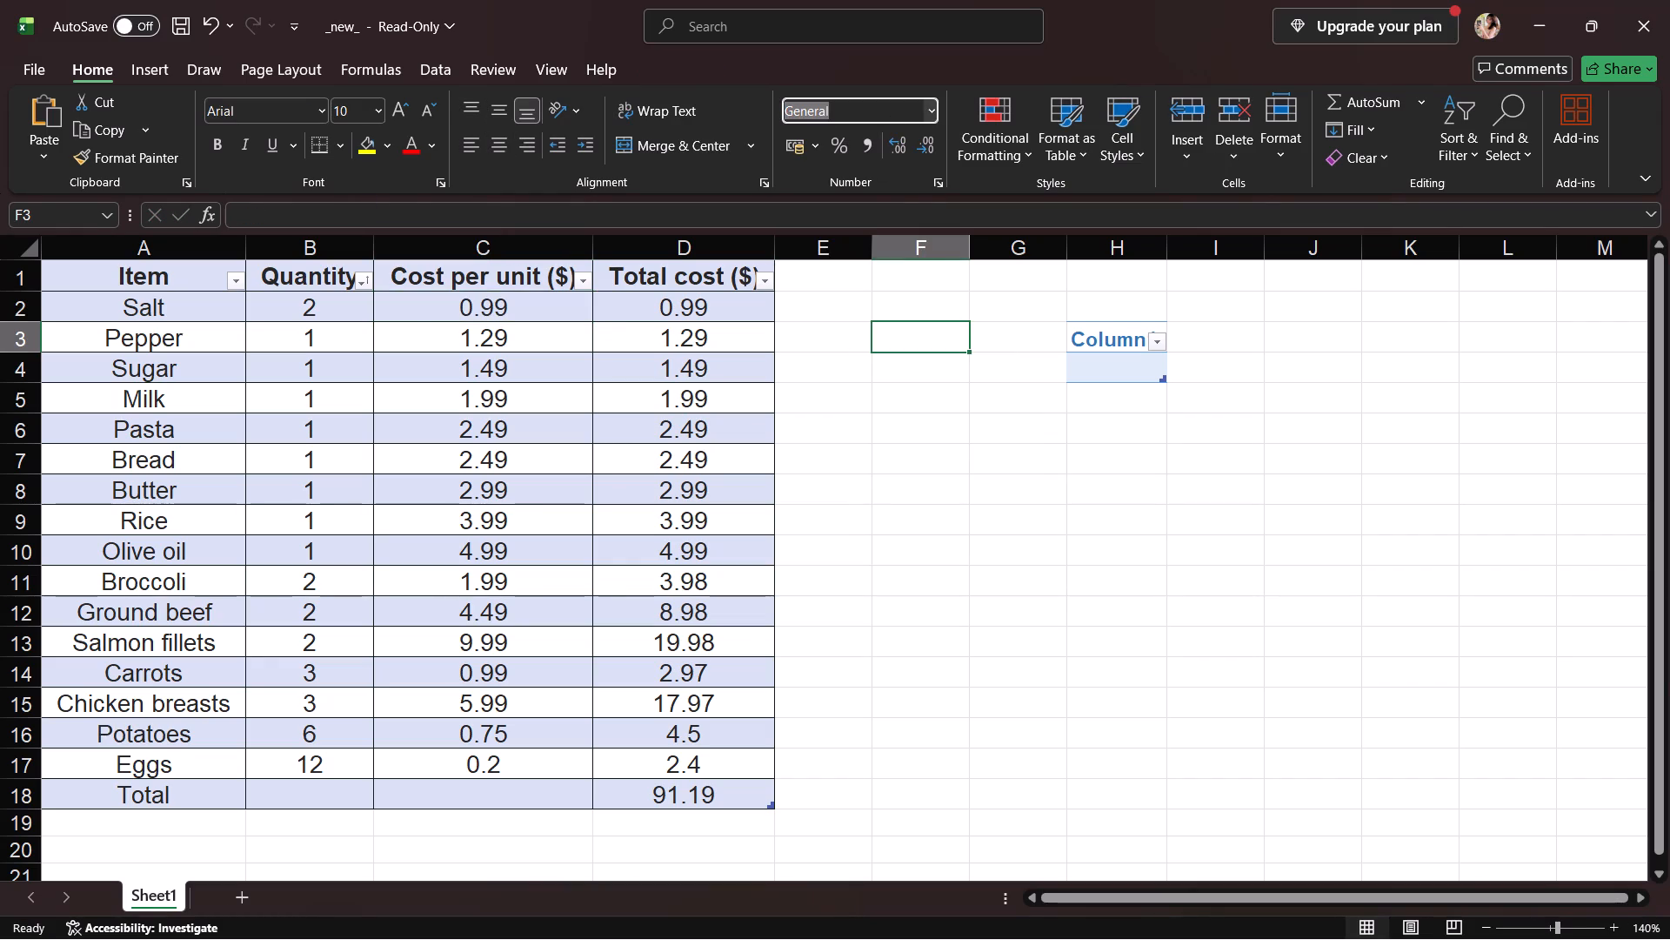
{"action": "left_click_drag", "start_coordinate": [923, 112], "coordinate": [937, 109]}
{"action": "left_click", "coordinate": [934, 107]}
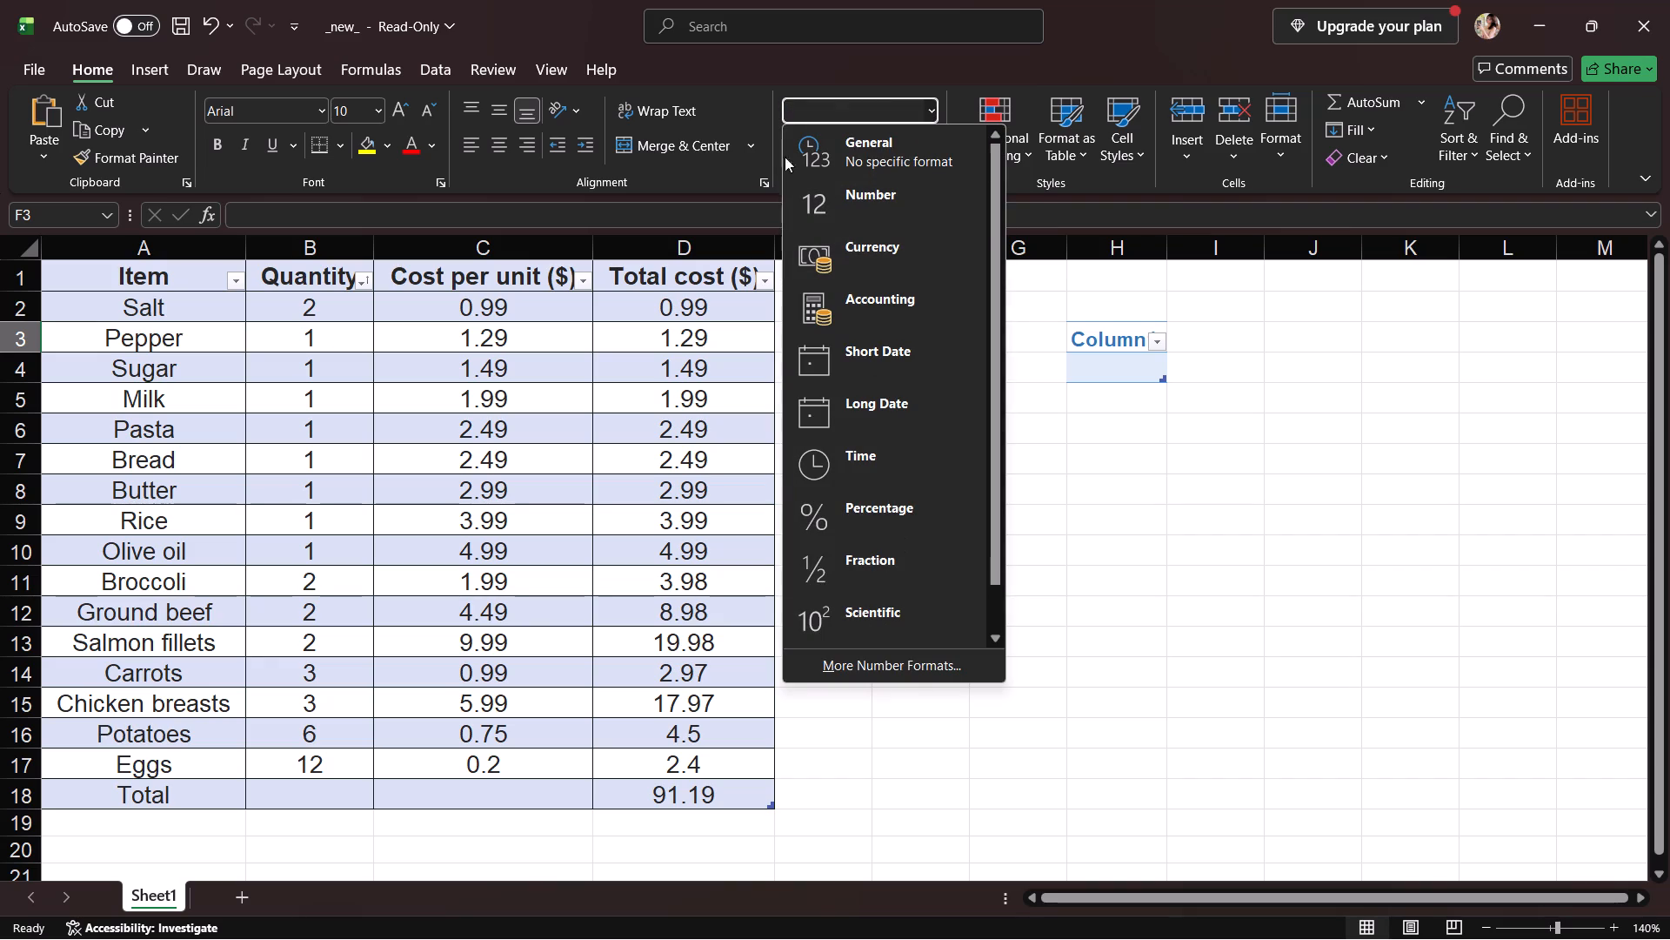
{"action": "left_click", "coordinate": [869, 151]}
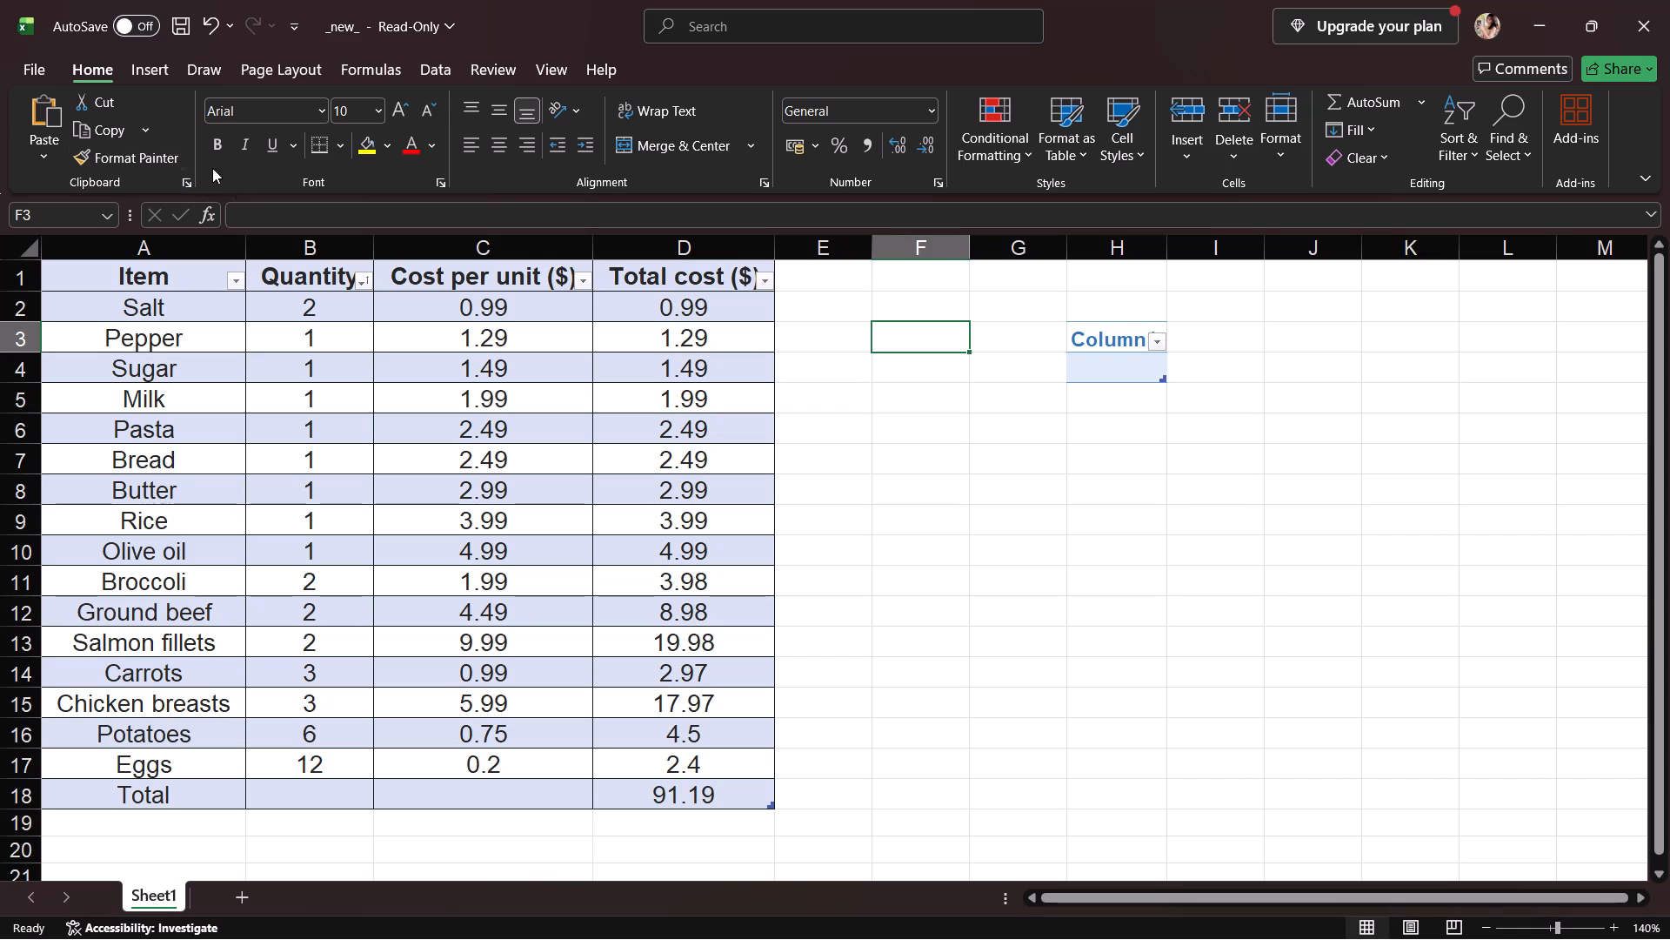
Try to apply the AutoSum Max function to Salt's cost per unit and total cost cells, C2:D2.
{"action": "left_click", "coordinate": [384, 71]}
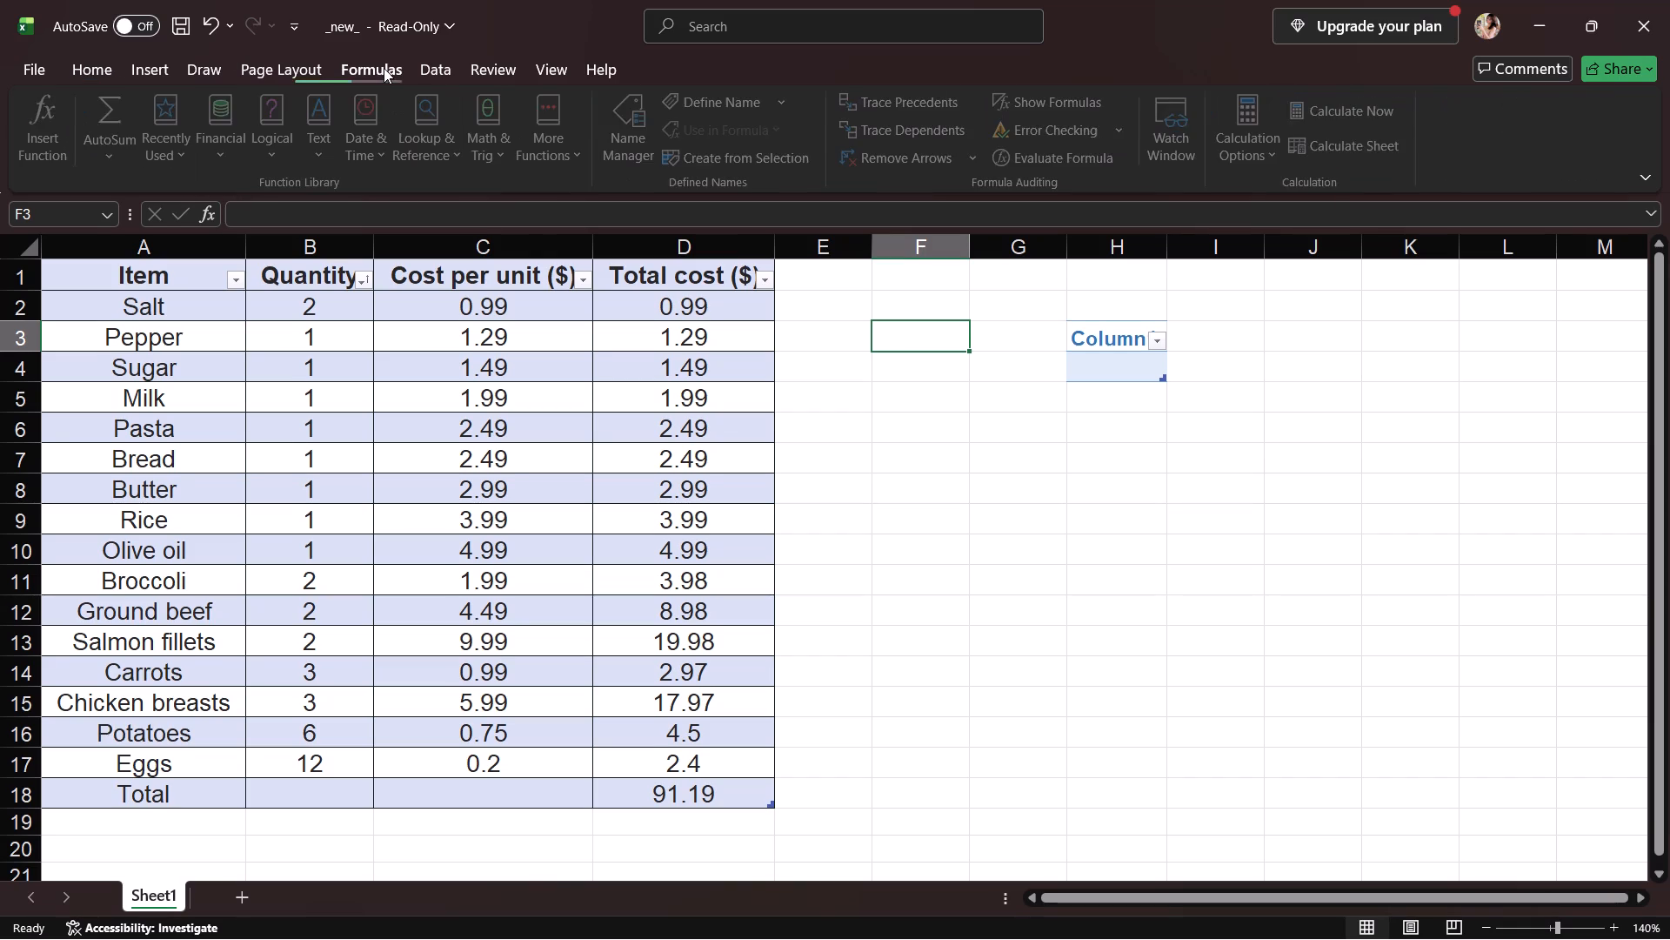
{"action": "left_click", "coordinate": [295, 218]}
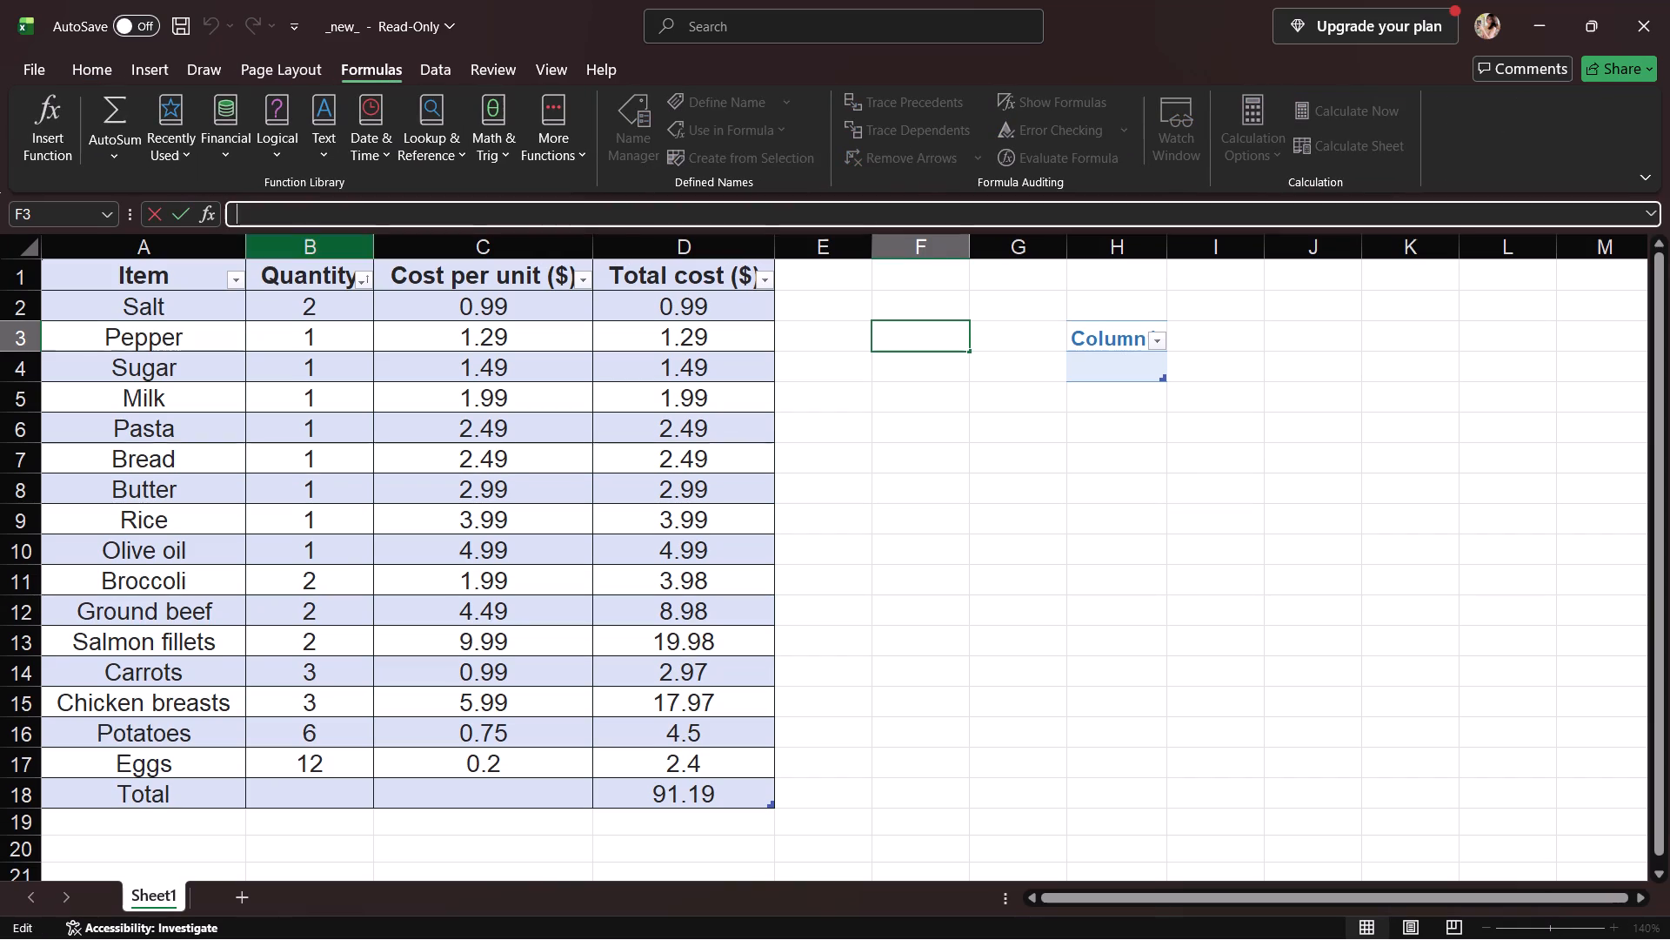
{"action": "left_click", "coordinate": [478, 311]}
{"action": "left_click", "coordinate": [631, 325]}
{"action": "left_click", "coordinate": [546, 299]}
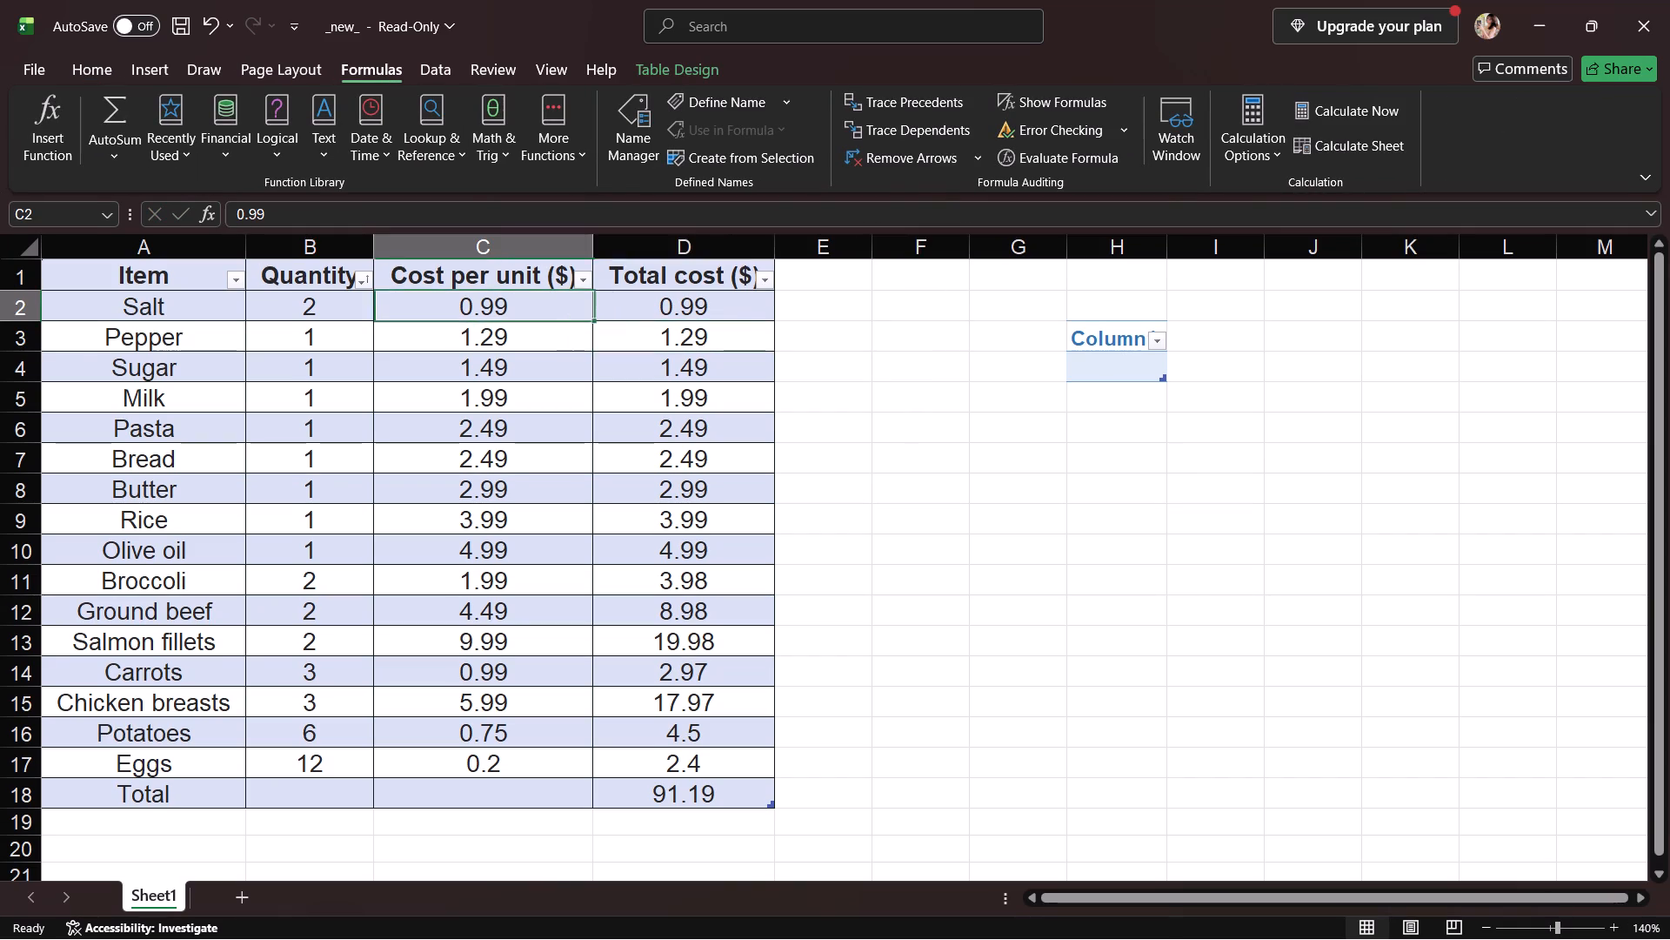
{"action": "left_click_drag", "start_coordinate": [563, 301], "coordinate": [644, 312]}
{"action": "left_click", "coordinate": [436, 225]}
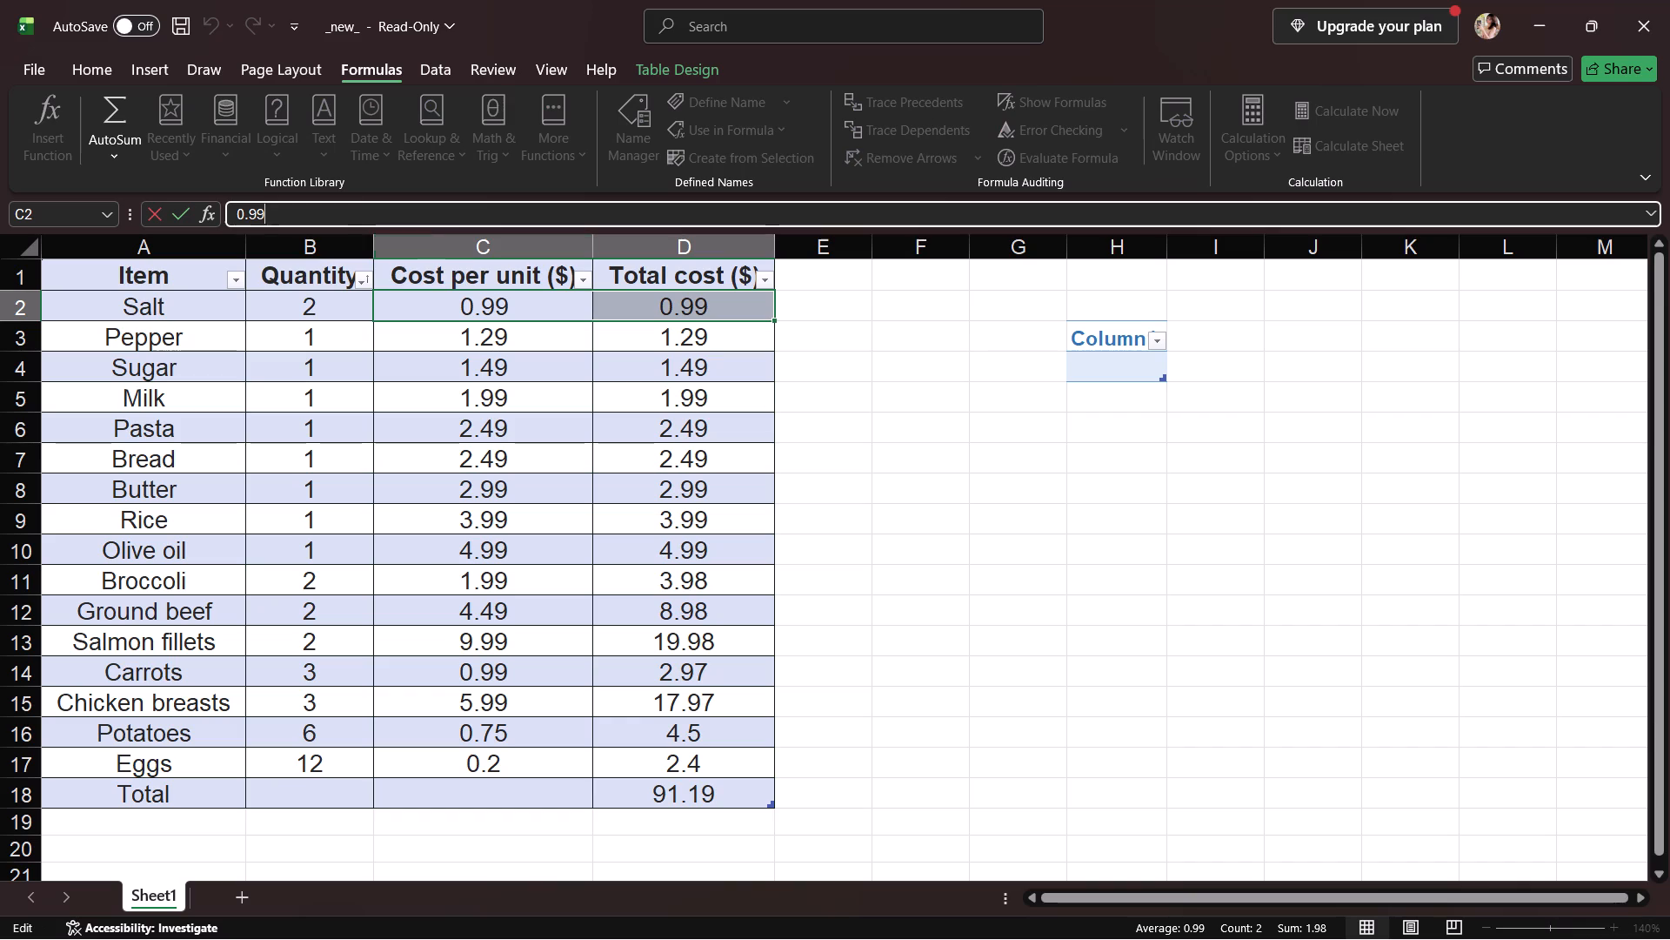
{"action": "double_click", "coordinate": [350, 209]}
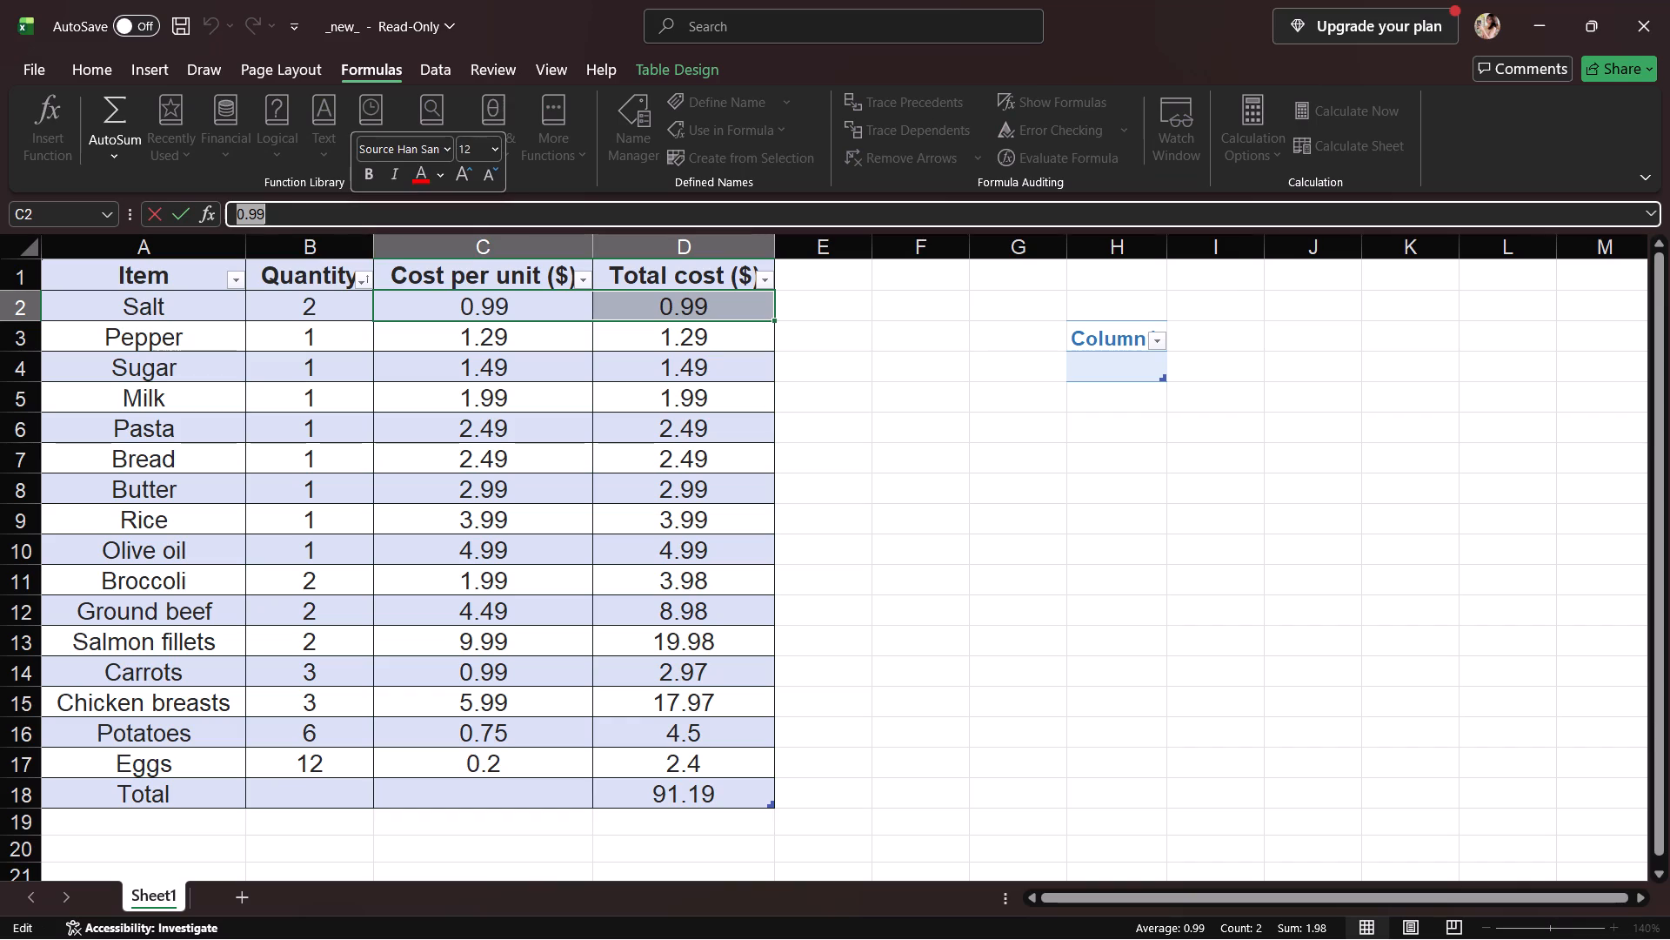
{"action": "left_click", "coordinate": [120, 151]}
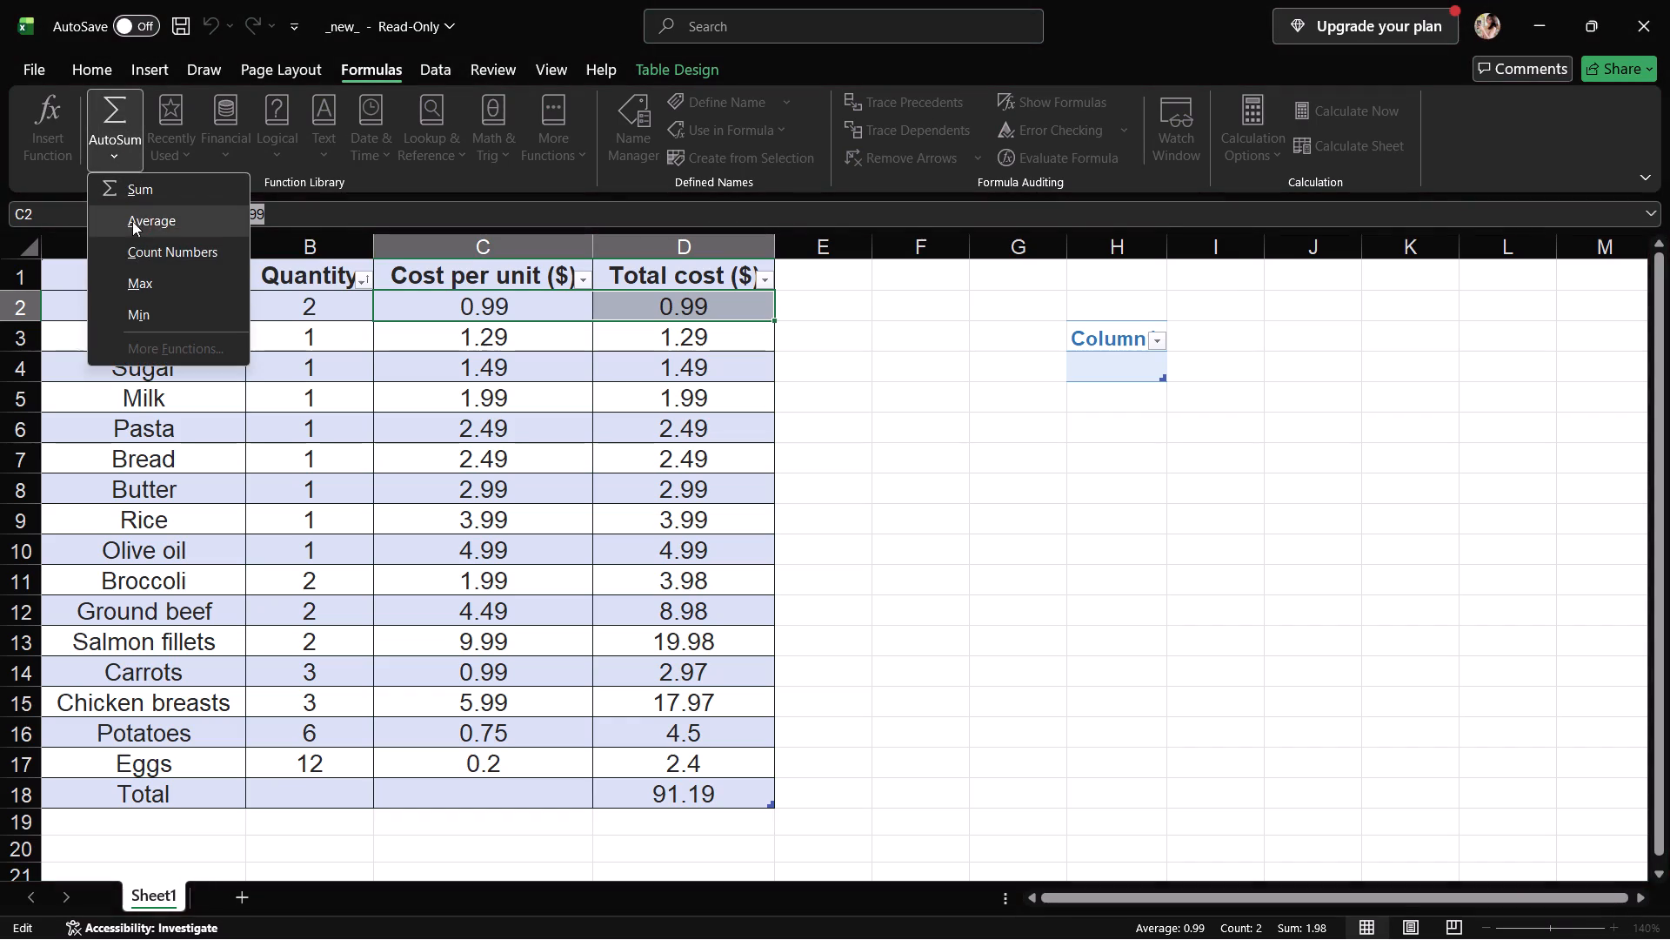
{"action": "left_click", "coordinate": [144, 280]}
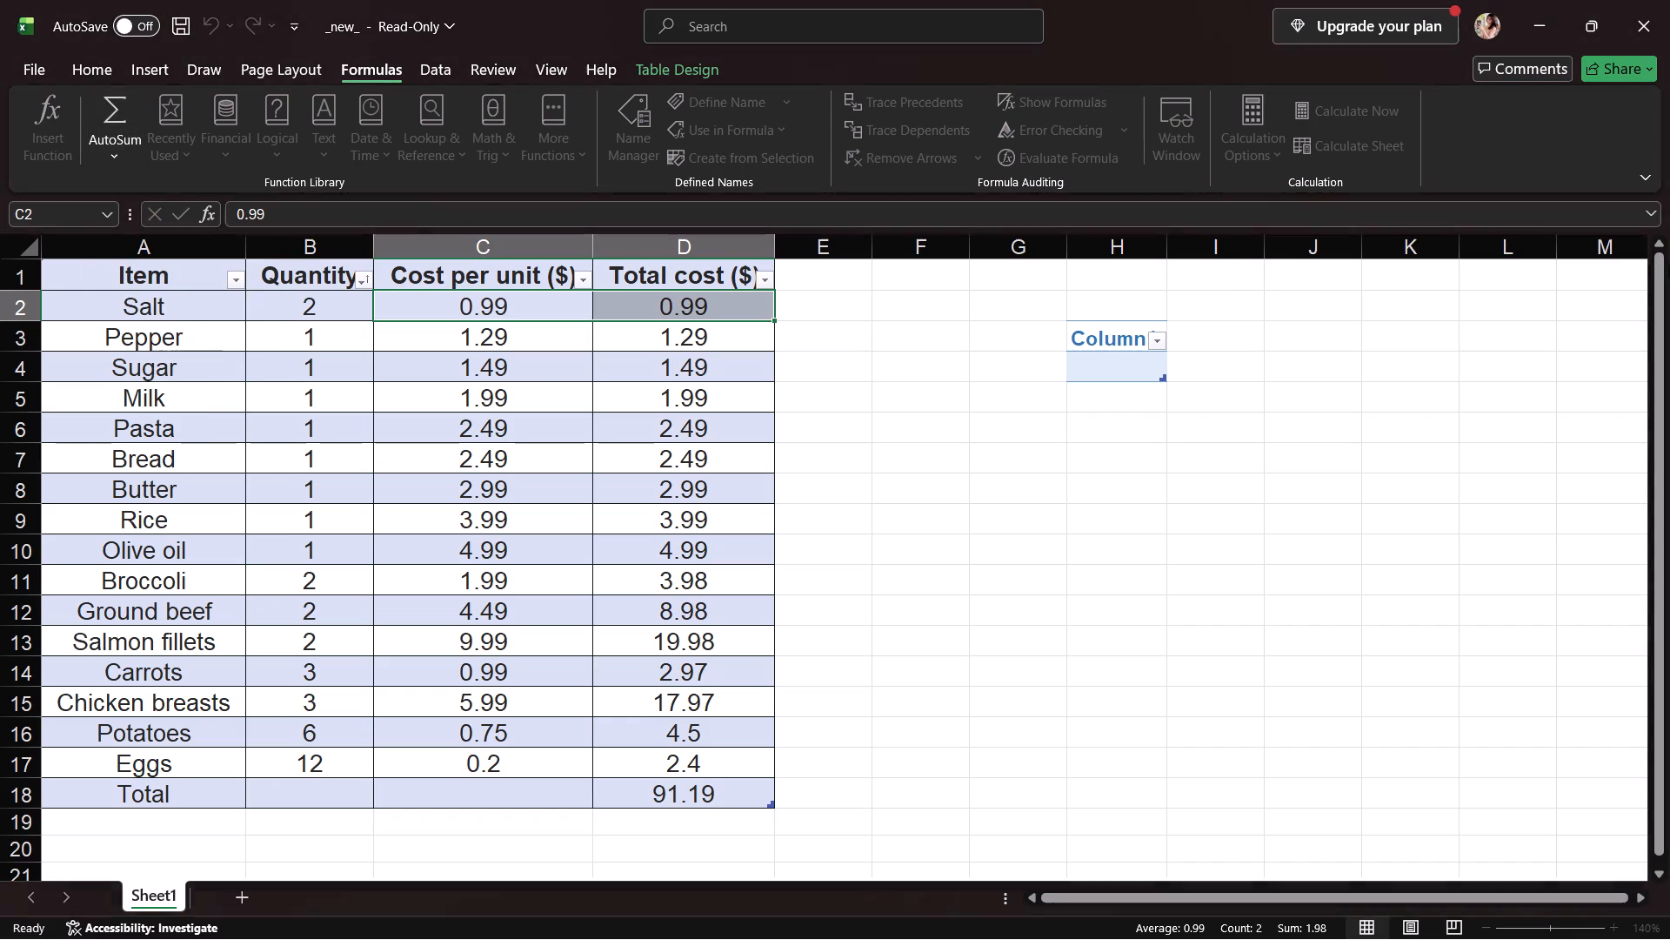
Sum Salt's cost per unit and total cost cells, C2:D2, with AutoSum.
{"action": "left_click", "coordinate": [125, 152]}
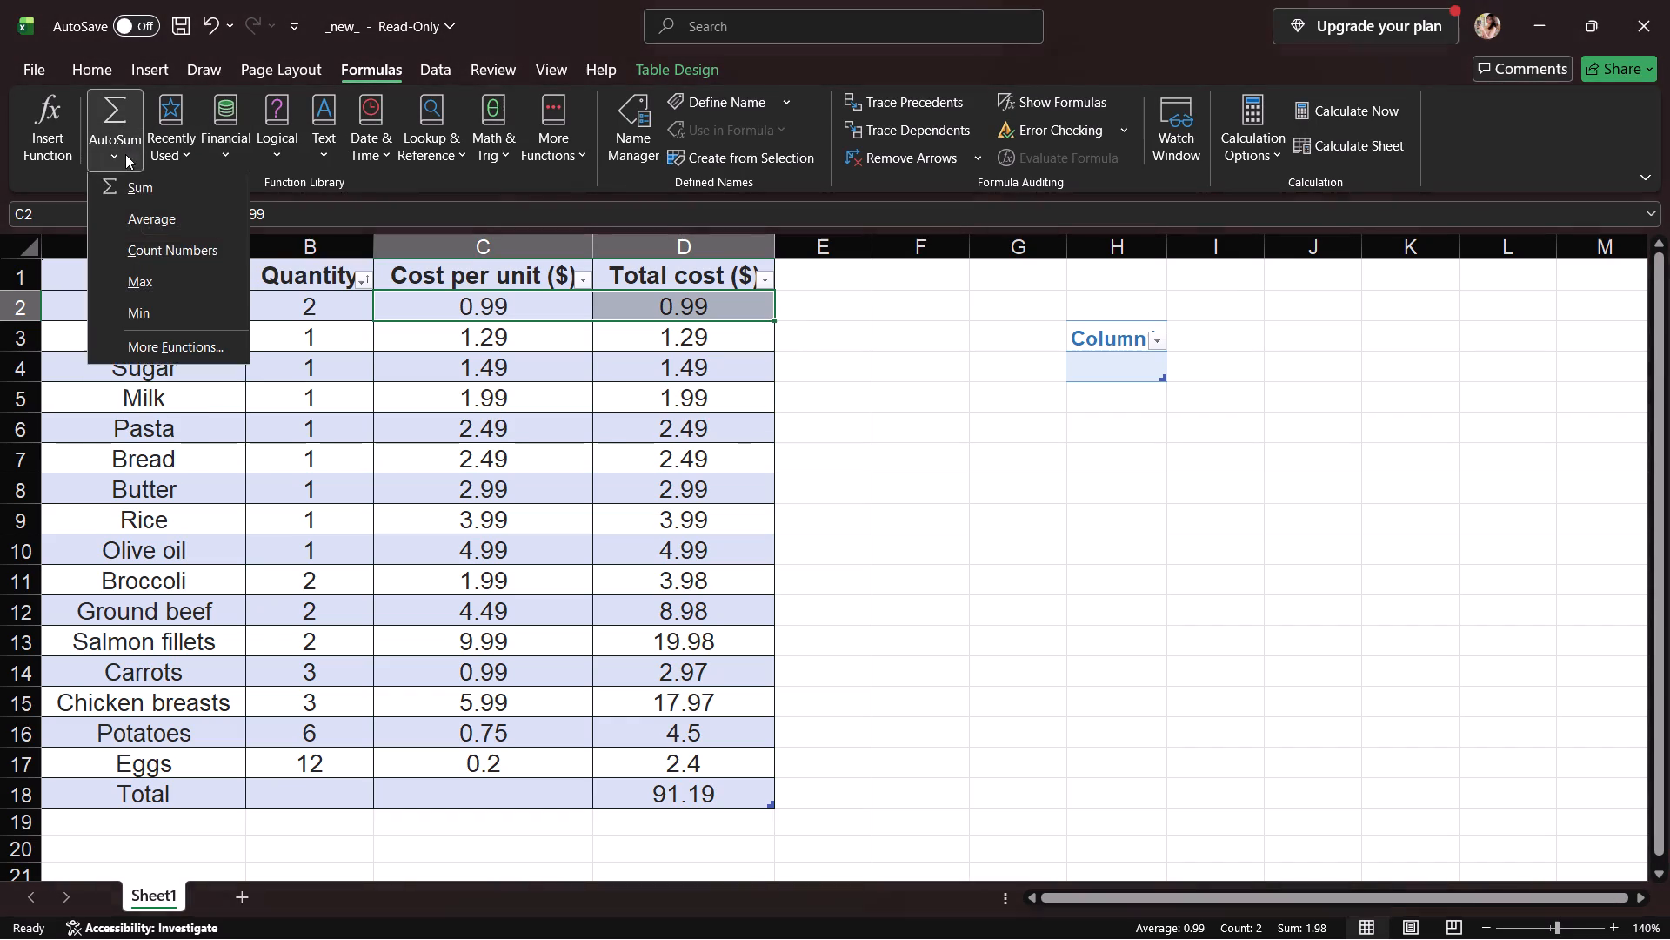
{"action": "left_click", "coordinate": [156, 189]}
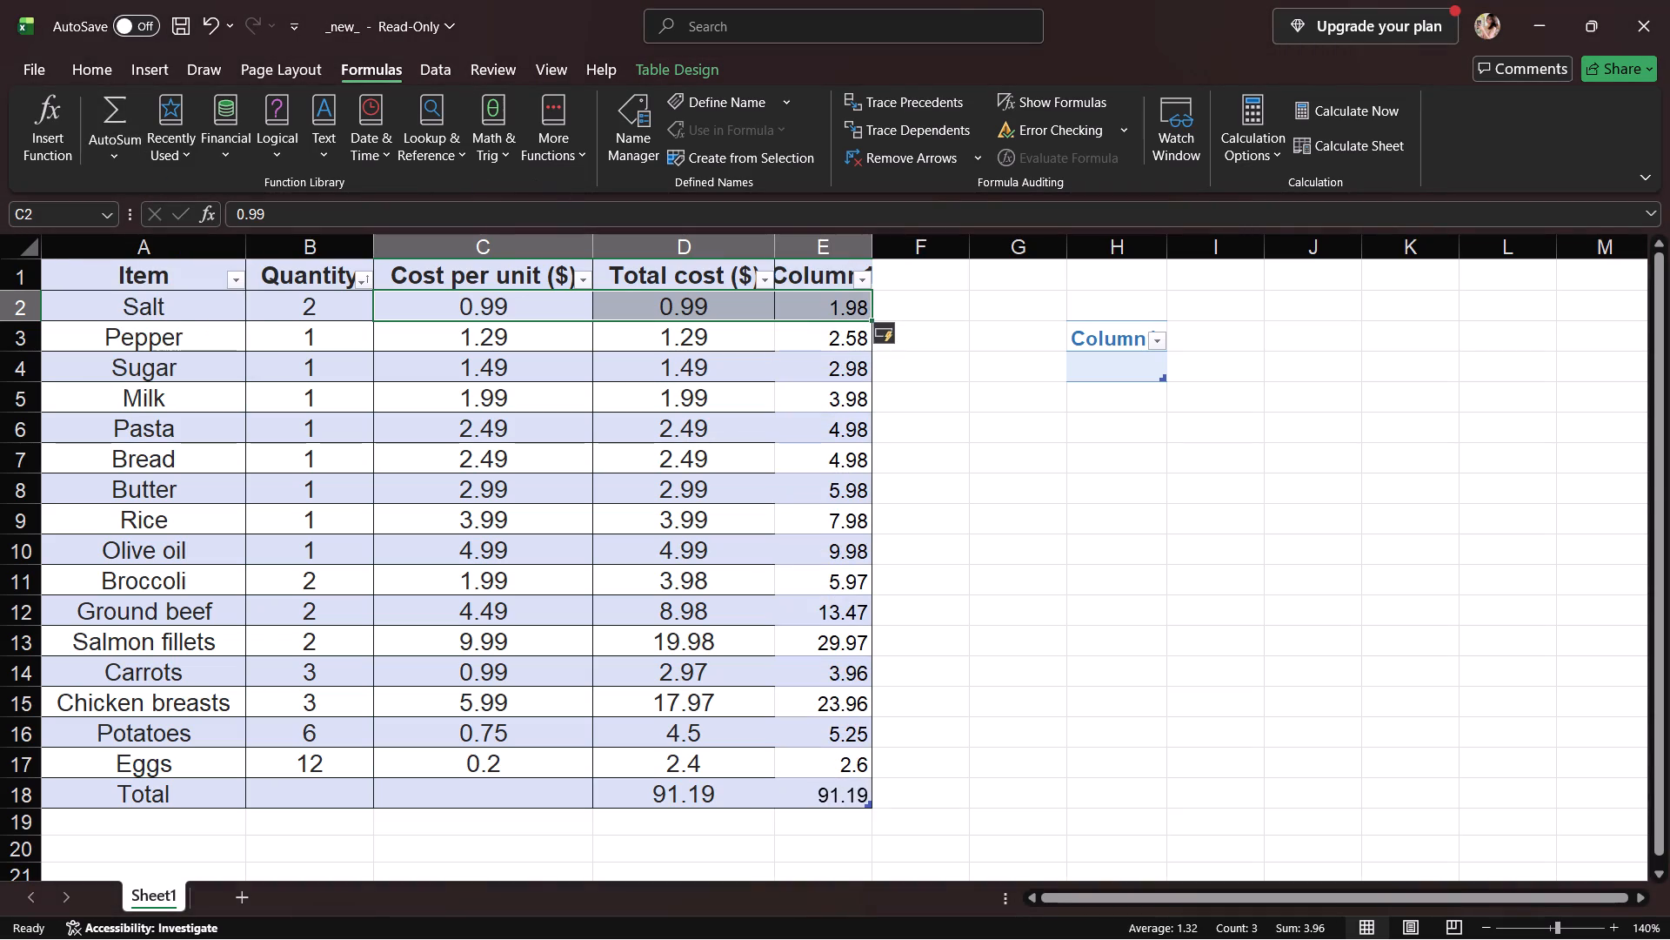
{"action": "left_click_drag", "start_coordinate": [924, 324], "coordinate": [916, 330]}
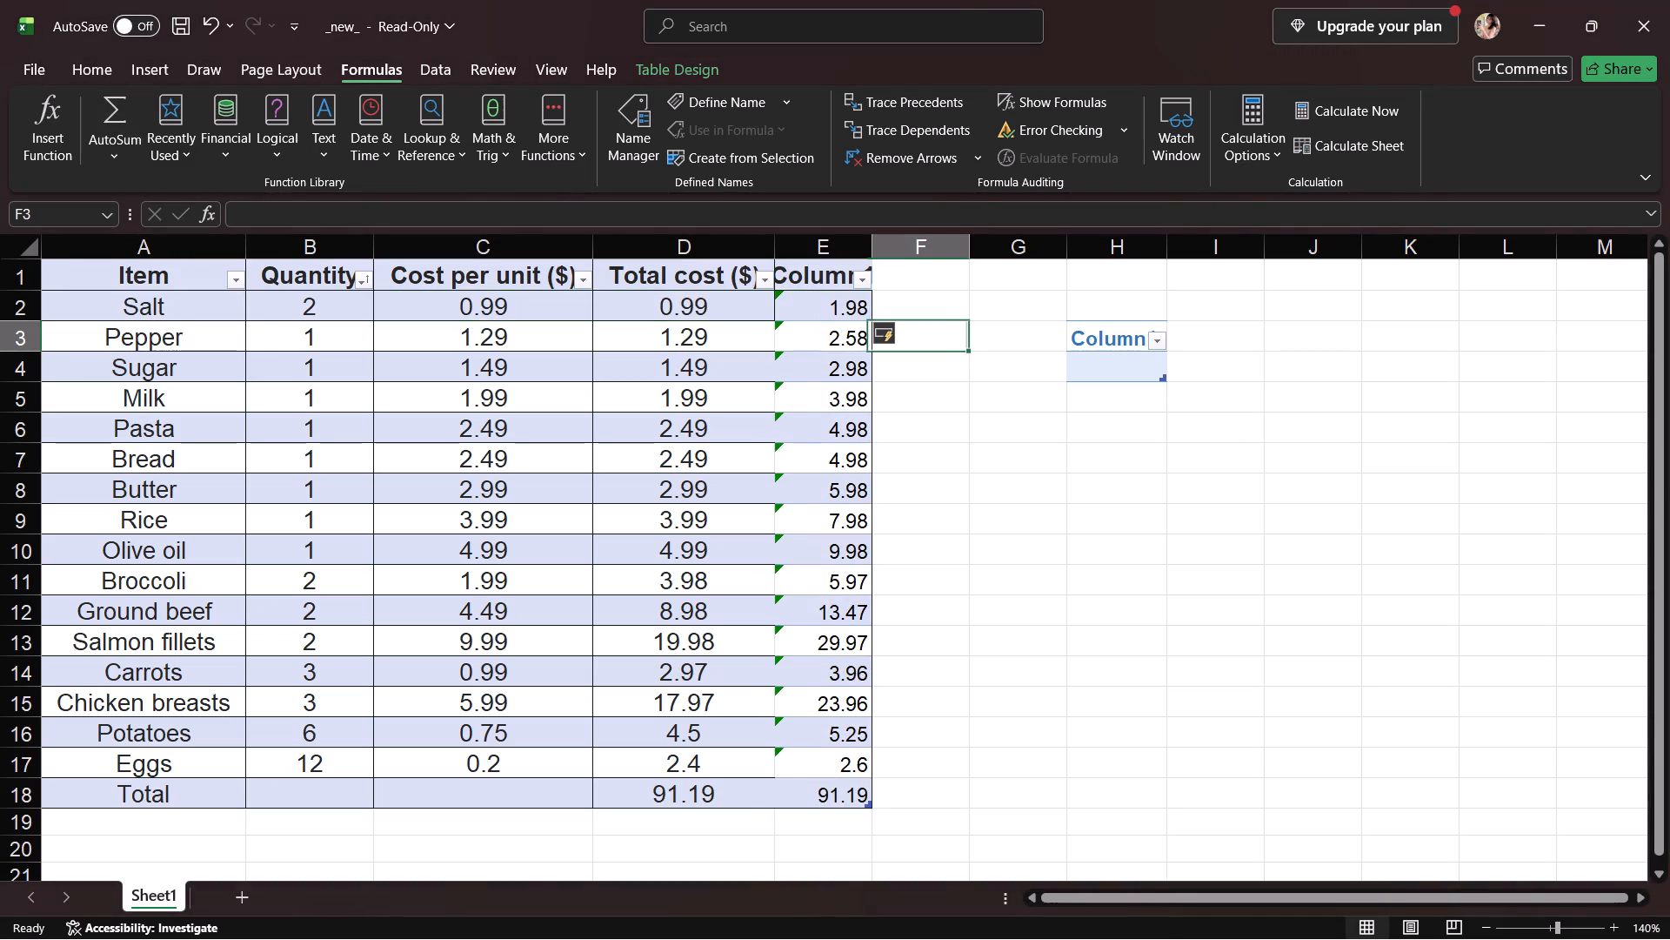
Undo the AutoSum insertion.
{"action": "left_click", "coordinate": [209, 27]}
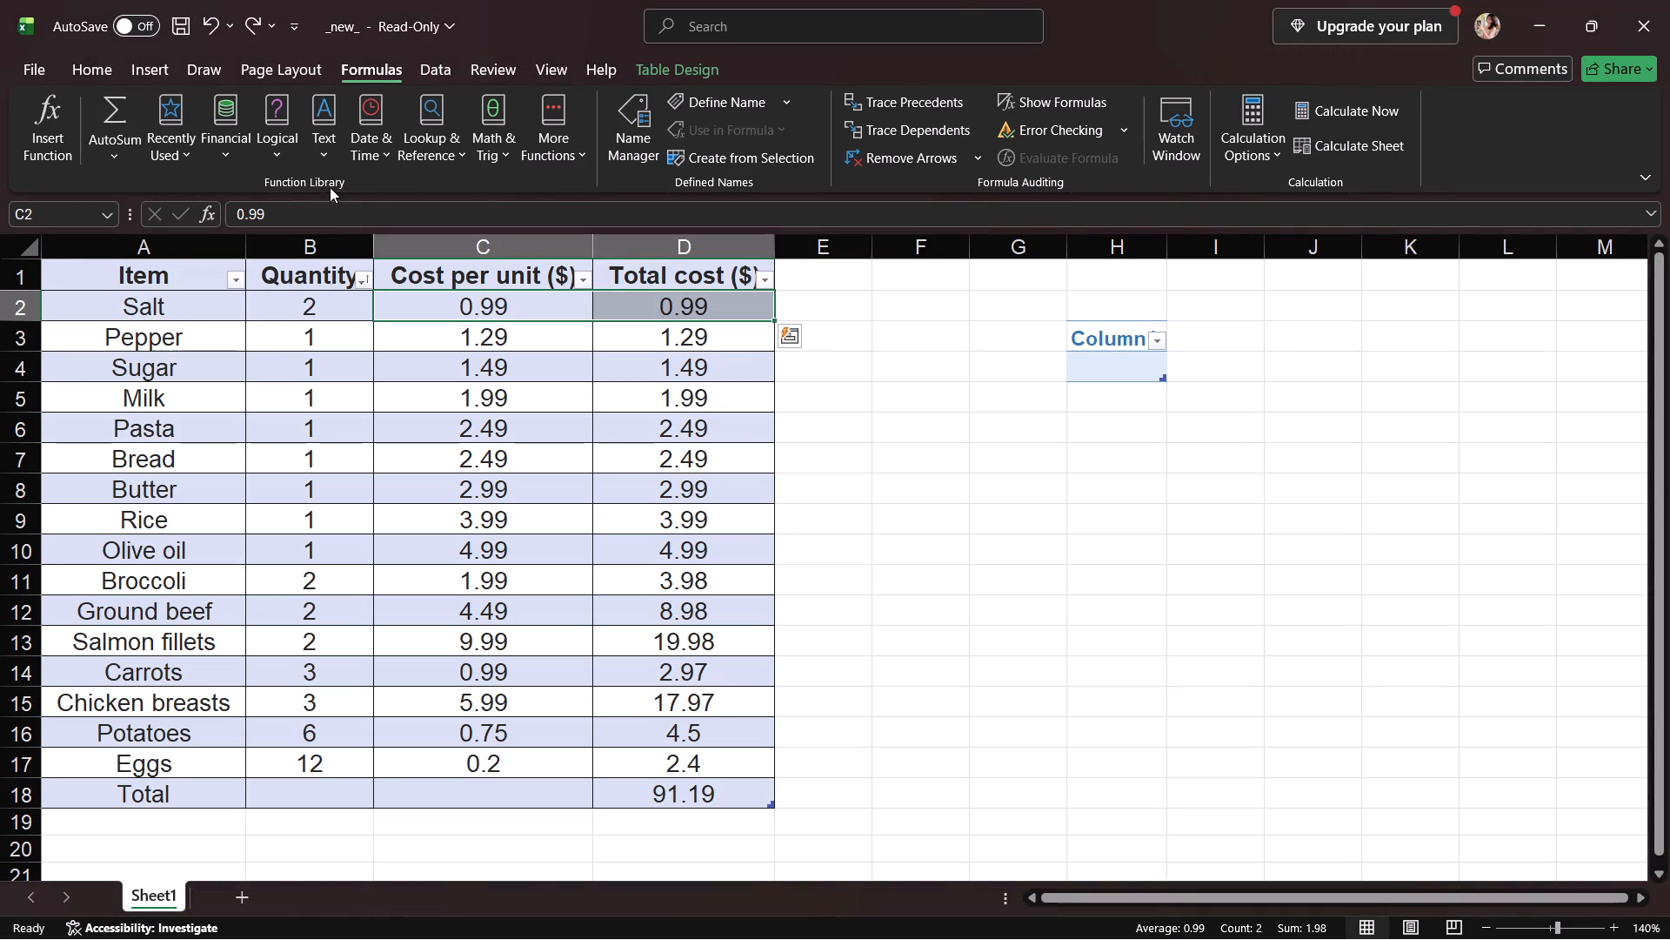
Select the food cost table's whole data range, A2:D18, by its table name.
{"action": "left_click", "coordinate": [103, 210]}
{"action": "left_click", "coordinate": [73, 237]}
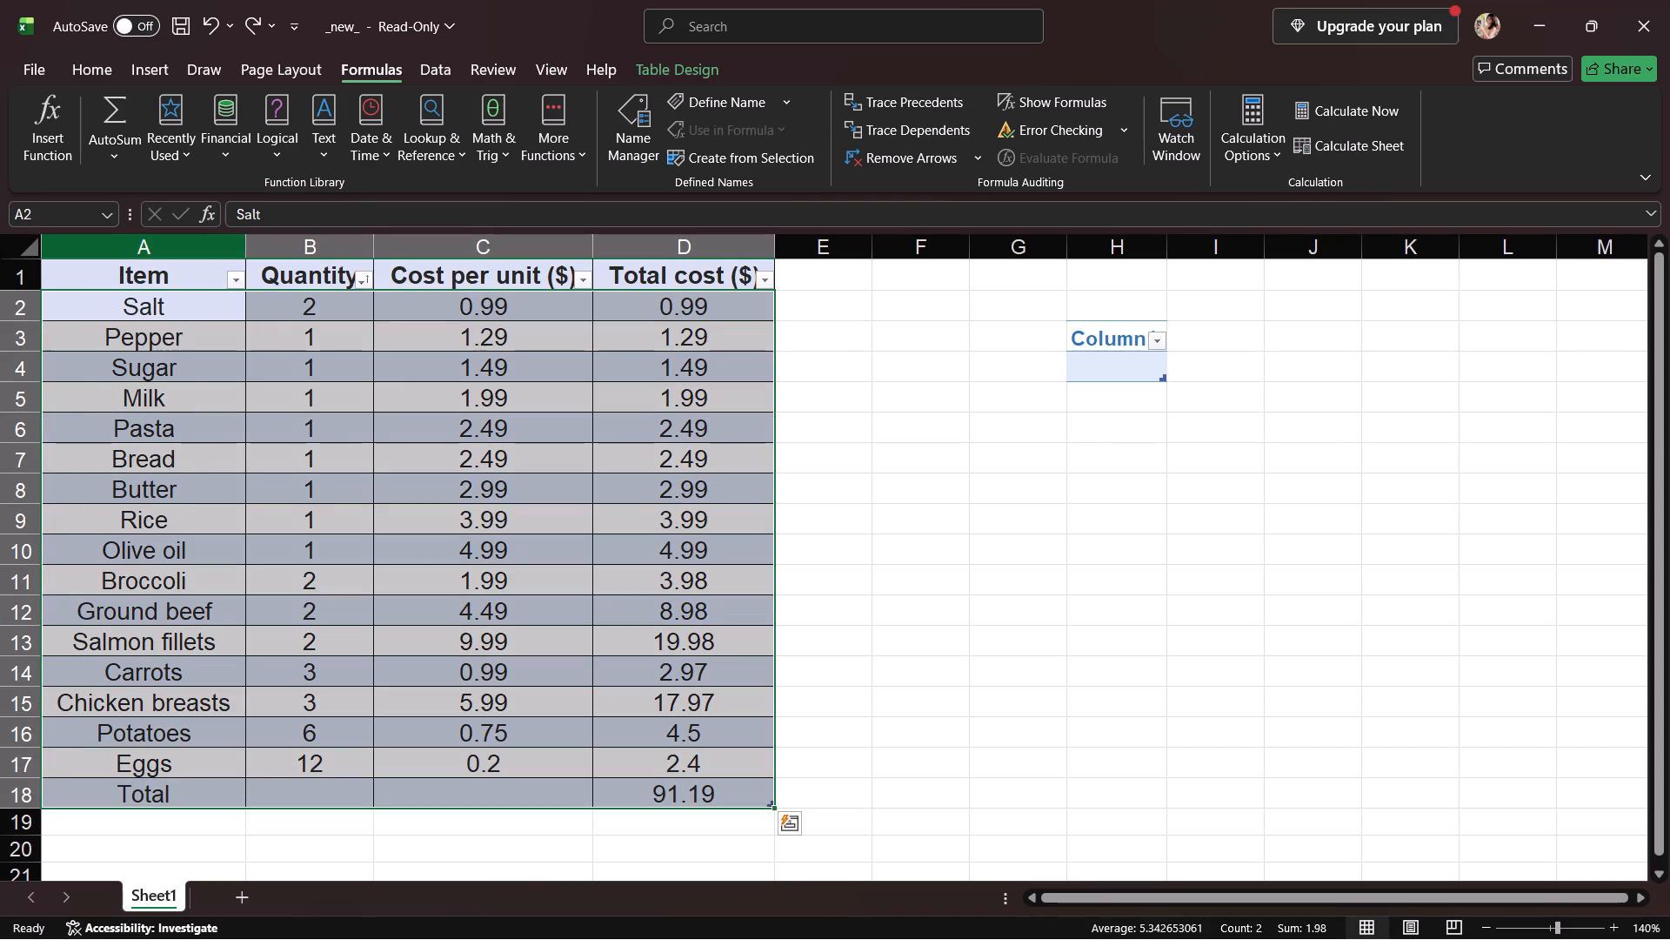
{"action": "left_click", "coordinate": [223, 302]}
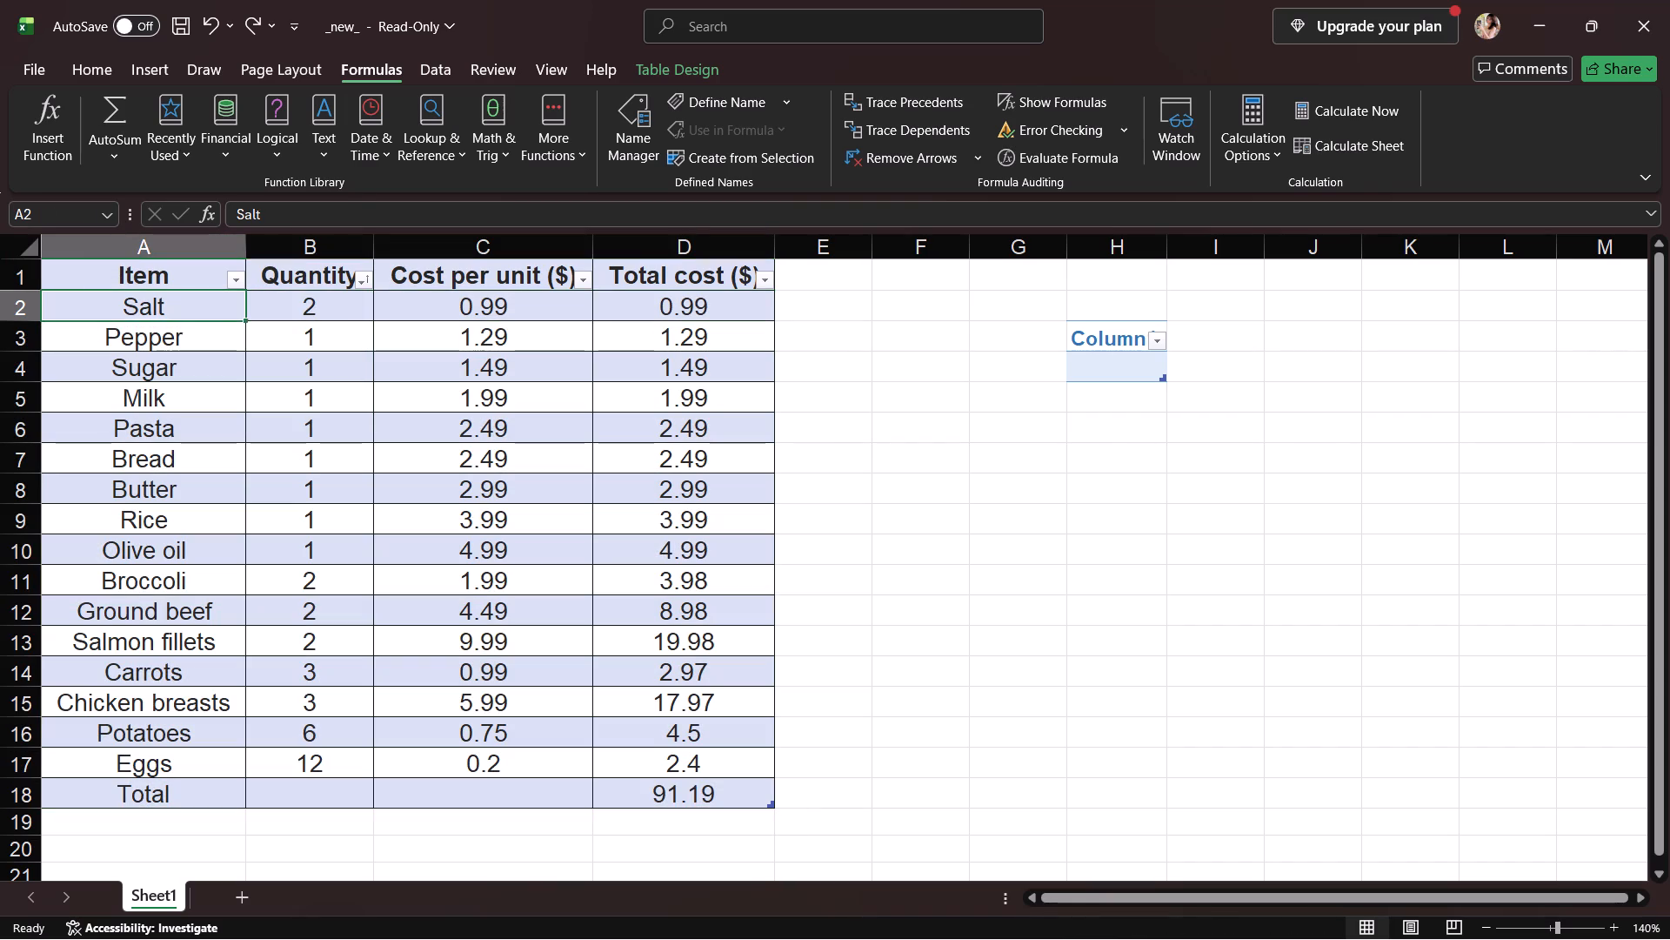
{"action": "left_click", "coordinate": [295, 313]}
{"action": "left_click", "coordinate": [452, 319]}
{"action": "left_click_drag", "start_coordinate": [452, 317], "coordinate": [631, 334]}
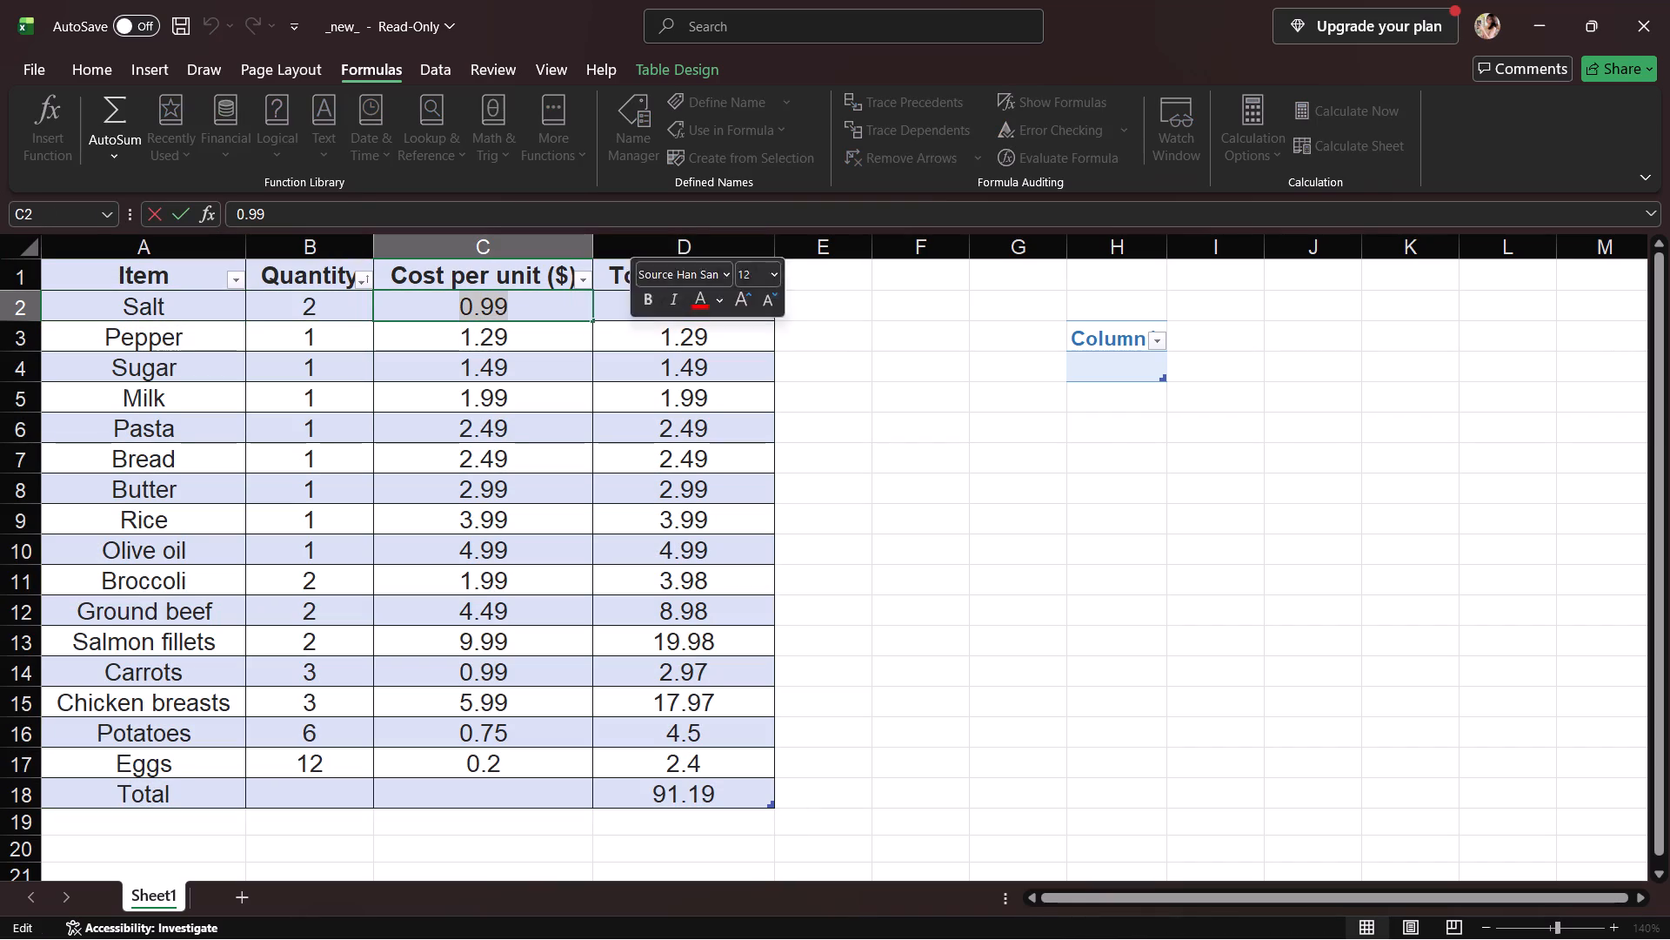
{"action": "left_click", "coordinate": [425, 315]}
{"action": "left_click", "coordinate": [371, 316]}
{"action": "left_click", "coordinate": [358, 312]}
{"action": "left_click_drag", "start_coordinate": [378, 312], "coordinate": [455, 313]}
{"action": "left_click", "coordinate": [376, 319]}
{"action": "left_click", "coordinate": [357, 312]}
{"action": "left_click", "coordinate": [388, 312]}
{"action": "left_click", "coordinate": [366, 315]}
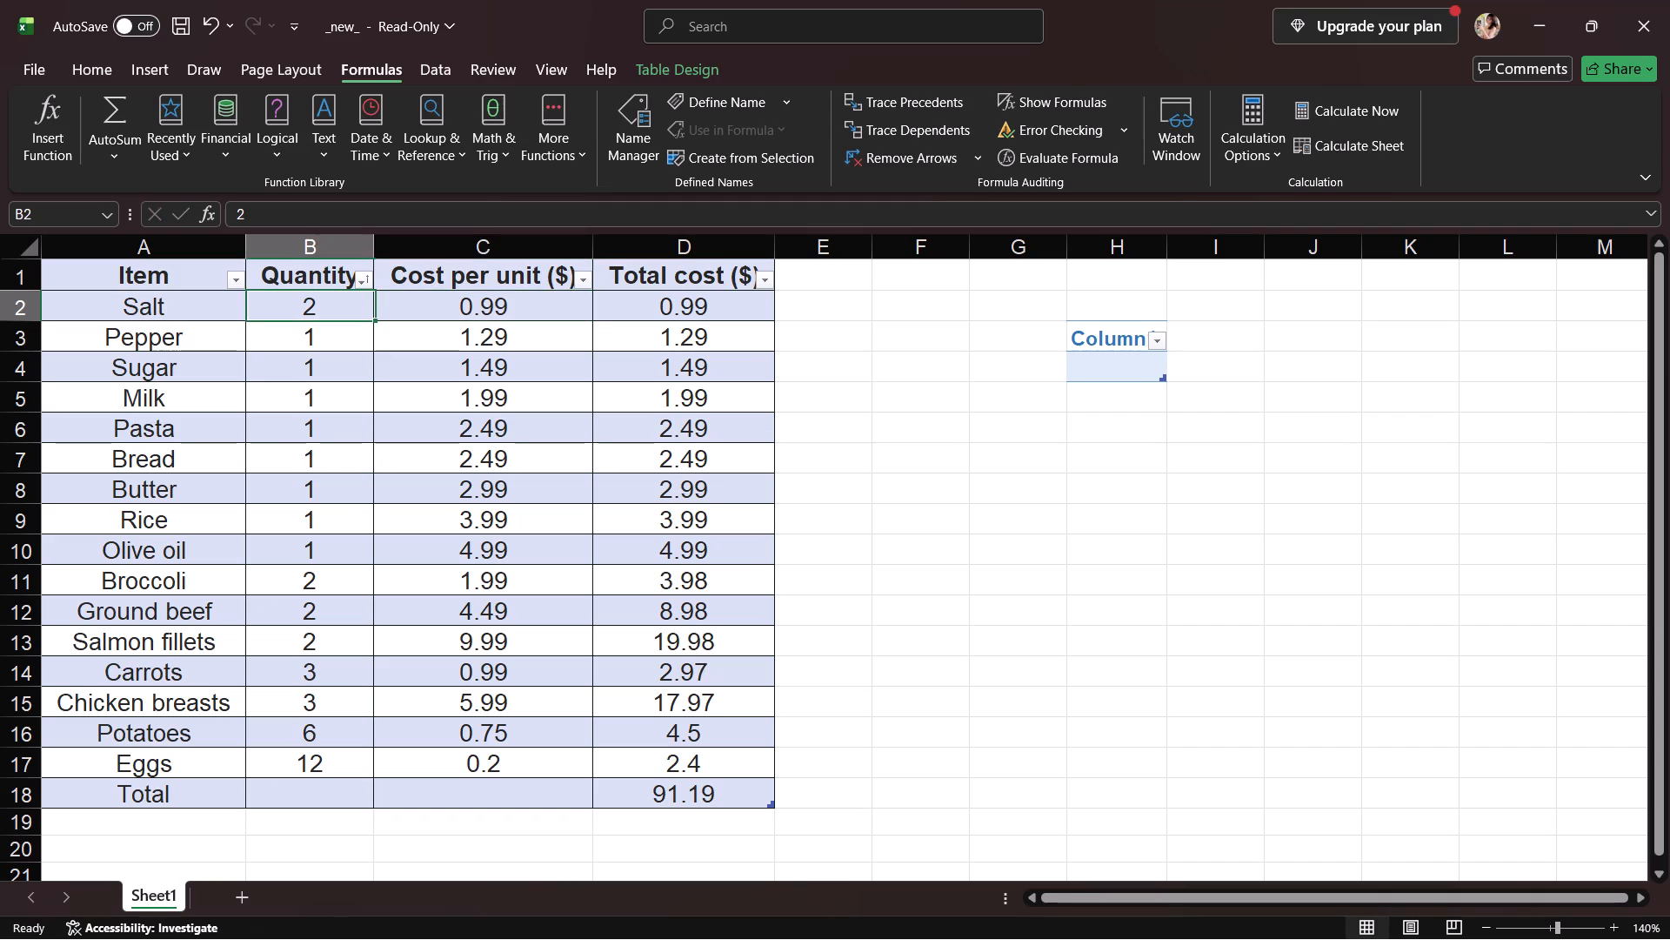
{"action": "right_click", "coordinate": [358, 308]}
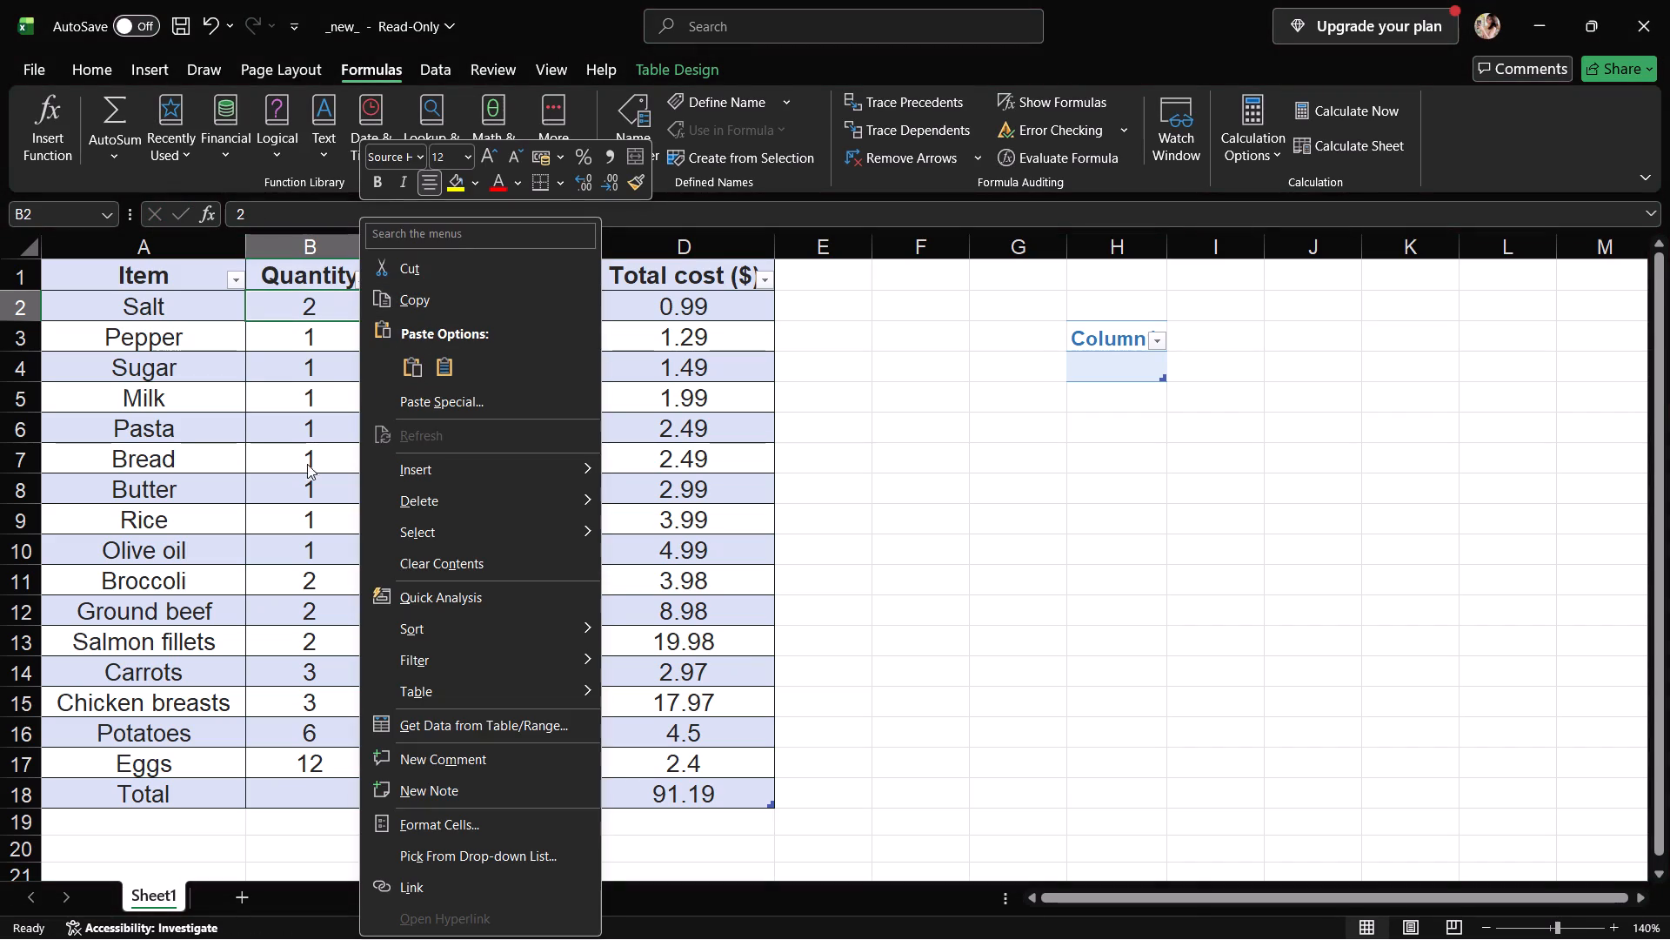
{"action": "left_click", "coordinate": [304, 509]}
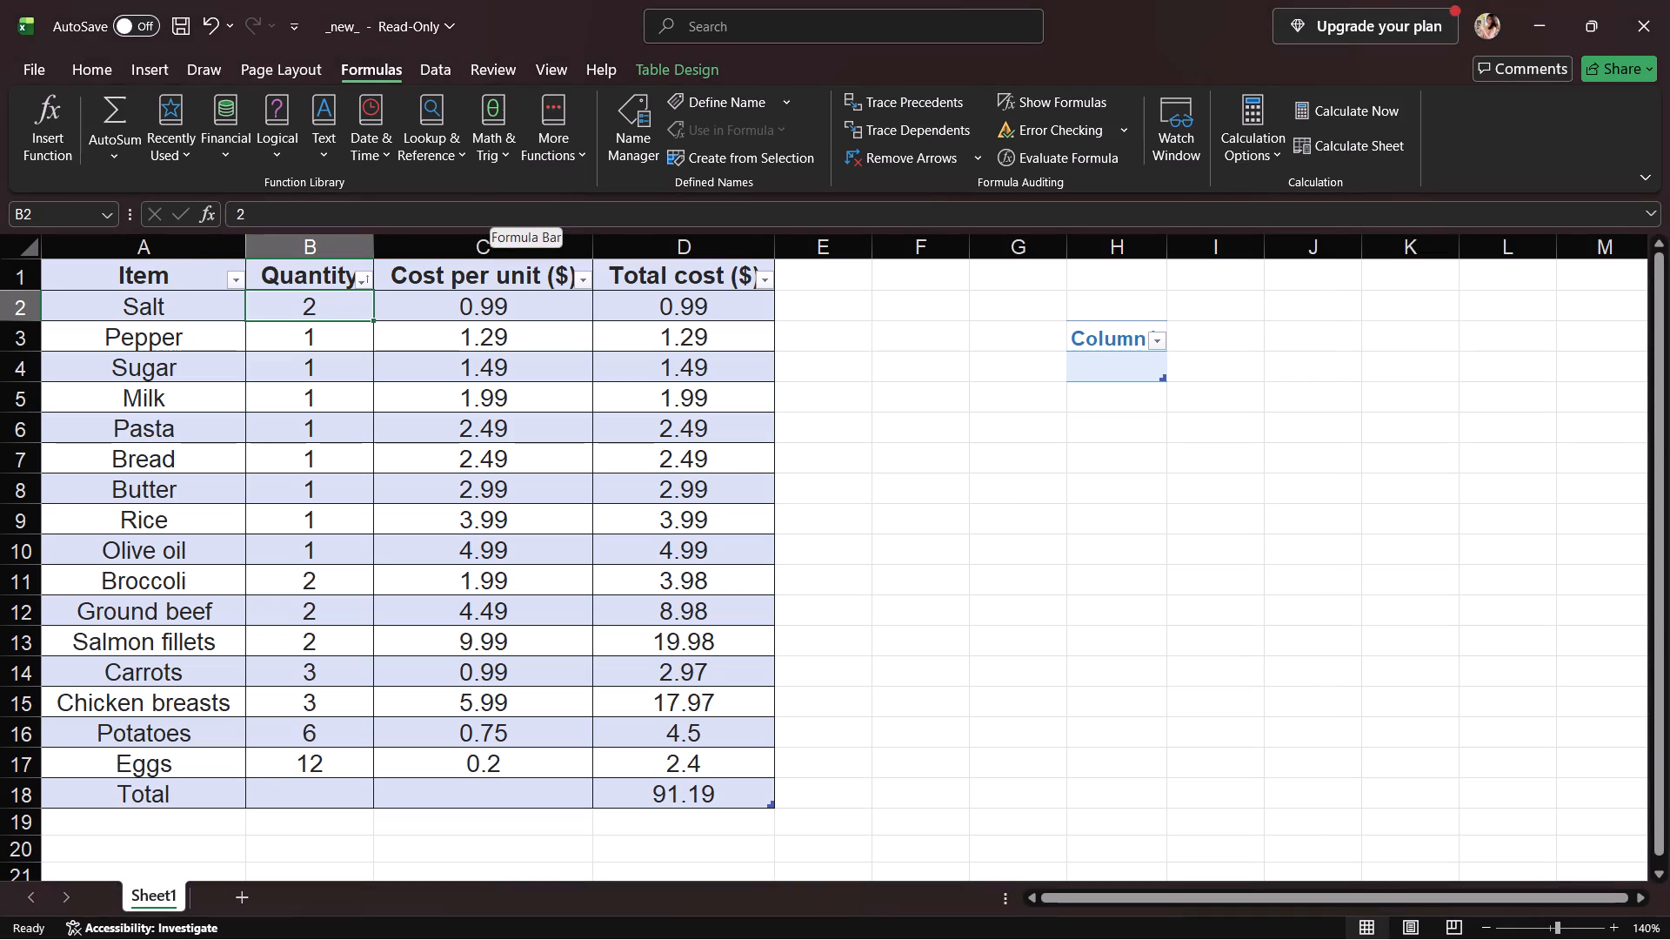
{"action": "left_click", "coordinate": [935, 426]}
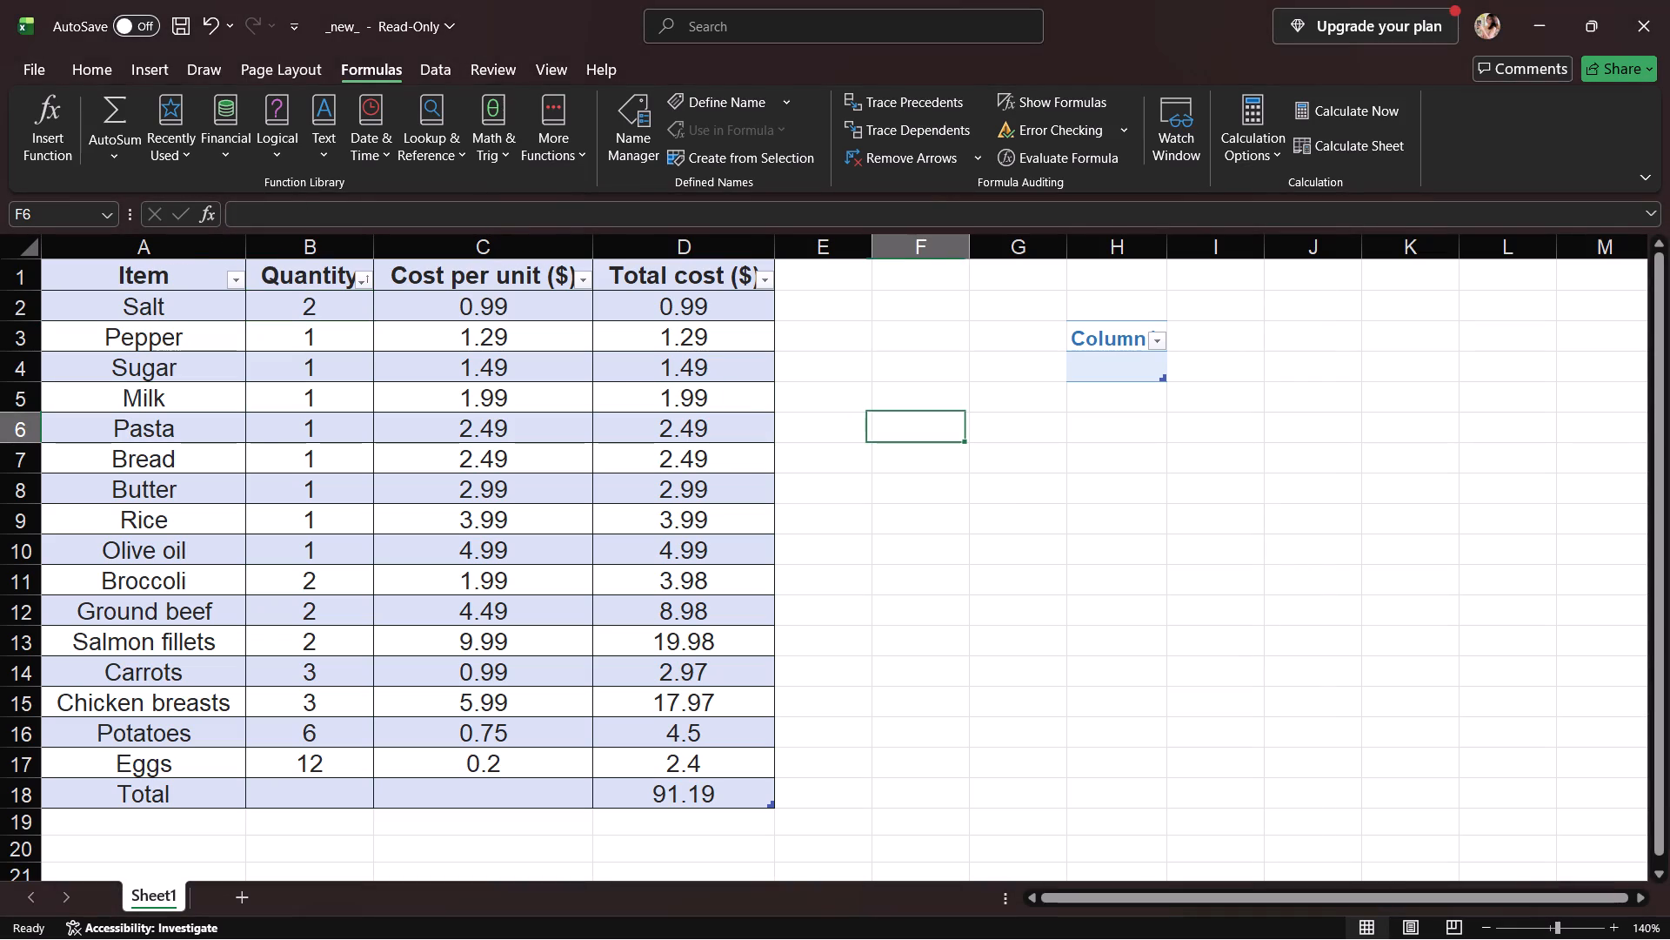
Show the sheet's formulas and examine the contents of Salt's quantity cell B2 and the Cost per unit column.
{"action": "left_click", "coordinate": [344, 317]}
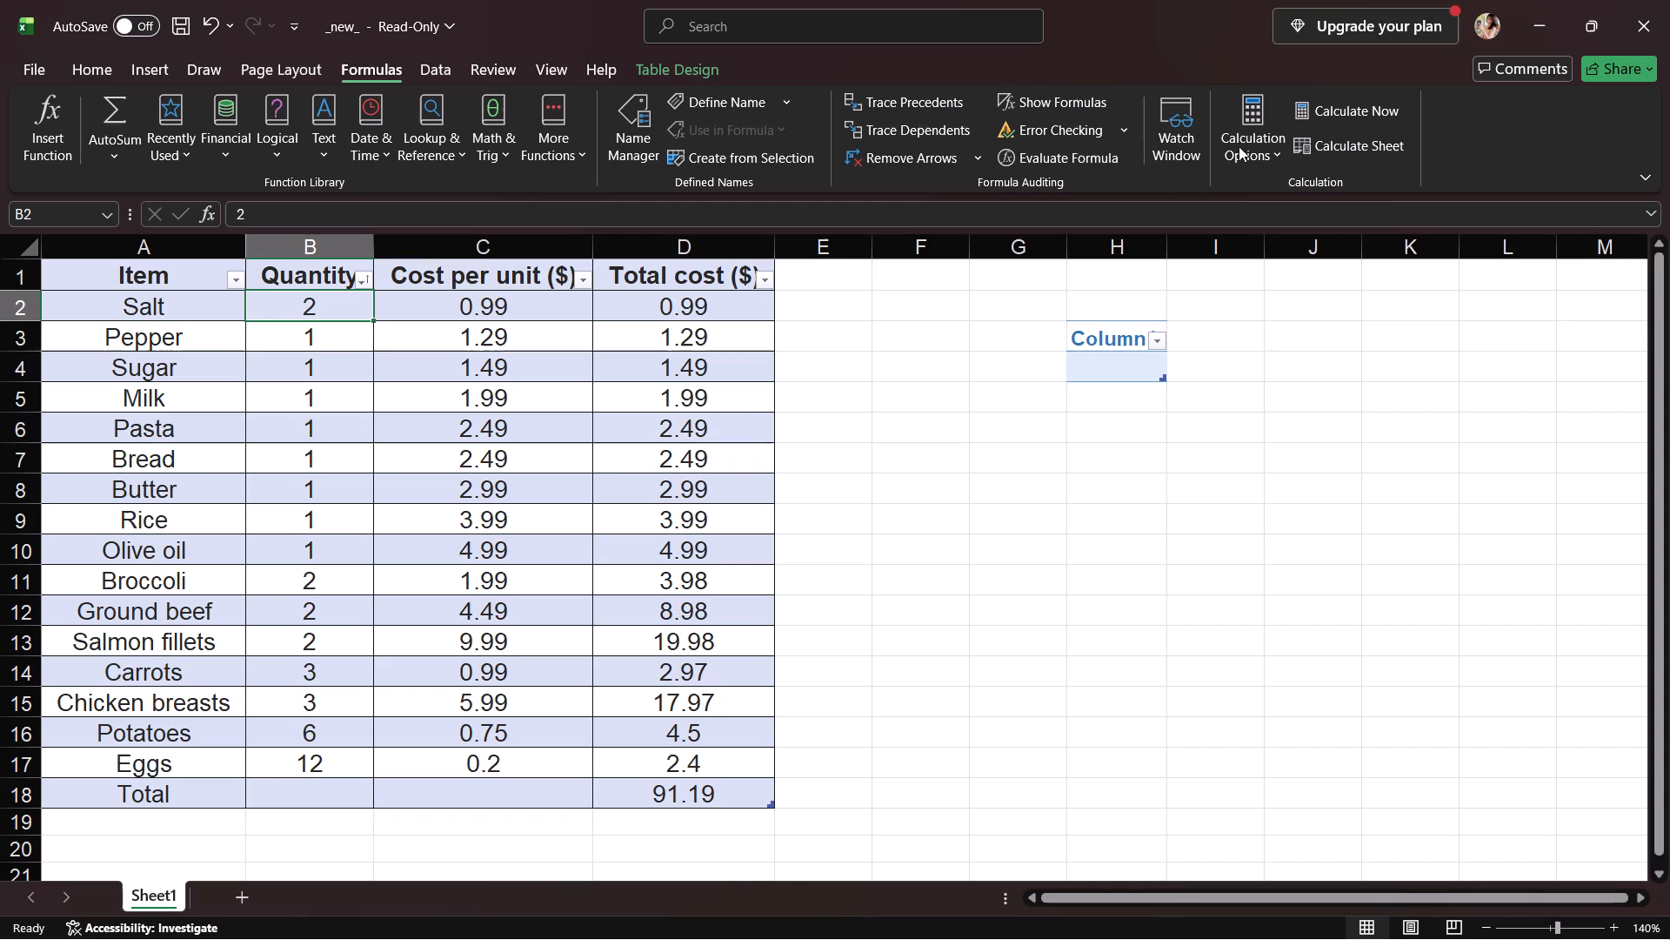
{"action": "left_click", "coordinate": [1043, 98]}
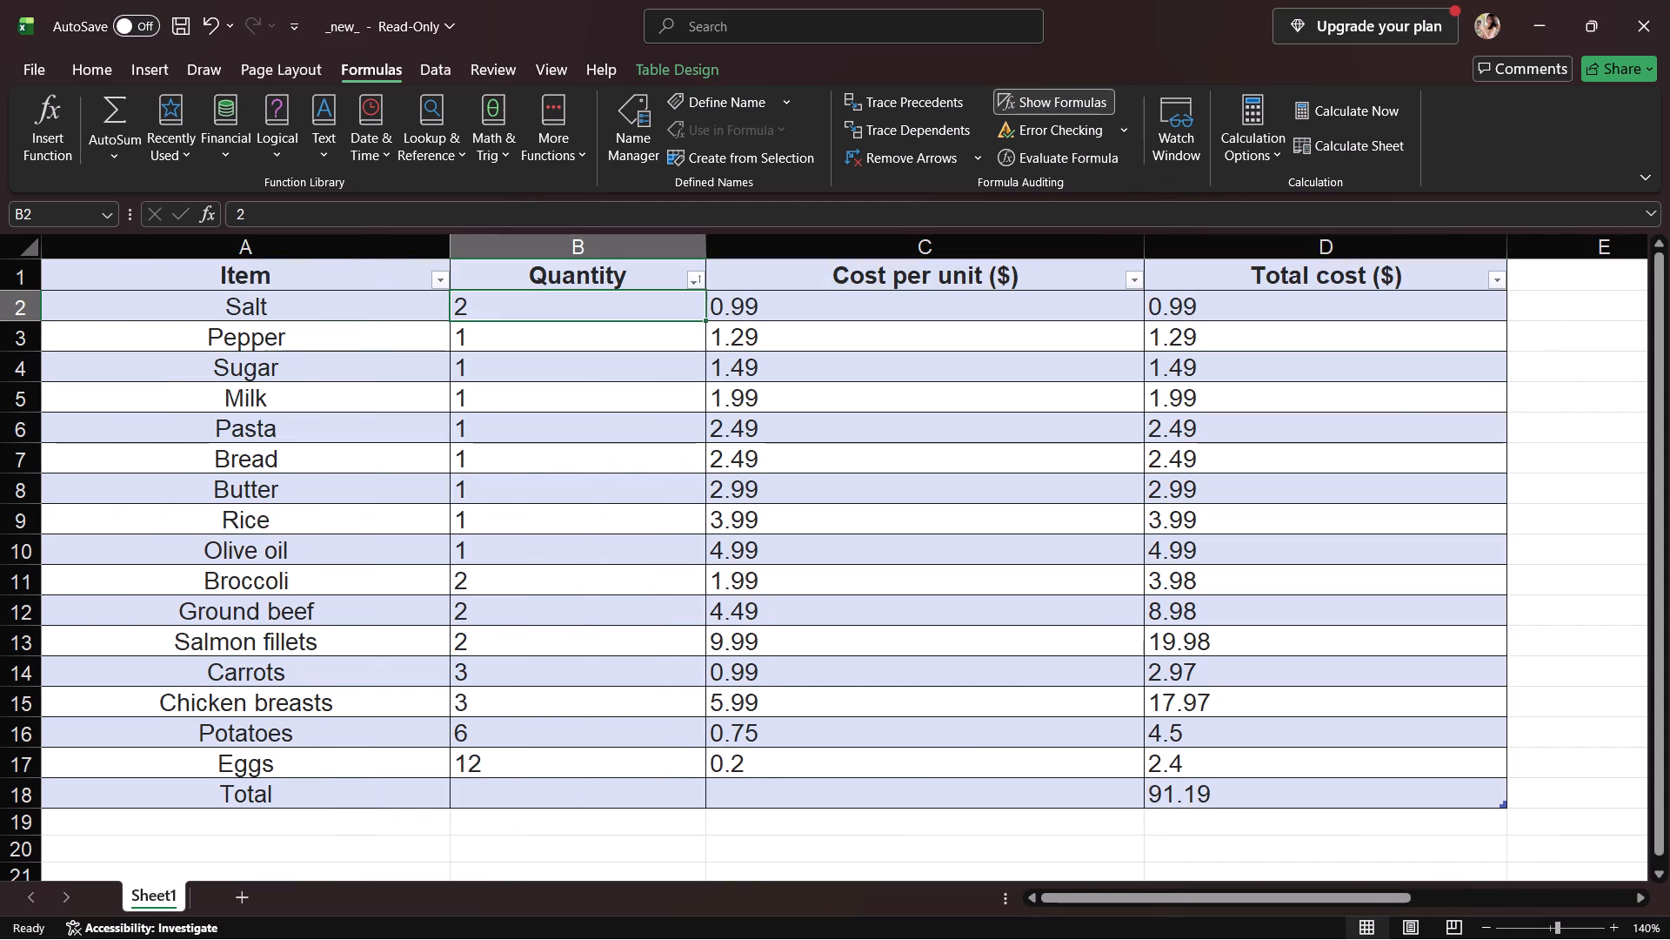
{"action": "left_click", "coordinate": [658, 329]}
{"action": "left_click", "coordinate": [651, 314]}
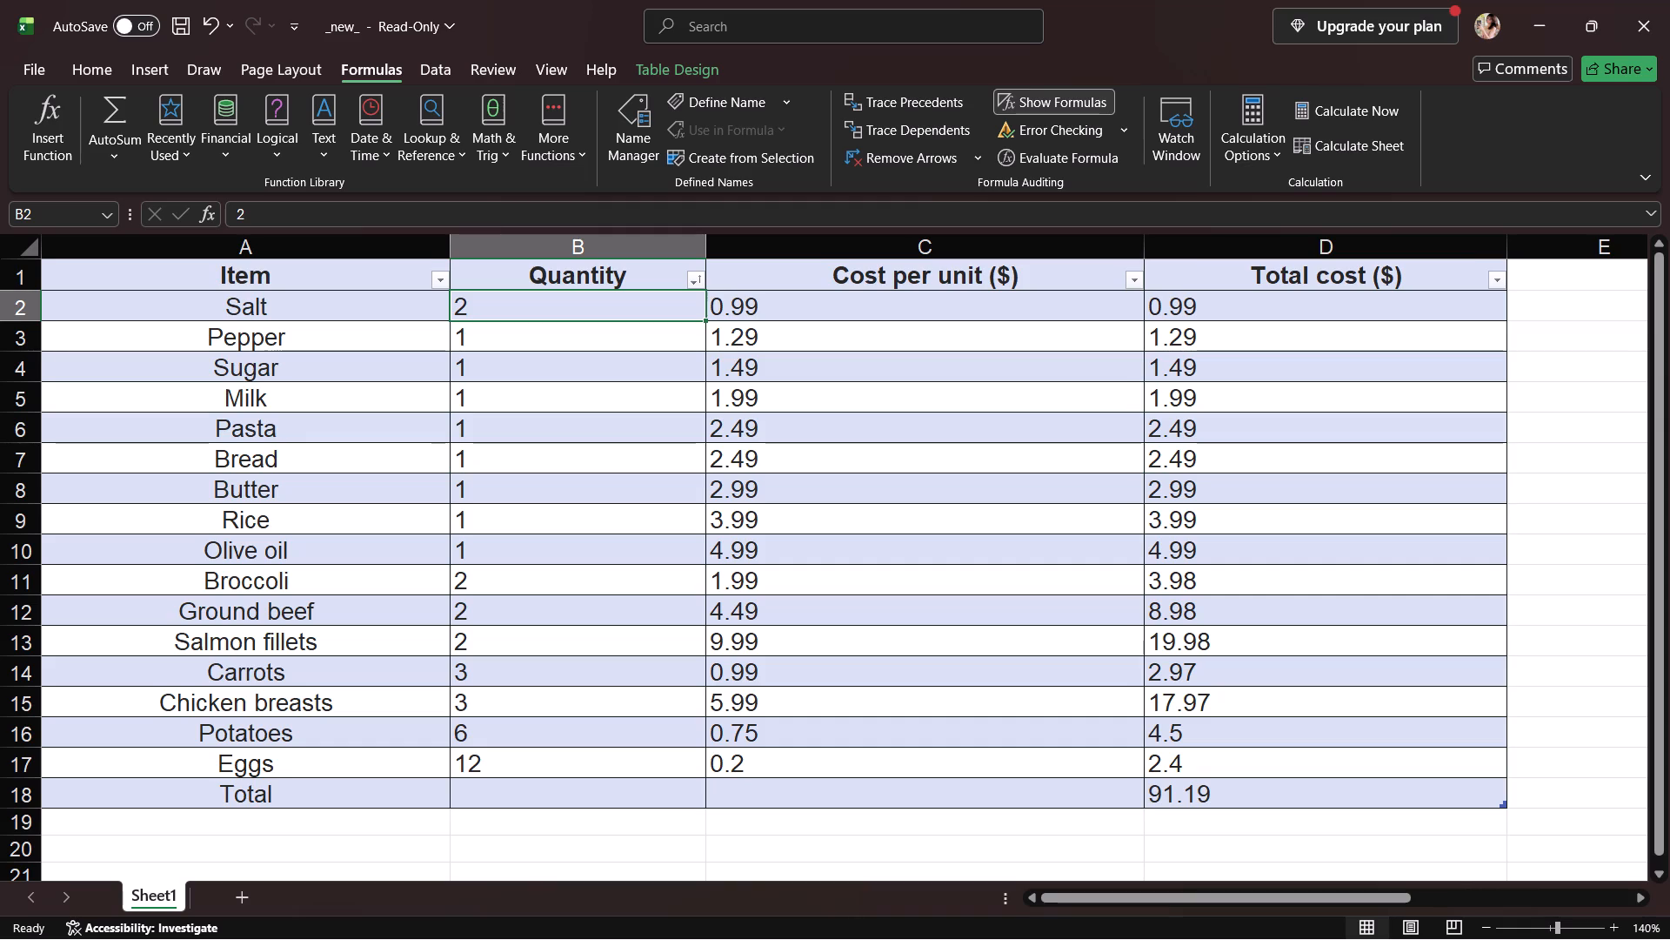
{"action": "scroll", "coordinate": [833, 314], "scroll_direction": "down", "scroll_amount": 4}
{"action": "scroll", "coordinate": [843, 333], "scroll_direction": "up", "scroll_amount": 7}
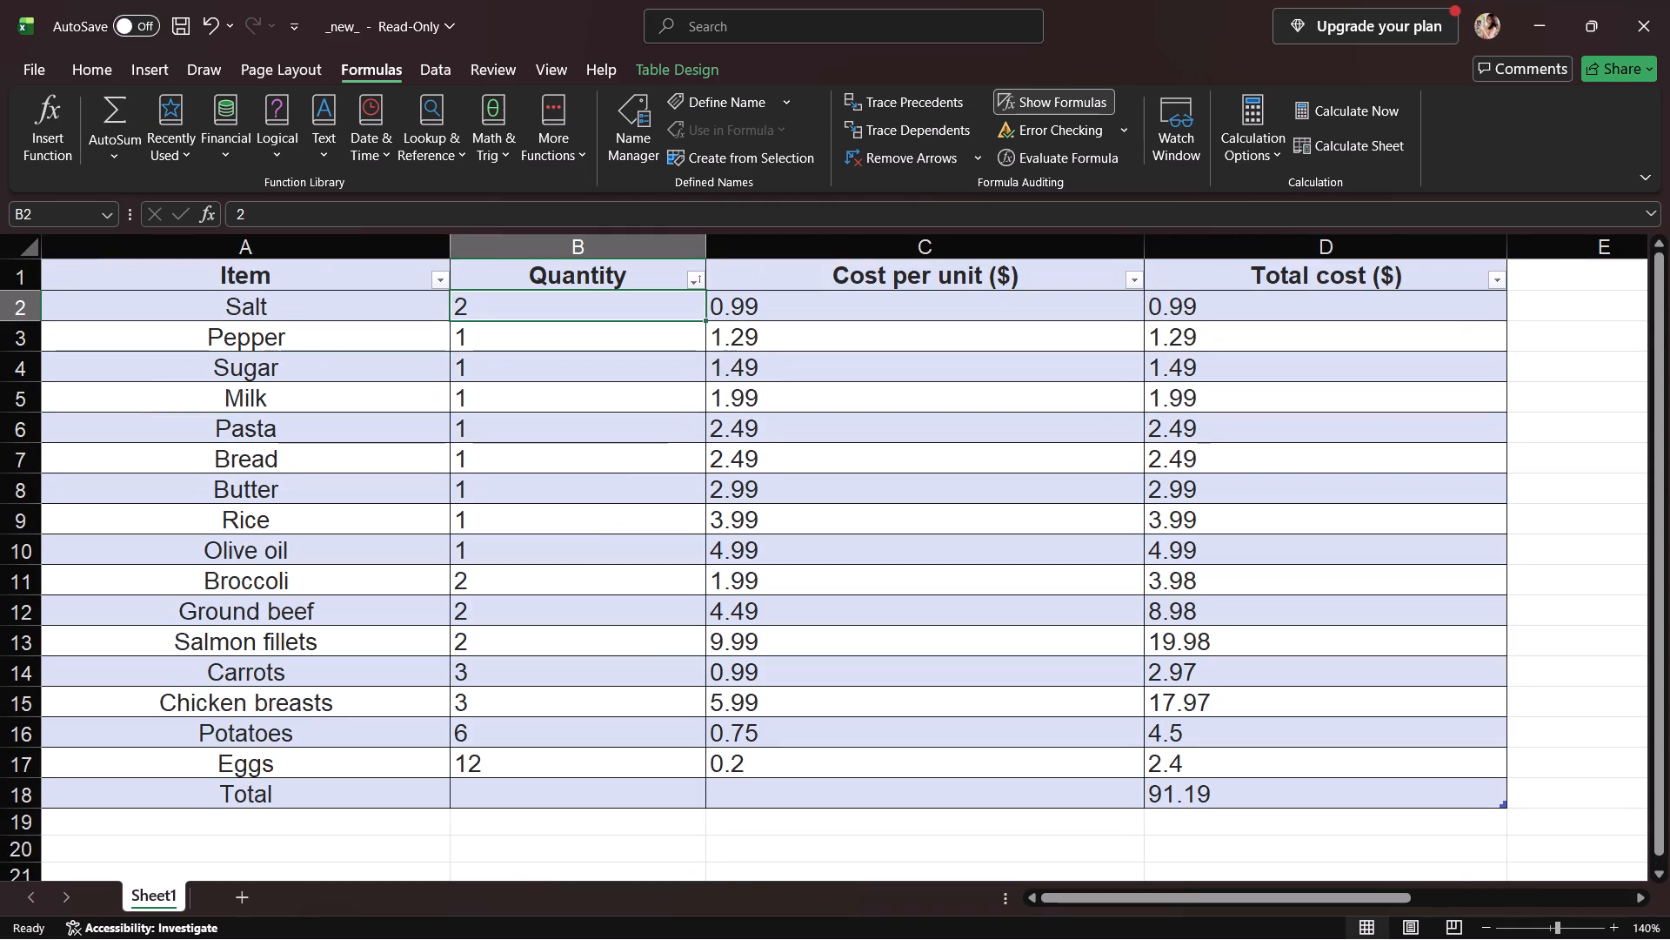
{"action": "left_click", "coordinate": [415, 207]}
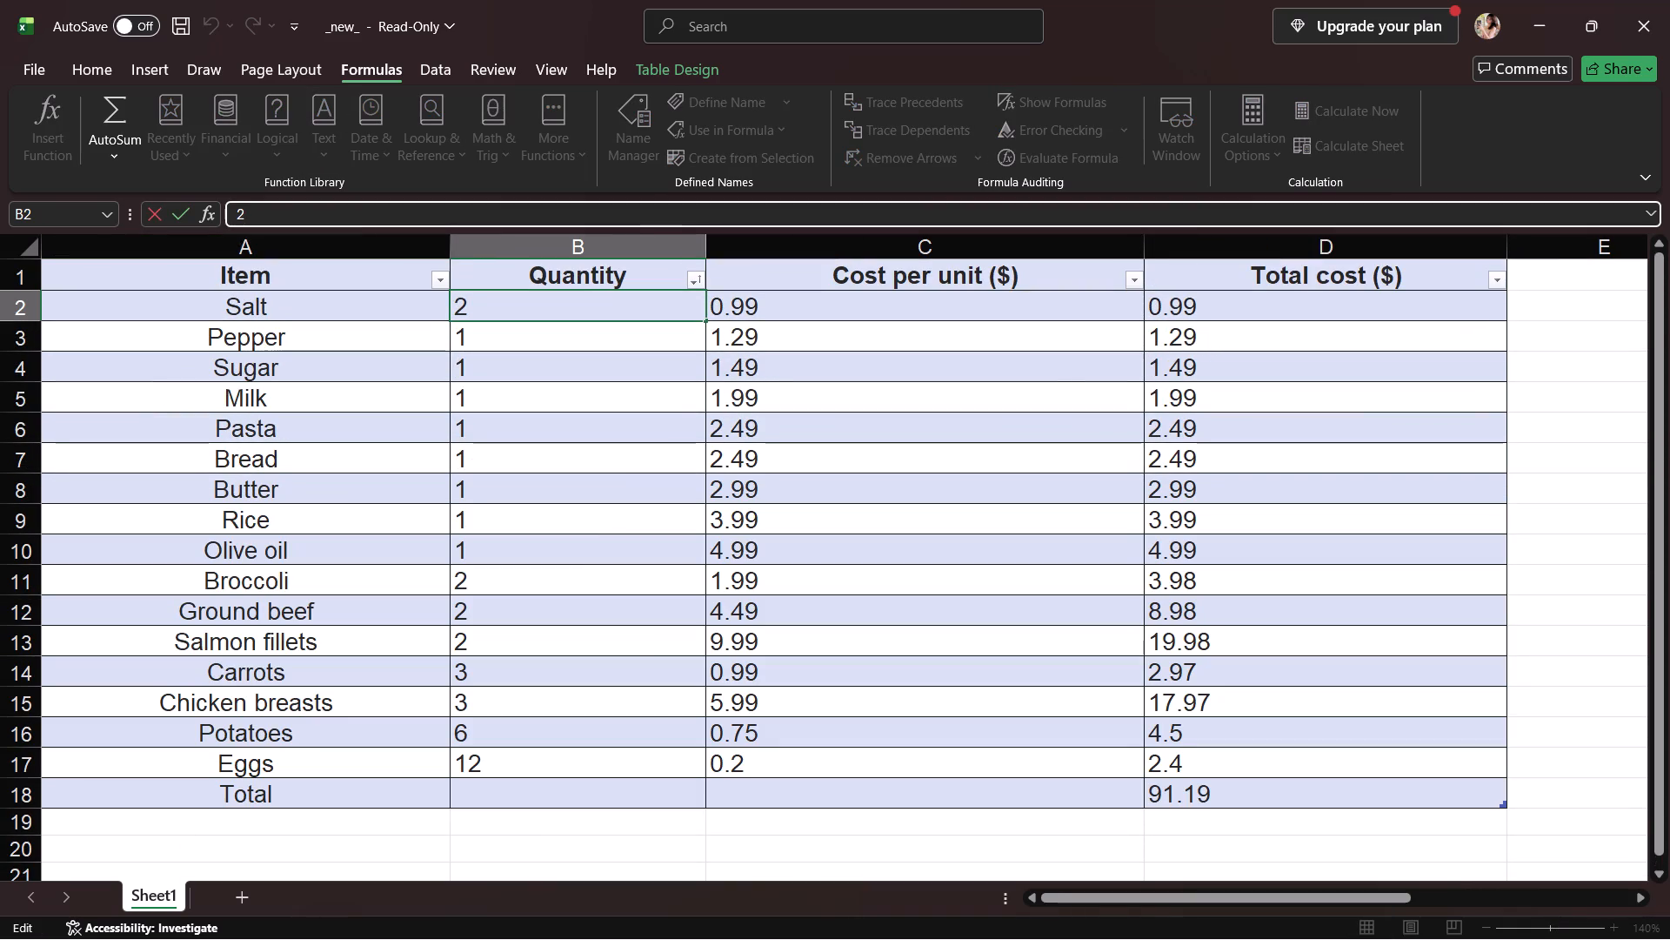
{"action": "left_click", "coordinate": [791, 232]}
{"action": "left_click", "coordinate": [837, 250]}
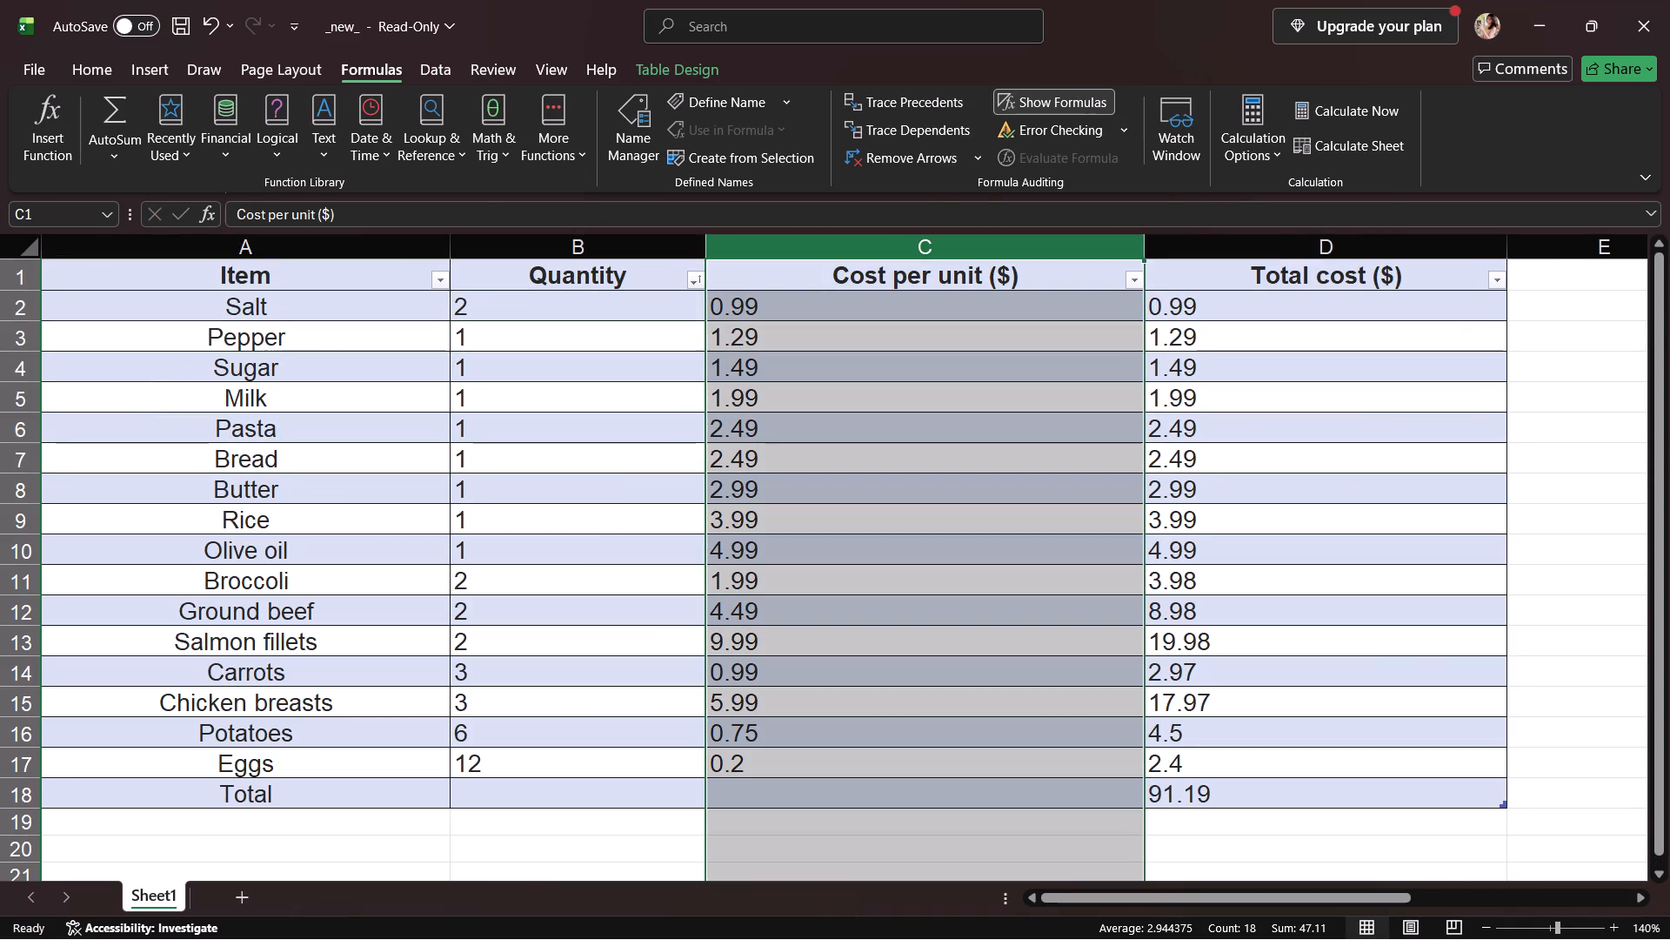
Compare the sheet with formulas hidden and shown, recalculating once, and leave the formula display off.
{"action": "left_click", "coordinate": [1011, 93]}
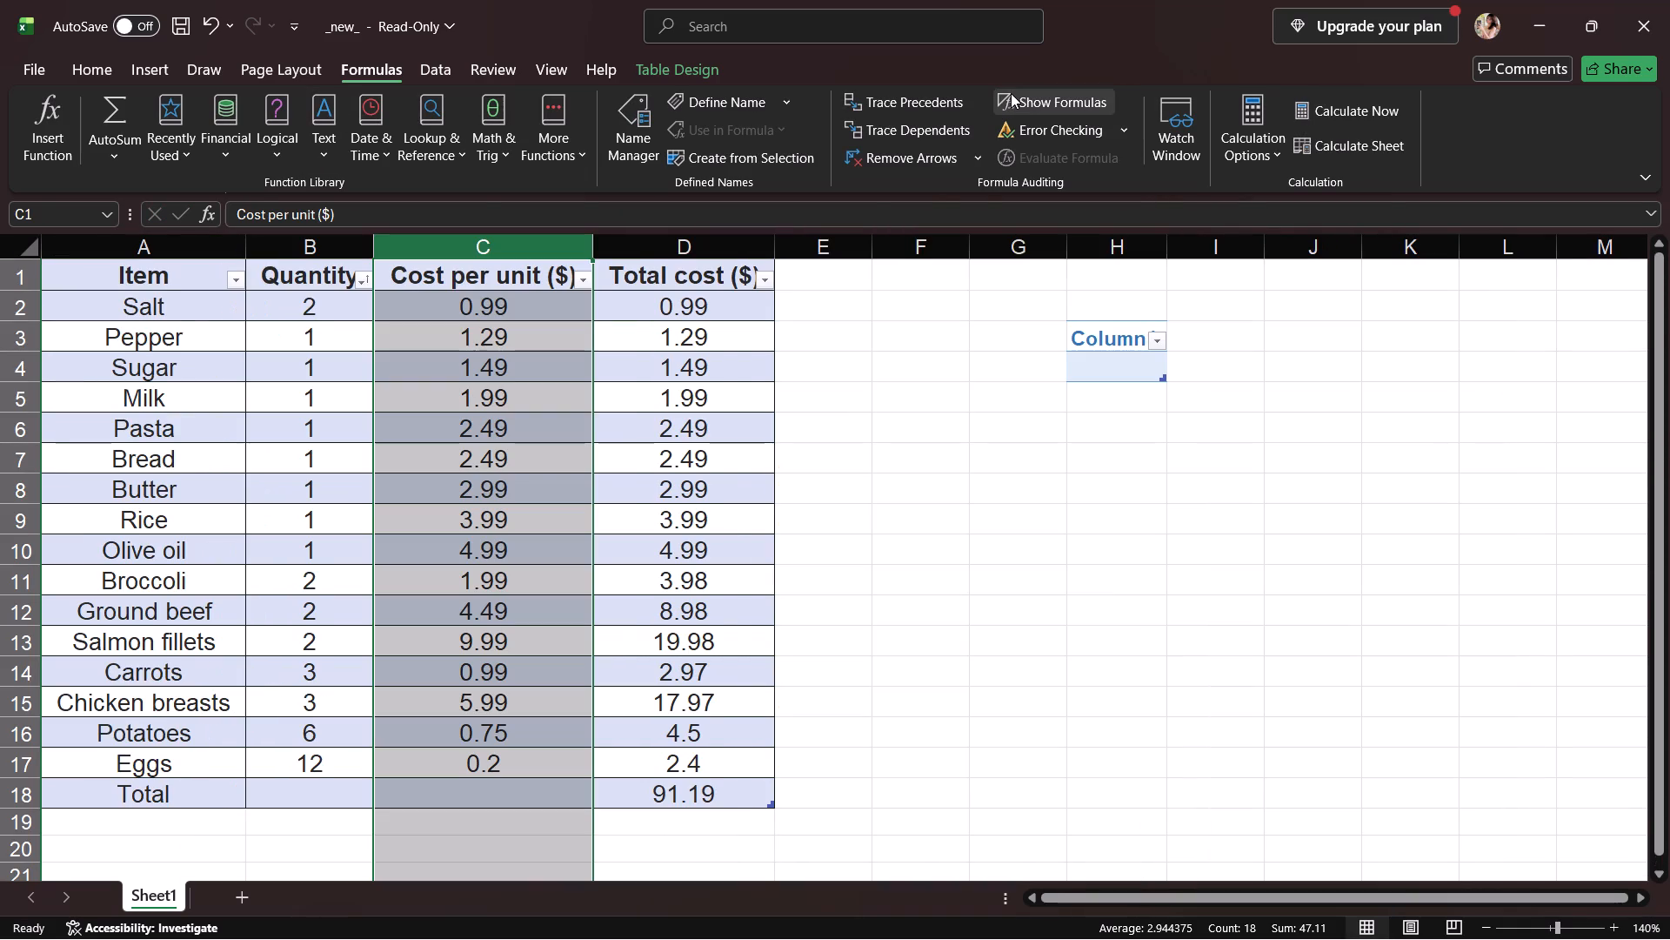
{"action": "left_click", "coordinate": [1011, 93]}
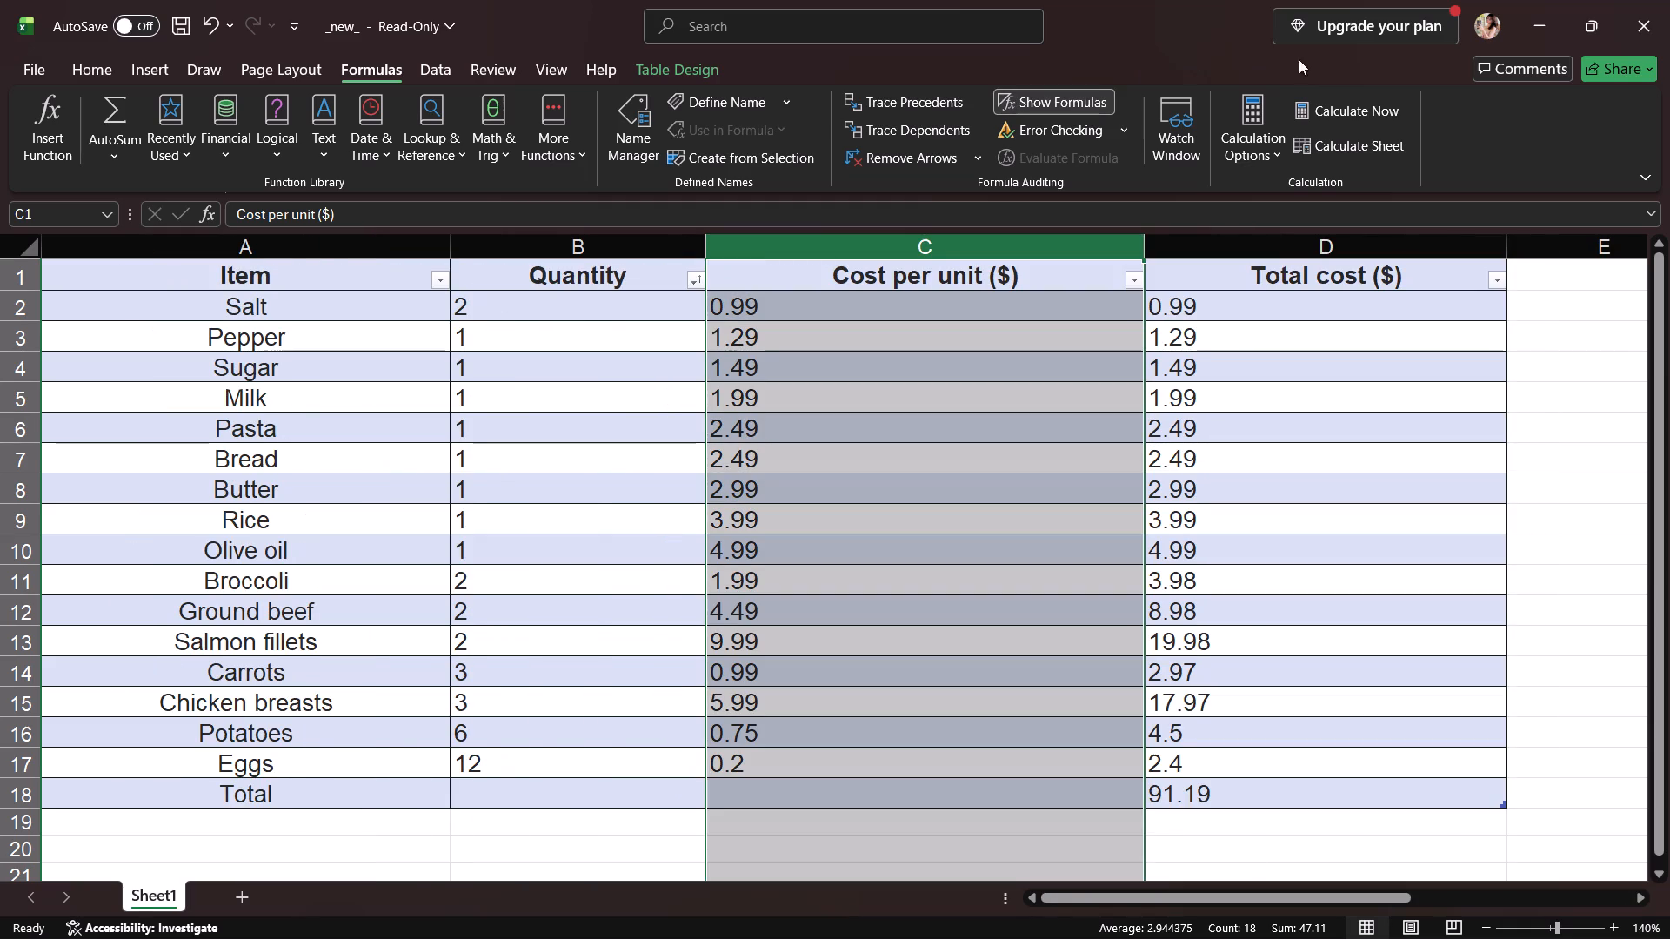
{"action": "left_click", "coordinate": [1333, 98]}
{"action": "left_click", "coordinate": [1015, 97]}
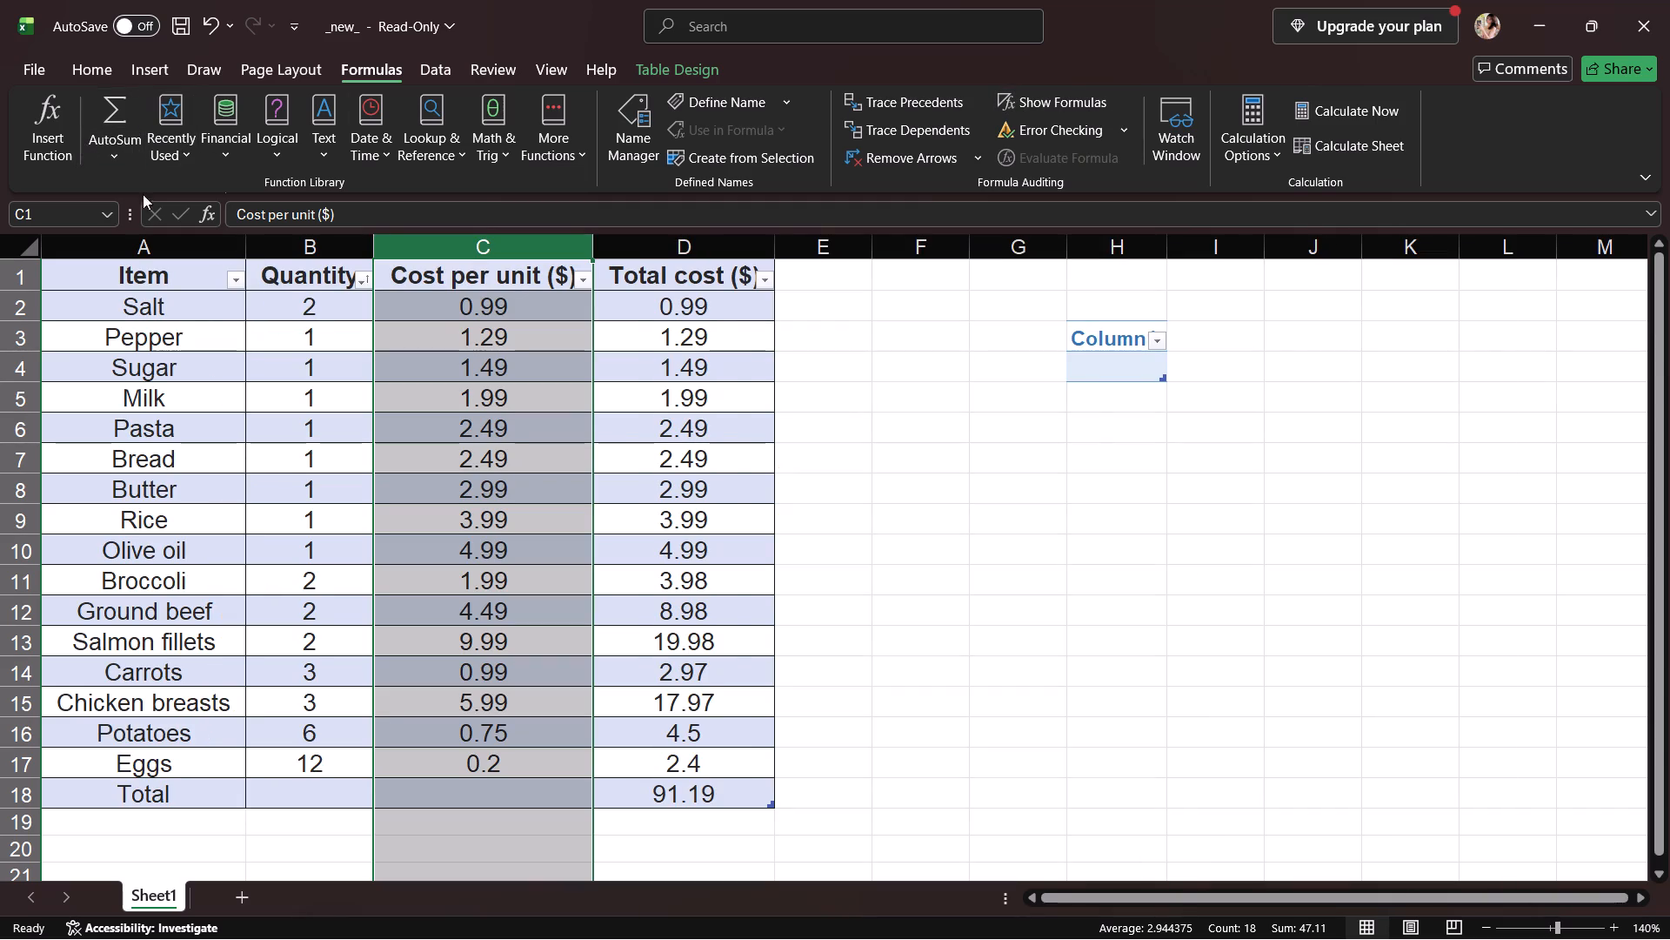
Examine the list of available Lookup & Reference functions.
{"action": "left_click", "coordinate": [430, 138]}
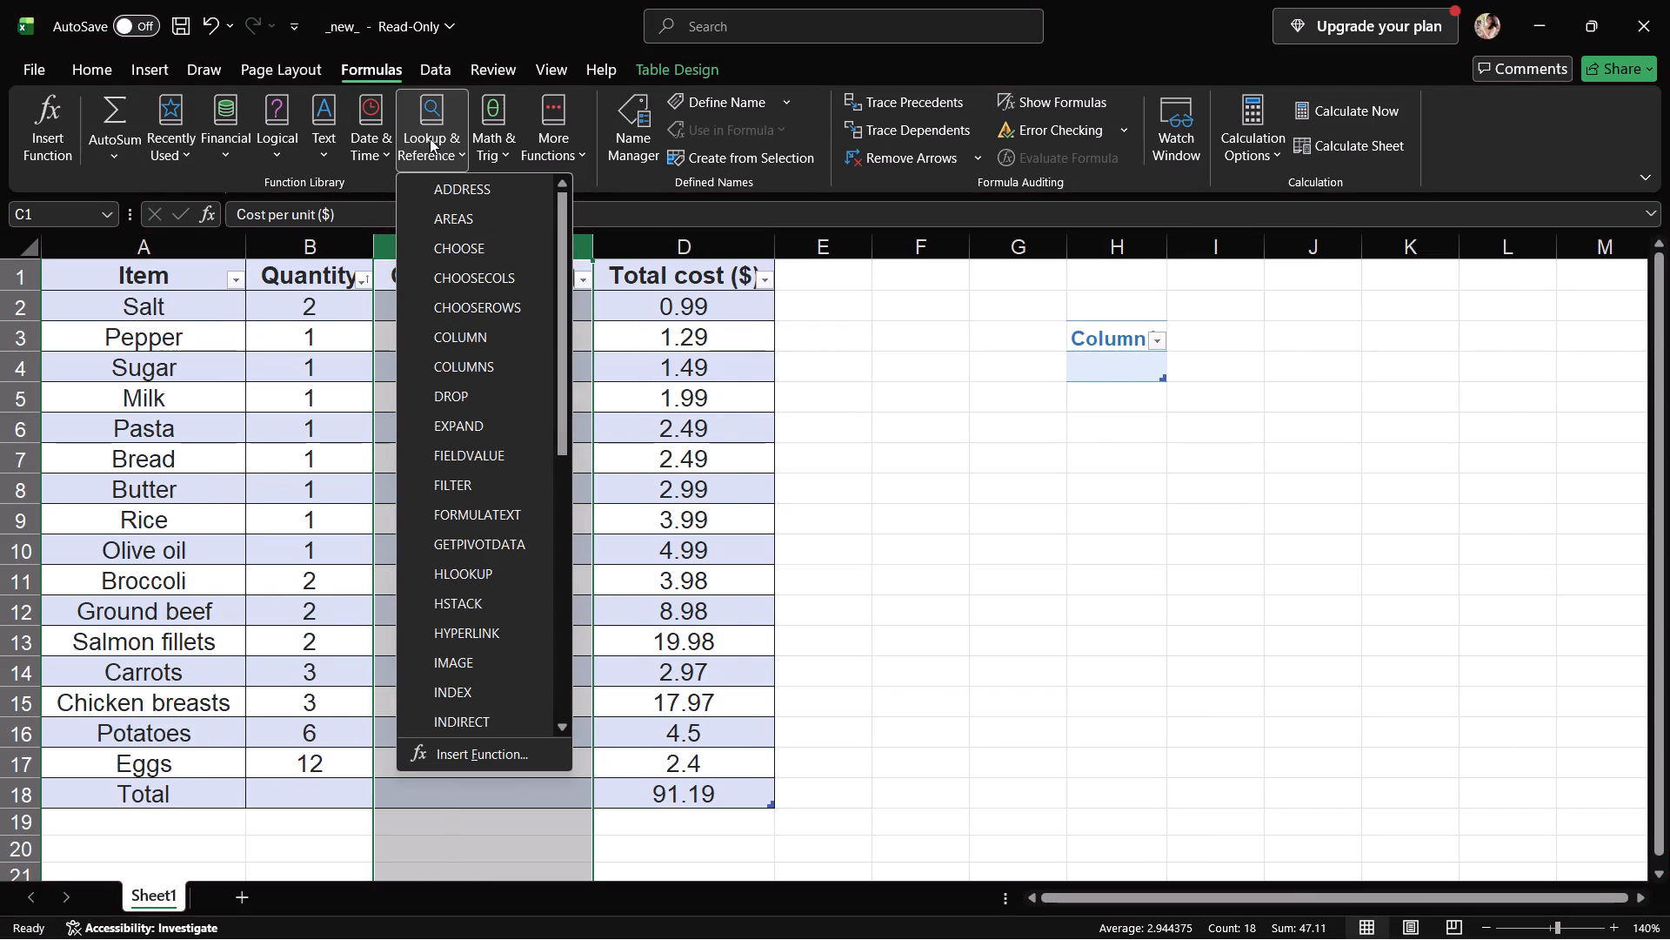
{"action": "scroll", "coordinate": [474, 430], "scroll_direction": "down", "scroll_amount": 3}
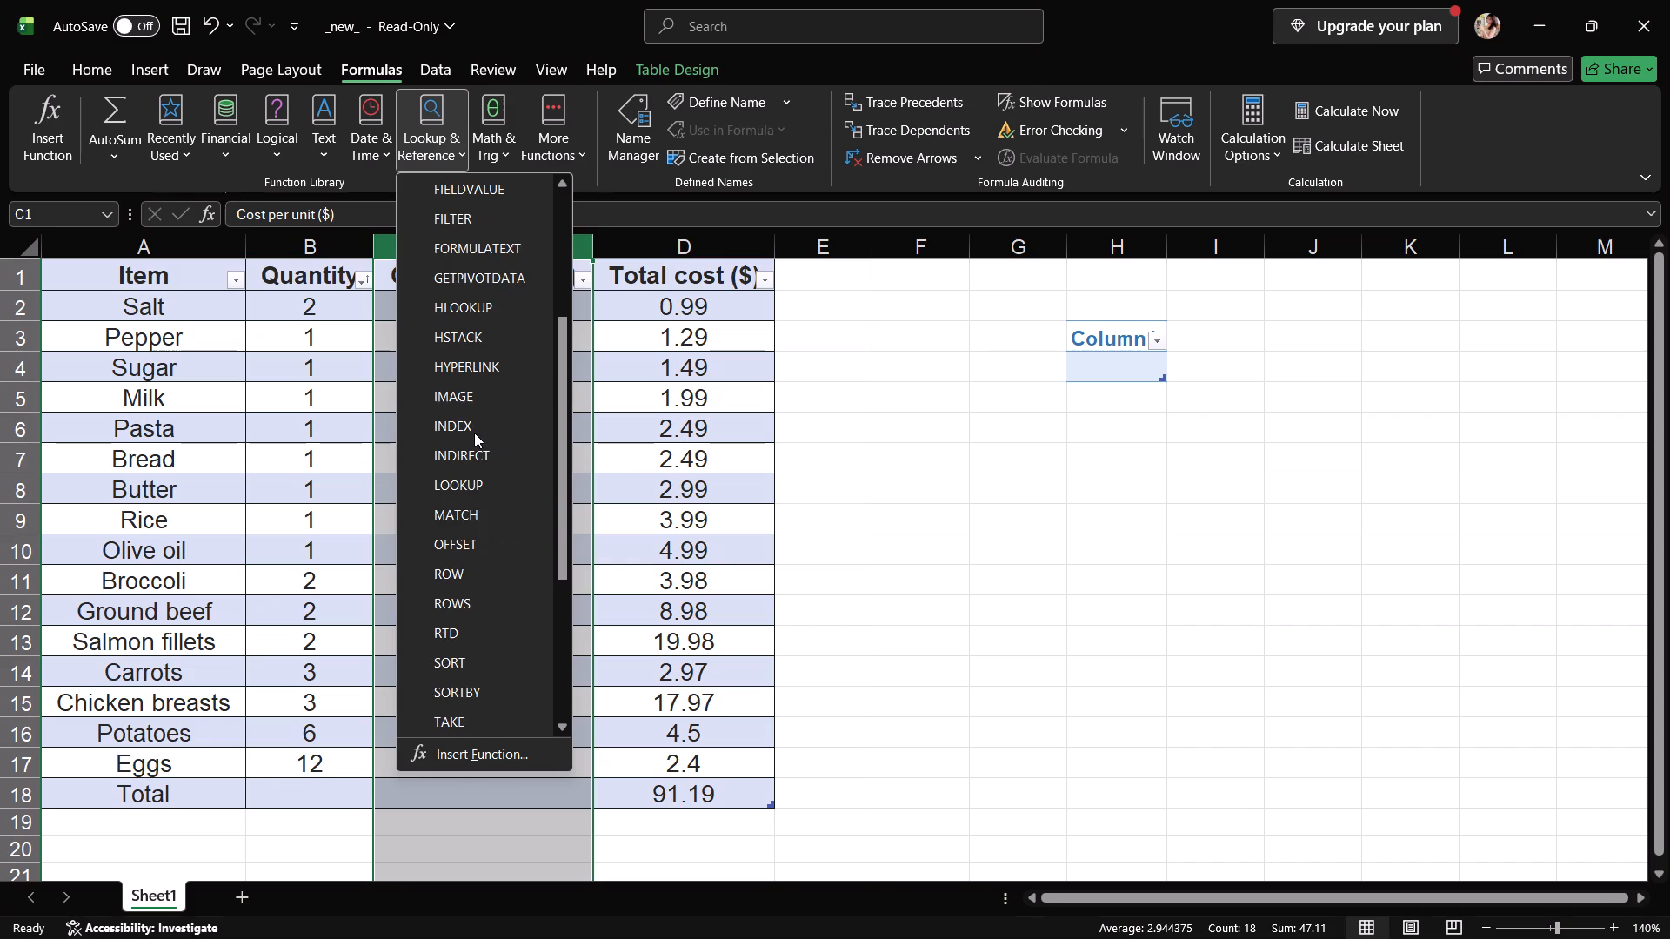
{"action": "scroll", "coordinate": [474, 433], "scroll_direction": "down", "scroll_amount": 13}
{"action": "scroll", "coordinate": [469, 443], "scroll_direction": "up", "scroll_amount": 6}
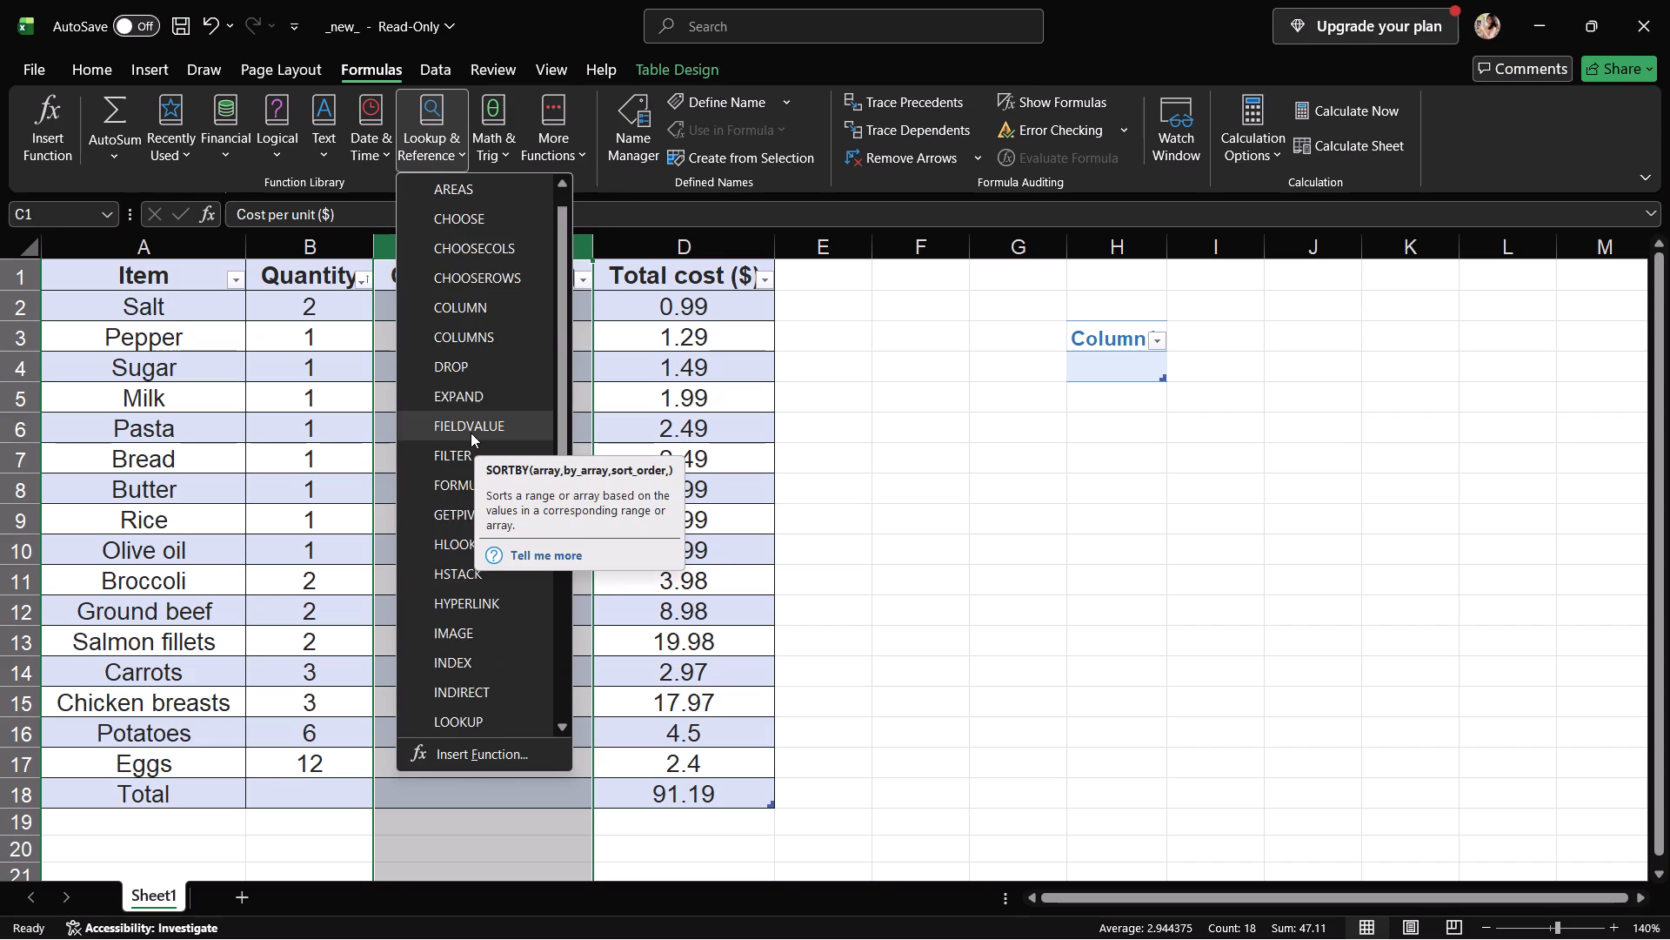
{"action": "scroll", "coordinate": [471, 433], "scroll_direction": "up", "scroll_amount": 10}
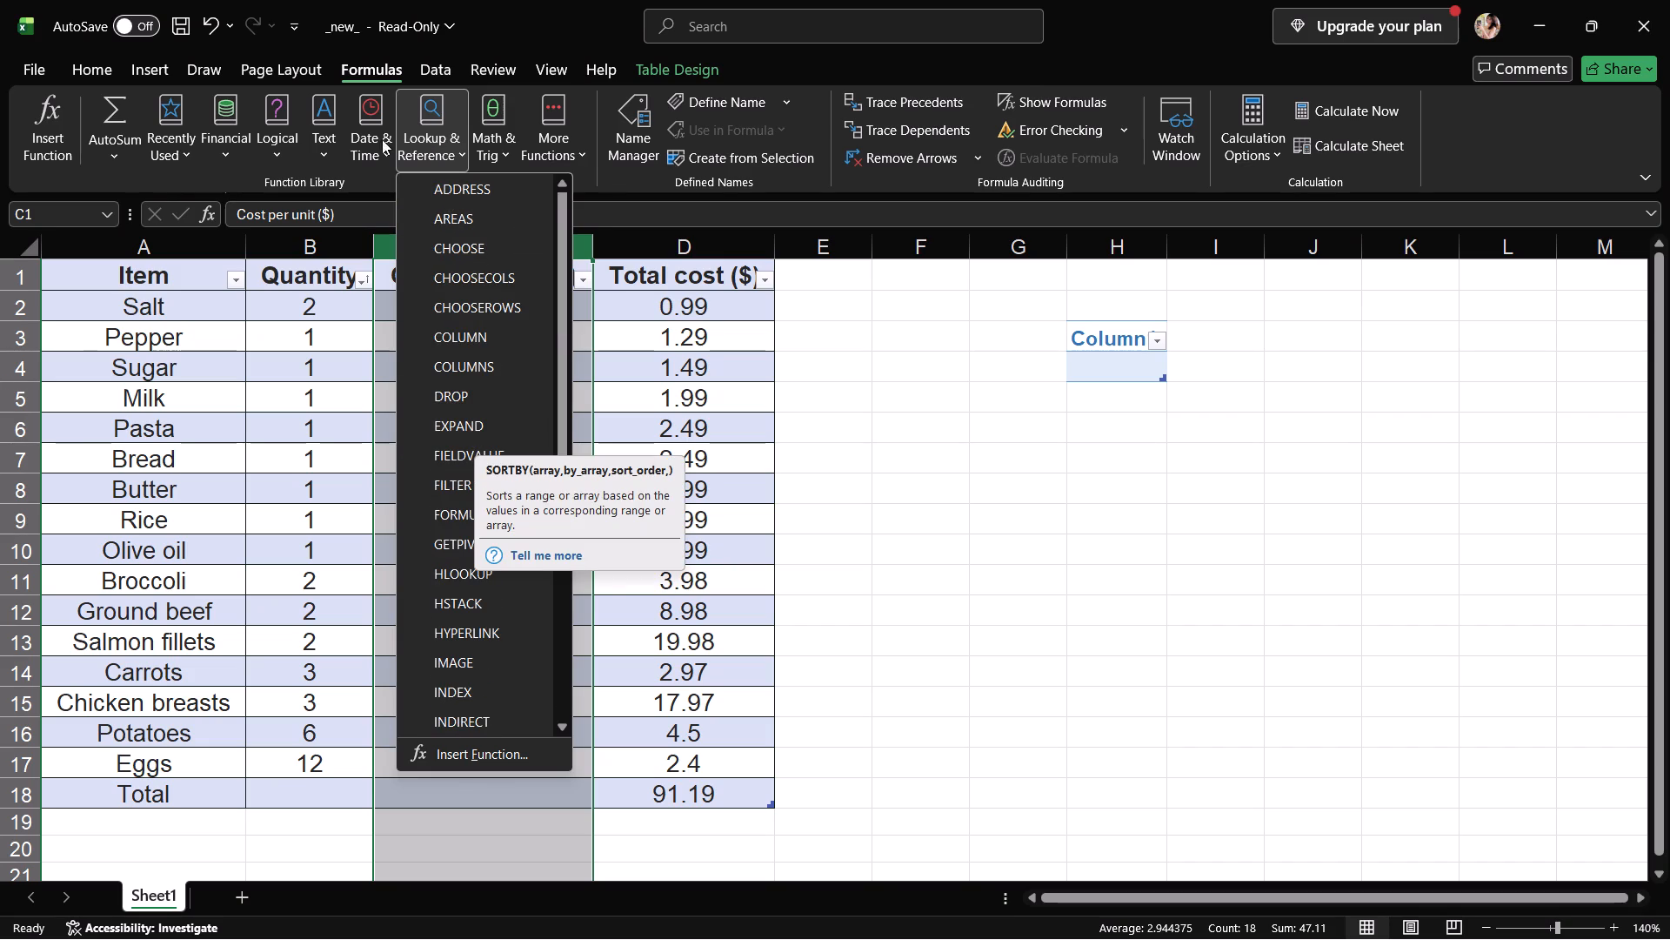
Inspect the contents of the Cost per unit header C1 and Salt's cost cell C2, and leave cell I4 selected.
{"action": "left_click", "coordinate": [425, 131]}
{"action": "left_click", "coordinate": [420, 223]}
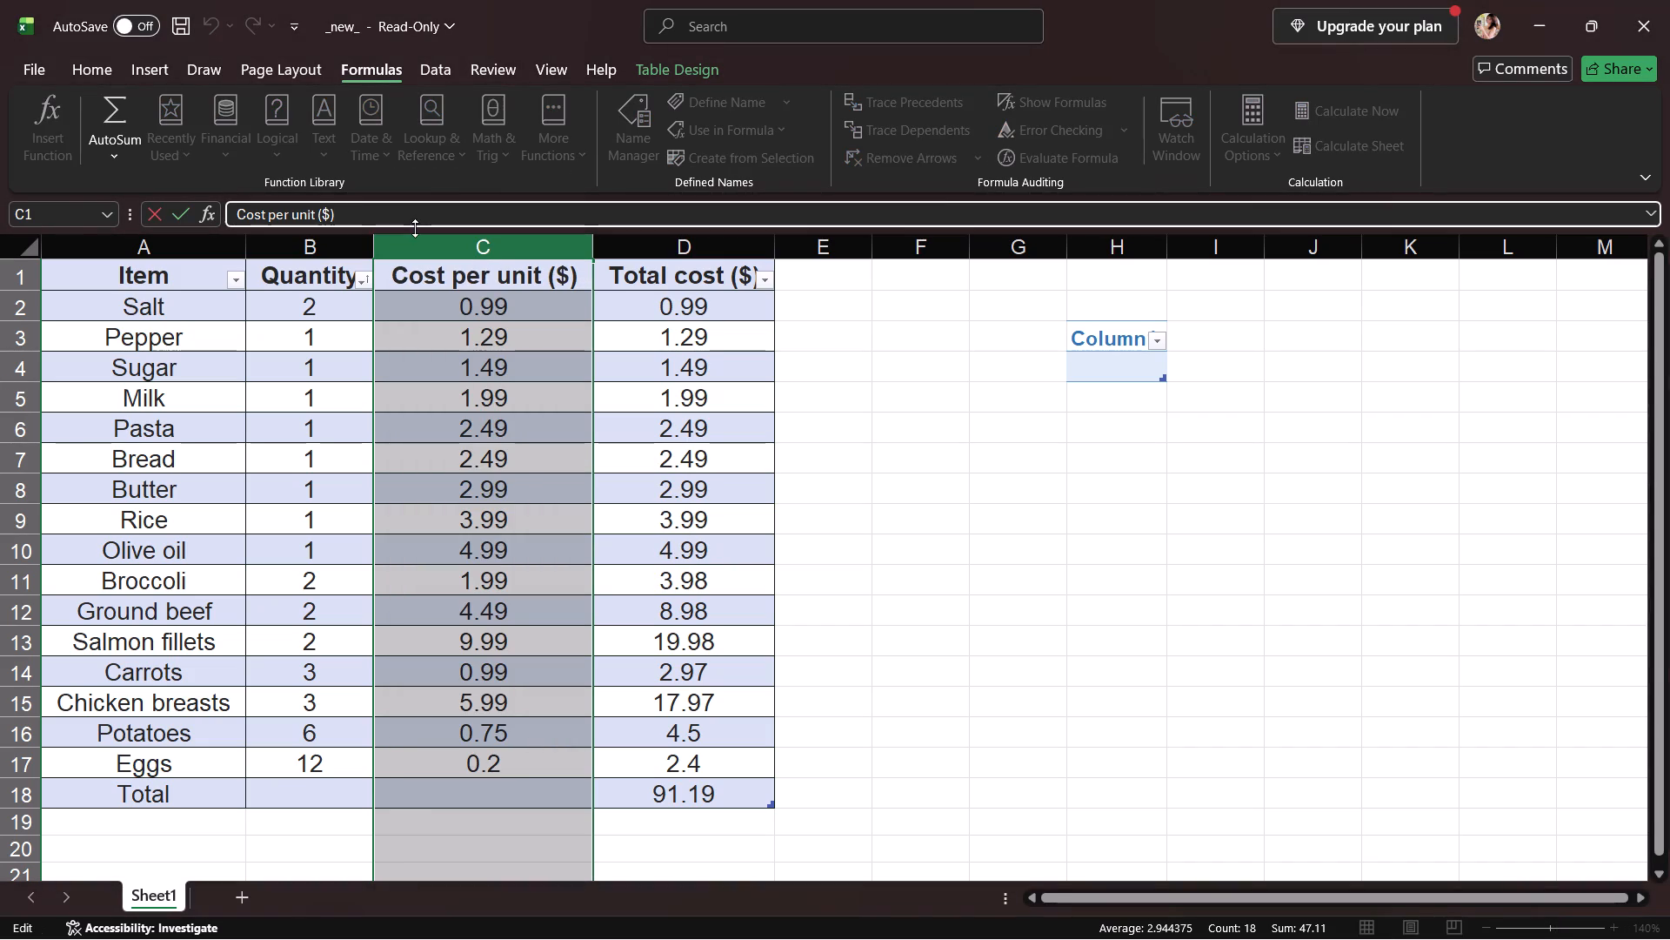
{"action": "left_click", "coordinate": [471, 312]}
{"action": "left_click", "coordinate": [471, 312]}
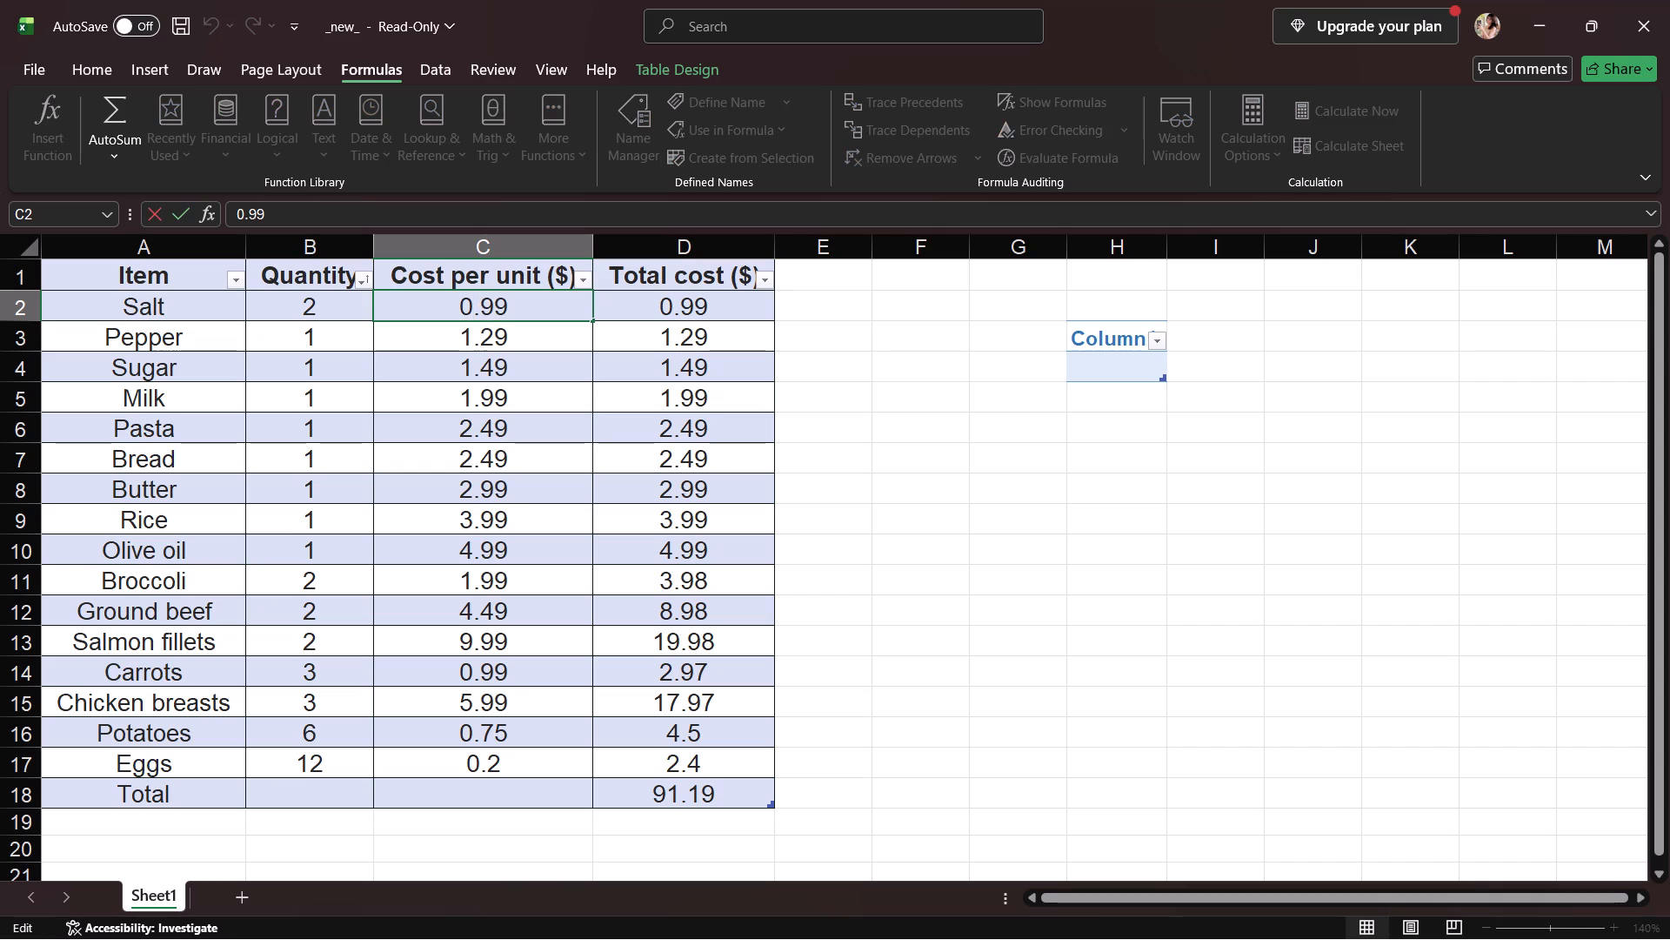
{"action": "left_click", "coordinate": [452, 310]}
{"action": "left_click_drag", "start_coordinate": [893, 312], "coordinate": [904, 323]}
{"action": "left_click_drag", "start_coordinate": [1076, 352], "coordinate": [1092, 367]}
{"action": "left_click", "coordinate": [1179, 357]}
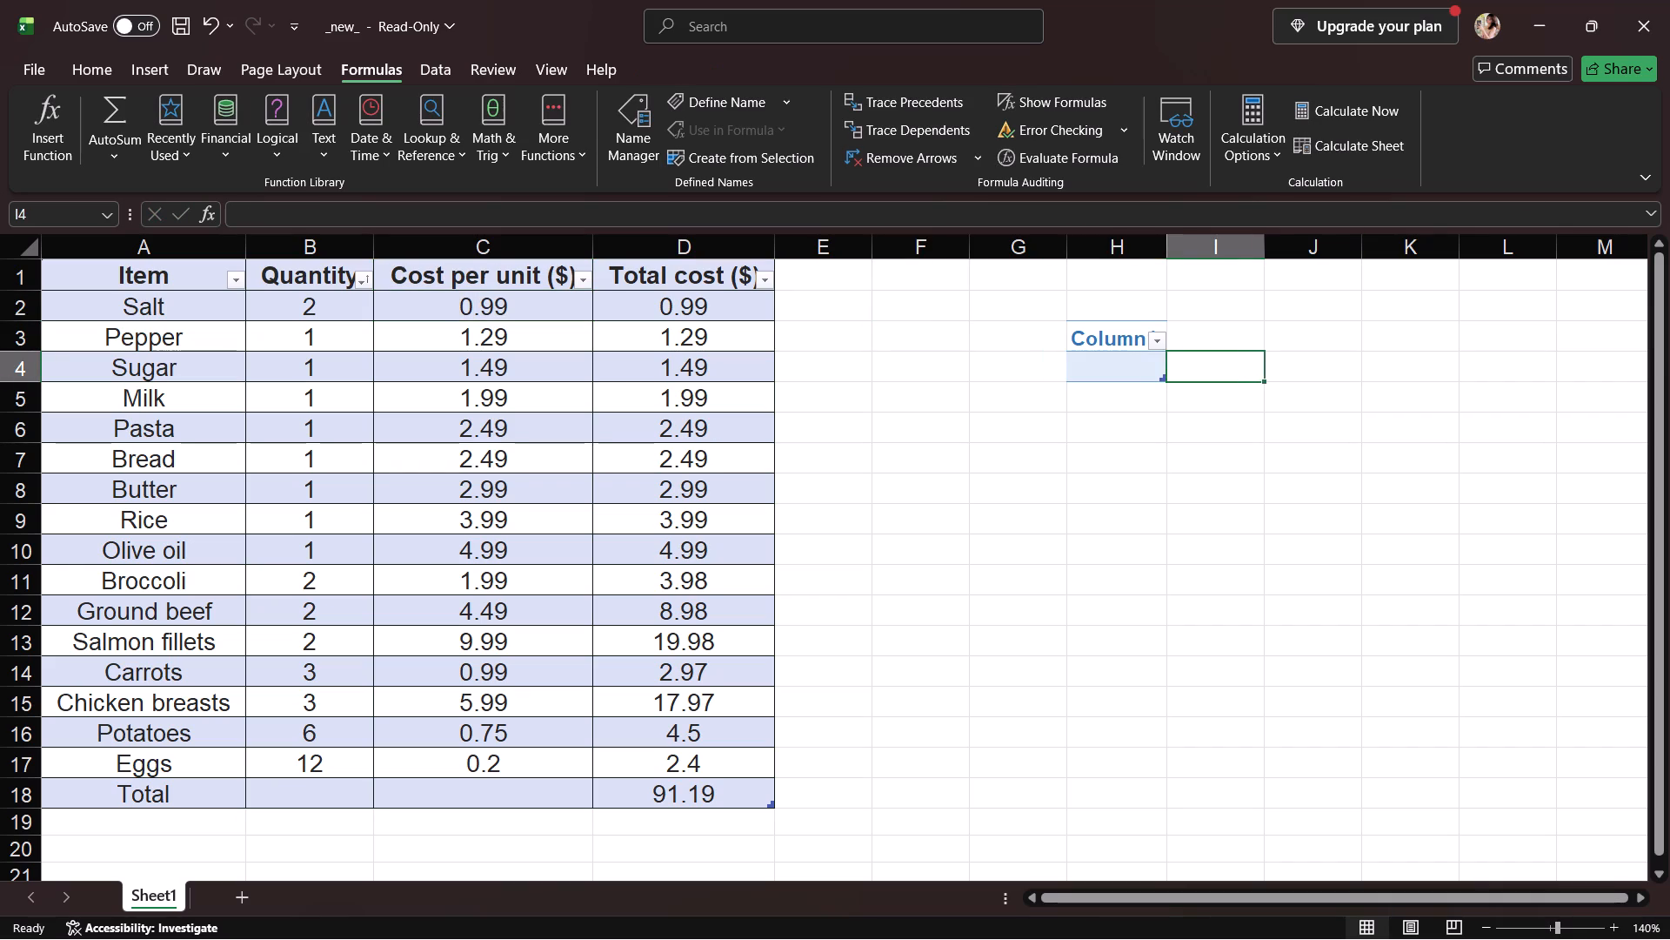
Close the _new_ workbook and discard its changes.
{"action": "left_click", "coordinate": [1652, 6]}
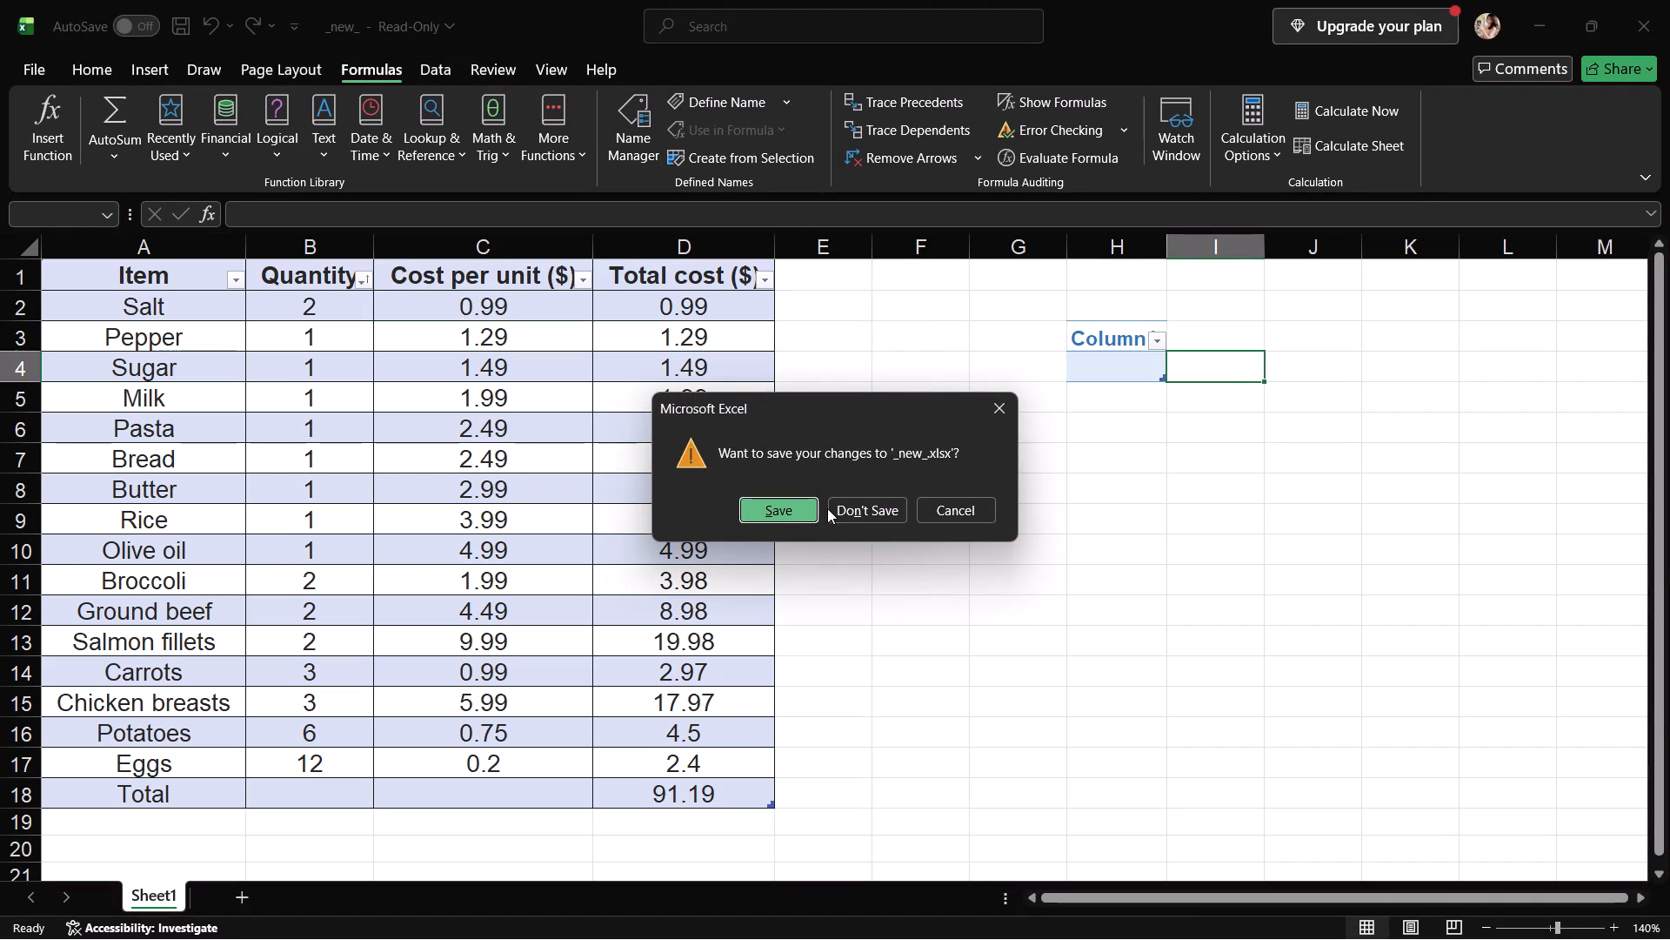
{"action": "left_click", "coordinate": [783, 511]}
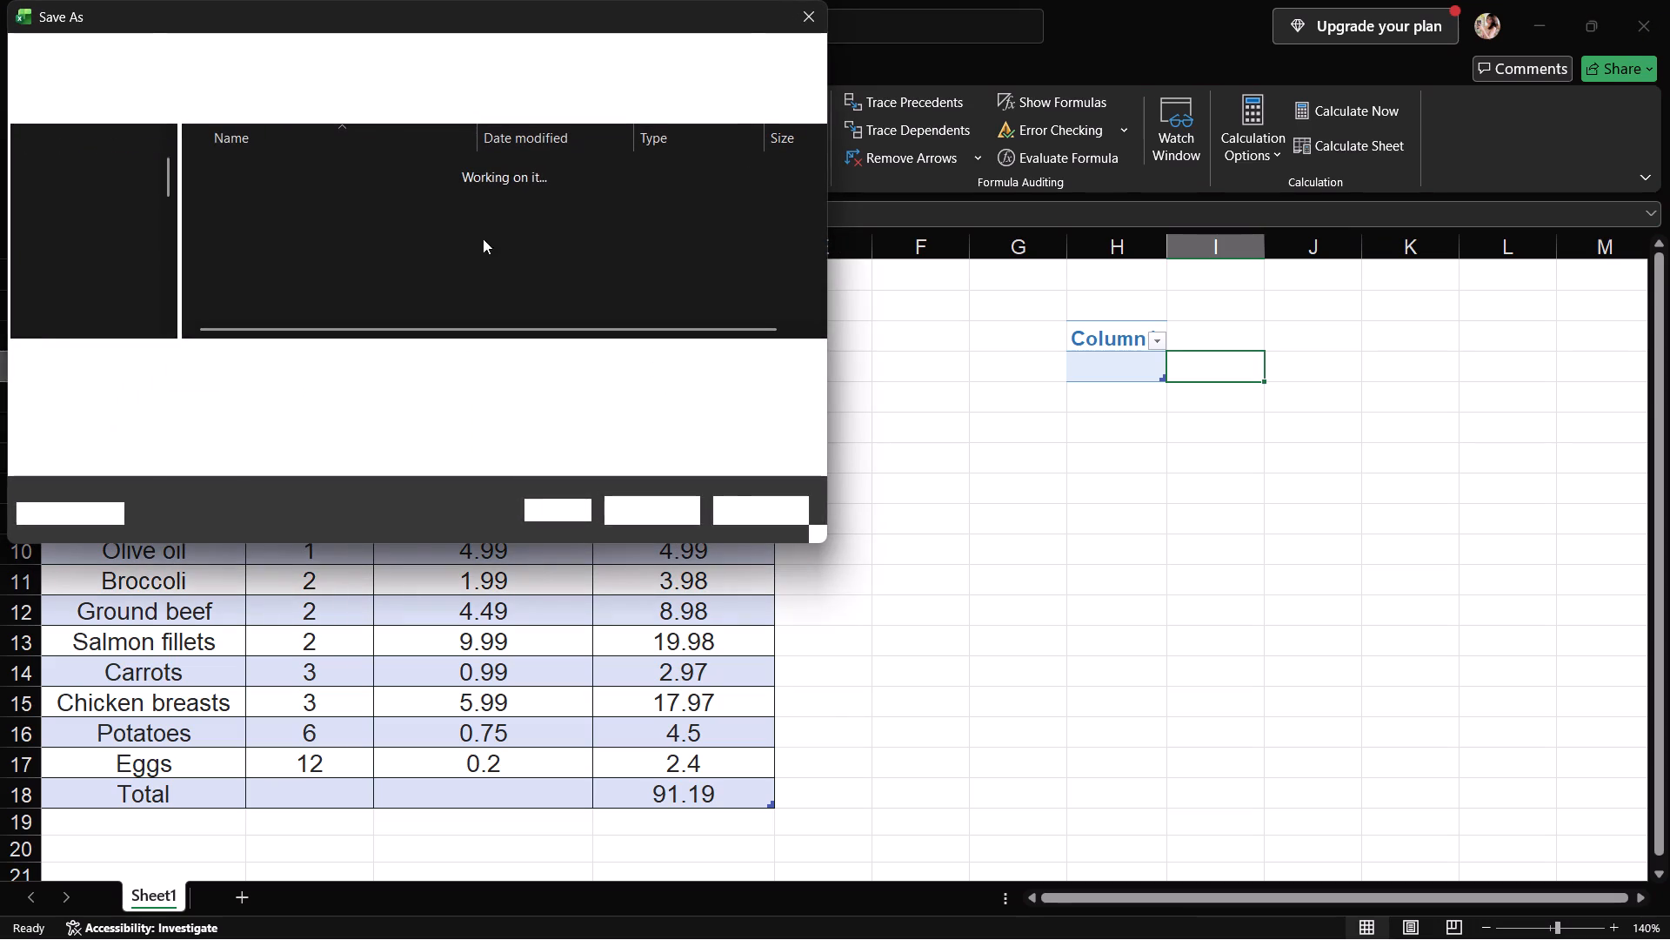
{"action": "left_click", "coordinate": [818, 21]}
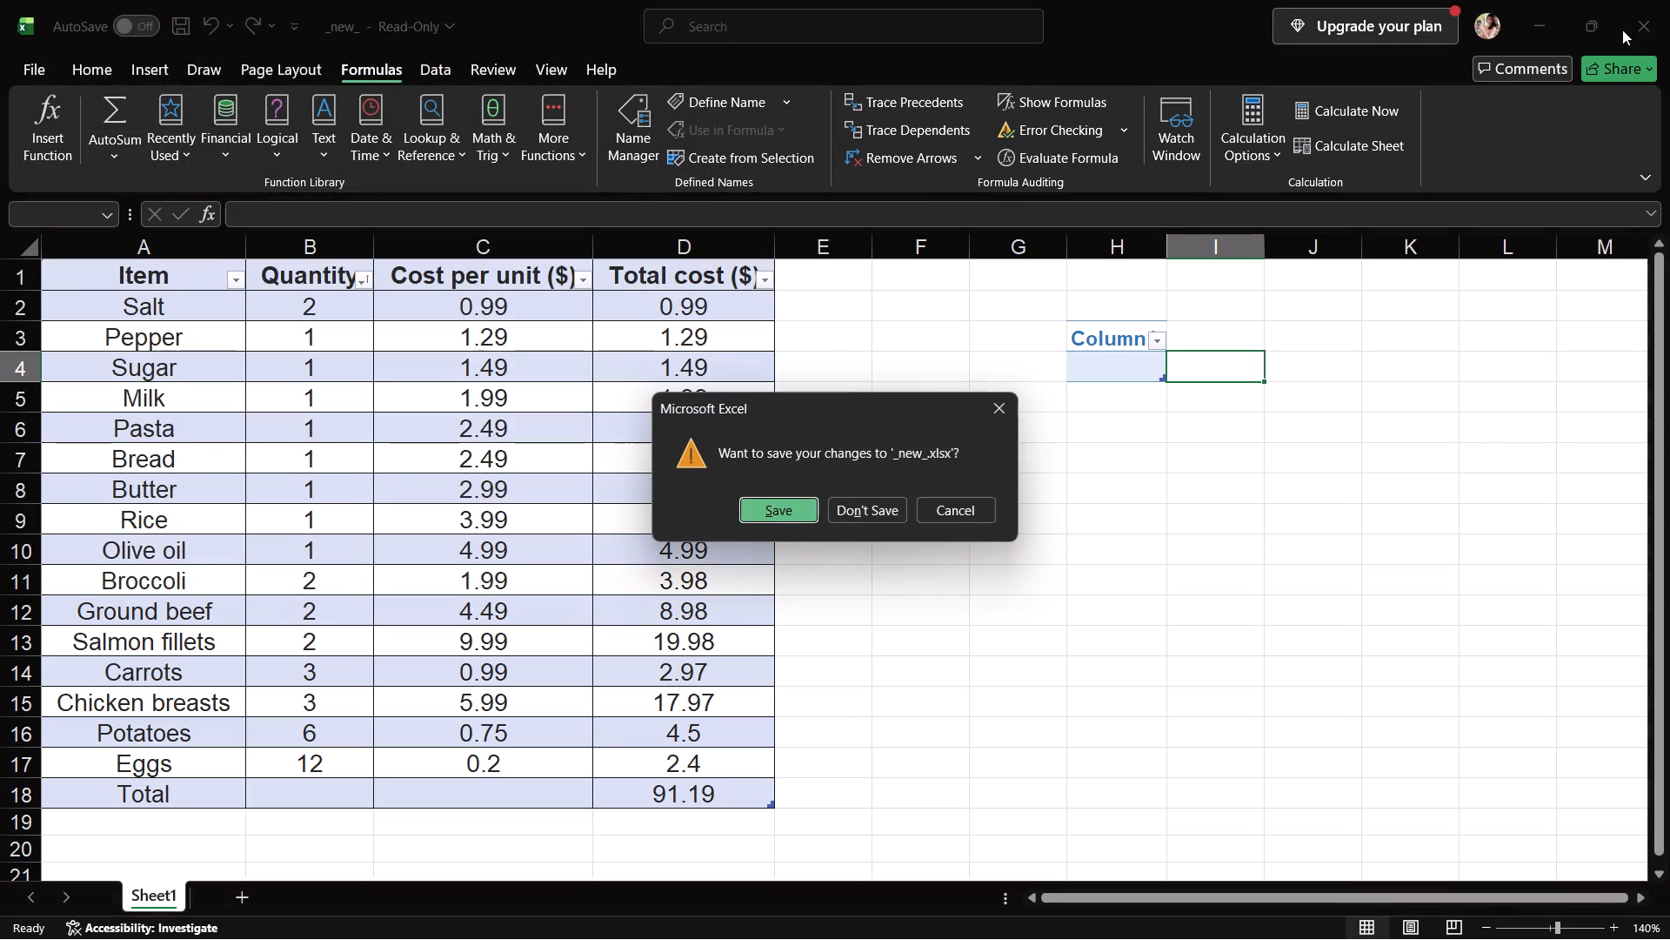
{"action": "left_click", "coordinate": [883, 517]}
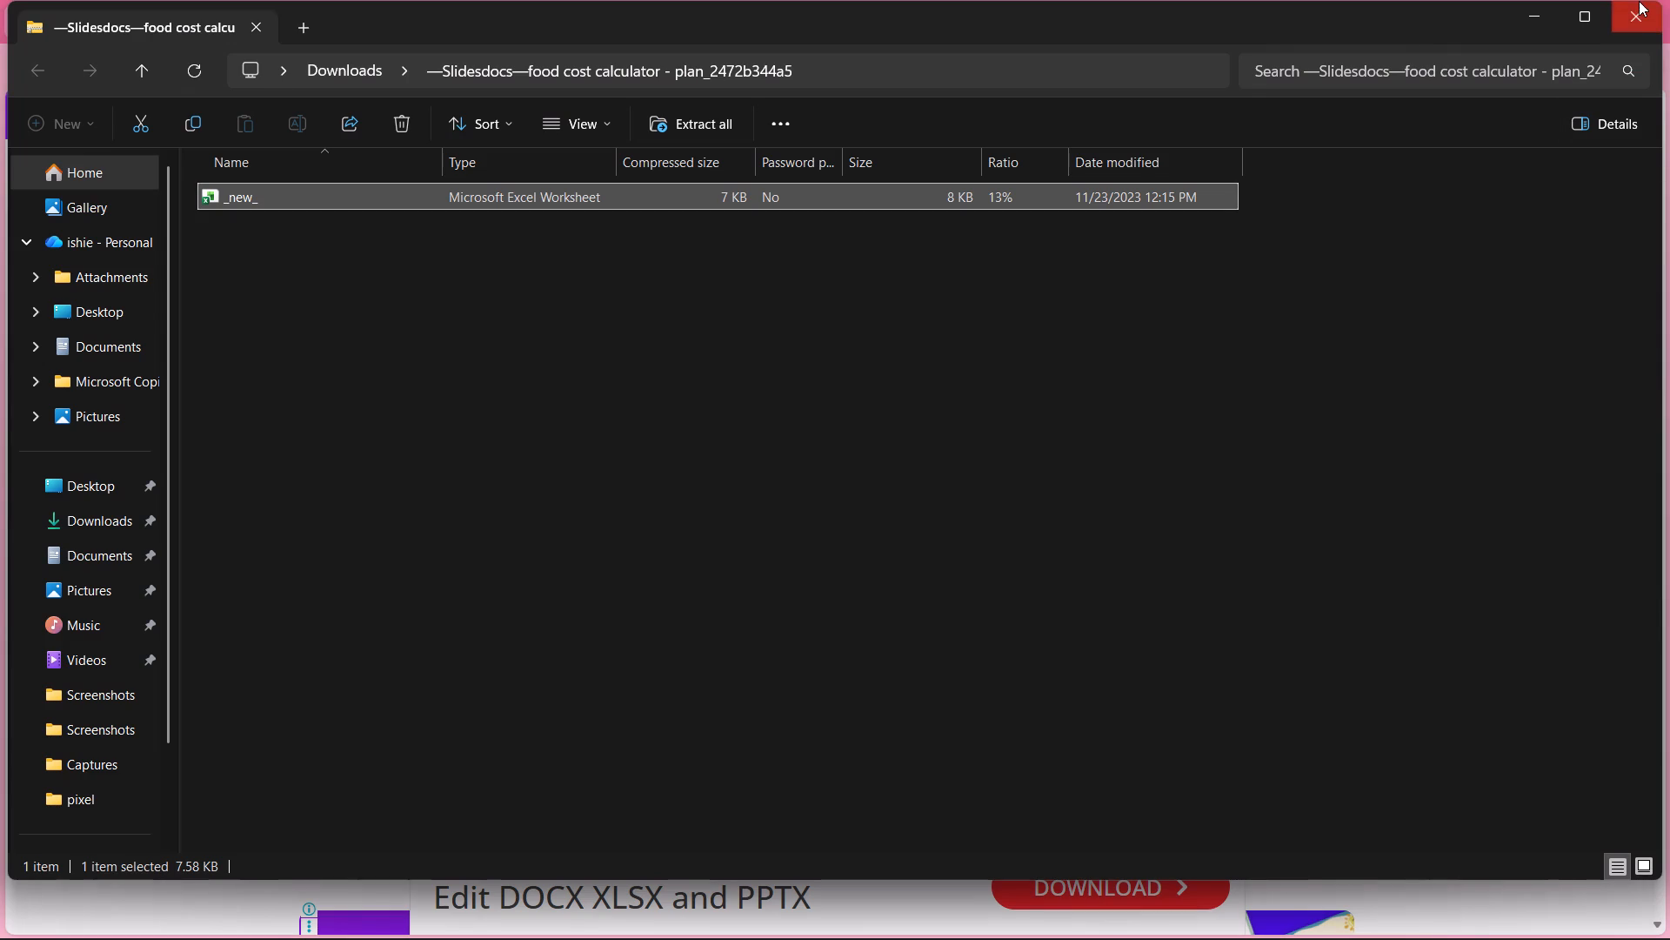
Close the downloaded food cost calculator's folder window and the web browser, returning to the desktop.
{"action": "left_click", "coordinate": [1639, 1]}
{"action": "left_click", "coordinate": [1663, 13]}
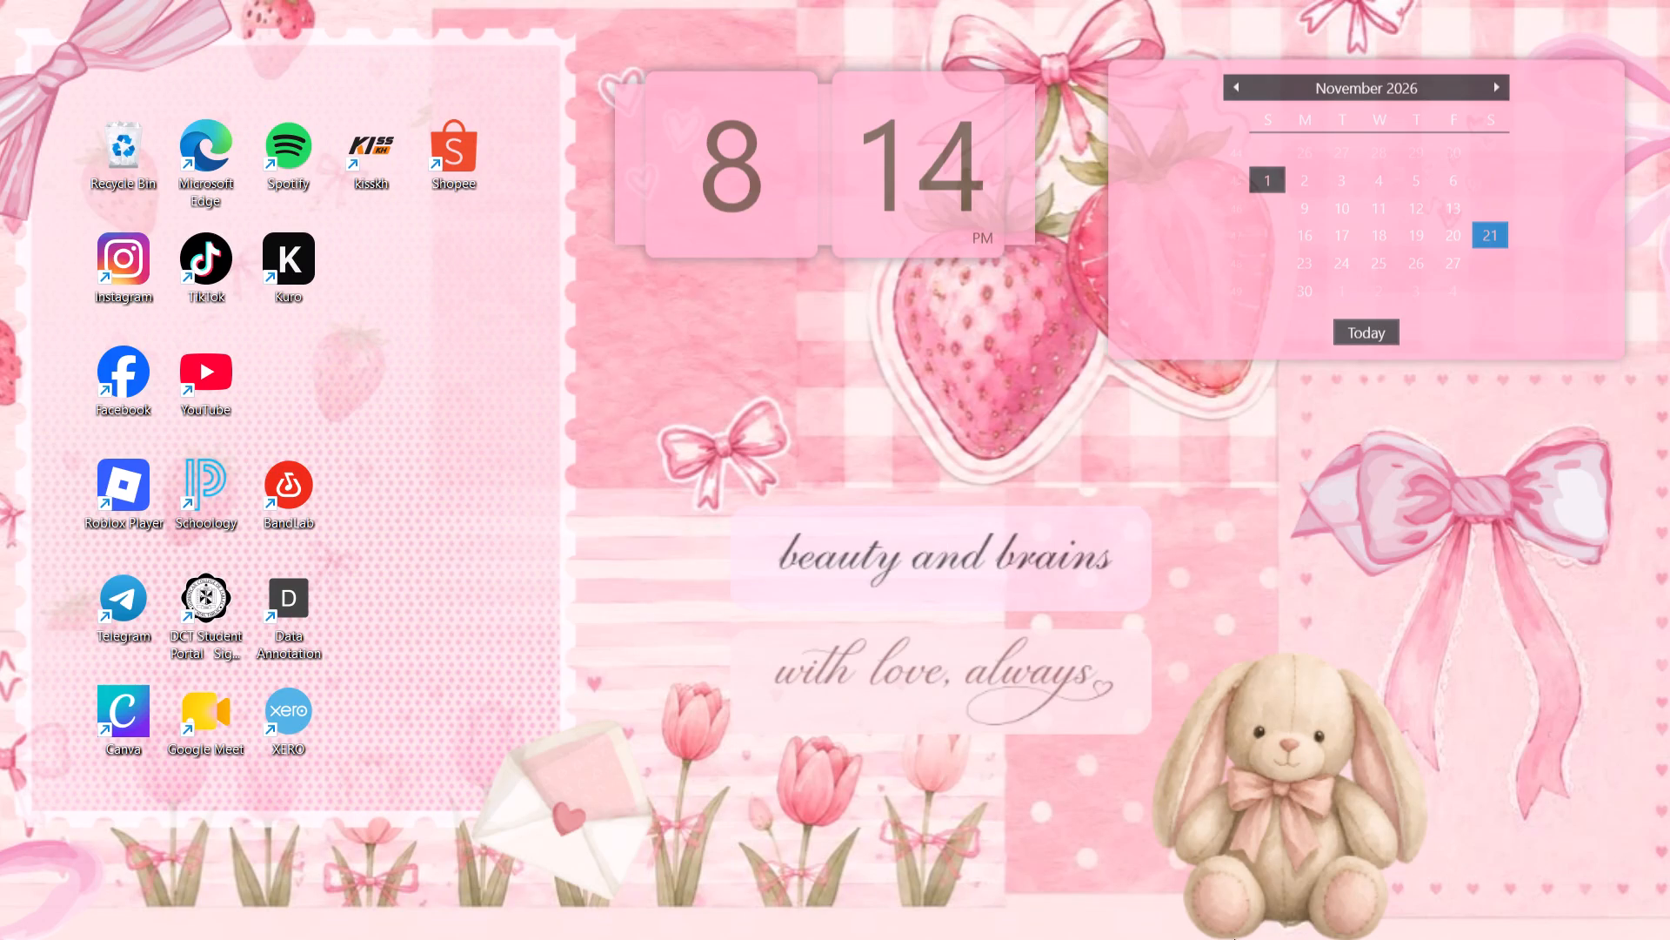
Show the hidden system tray icons.
{"action": "left_click", "coordinate": [1377, 649]}
{"action": "left_click", "coordinate": [1373, 550]}
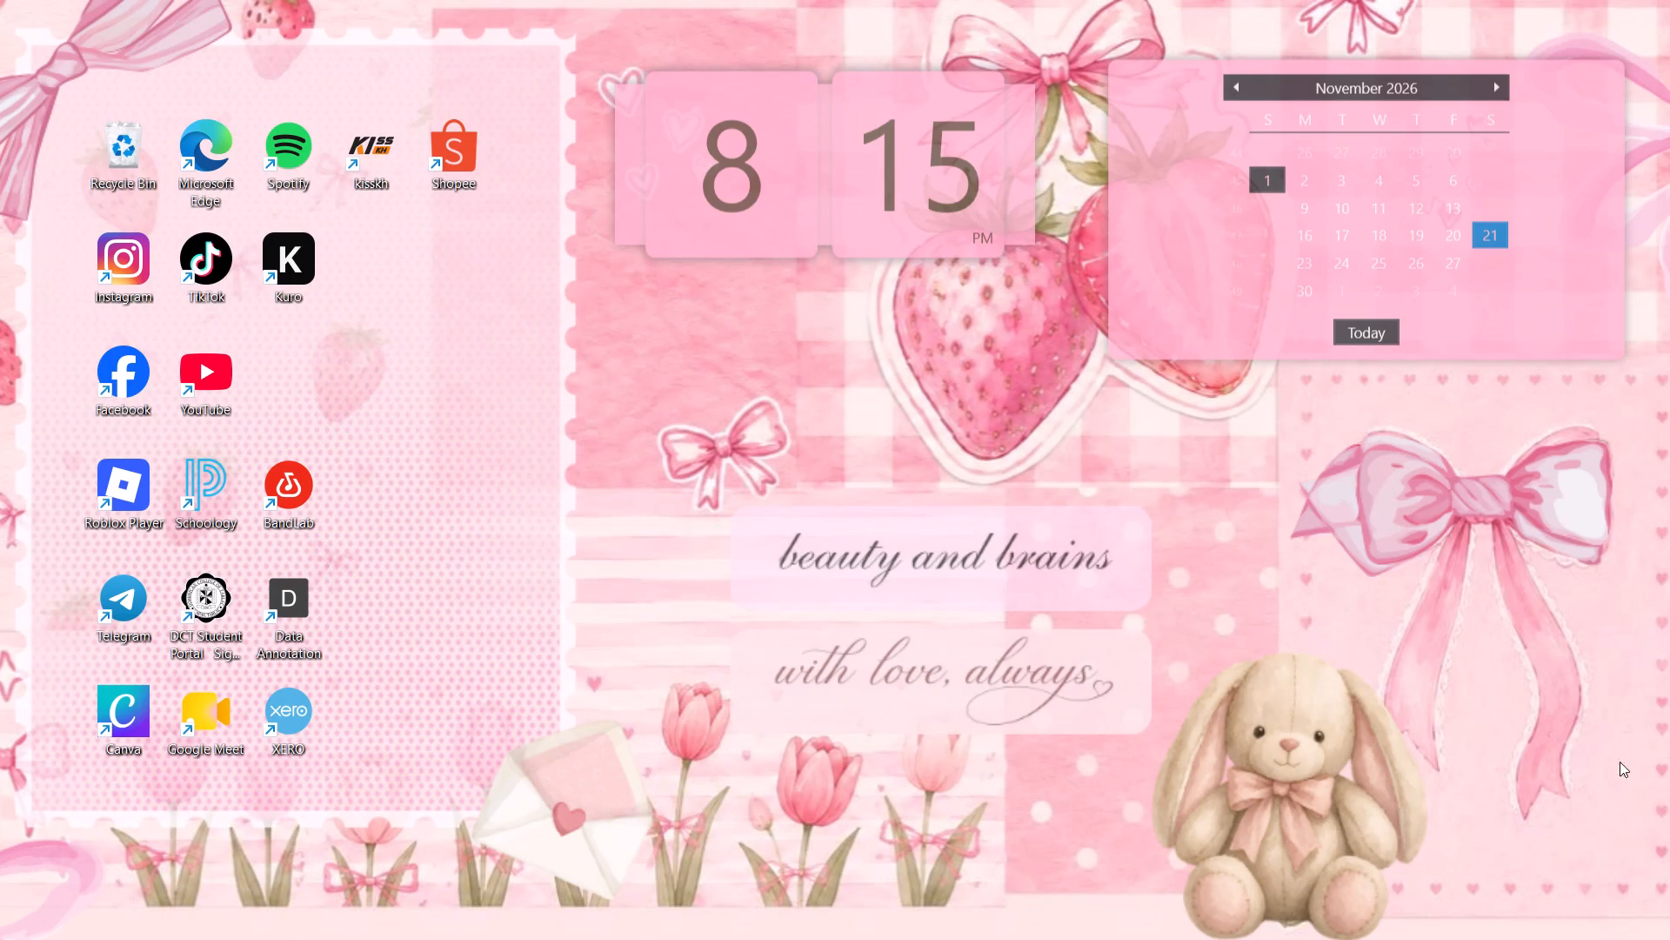
{"action": "left_click_drag", "start_coordinate": [1337, 918], "coordinate": [1339, 918]}
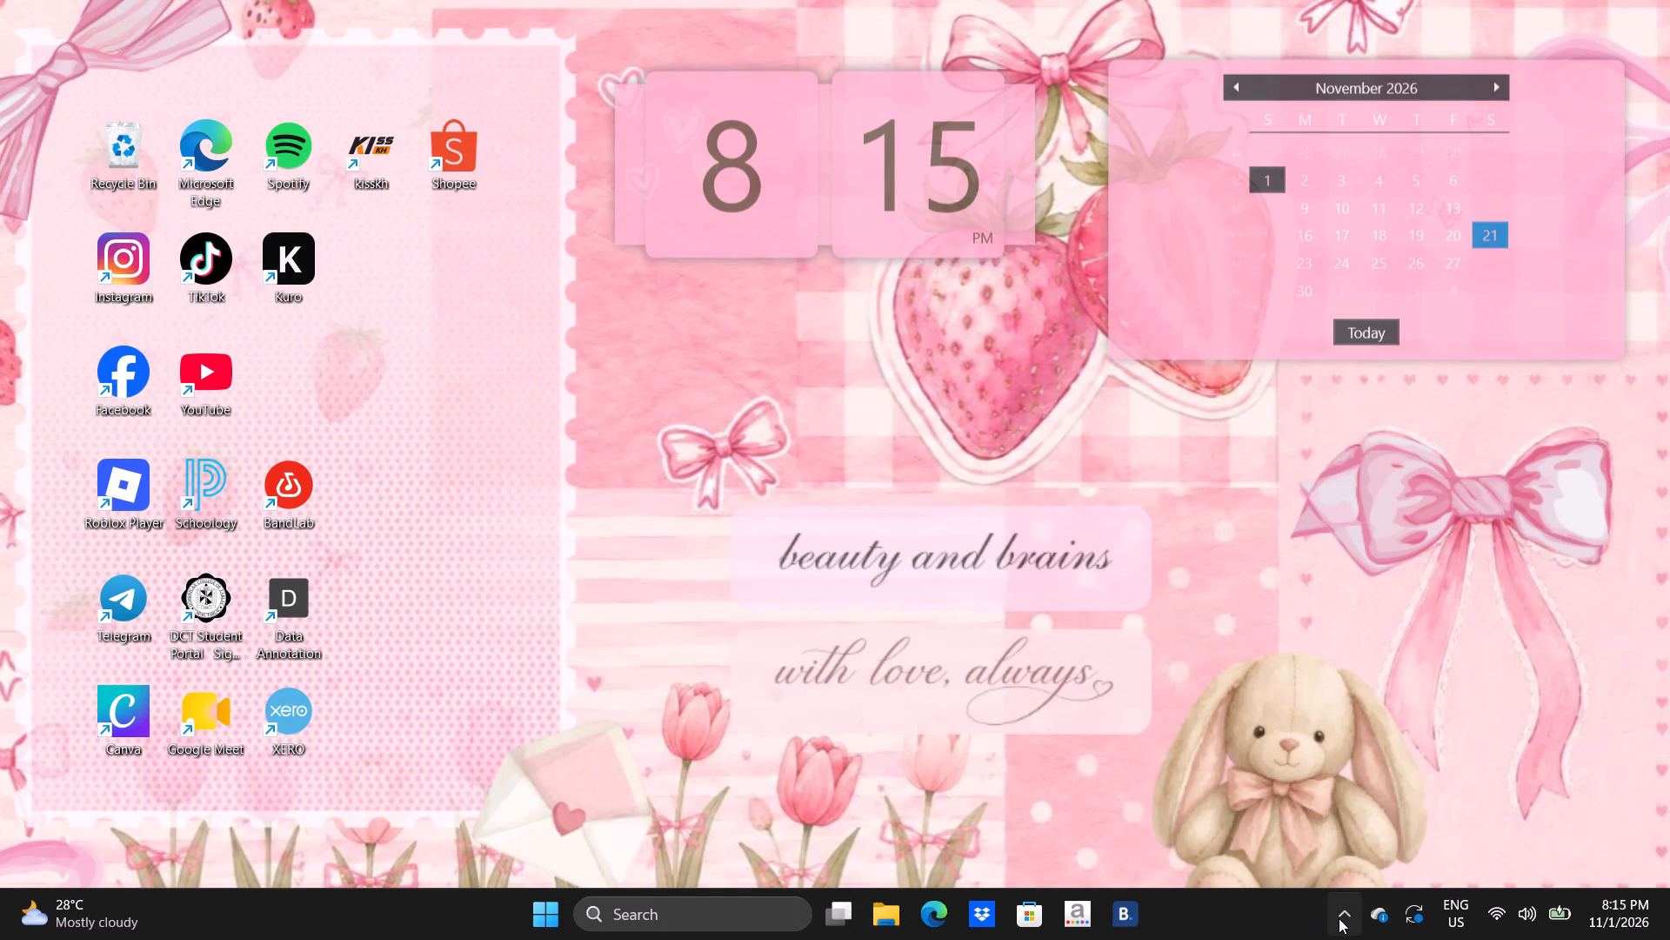
{"action": "left_click_drag", "start_coordinate": [1339, 918], "coordinate": [1347, 919]}
{"action": "left_click", "coordinate": [1339, 921]}
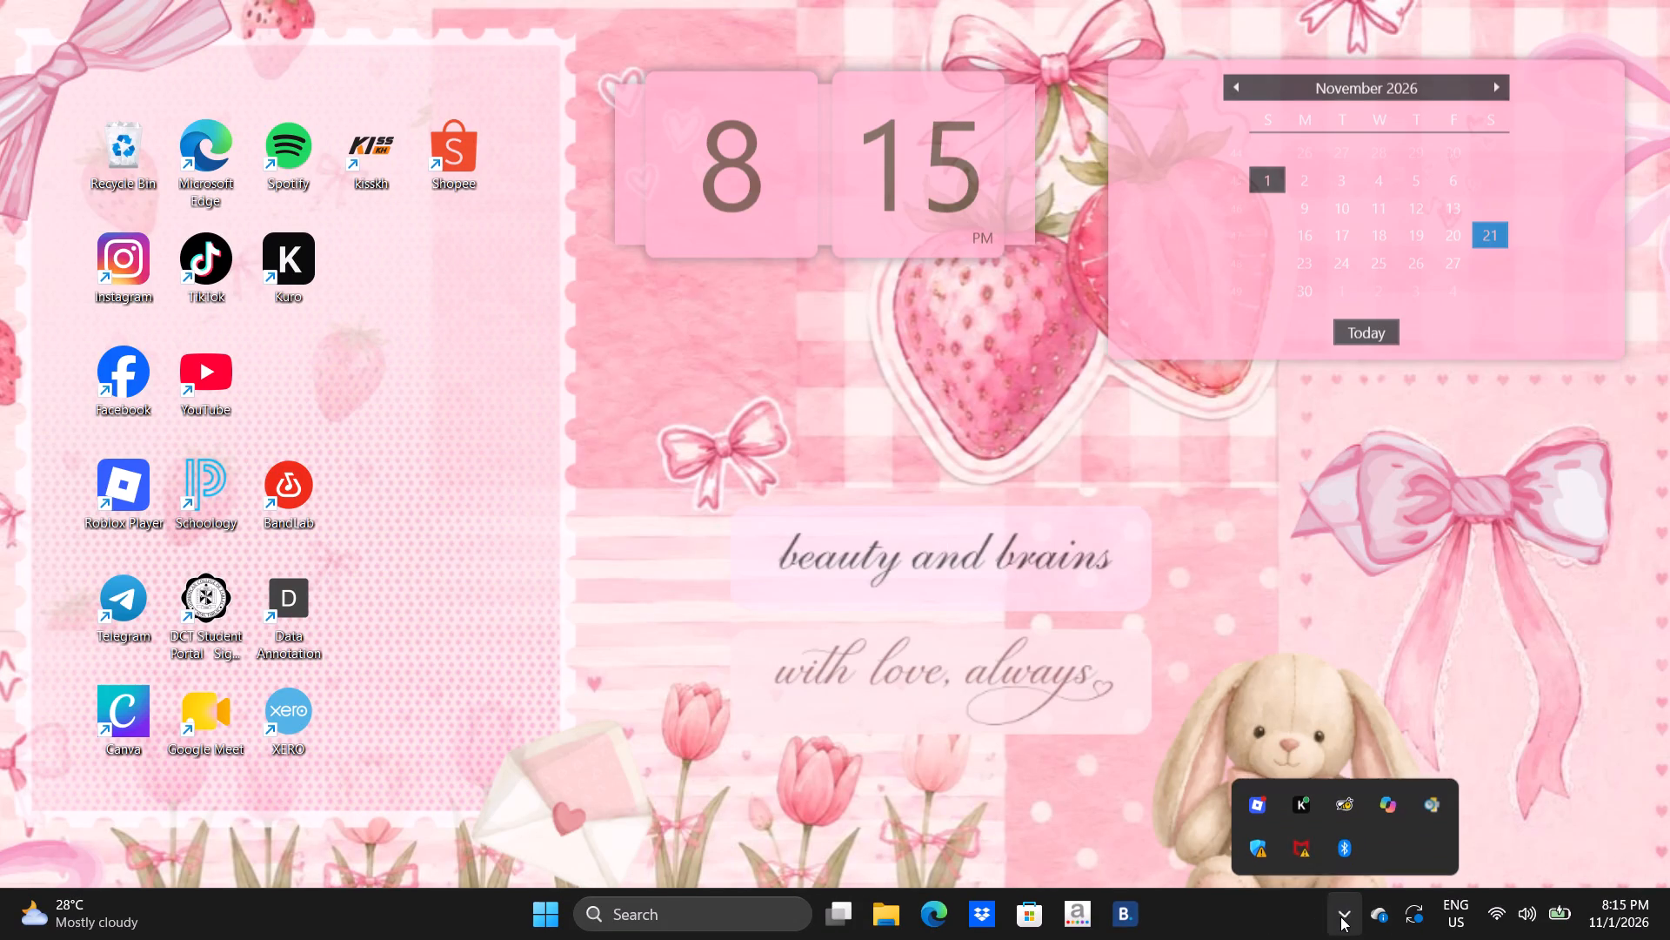
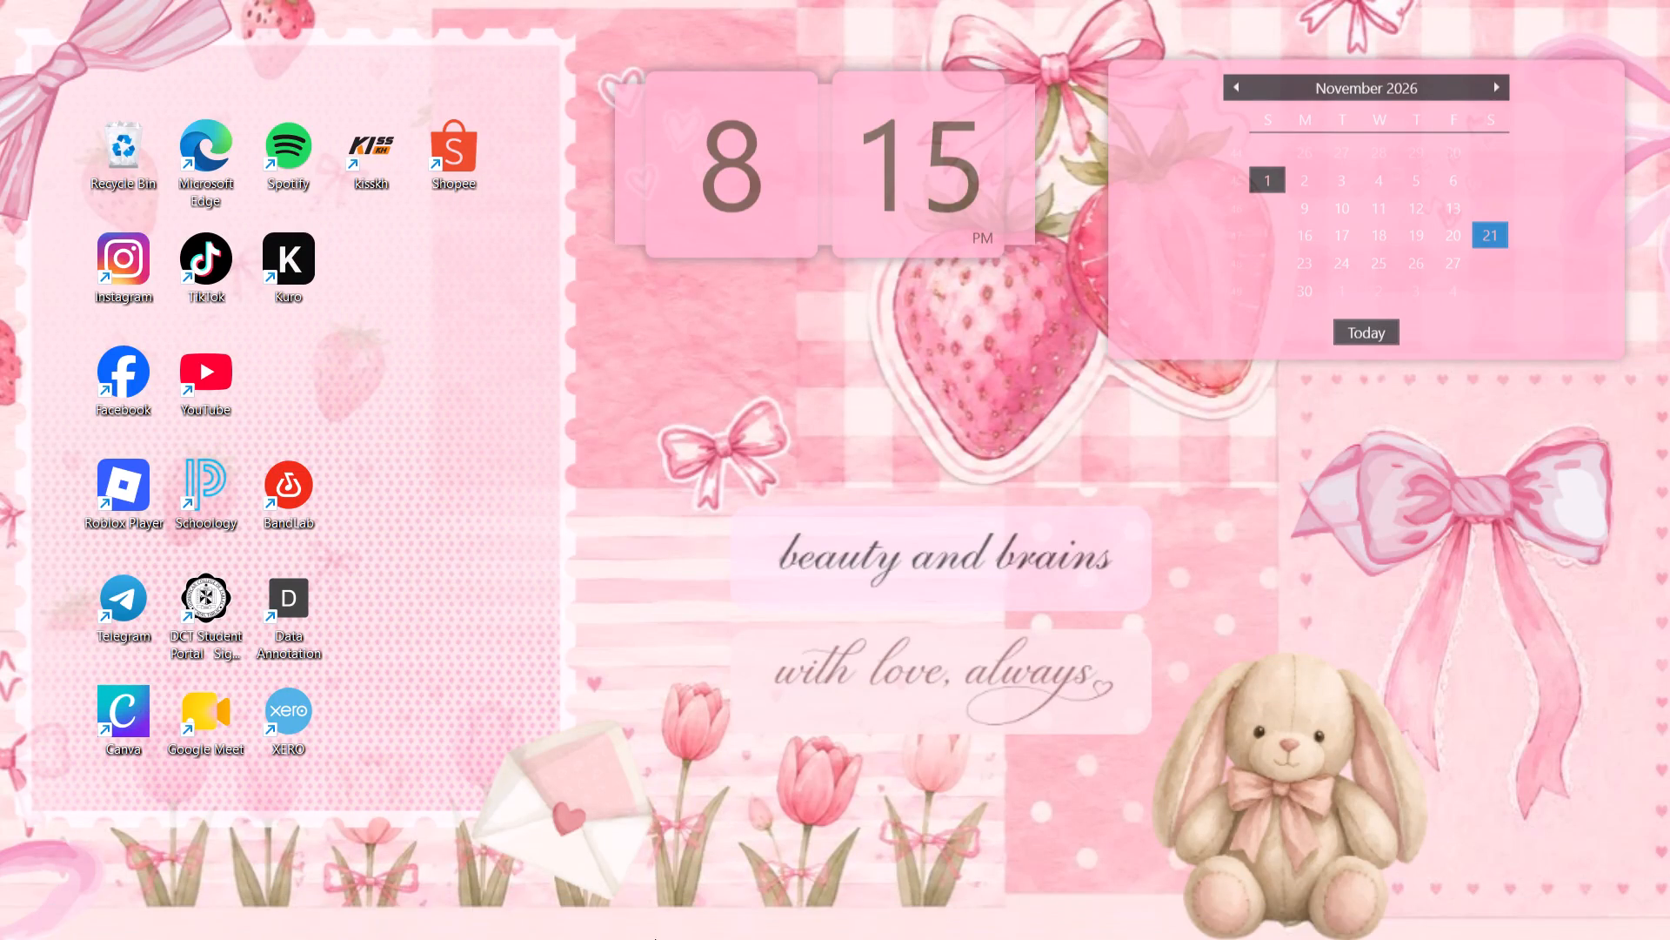
Open Excel and create a blank workbook.
{"action": "left_click", "coordinate": [540, 906]}
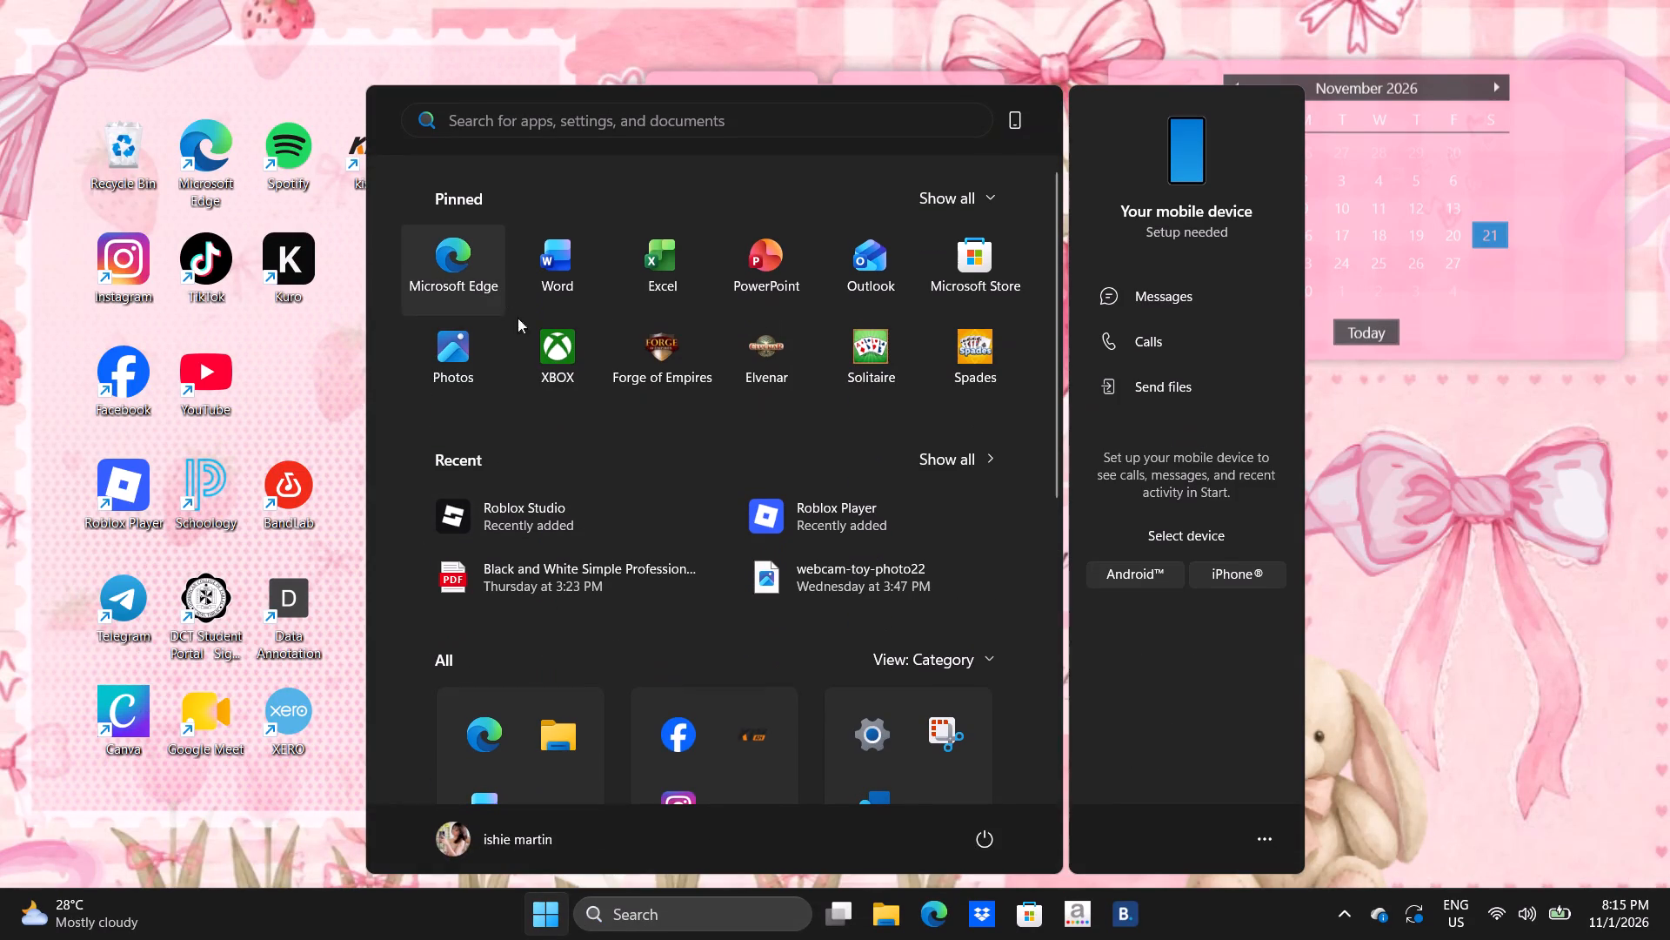
{"action": "left_click", "coordinate": [665, 266]}
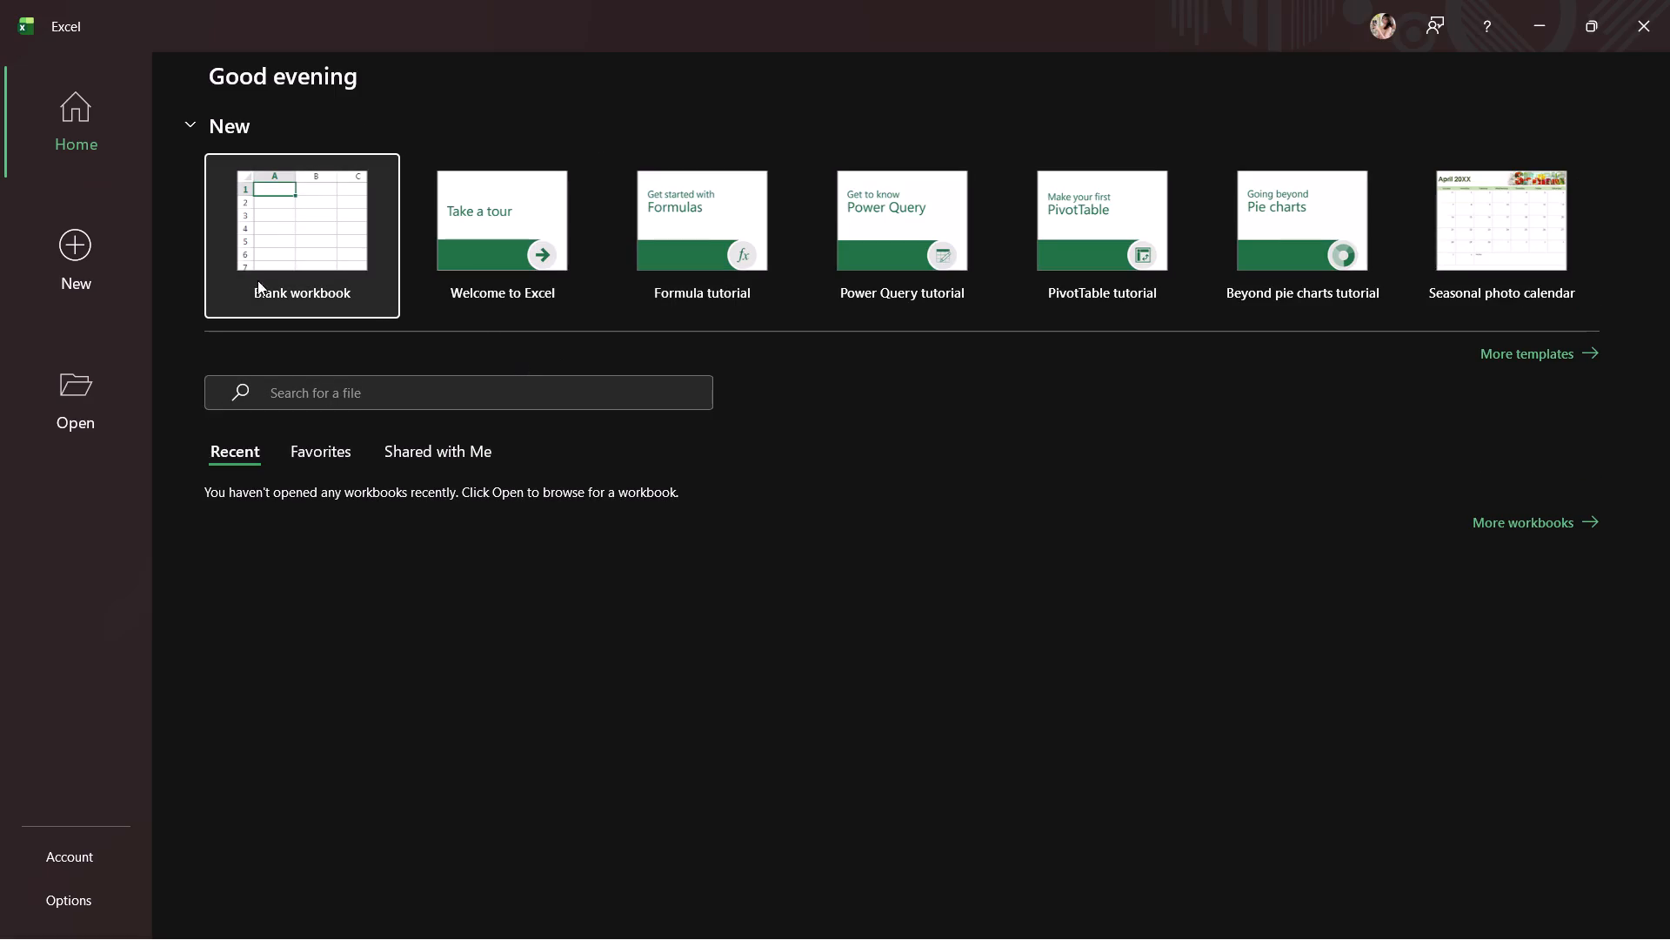
{"action": "left_click", "coordinate": [291, 247]}
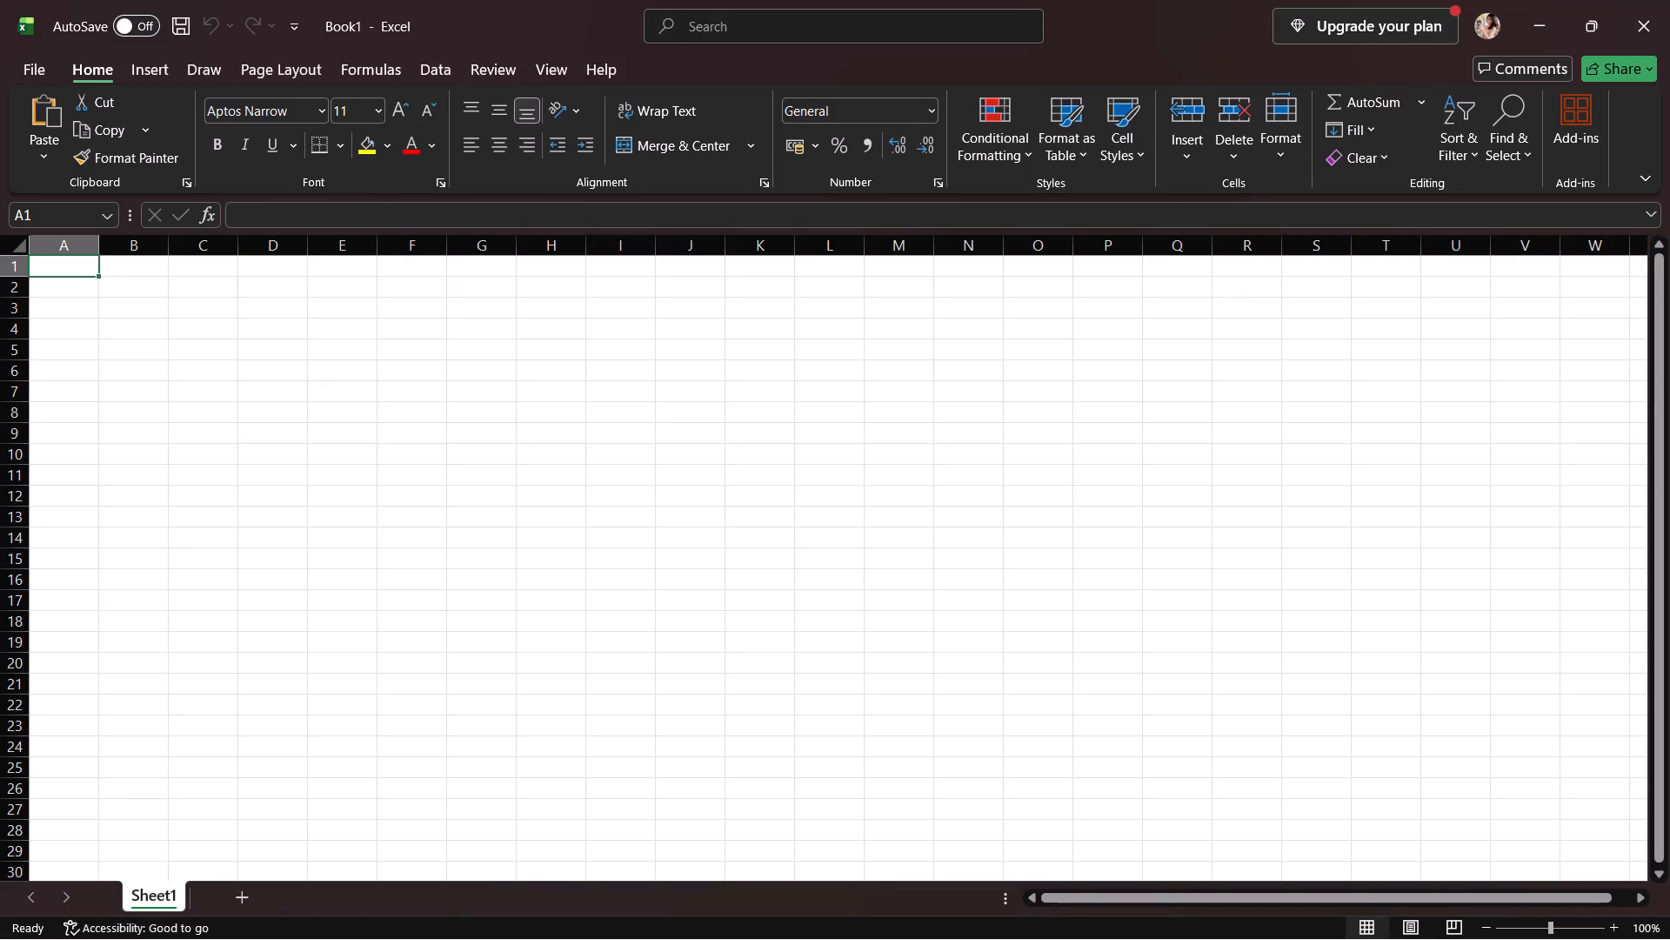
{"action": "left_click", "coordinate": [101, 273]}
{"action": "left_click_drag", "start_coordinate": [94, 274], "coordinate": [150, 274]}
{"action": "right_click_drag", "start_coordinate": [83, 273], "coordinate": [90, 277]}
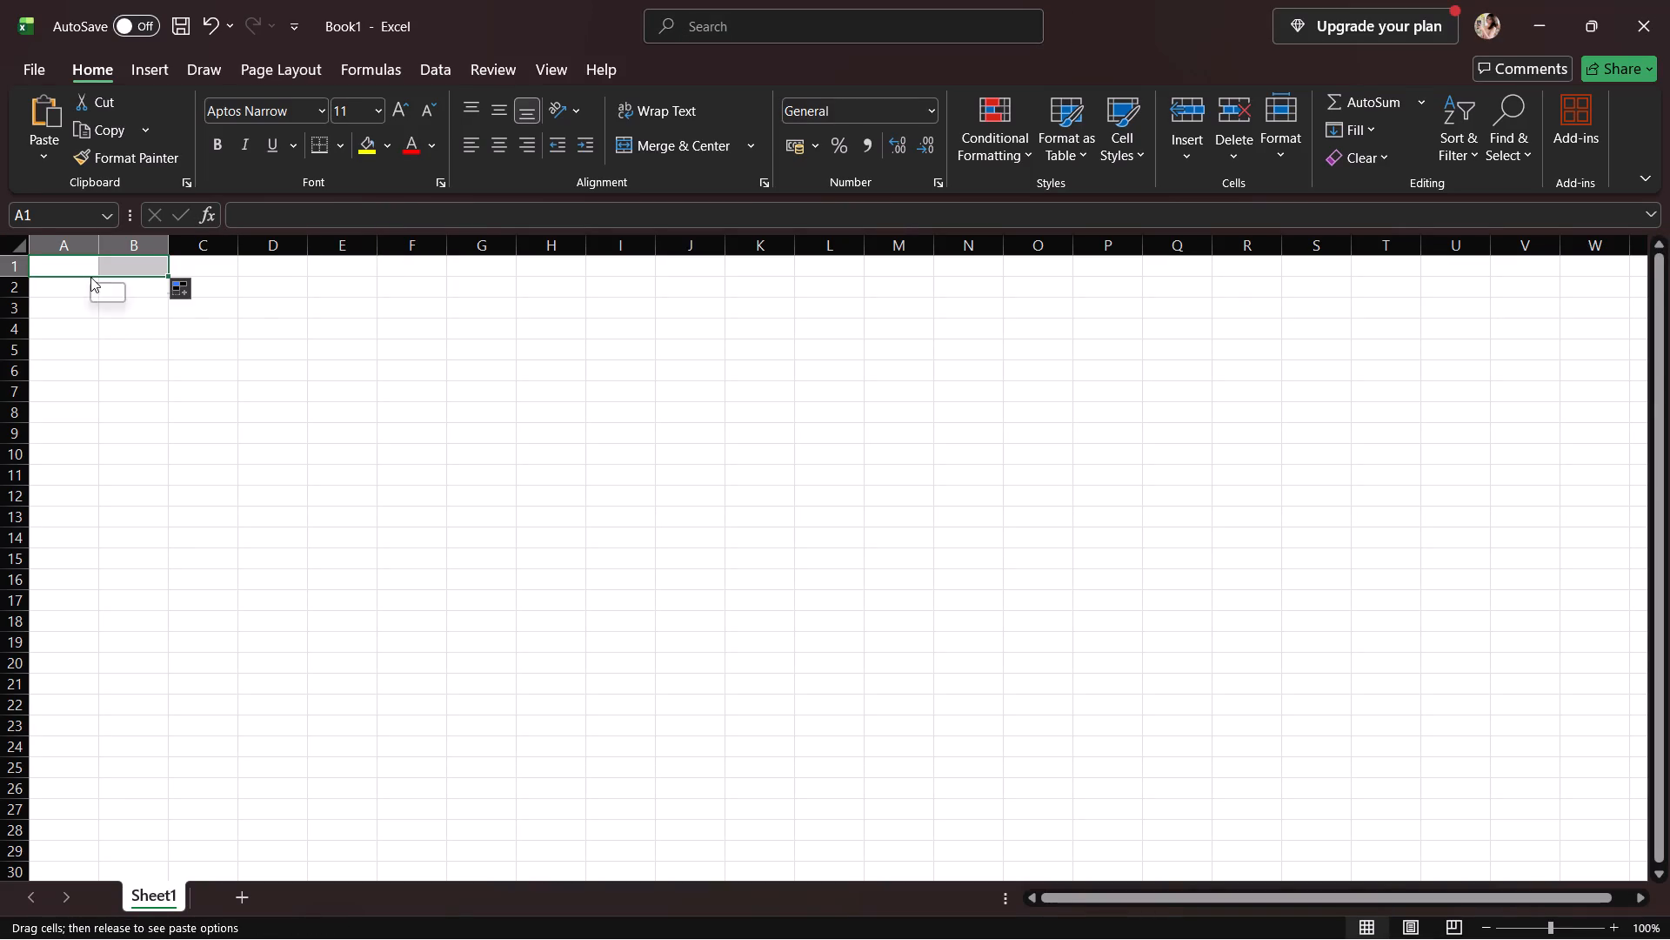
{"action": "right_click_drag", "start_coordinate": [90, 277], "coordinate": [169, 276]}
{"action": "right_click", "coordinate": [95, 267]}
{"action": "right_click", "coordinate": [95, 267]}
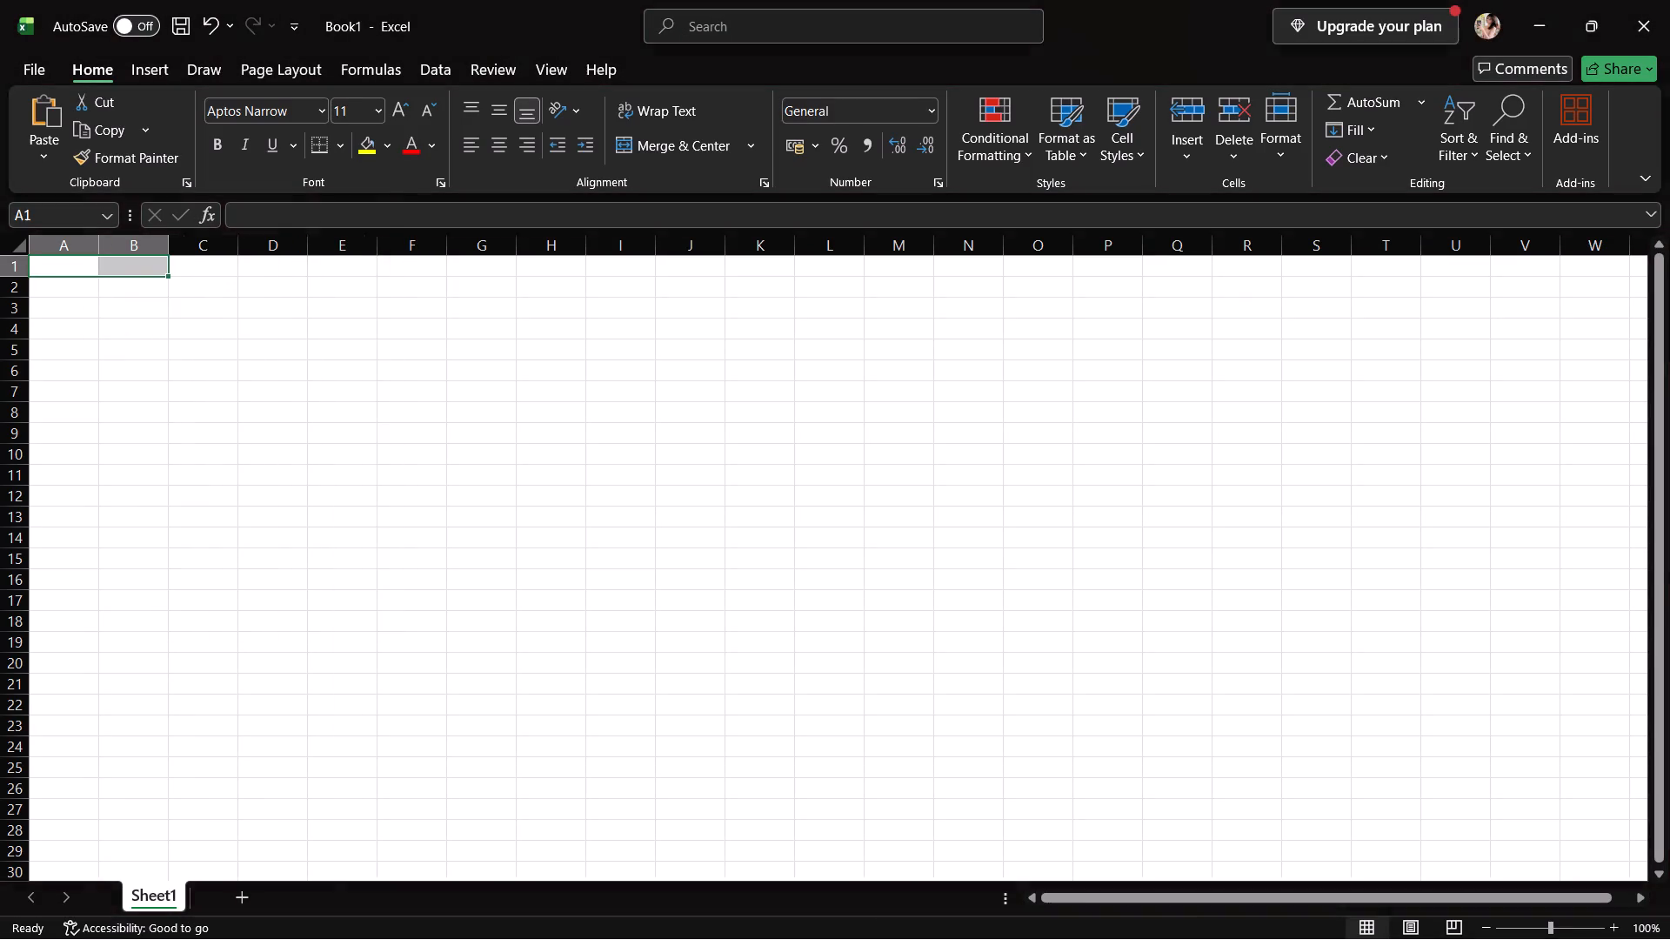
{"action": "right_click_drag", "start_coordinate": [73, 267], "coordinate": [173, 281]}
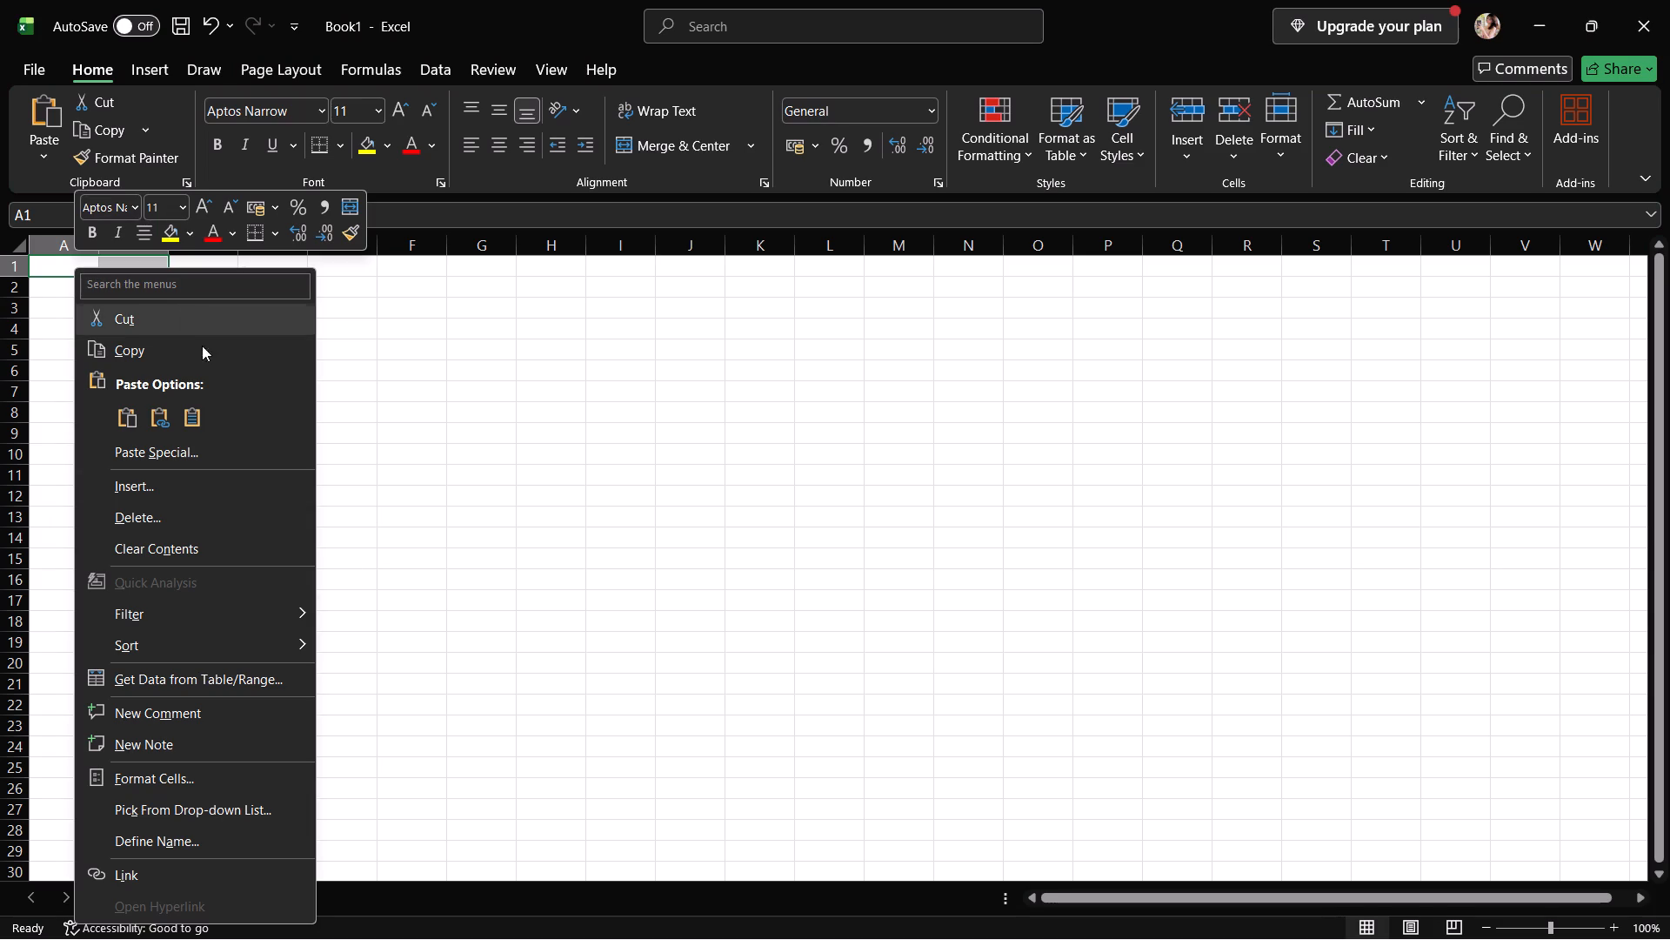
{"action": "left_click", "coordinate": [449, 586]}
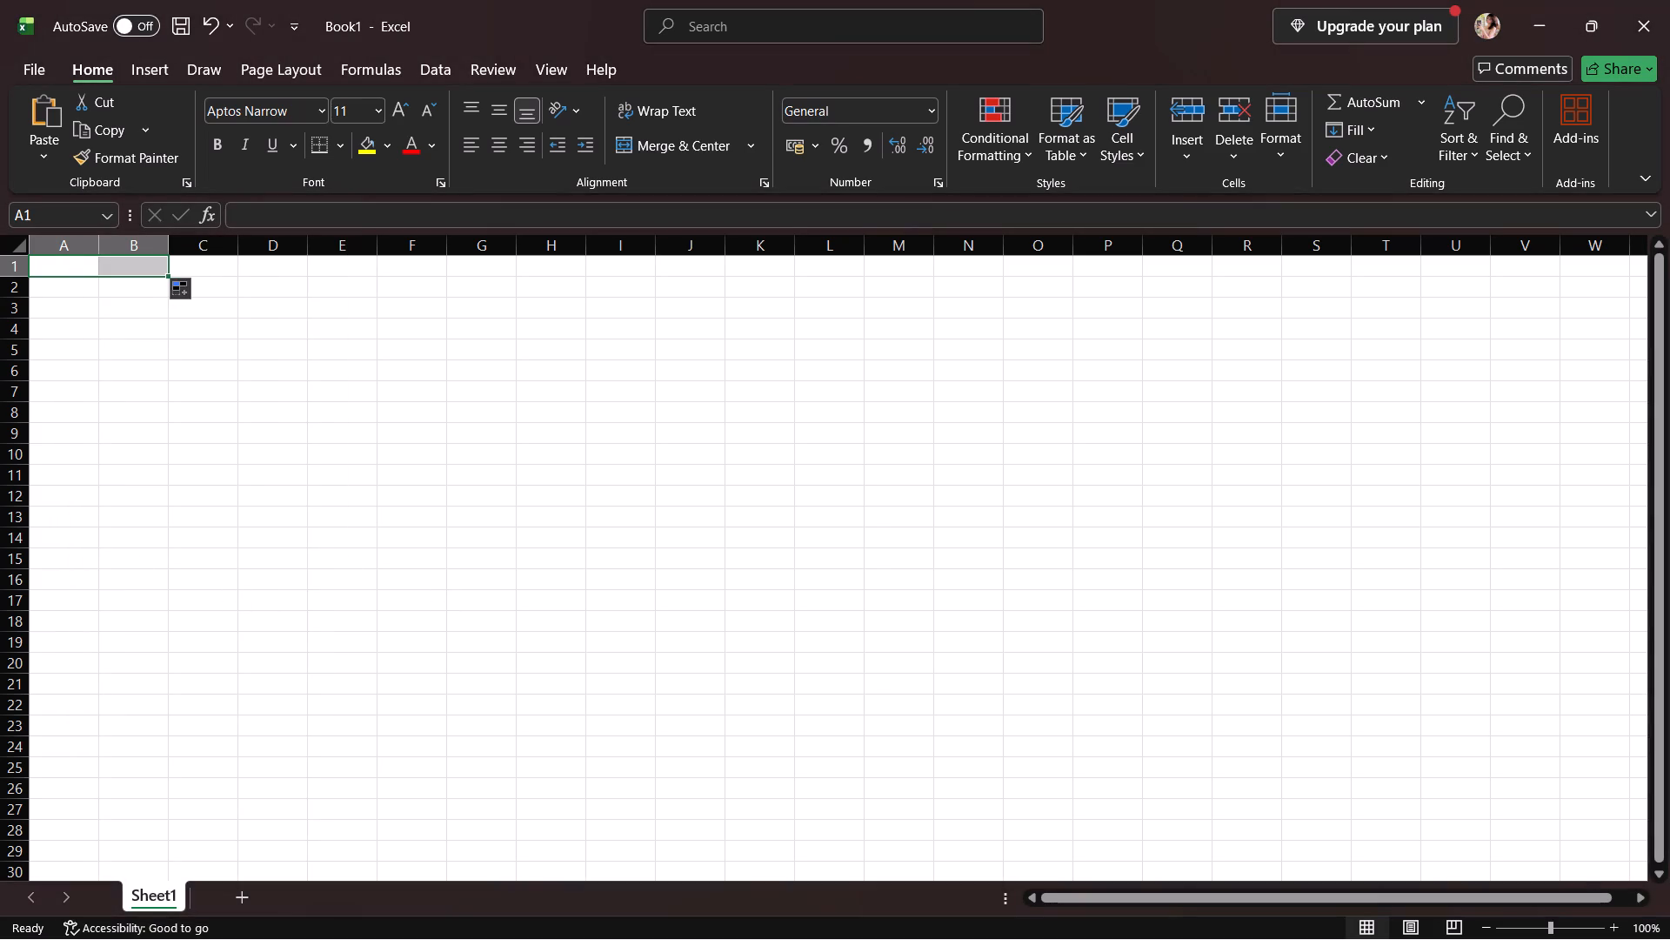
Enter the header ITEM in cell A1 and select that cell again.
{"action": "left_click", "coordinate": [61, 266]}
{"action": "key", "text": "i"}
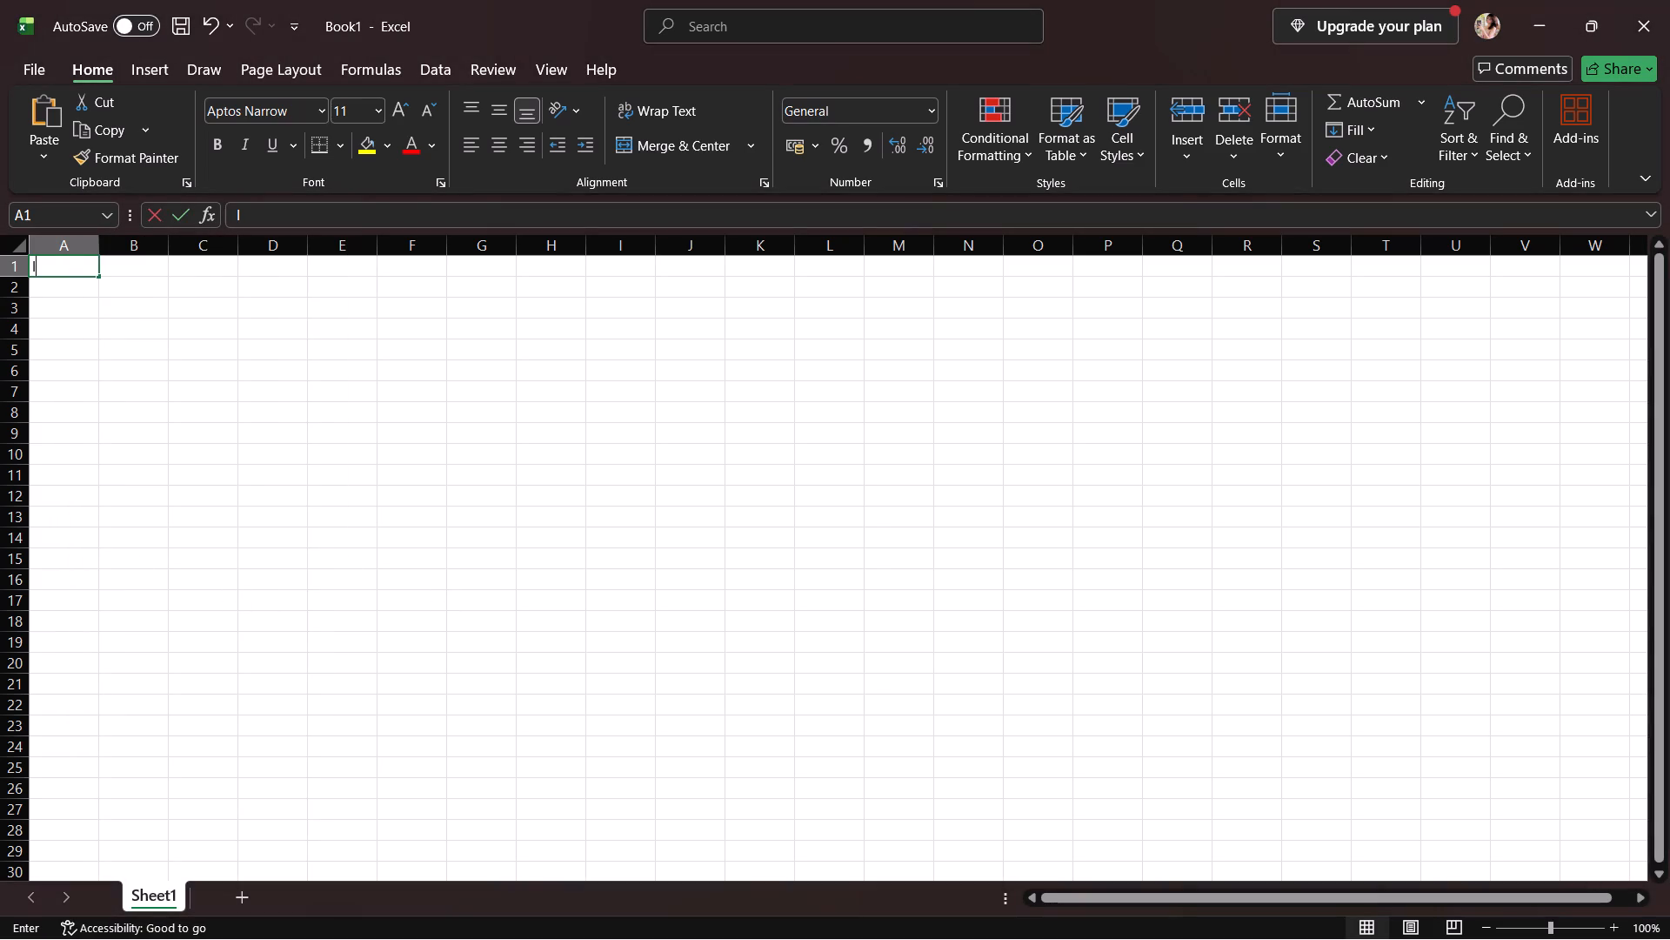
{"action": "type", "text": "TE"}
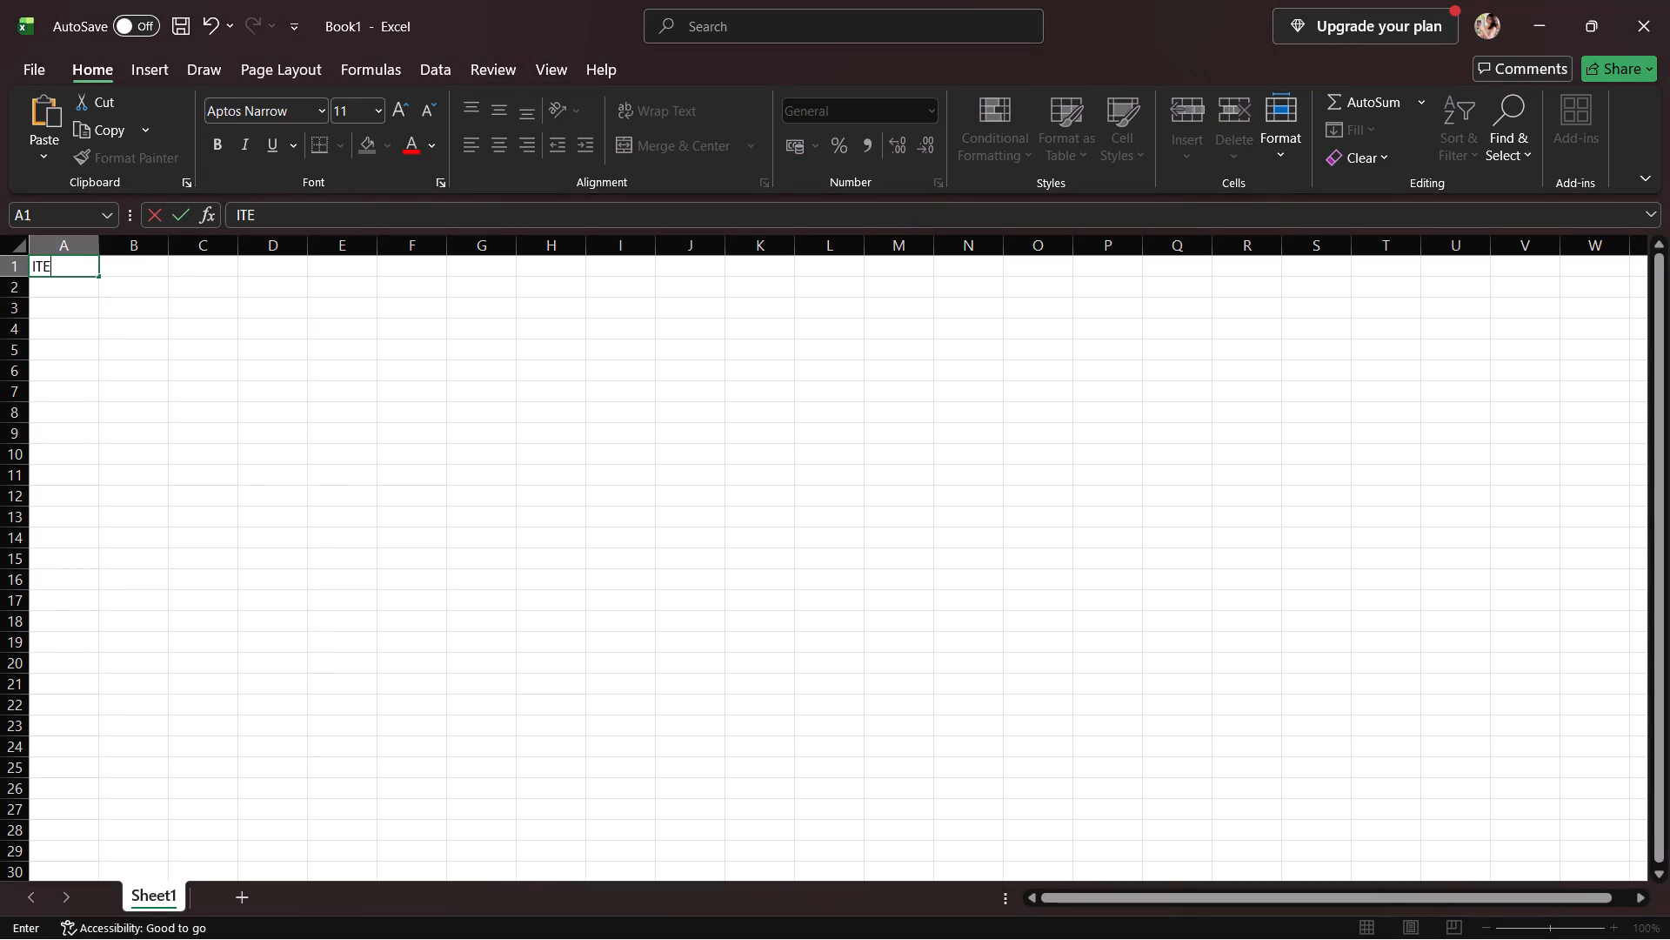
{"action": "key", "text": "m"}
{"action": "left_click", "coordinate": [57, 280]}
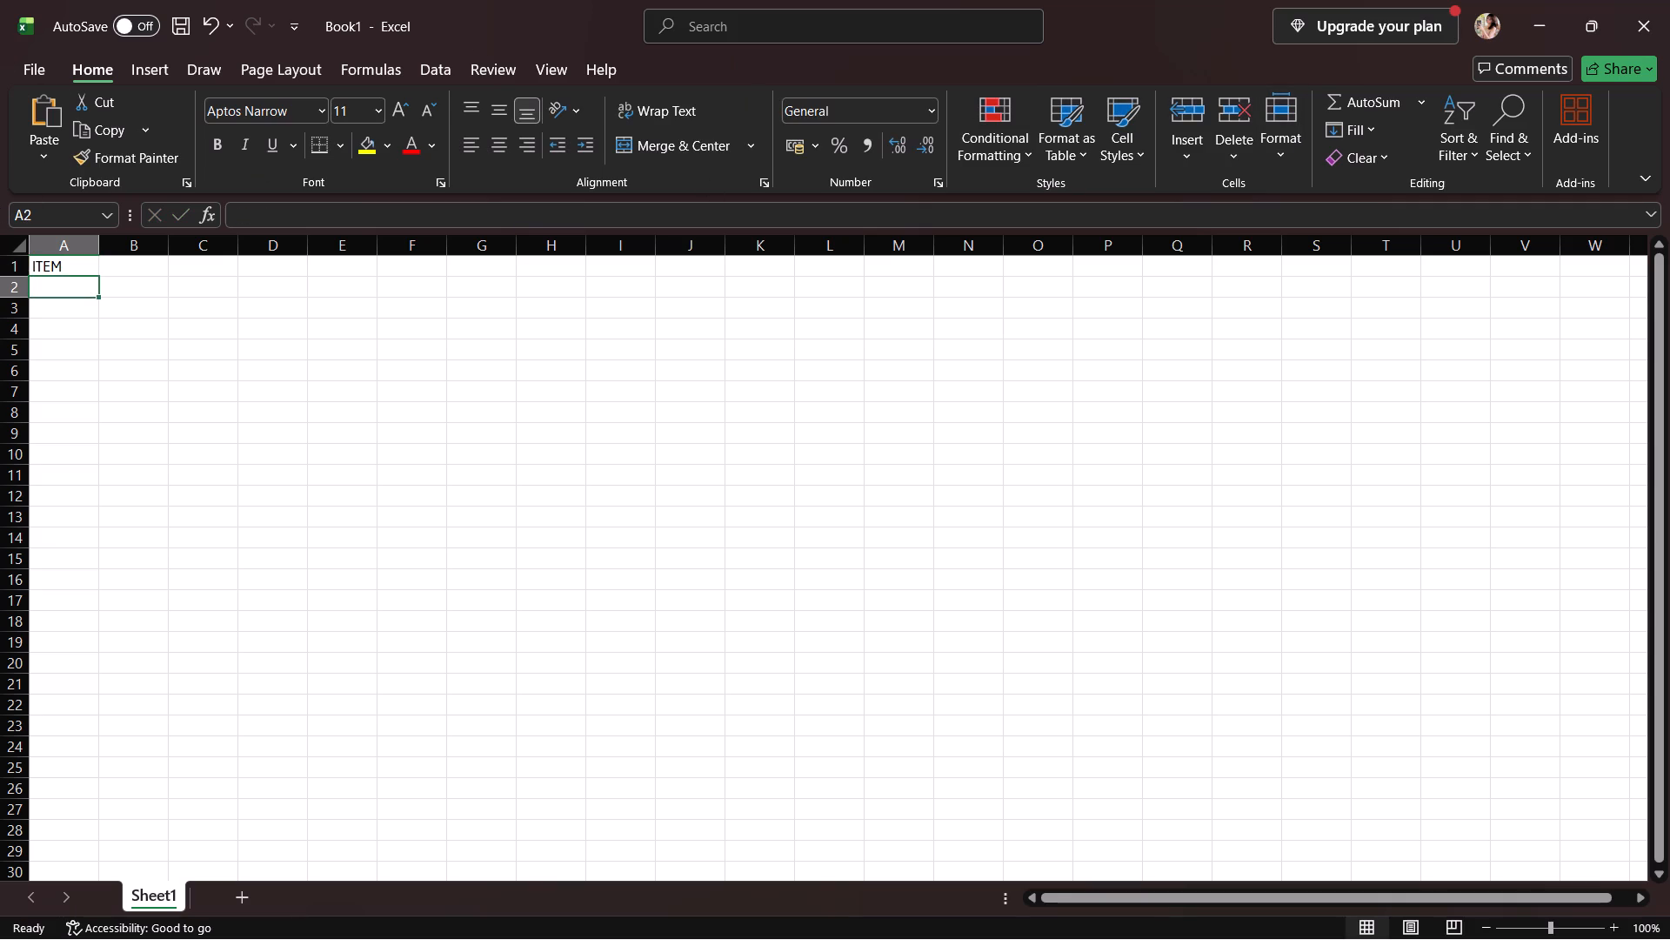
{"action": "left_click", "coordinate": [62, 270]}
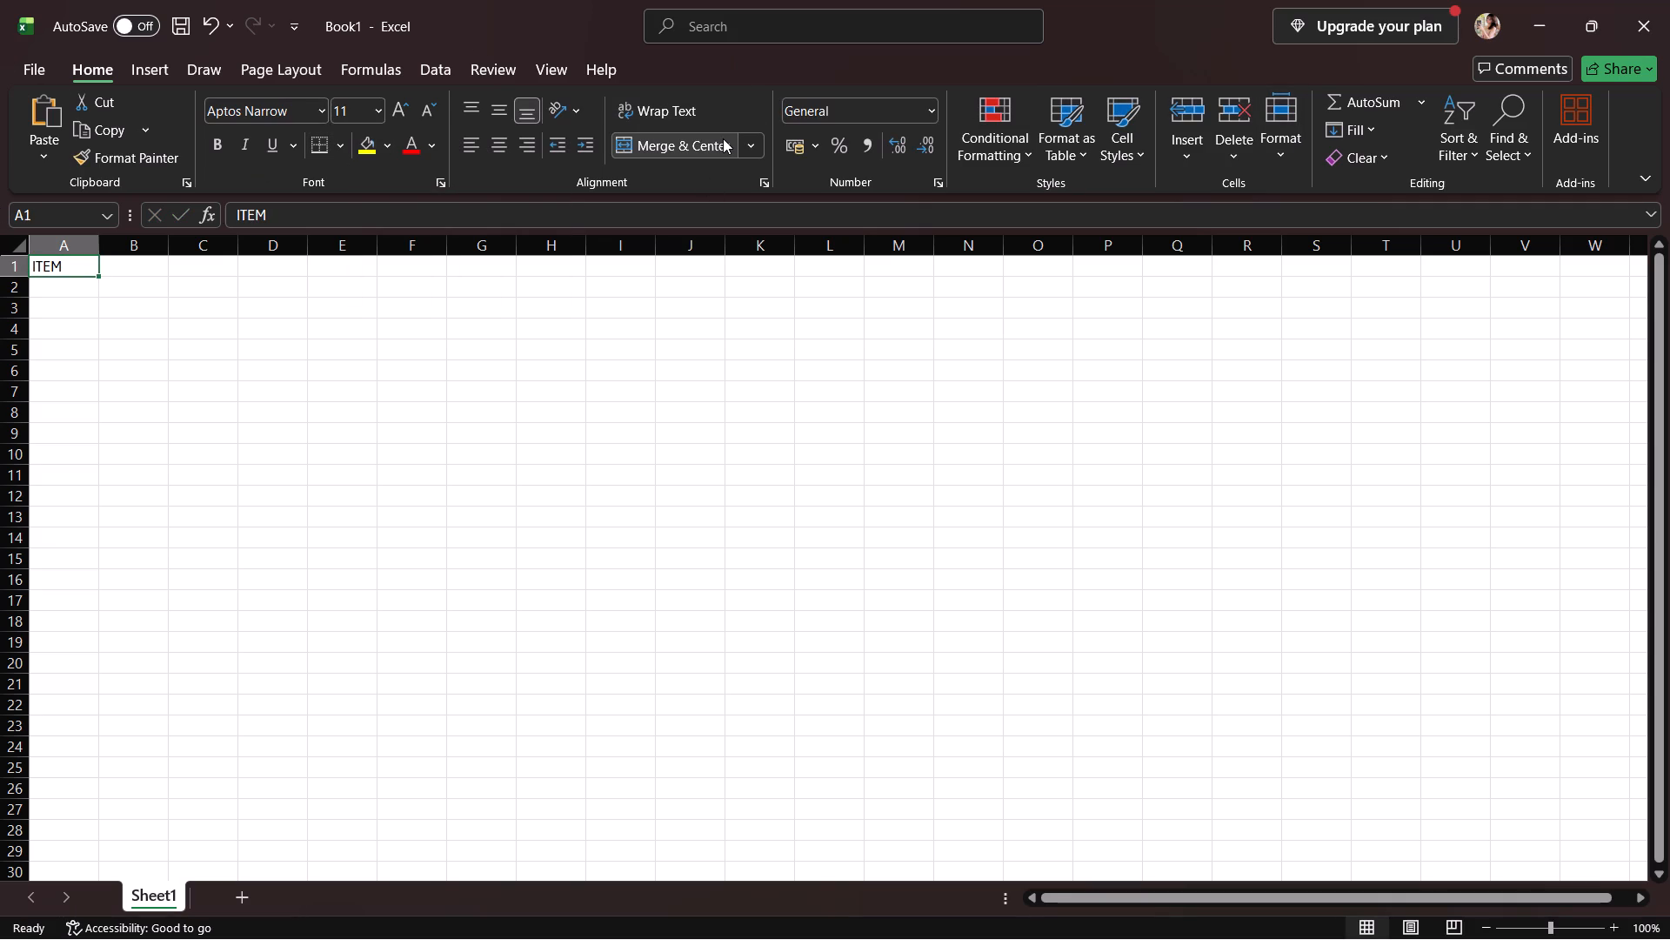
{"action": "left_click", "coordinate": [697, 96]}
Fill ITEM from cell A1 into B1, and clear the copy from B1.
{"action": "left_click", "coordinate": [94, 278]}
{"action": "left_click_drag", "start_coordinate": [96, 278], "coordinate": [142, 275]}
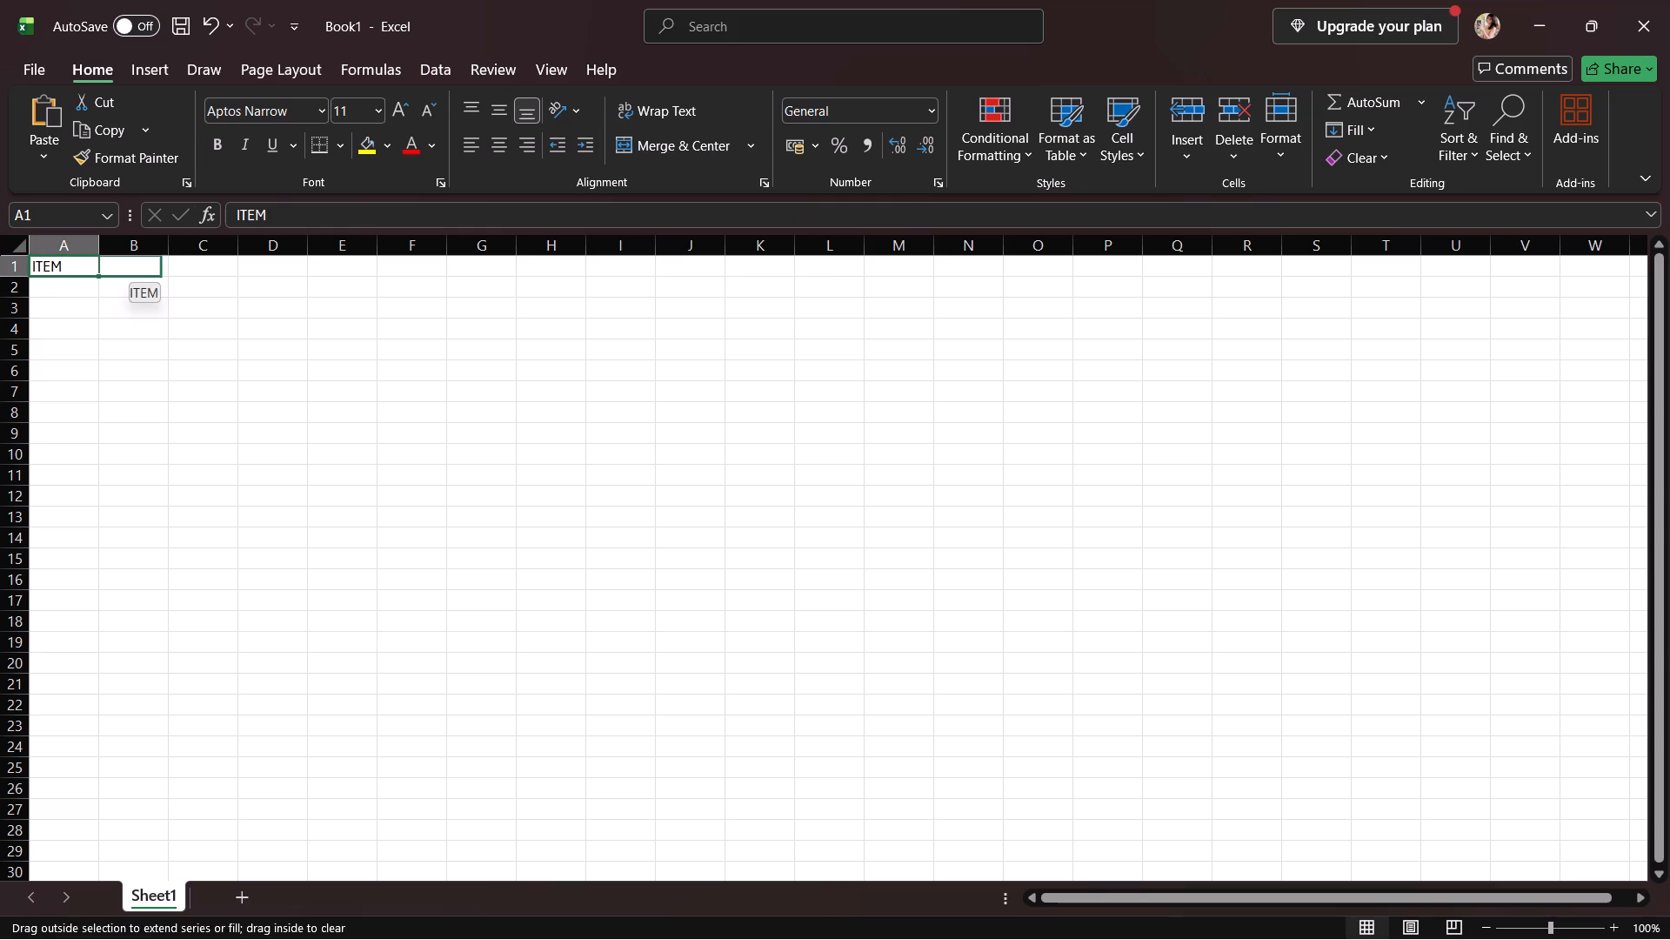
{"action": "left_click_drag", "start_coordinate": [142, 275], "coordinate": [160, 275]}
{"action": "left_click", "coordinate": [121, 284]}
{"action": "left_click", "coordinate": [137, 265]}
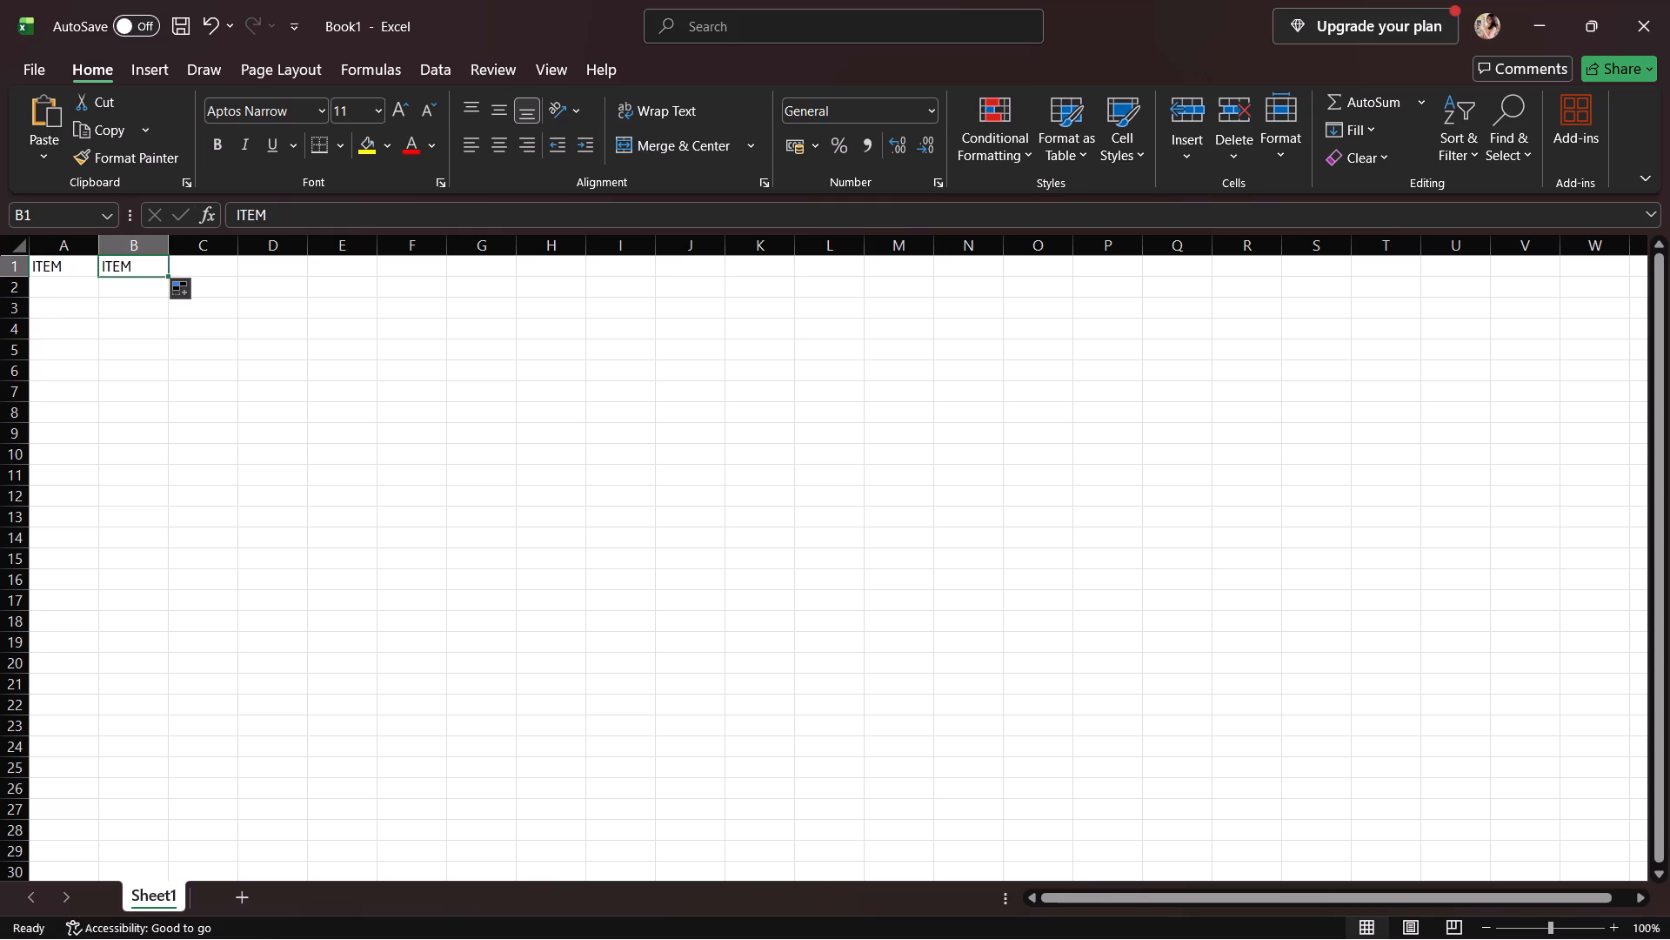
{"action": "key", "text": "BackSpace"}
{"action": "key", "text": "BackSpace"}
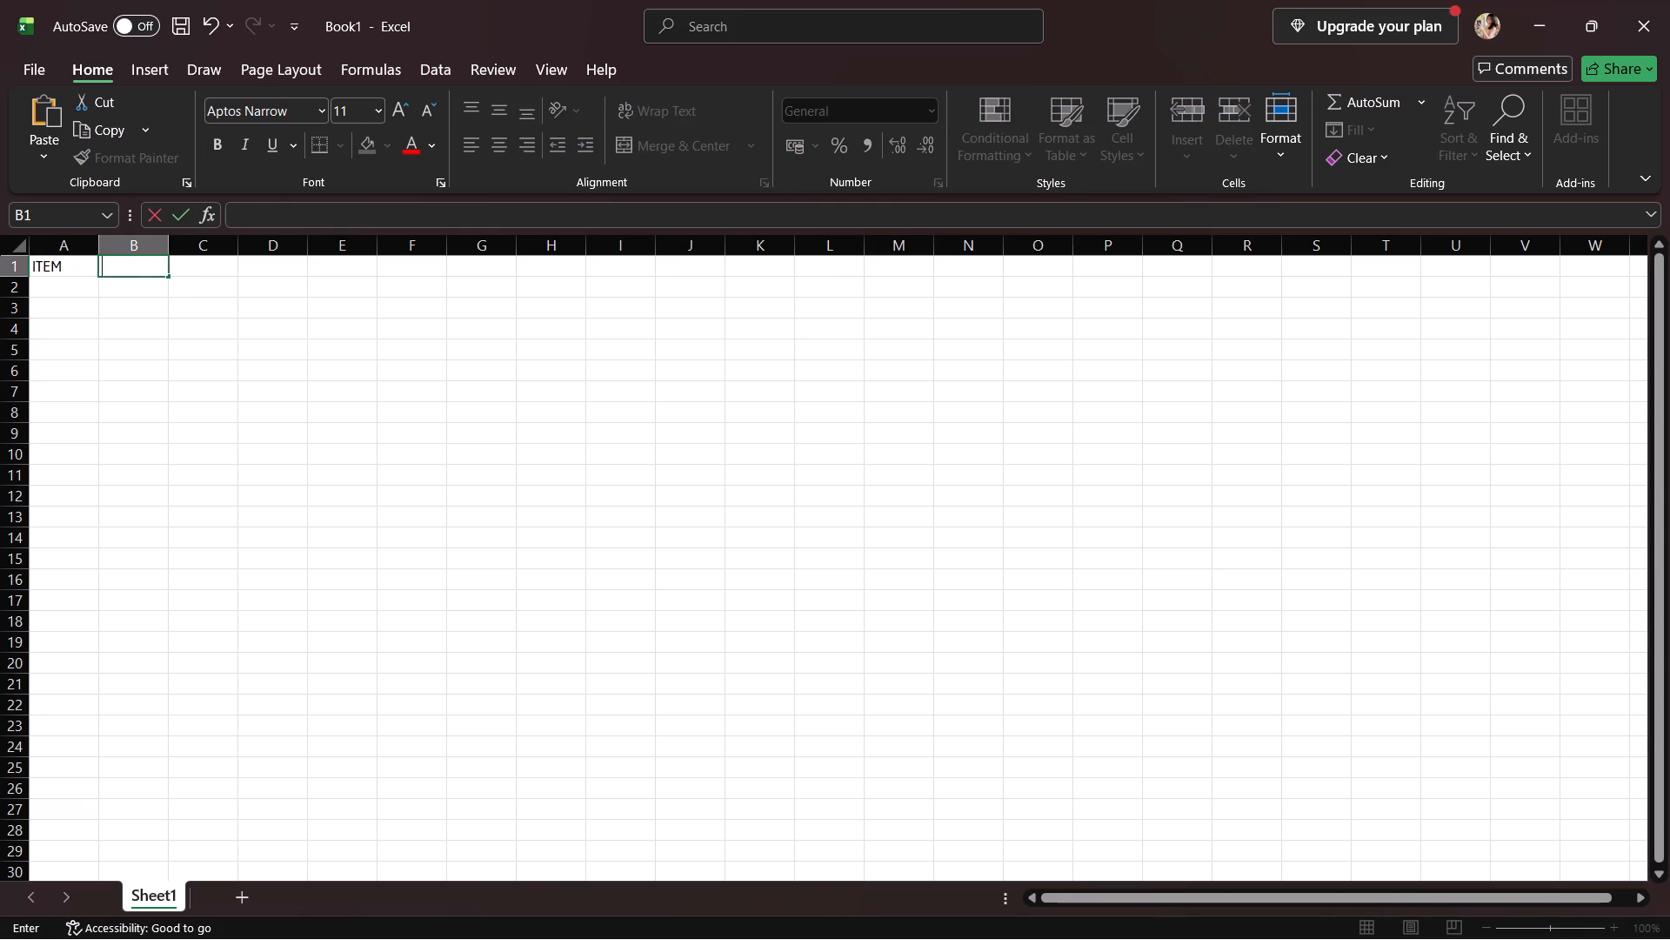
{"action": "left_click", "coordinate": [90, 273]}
Select columns A and B and widen both to about 17 characters.
{"action": "left_click", "coordinate": [81, 245]}
{"action": "left_click_drag", "start_coordinate": [81, 245], "coordinate": [90, 245]}
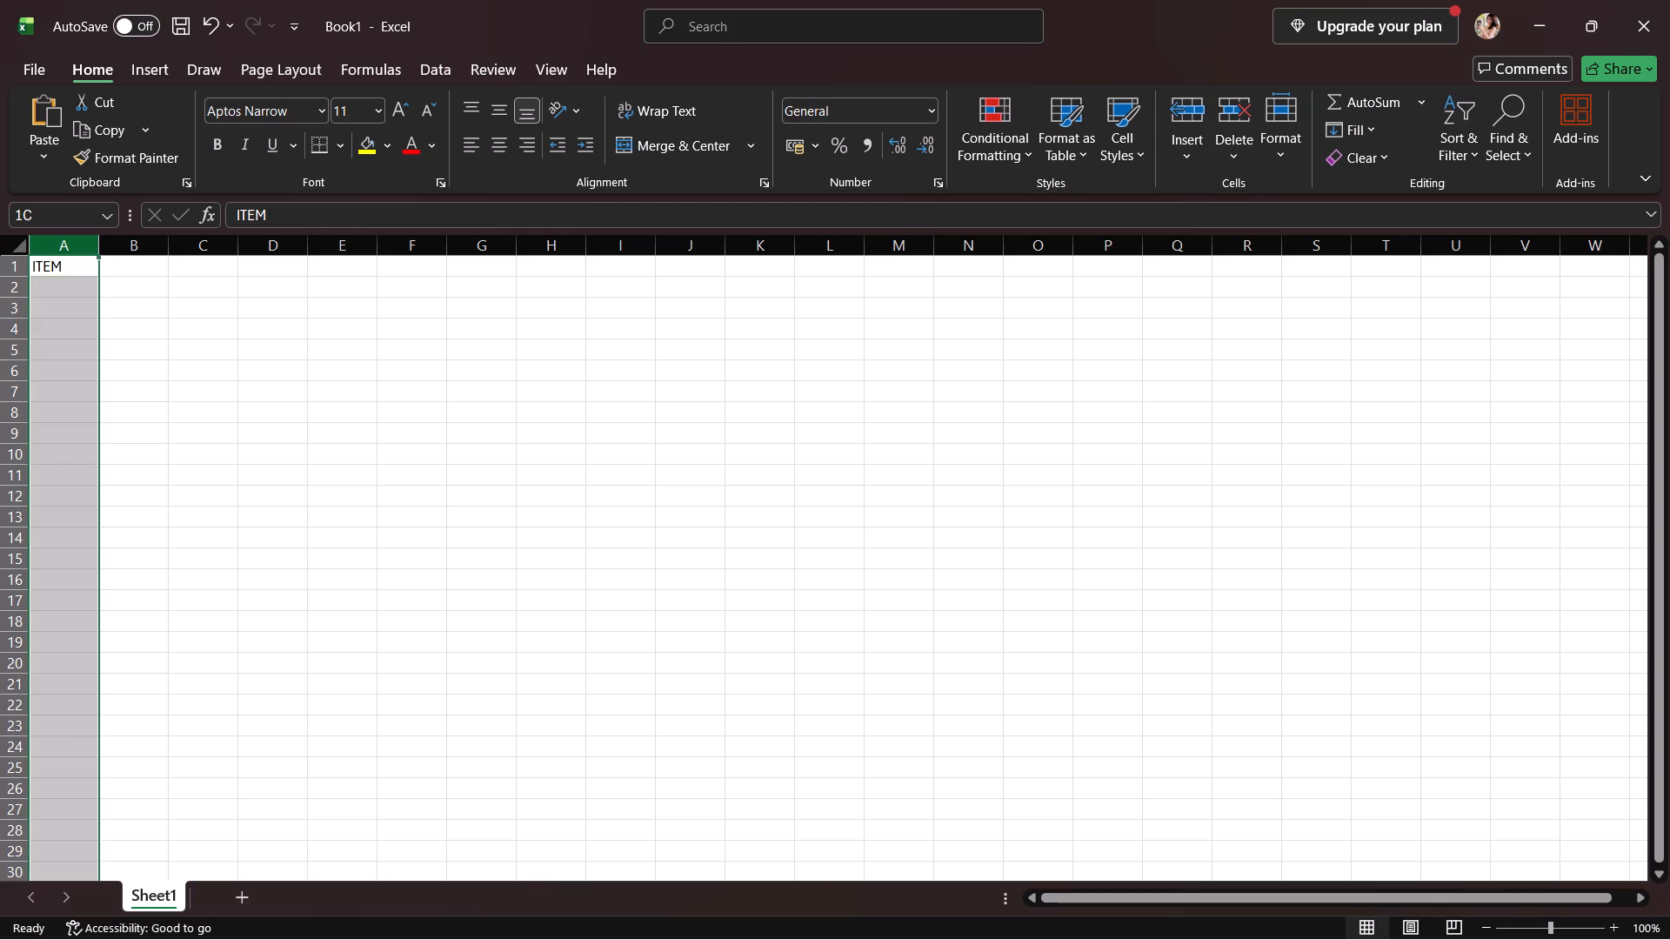
{"action": "left_click_drag", "start_coordinate": [90, 245], "coordinate": [139, 245]}
{"action": "left_click", "coordinate": [101, 254]}
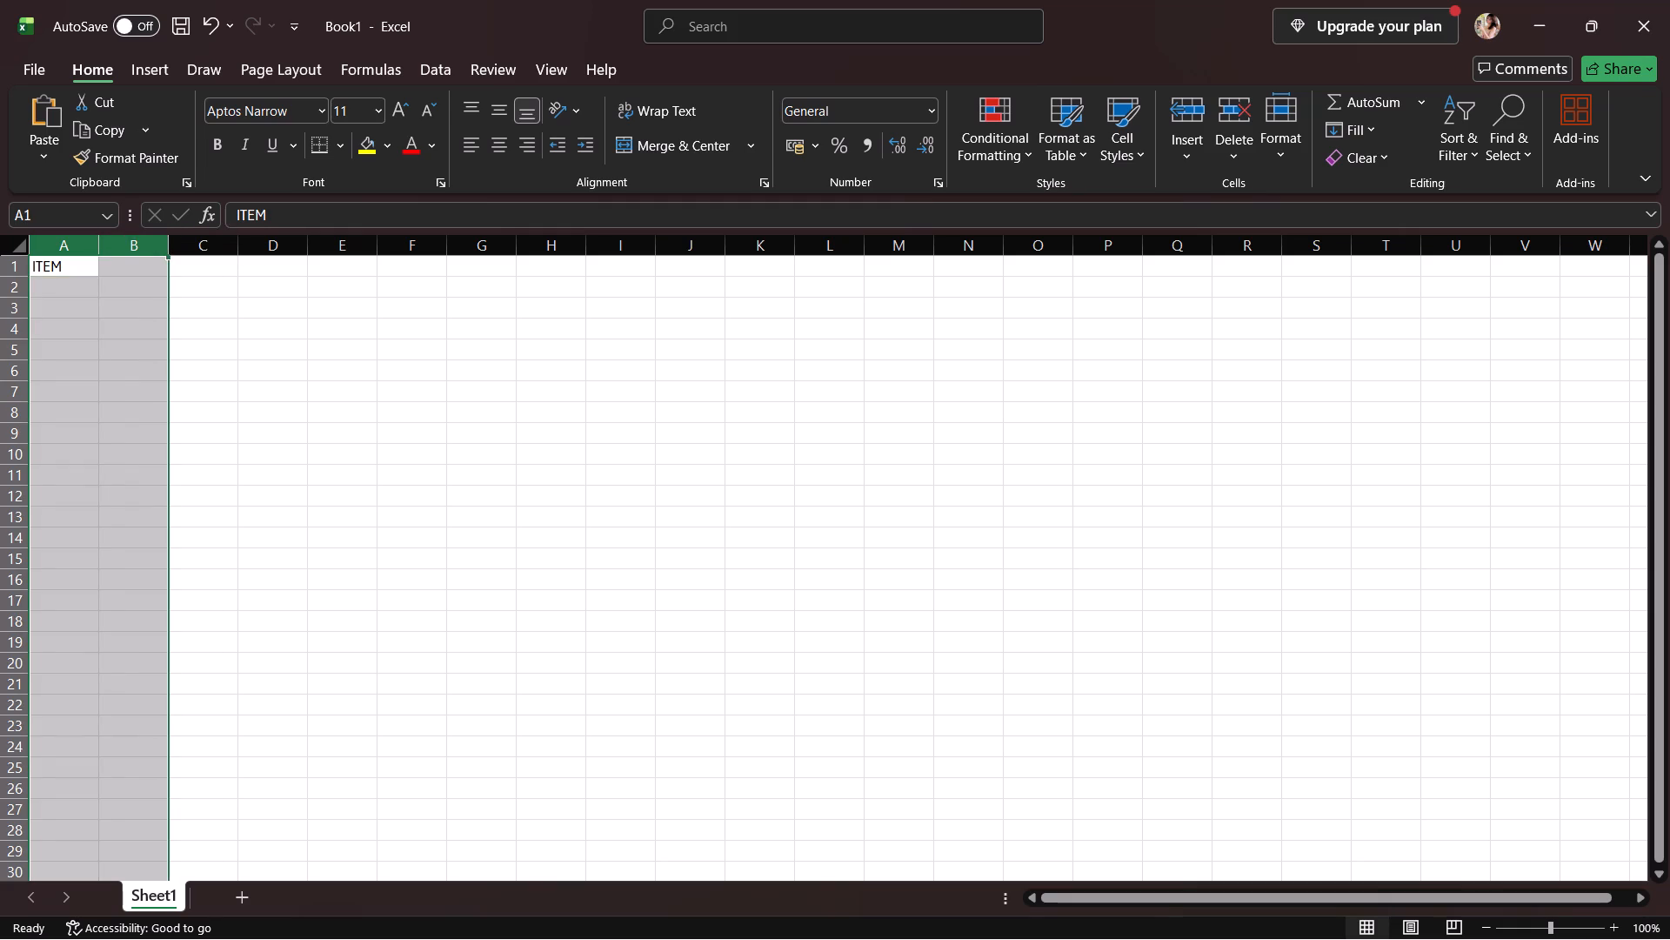
{"action": "left_click_drag", "start_coordinate": [92, 250], "coordinate": [164, 249]}
{"action": "left_click", "coordinate": [381, 320]}
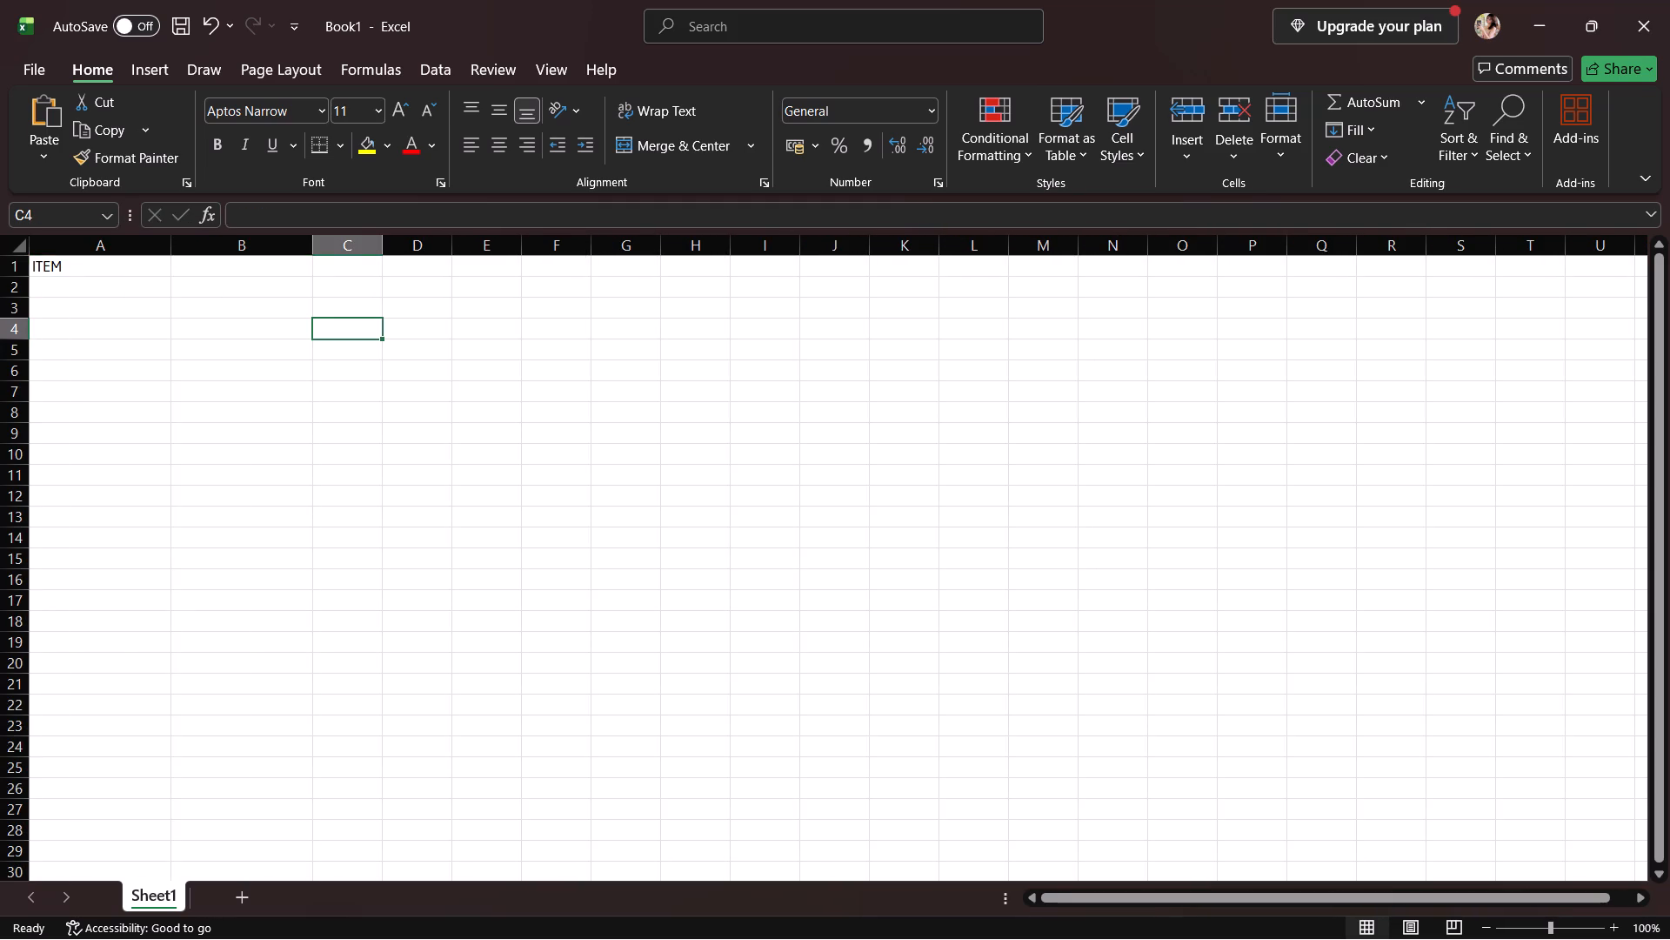
Resize column B so that it is slightly wider than column A.
{"action": "left_click", "coordinate": [303, 251]}
{"action": "left_click_drag", "start_coordinate": [312, 251], "coordinate": [440, 269]}
{"action": "double_click", "coordinate": [440, 269]}
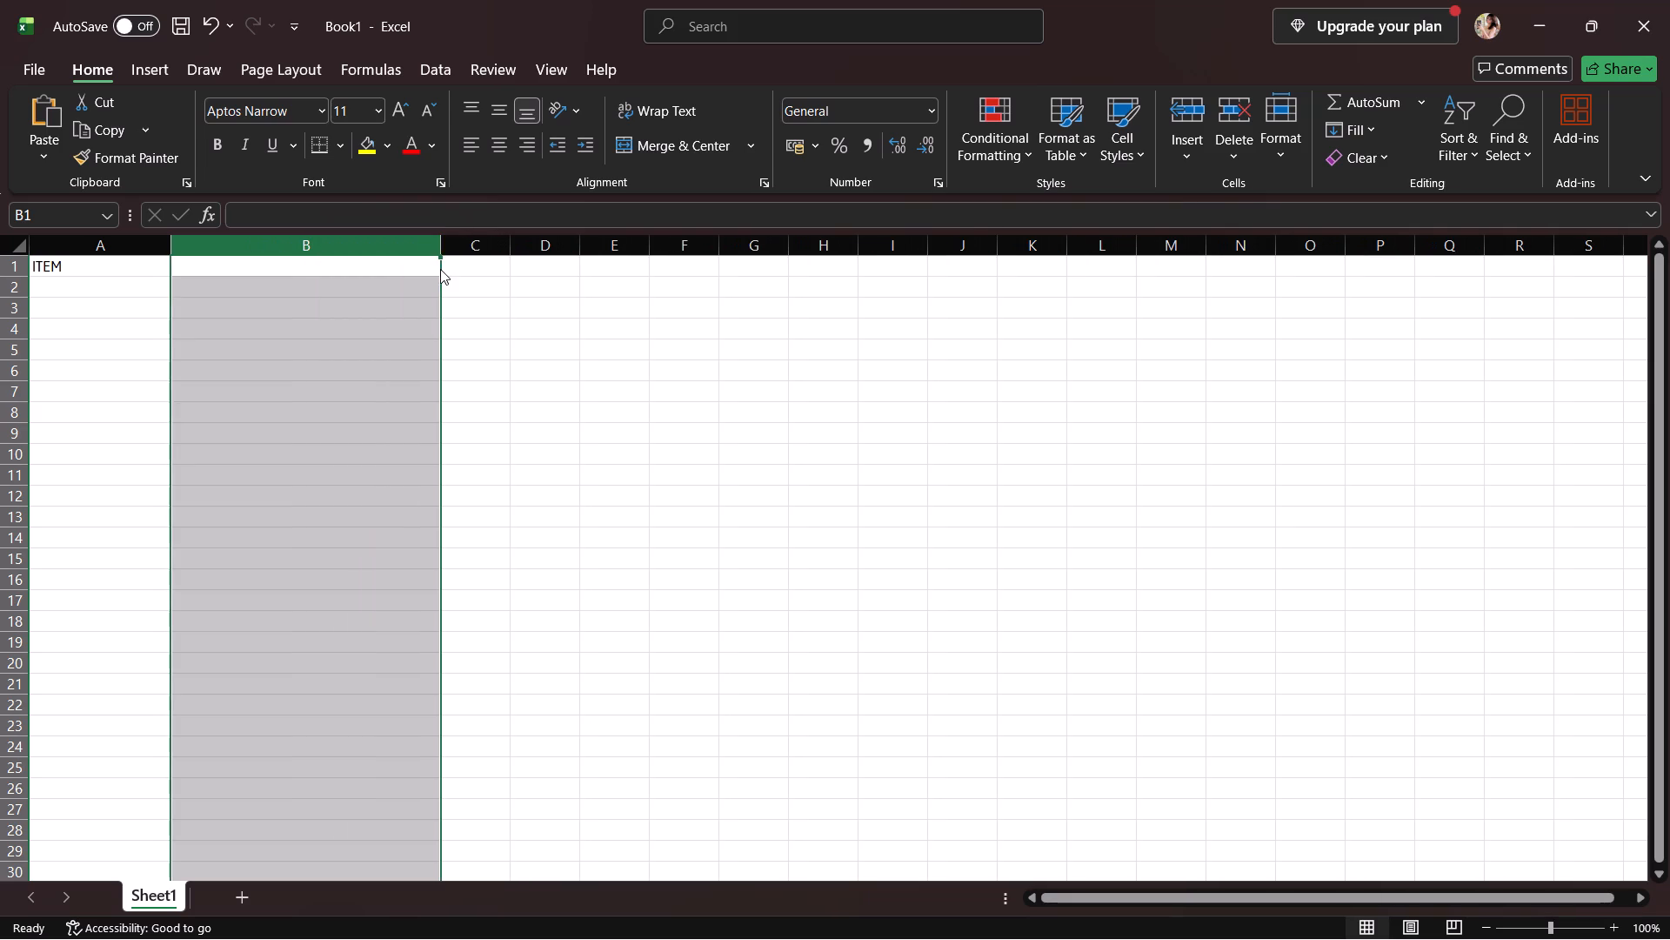
{"action": "left_click", "coordinate": [377, 355]}
{"action": "left_click_drag", "start_coordinate": [439, 250], "coordinate": [435, 250]}
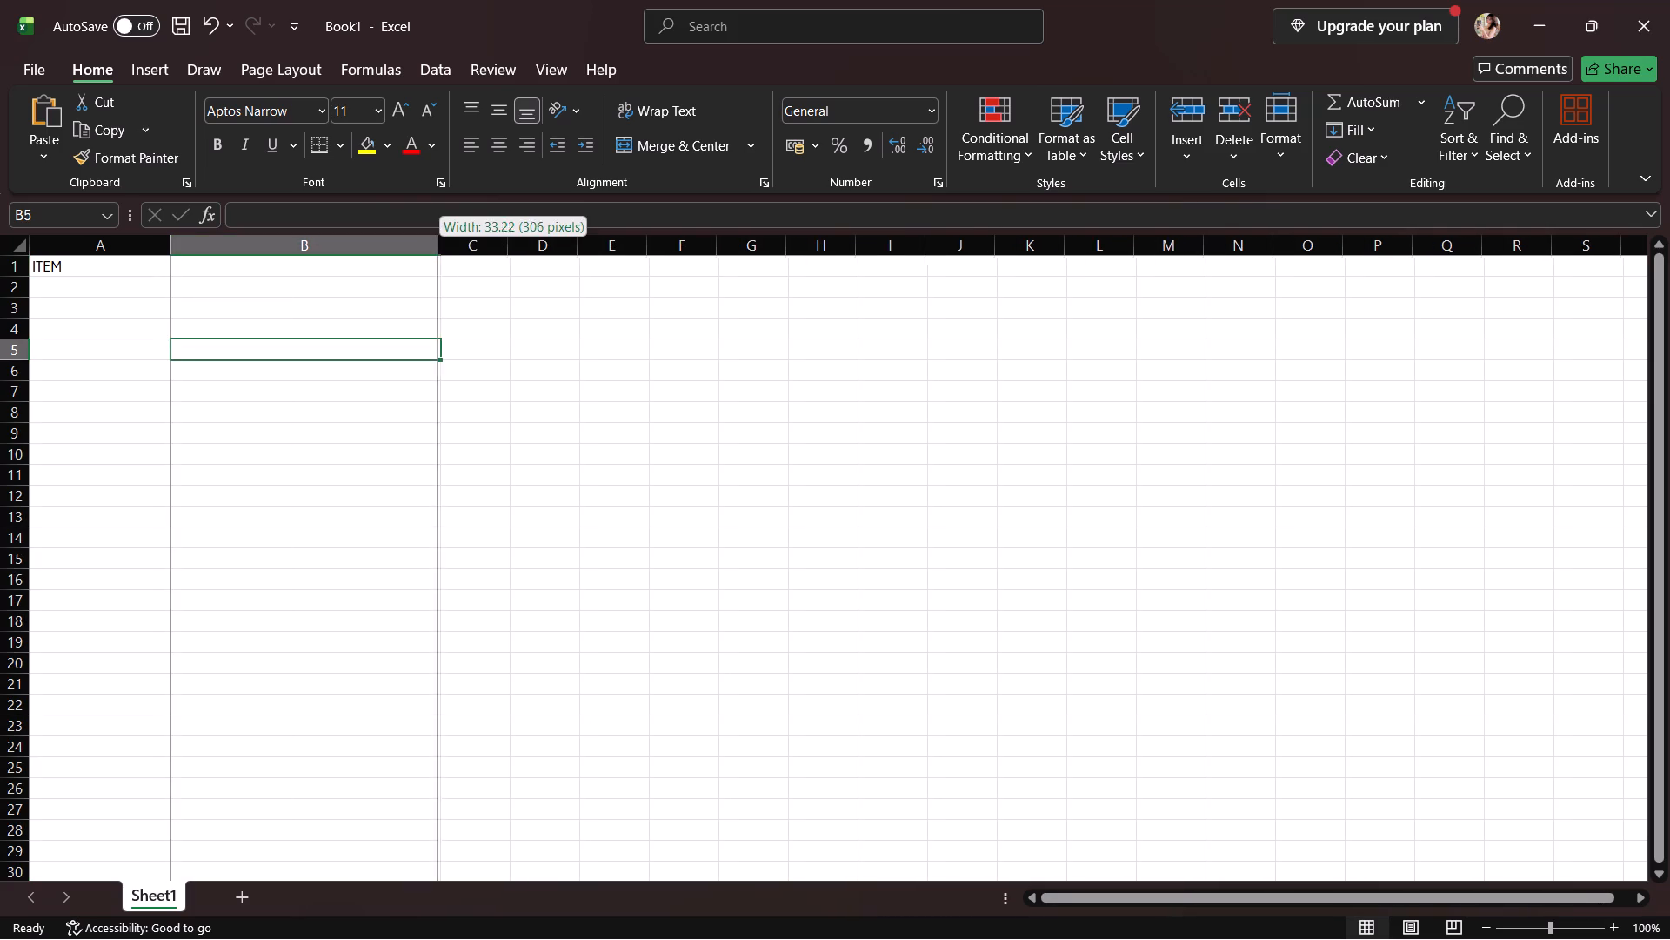
{"action": "left_click_drag", "start_coordinate": [435, 250], "coordinate": [330, 242]}
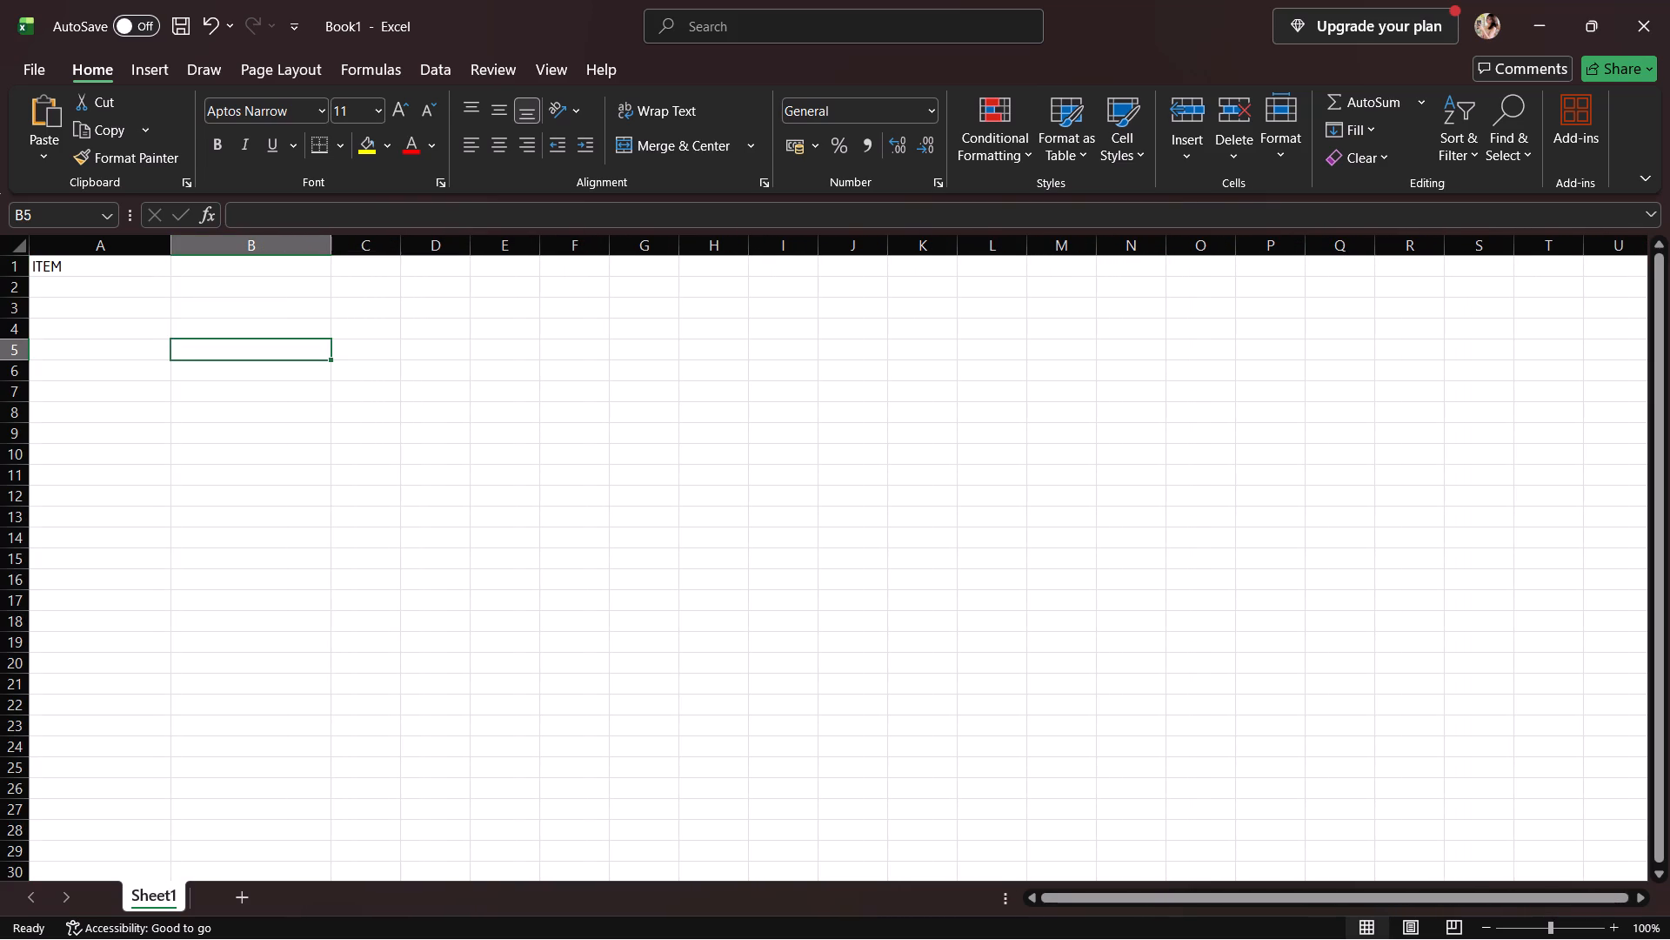
{"action": "left_click", "coordinate": [95, 325]}
Widen column C to roughly column A's width and column D to roughly column B's width.
{"action": "left_click", "coordinate": [345, 251]}
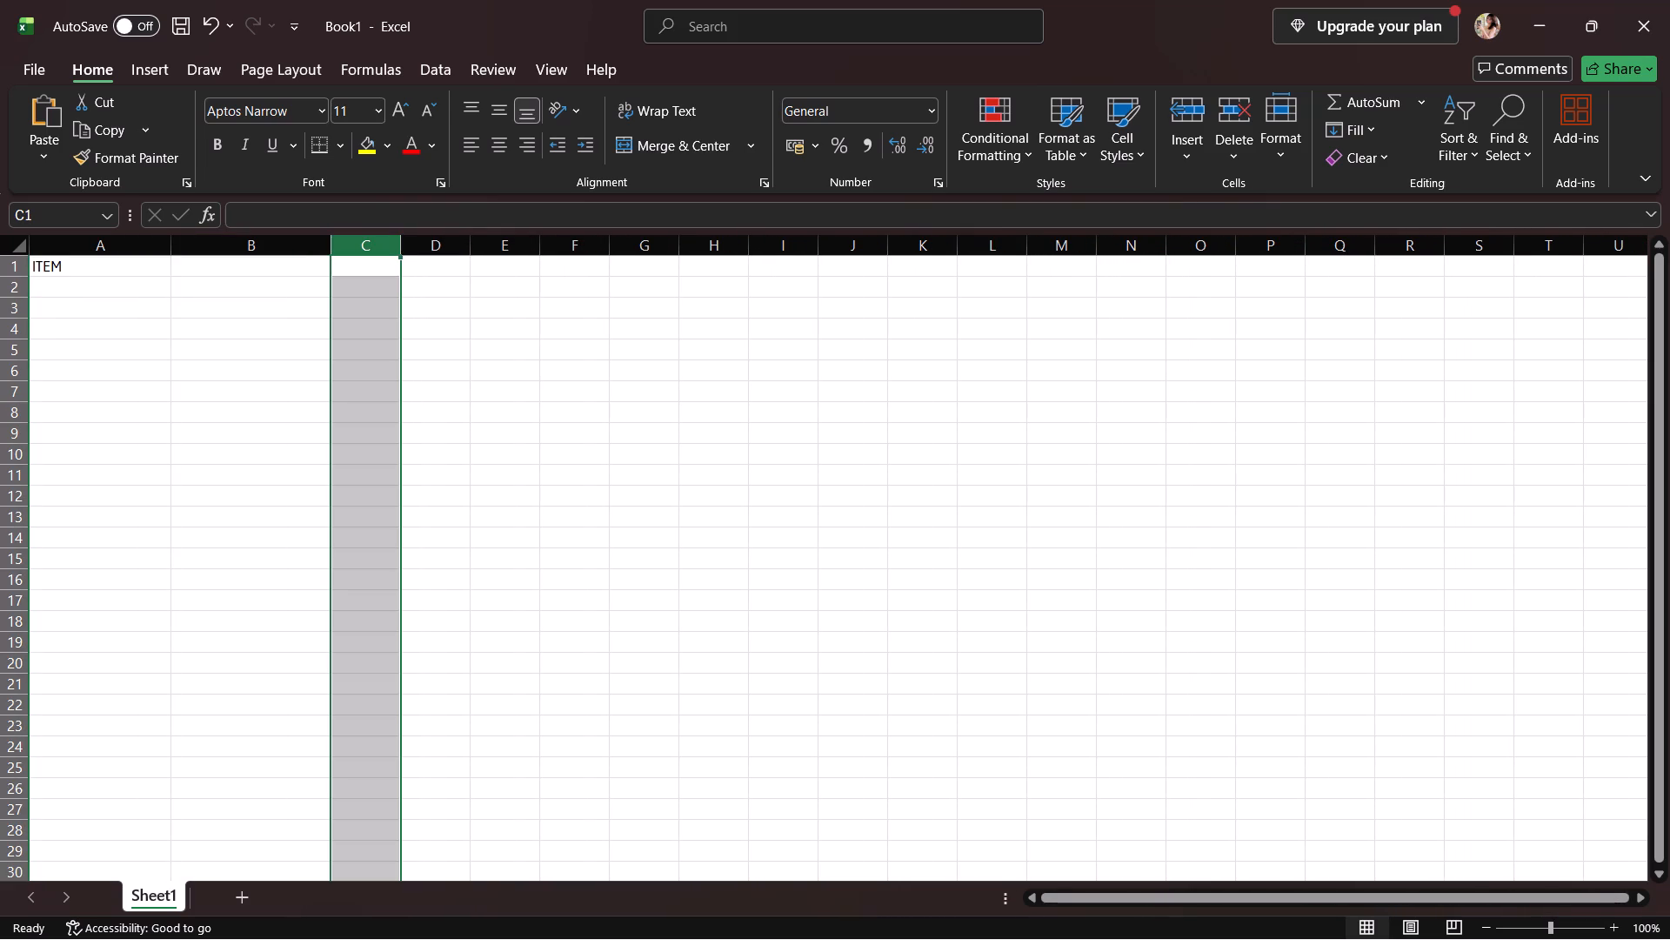
{"action": "left_click_drag", "start_coordinate": [401, 253], "coordinate": [476, 261]}
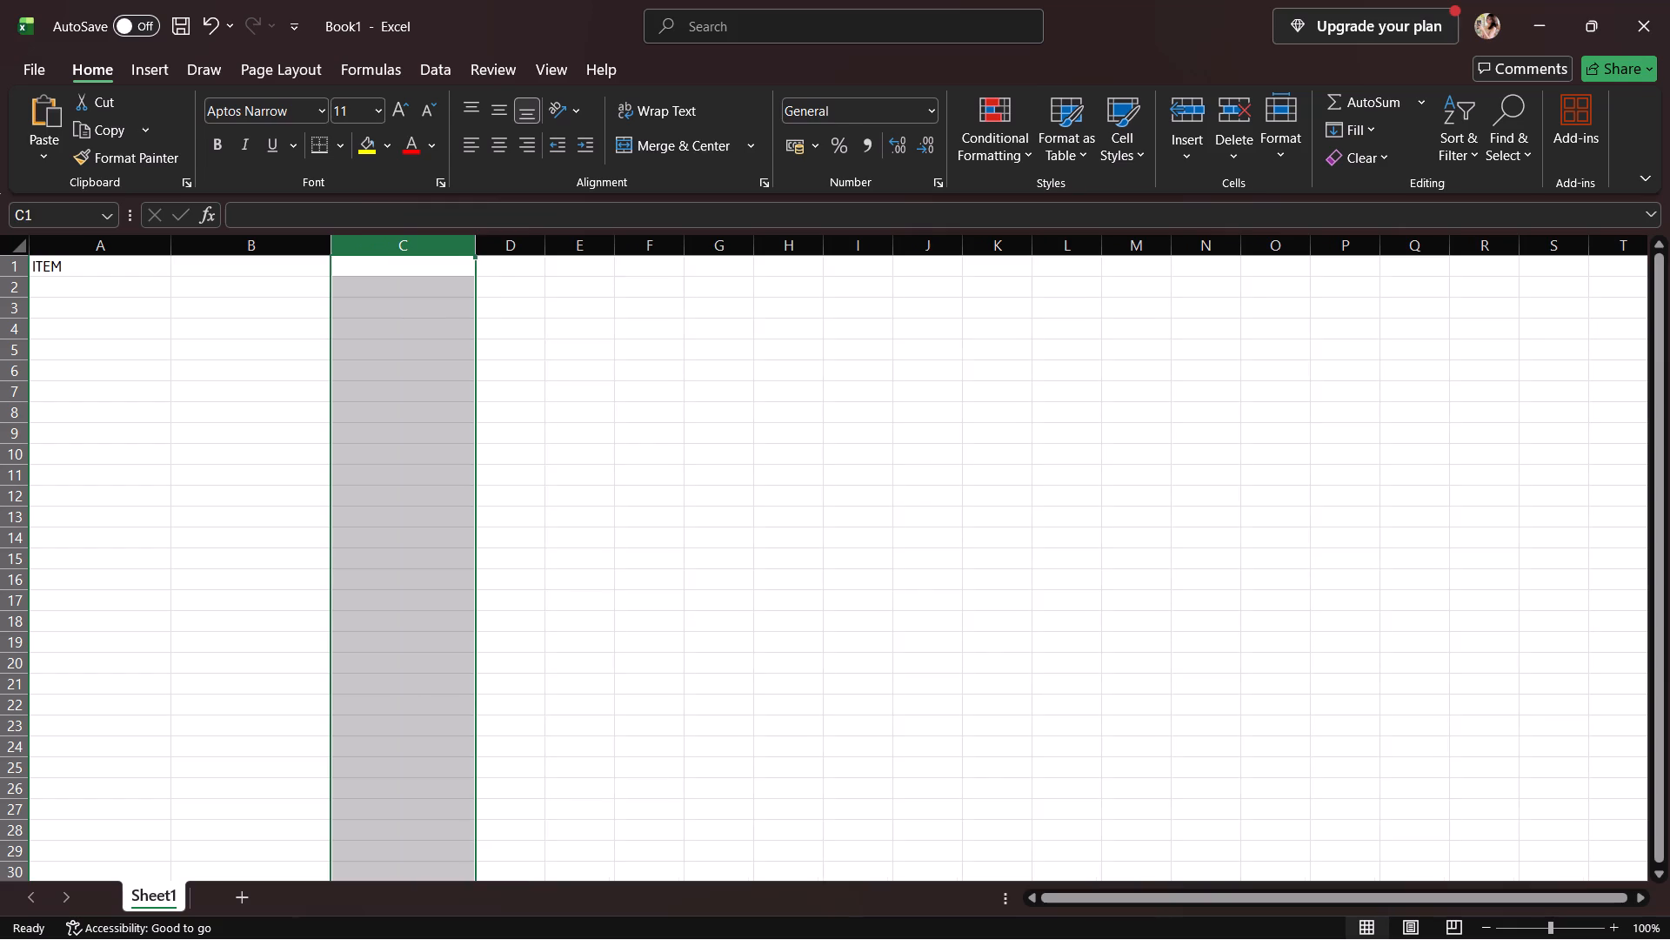
{"action": "left_click", "coordinate": [506, 253]}
{"action": "left_click_drag", "start_coordinate": [546, 251], "coordinate": [612, 253]}
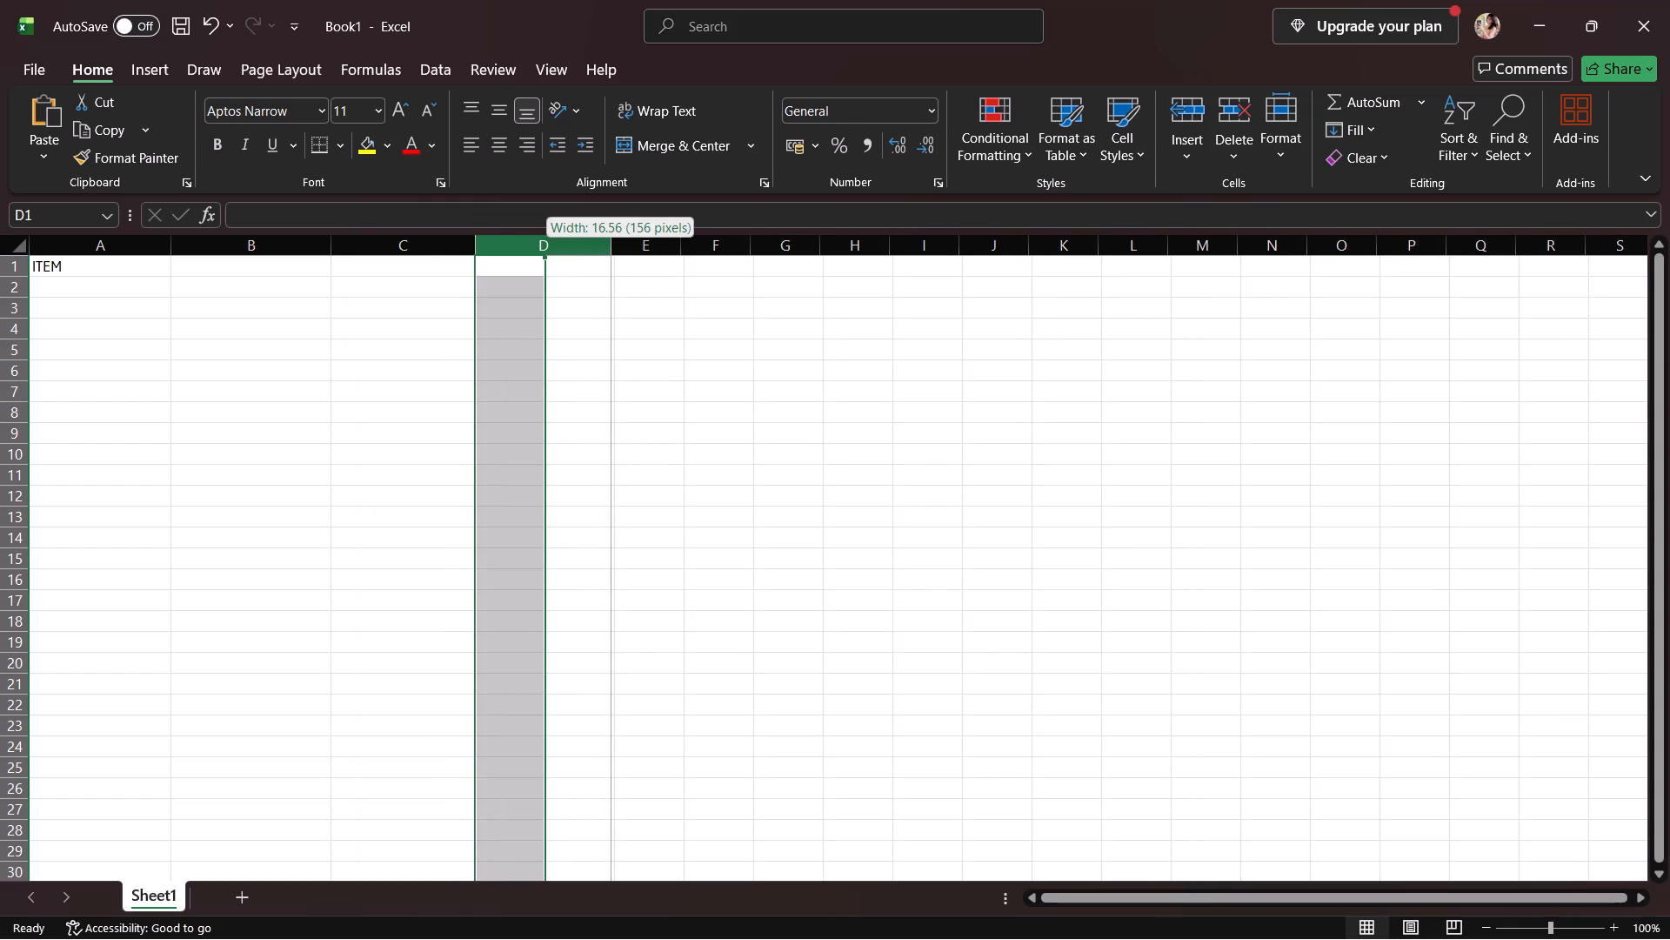
{"action": "left_click_drag", "start_coordinate": [612, 253], "coordinate": [638, 253]}
{"action": "left_click", "coordinate": [343, 305]}
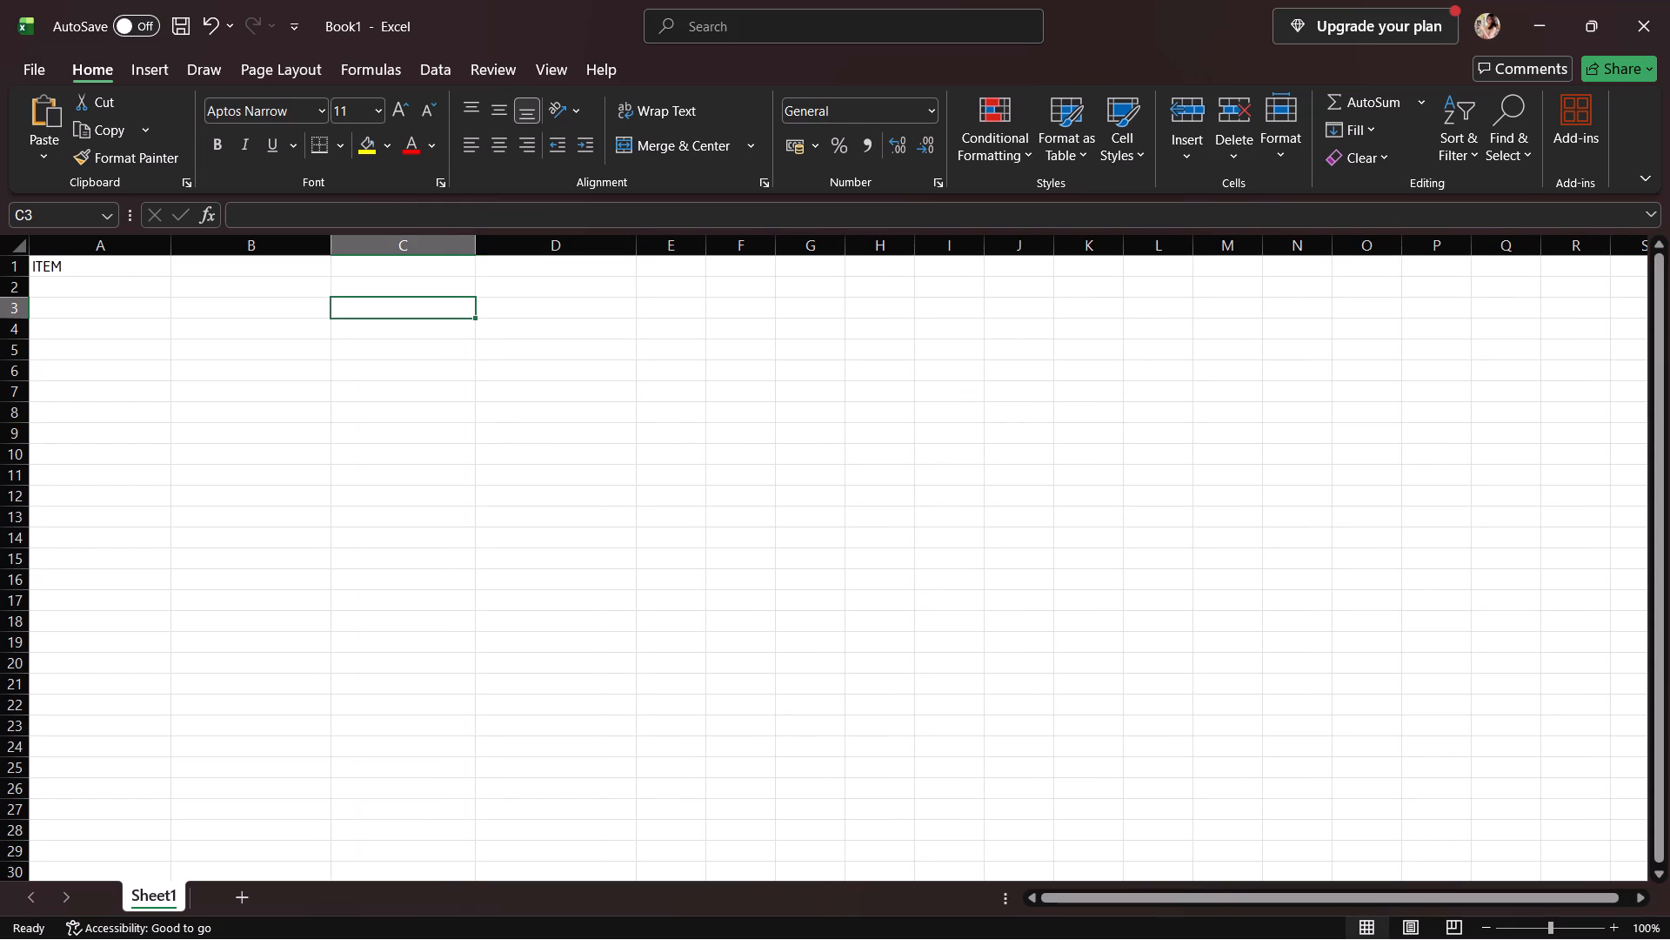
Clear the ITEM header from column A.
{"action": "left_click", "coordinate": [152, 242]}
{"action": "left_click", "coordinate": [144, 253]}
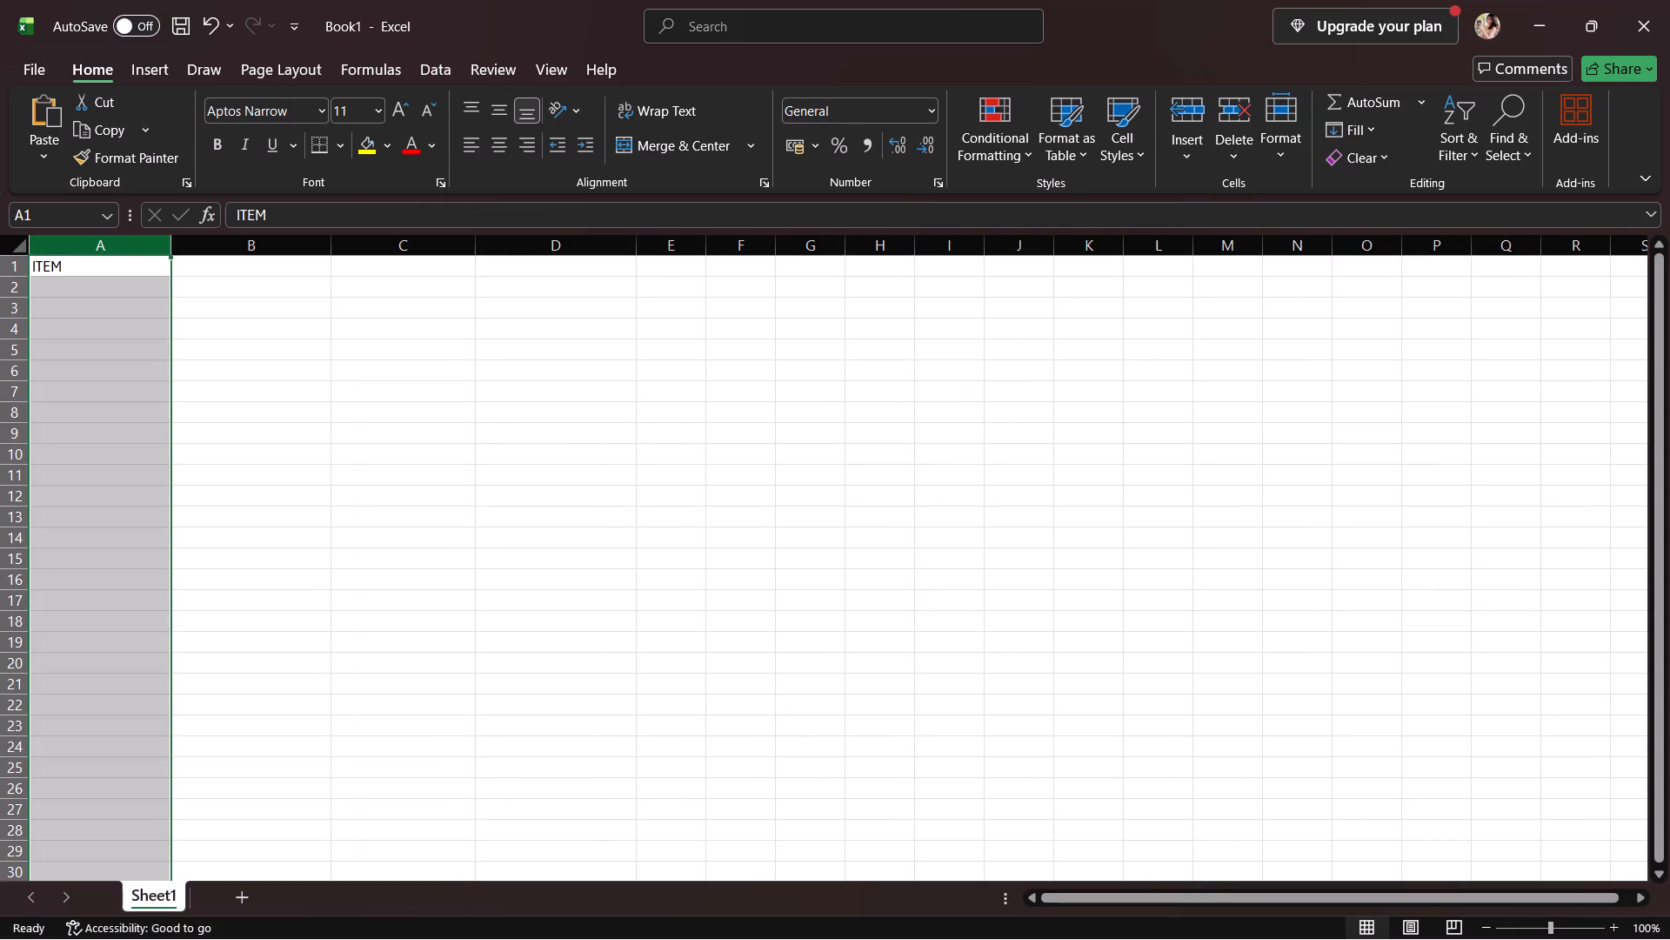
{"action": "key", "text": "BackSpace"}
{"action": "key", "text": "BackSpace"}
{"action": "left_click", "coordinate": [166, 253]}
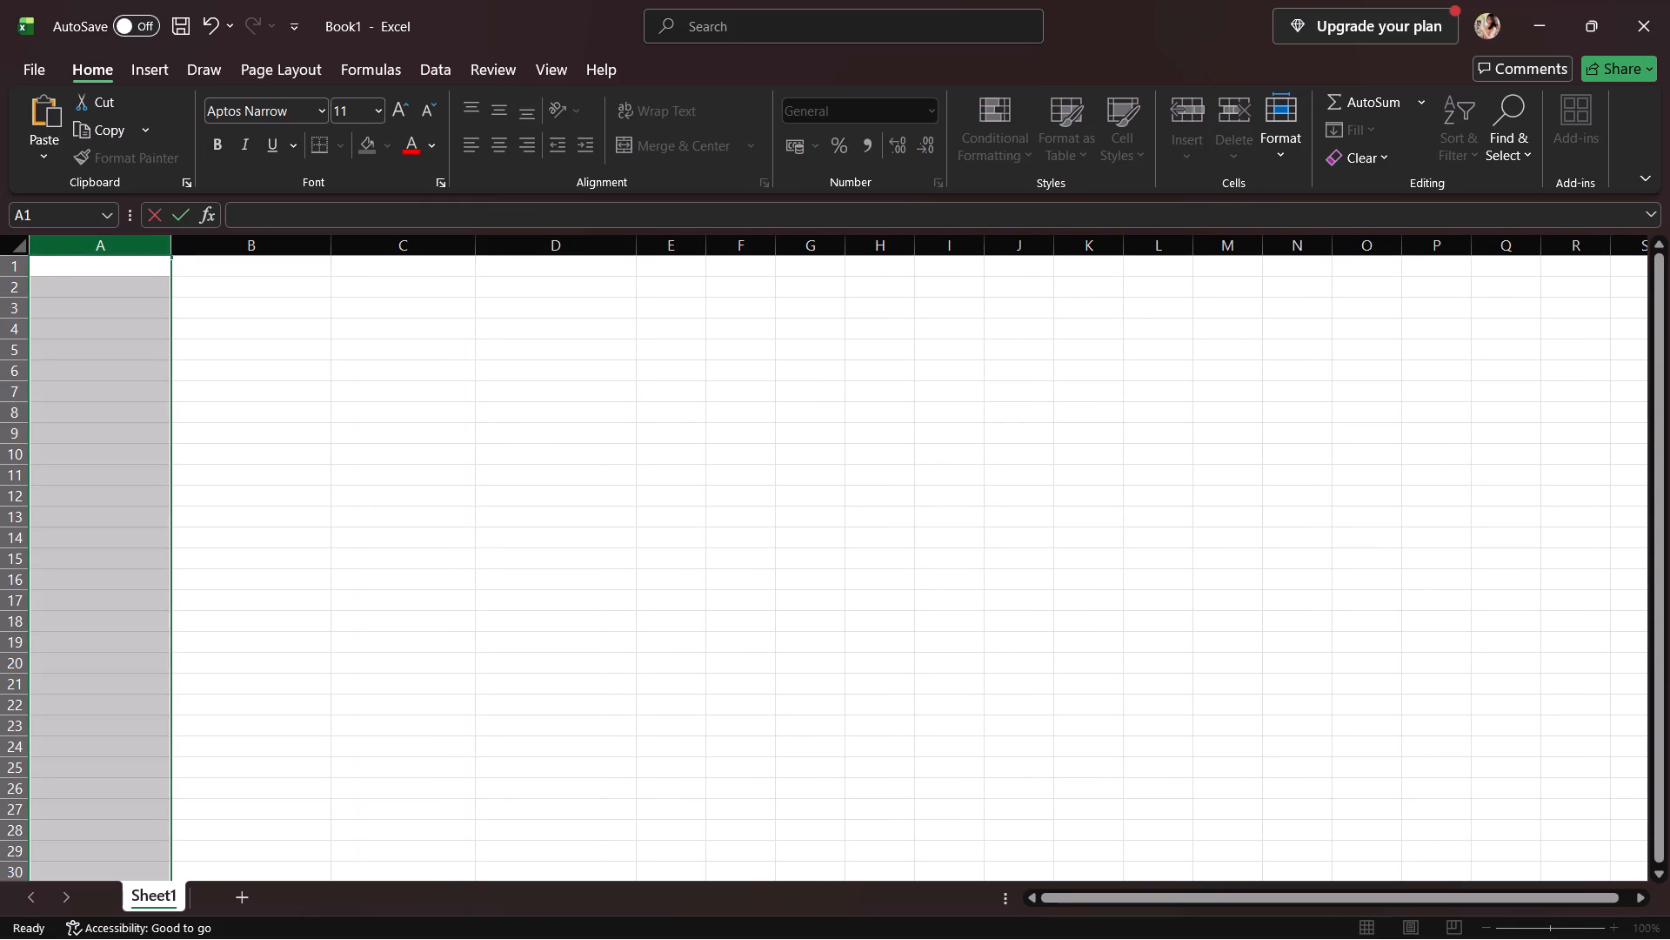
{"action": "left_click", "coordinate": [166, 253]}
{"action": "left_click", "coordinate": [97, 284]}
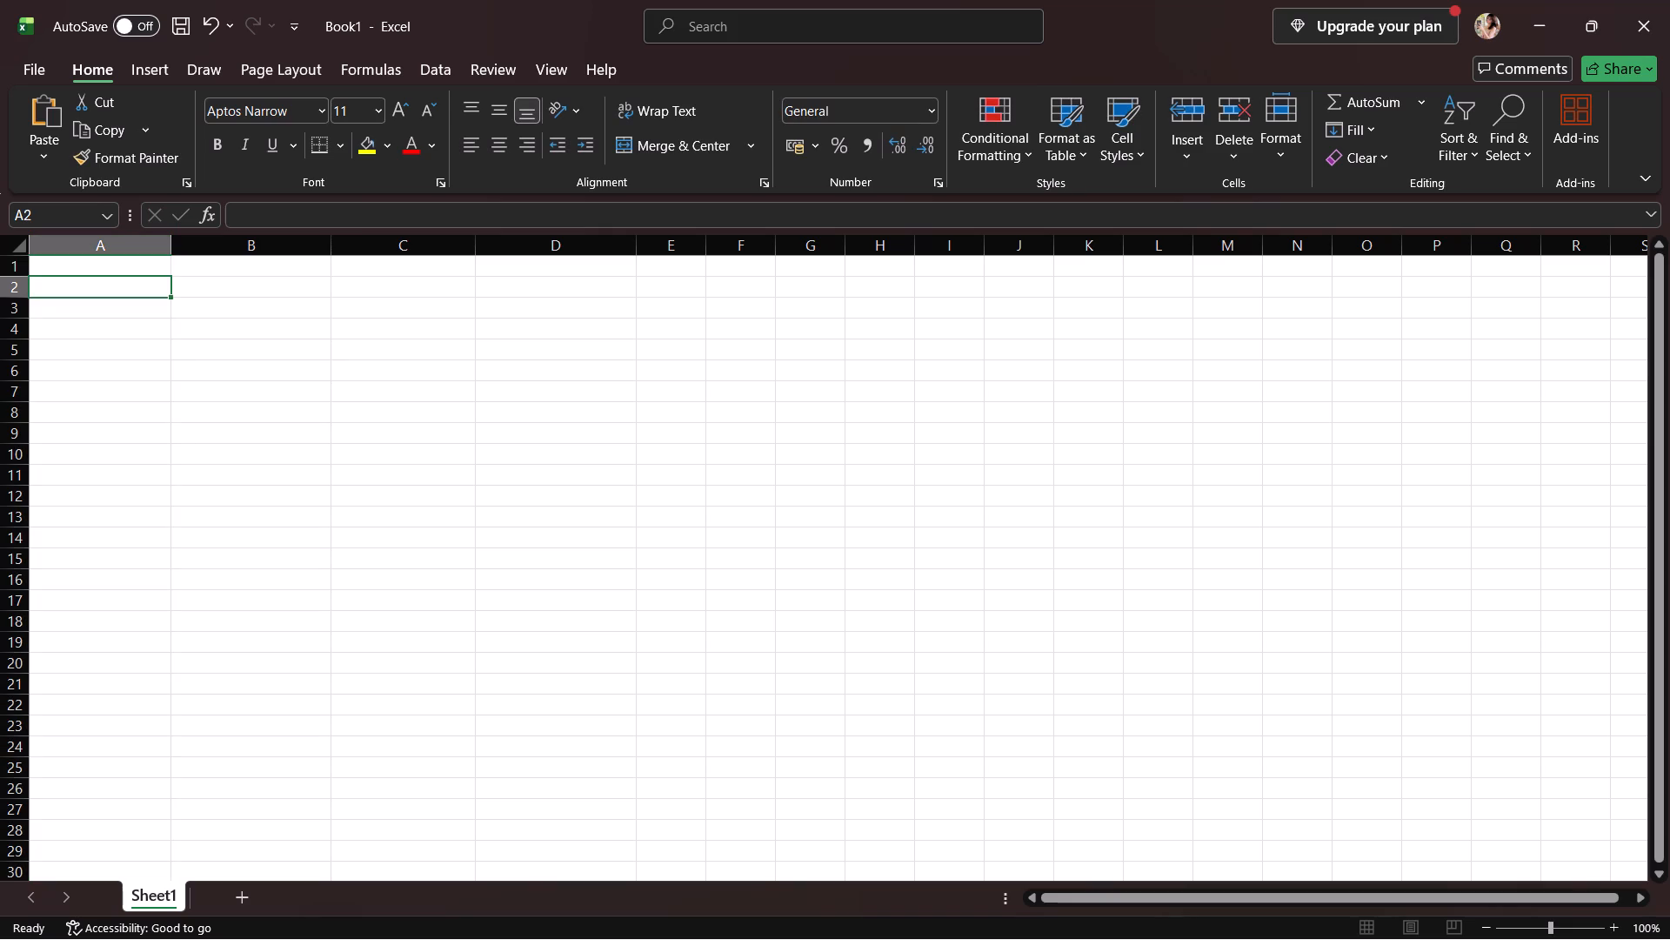
Increase the height of row 1 to about twice the default row height.
{"action": "left_click", "coordinate": [97, 269]}
{"action": "left_click_drag", "start_coordinate": [166, 272], "coordinate": [167, 300]}
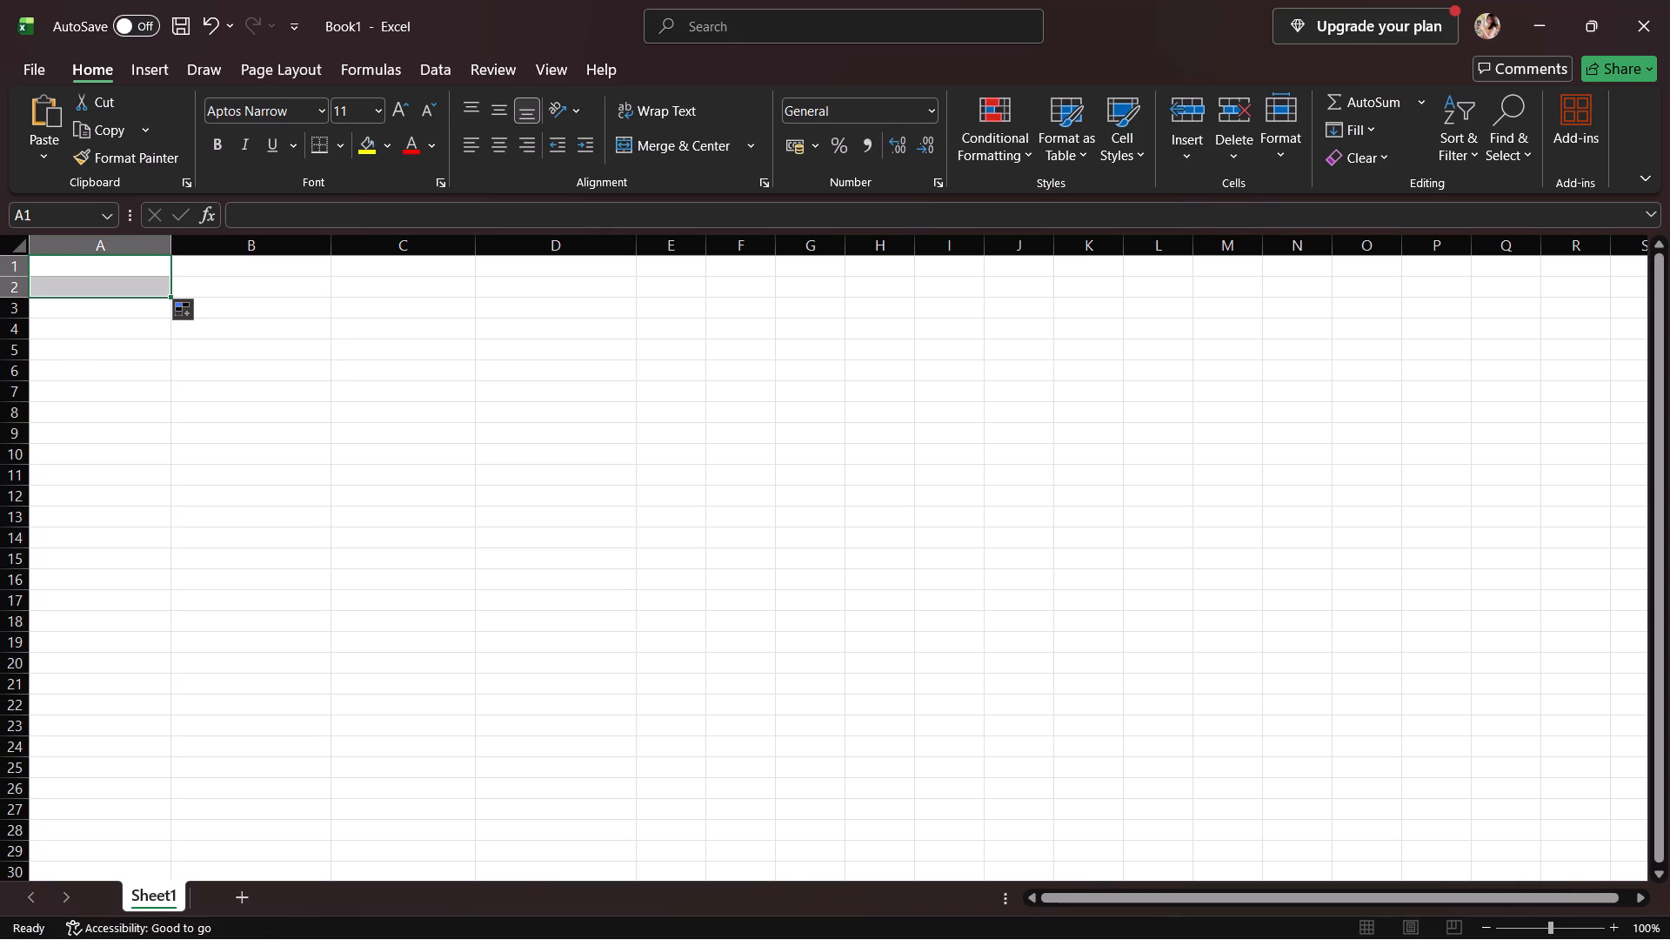
{"action": "left_click", "coordinate": [158, 272]}
{"action": "left_click_drag", "start_coordinate": [174, 251], "coordinate": [174, 268]}
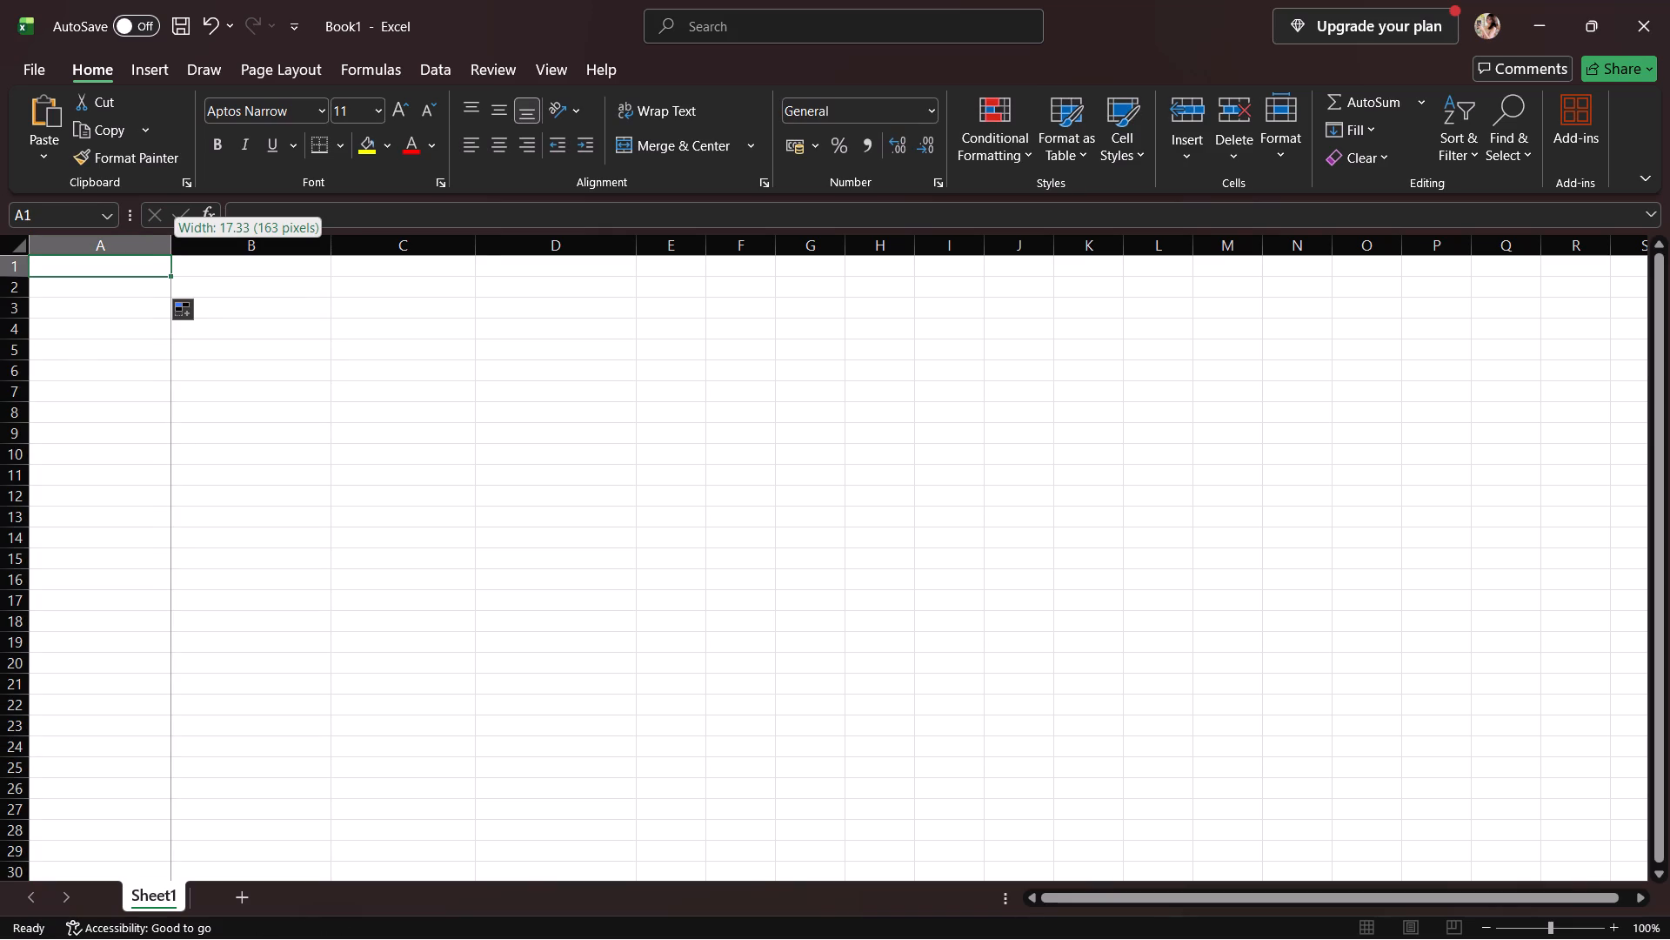
{"action": "left_click_drag", "start_coordinate": [174, 268], "coordinate": [175, 302]}
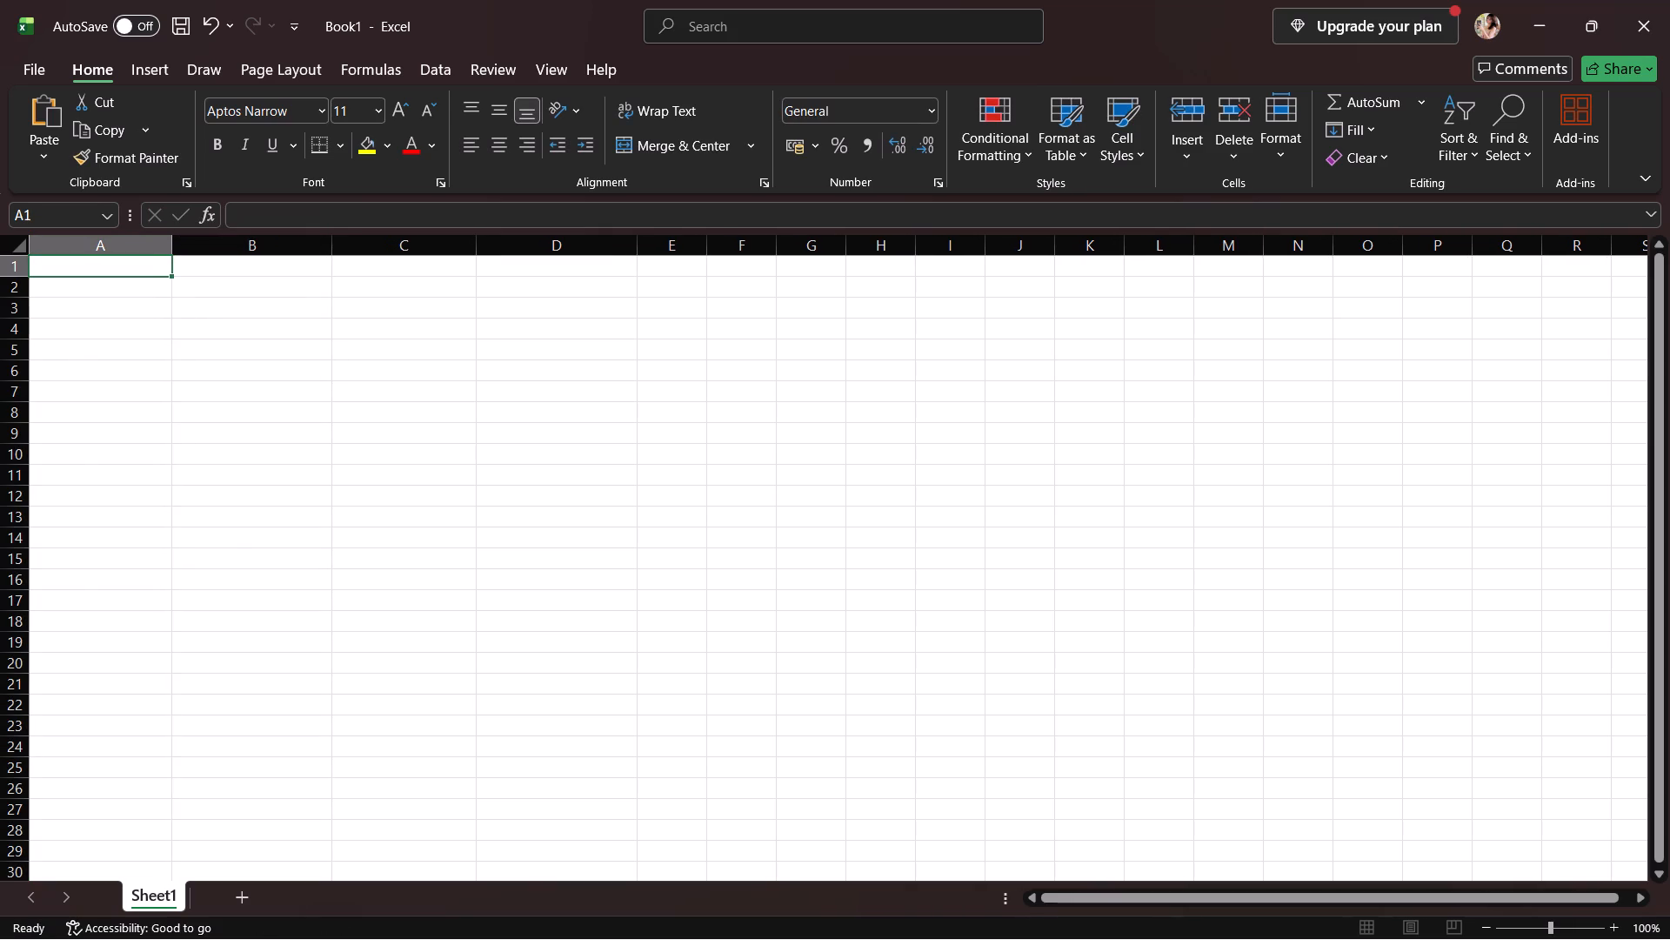
{"action": "left_click", "coordinate": [18, 278]}
{"action": "left_click_drag", "start_coordinate": [21, 277], "coordinate": [36, 319]}
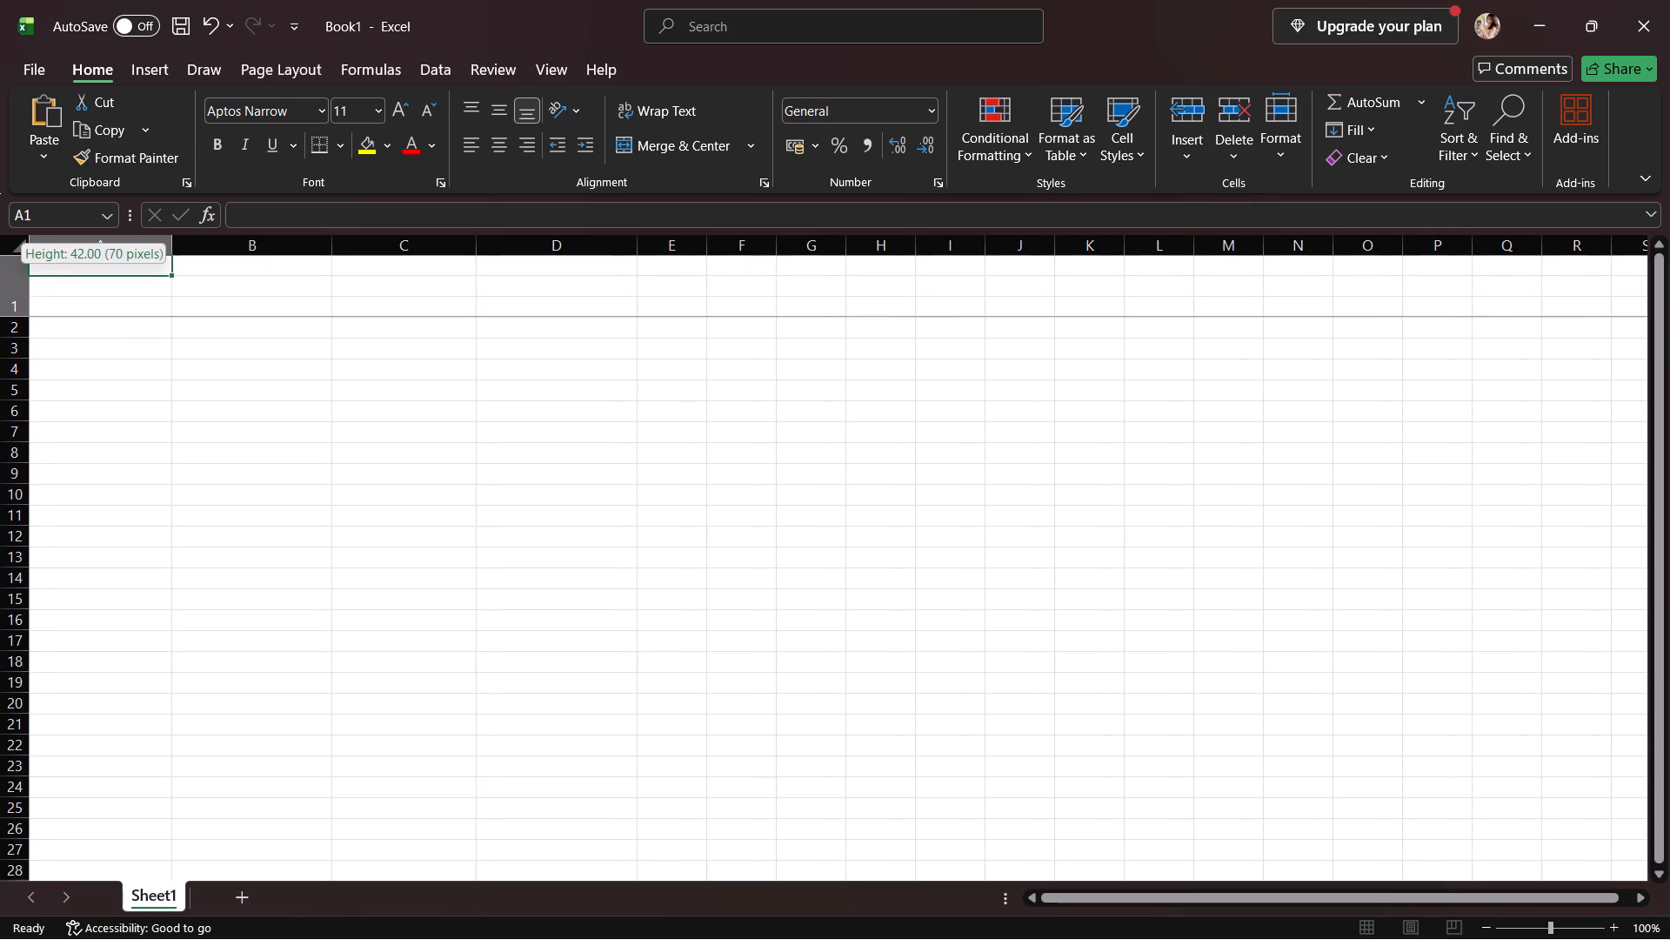
{"action": "left_click_drag", "start_coordinate": [36, 319], "coordinate": [41, 299]}
Enter the header ITEM in cell A1 of the taller header row.
{"action": "left_click", "coordinate": [105, 267]}
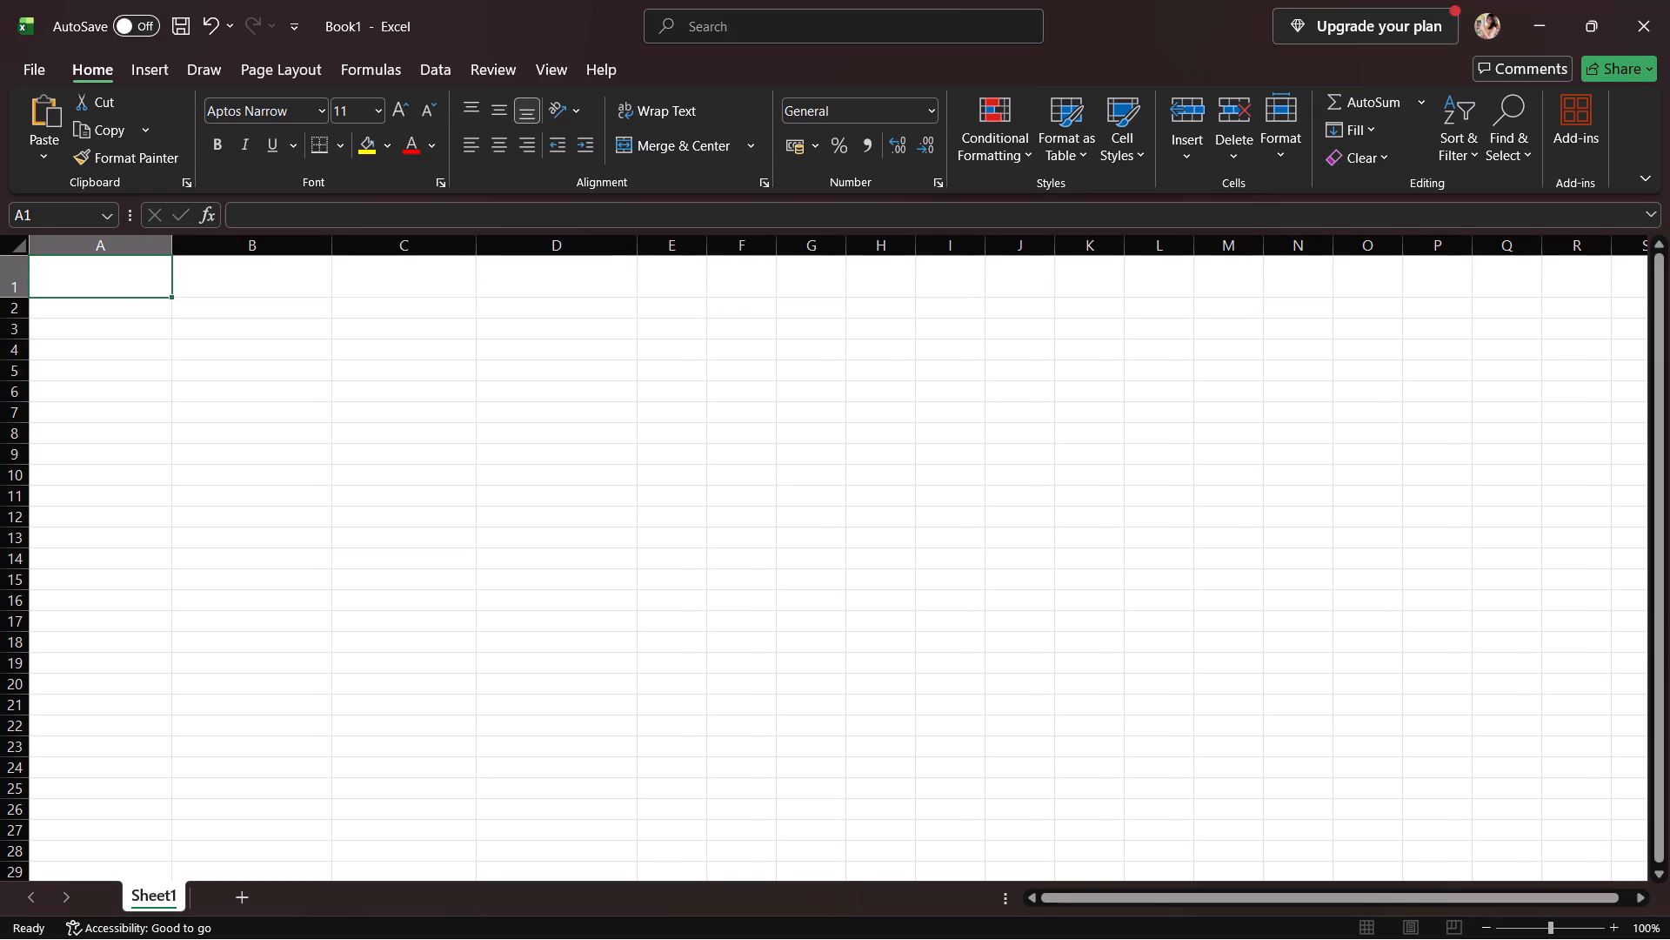
{"action": "left_click", "coordinate": [112, 294]}
{"action": "left_click", "coordinate": [119, 284]}
{"action": "type", "text": "ITE"}
{"action": "key", "text": "m"}
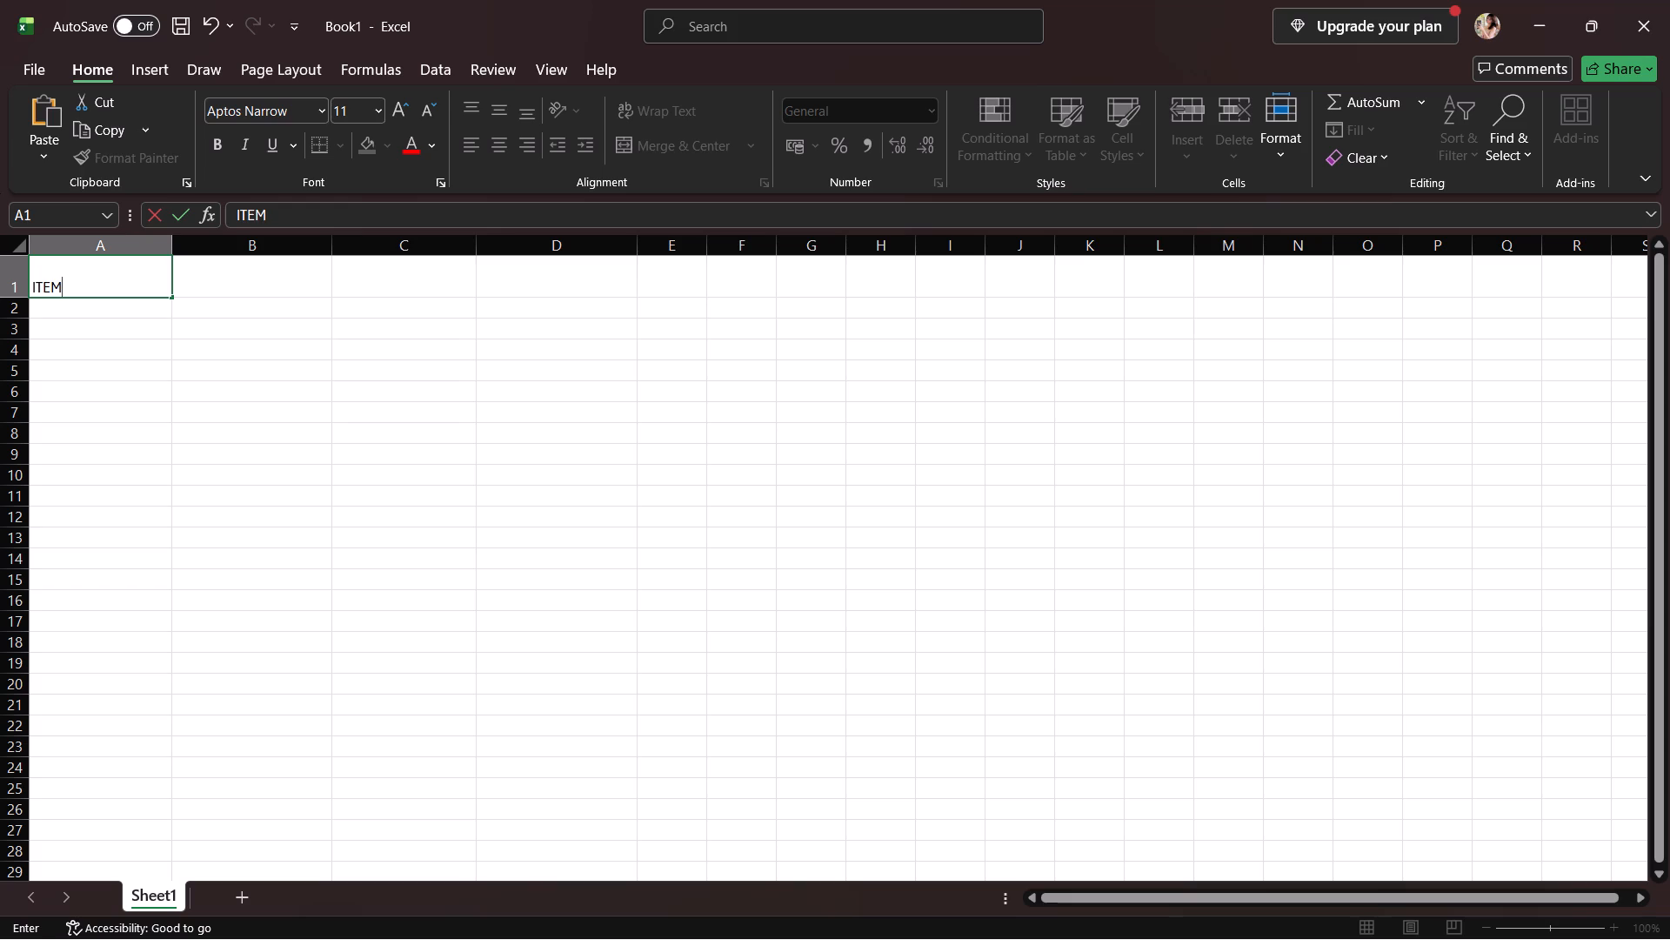
Confirm the ITEM header in cell A1 and centre it both horizontally and vertically in its cell.
{"action": "key", "text": "Return"}
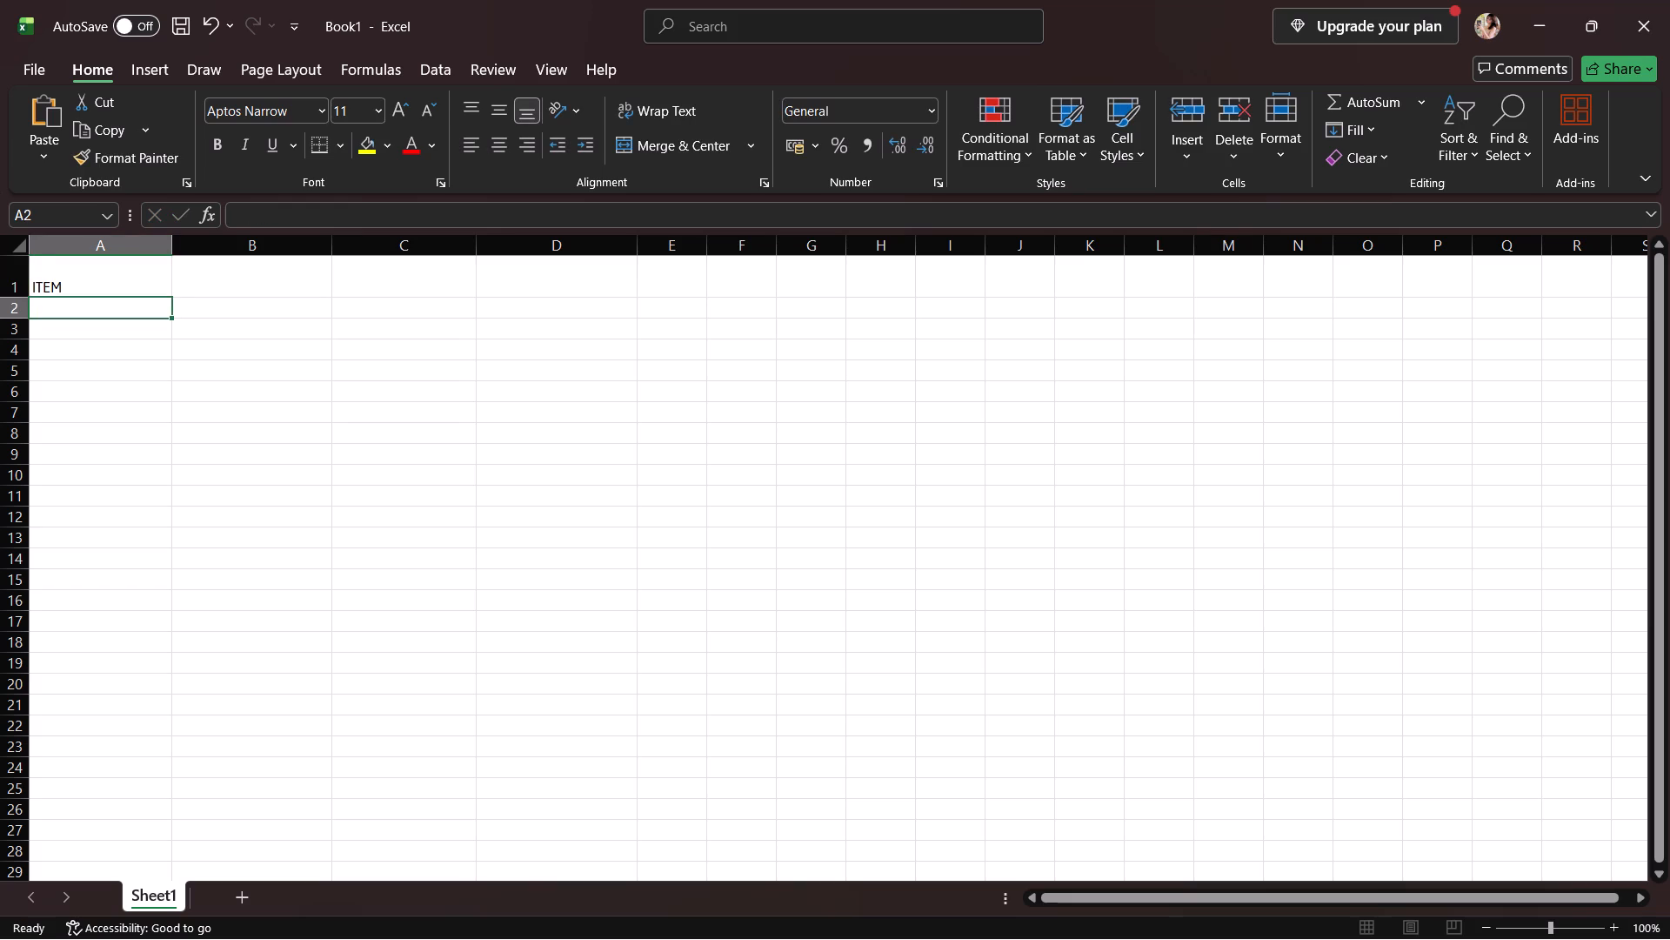
{"action": "left_click", "coordinate": [33, 283]}
{"action": "left_click_drag", "start_coordinate": [39, 283], "coordinate": [59, 288]}
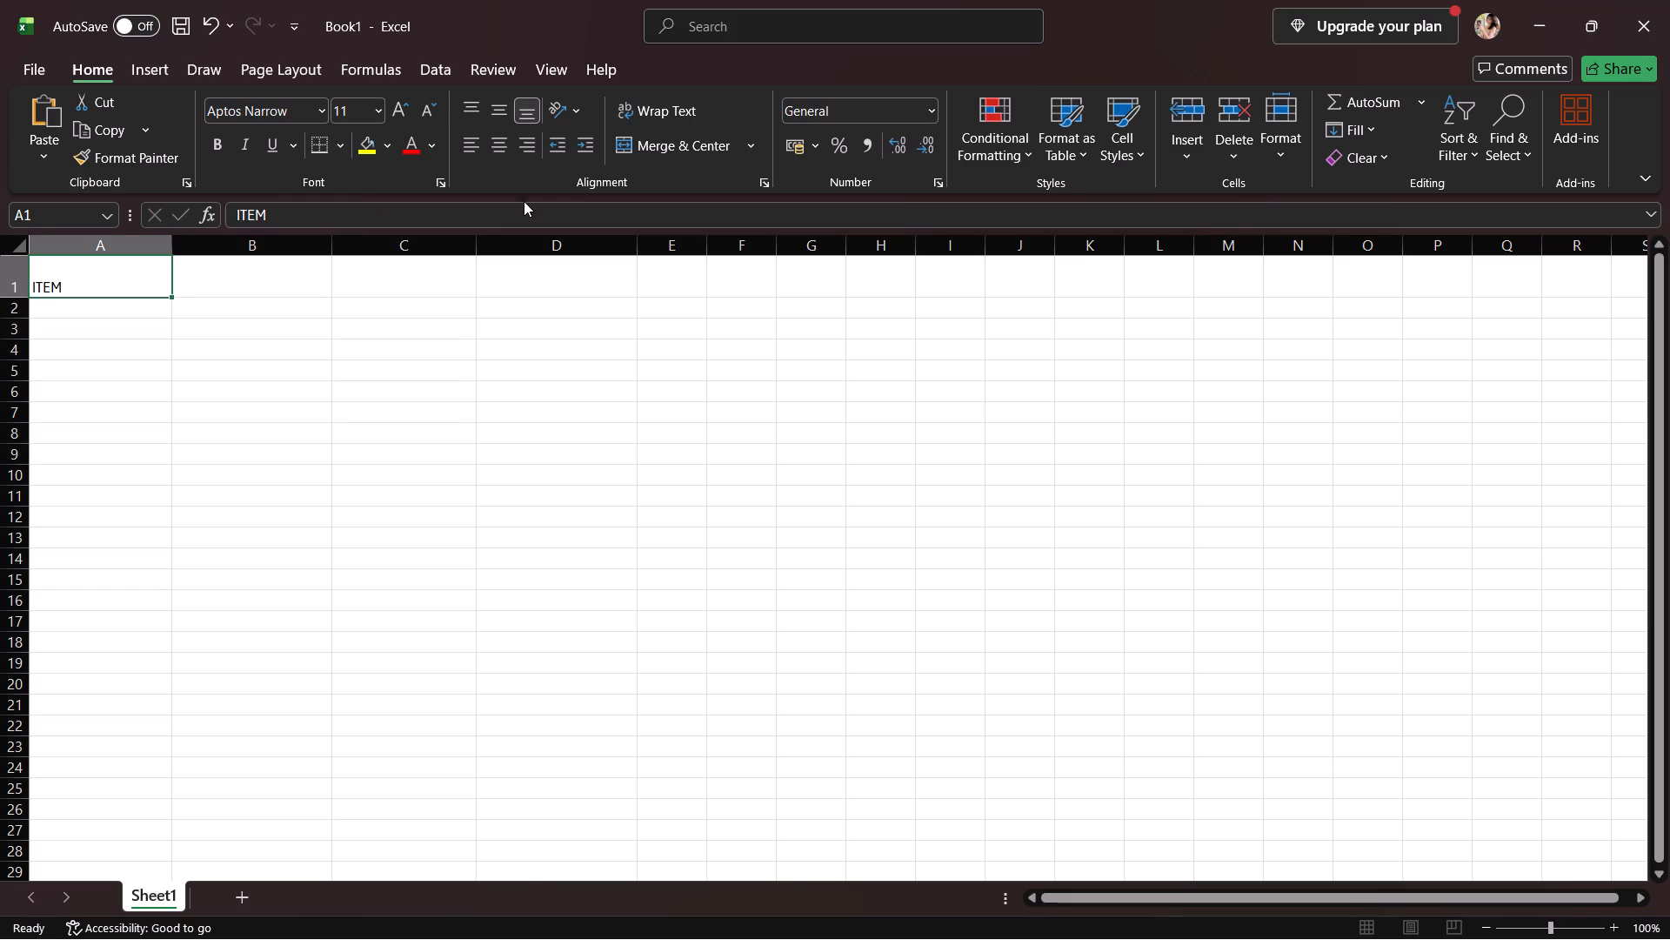
{"action": "left_click", "coordinate": [478, 104]}
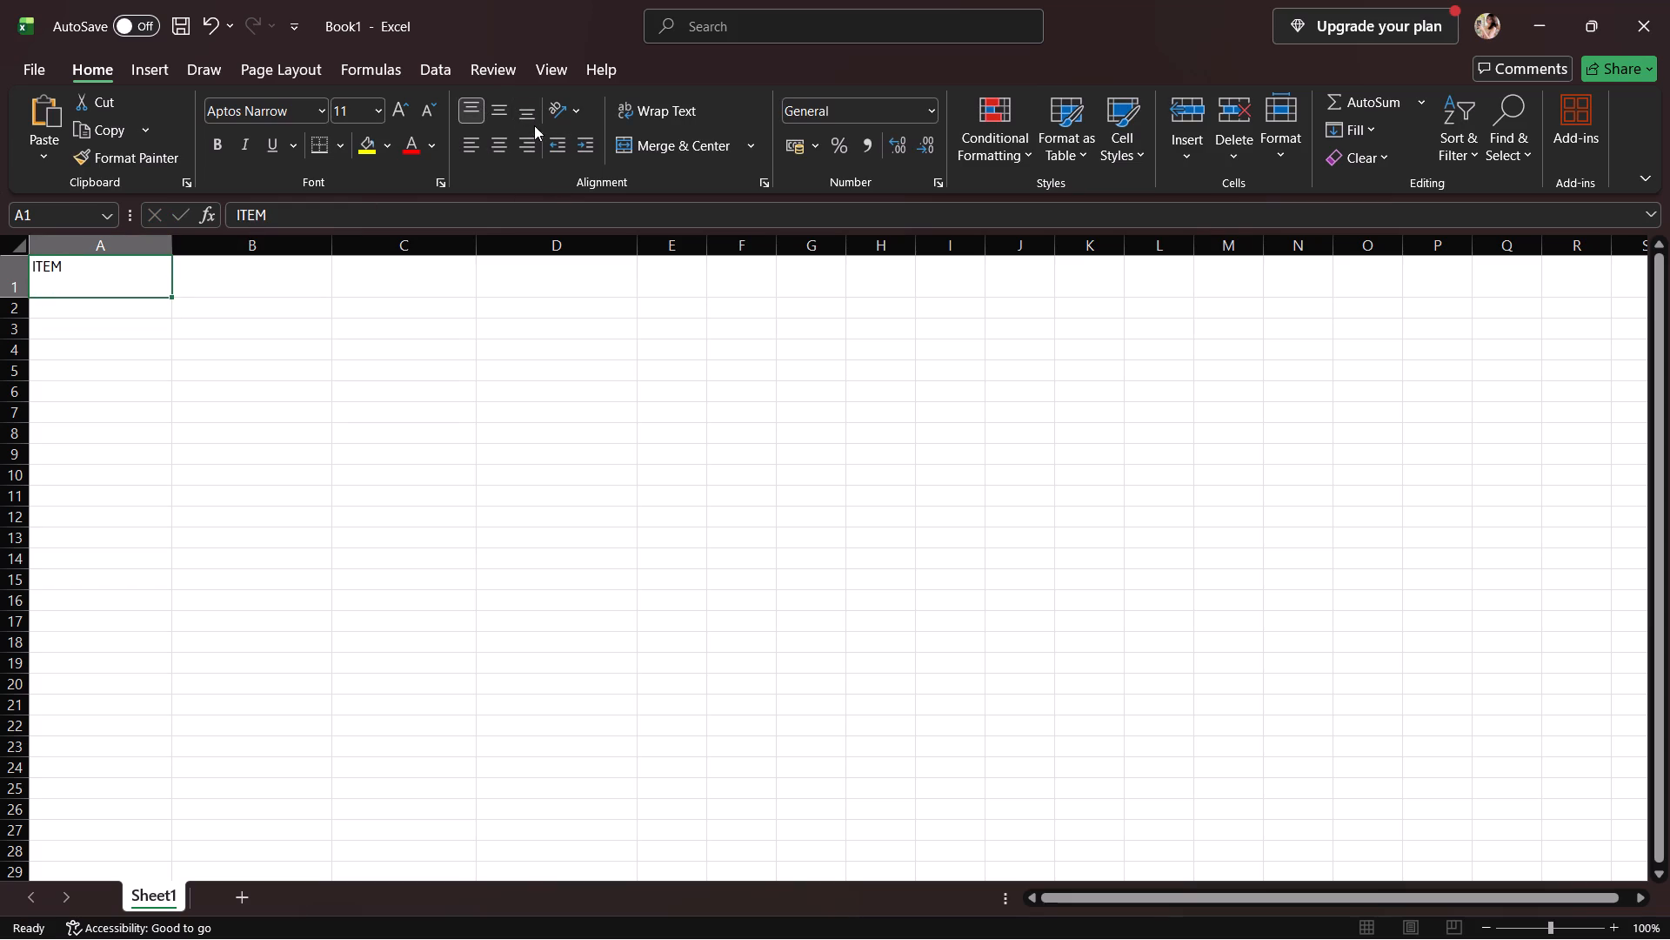
{"action": "left_click", "coordinate": [534, 125]}
{"action": "left_click", "coordinate": [492, 134]}
{"action": "left_click", "coordinate": [494, 119]}
Fill the ITEM header cell A1 with light blue, the lightest shade of the fifth theme colour.
{"action": "left_click", "coordinate": [372, 141]}
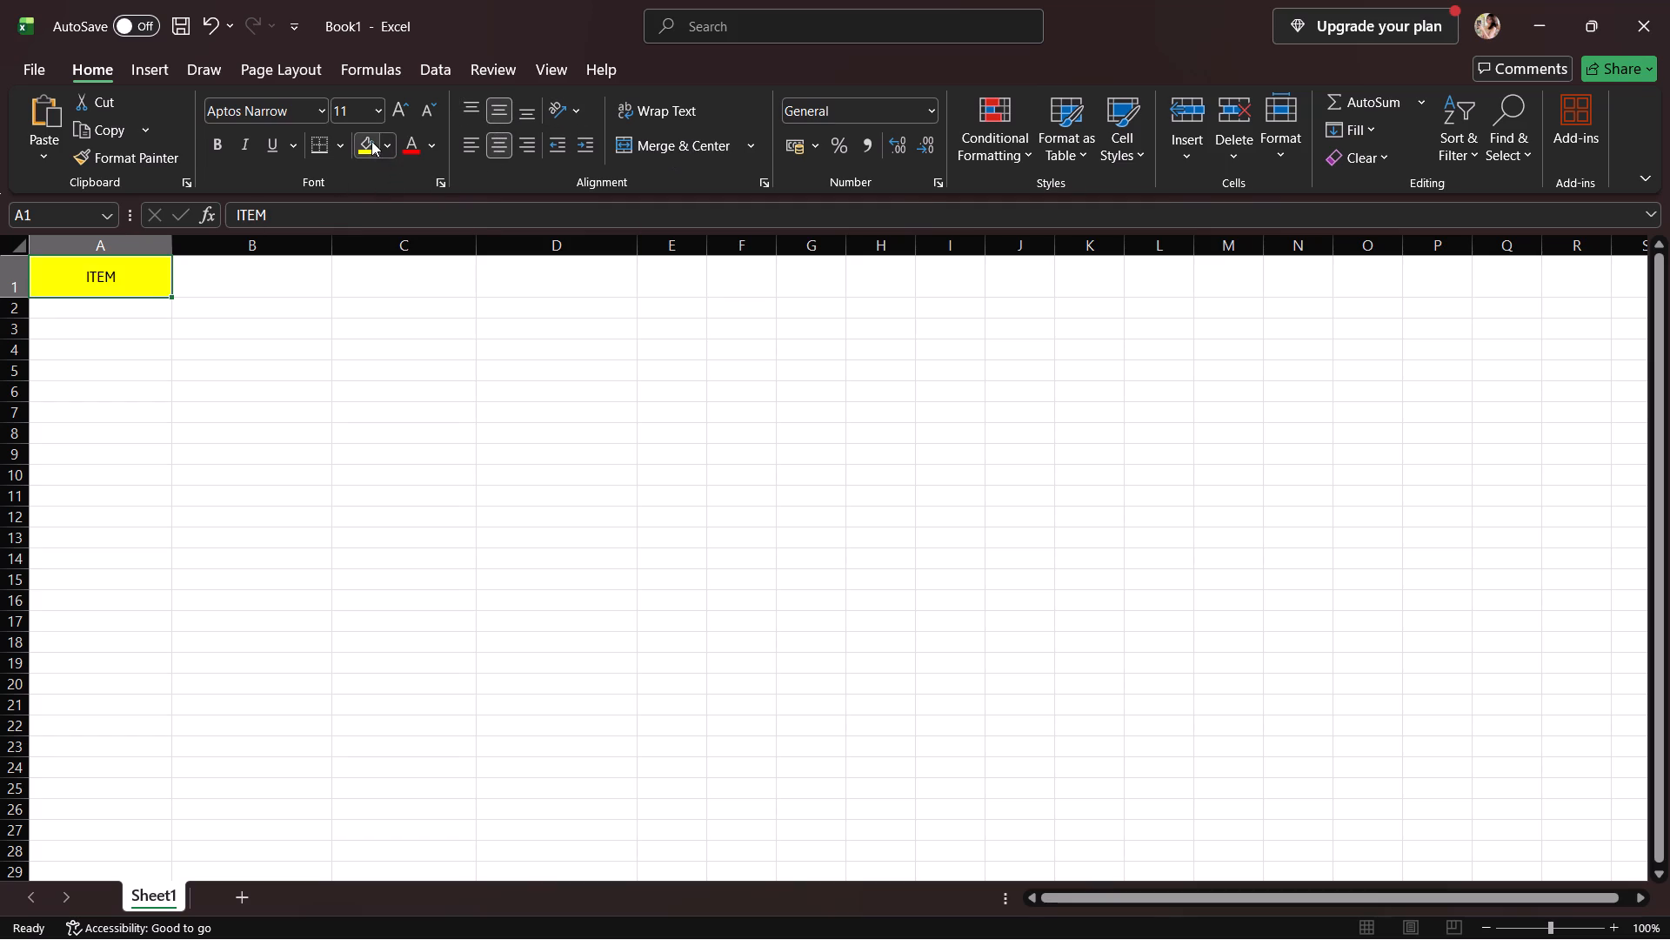
{"action": "left_click", "coordinate": [366, 151]}
{"action": "left_click", "coordinate": [384, 152]}
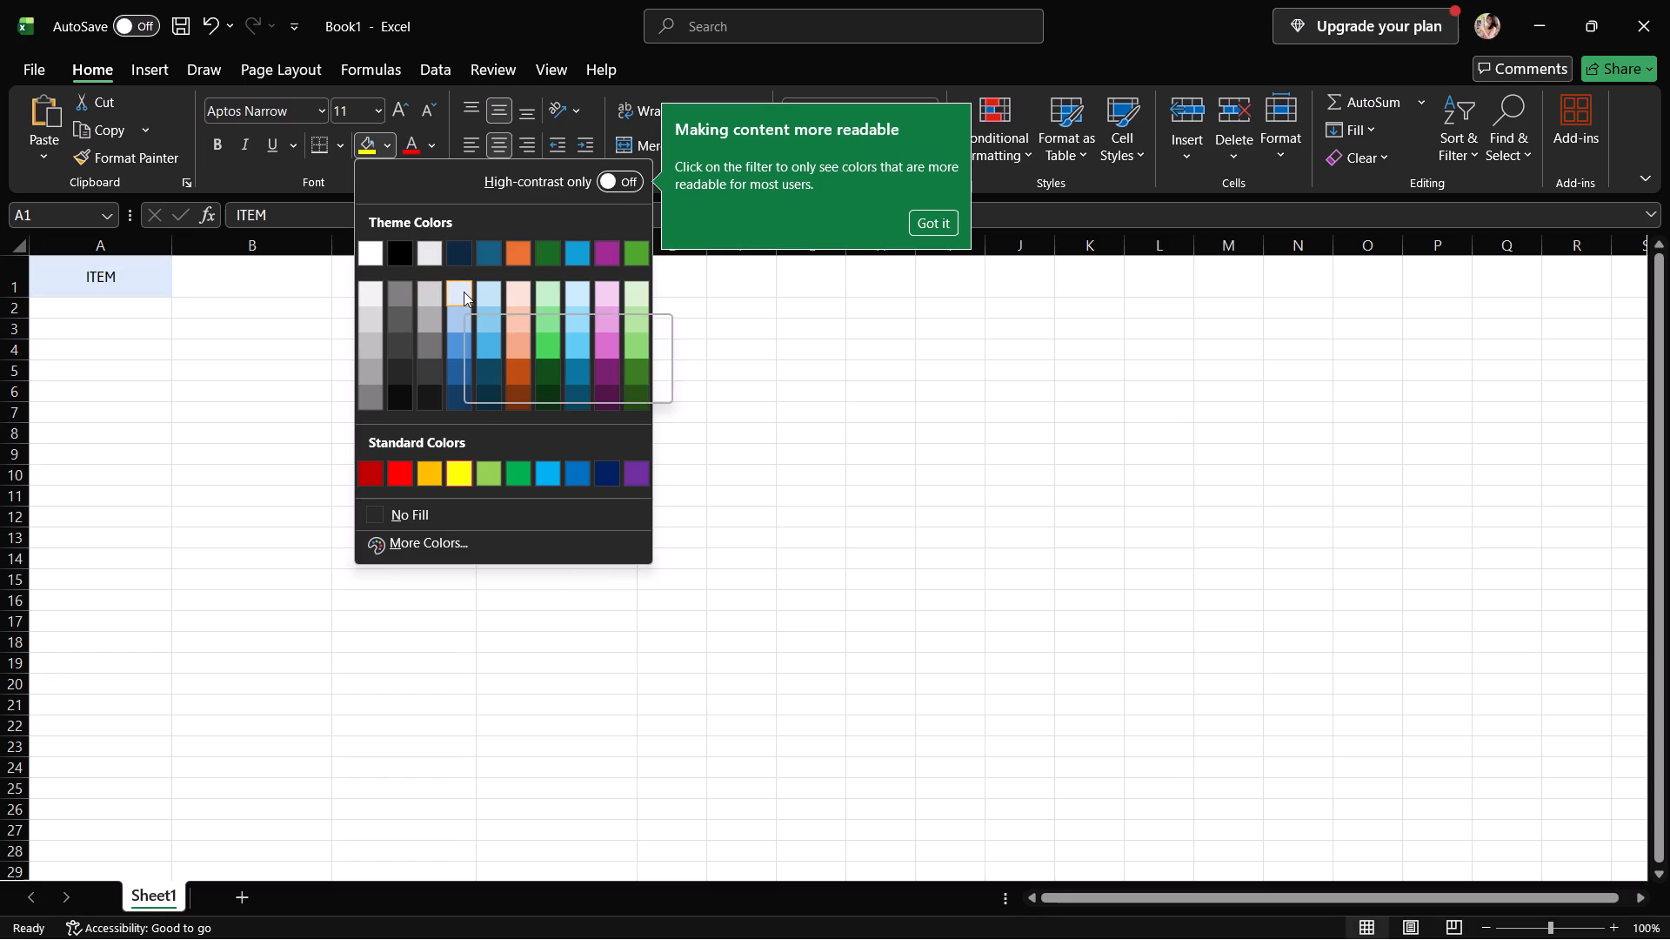
{"action": "left_click", "coordinate": [488, 285]}
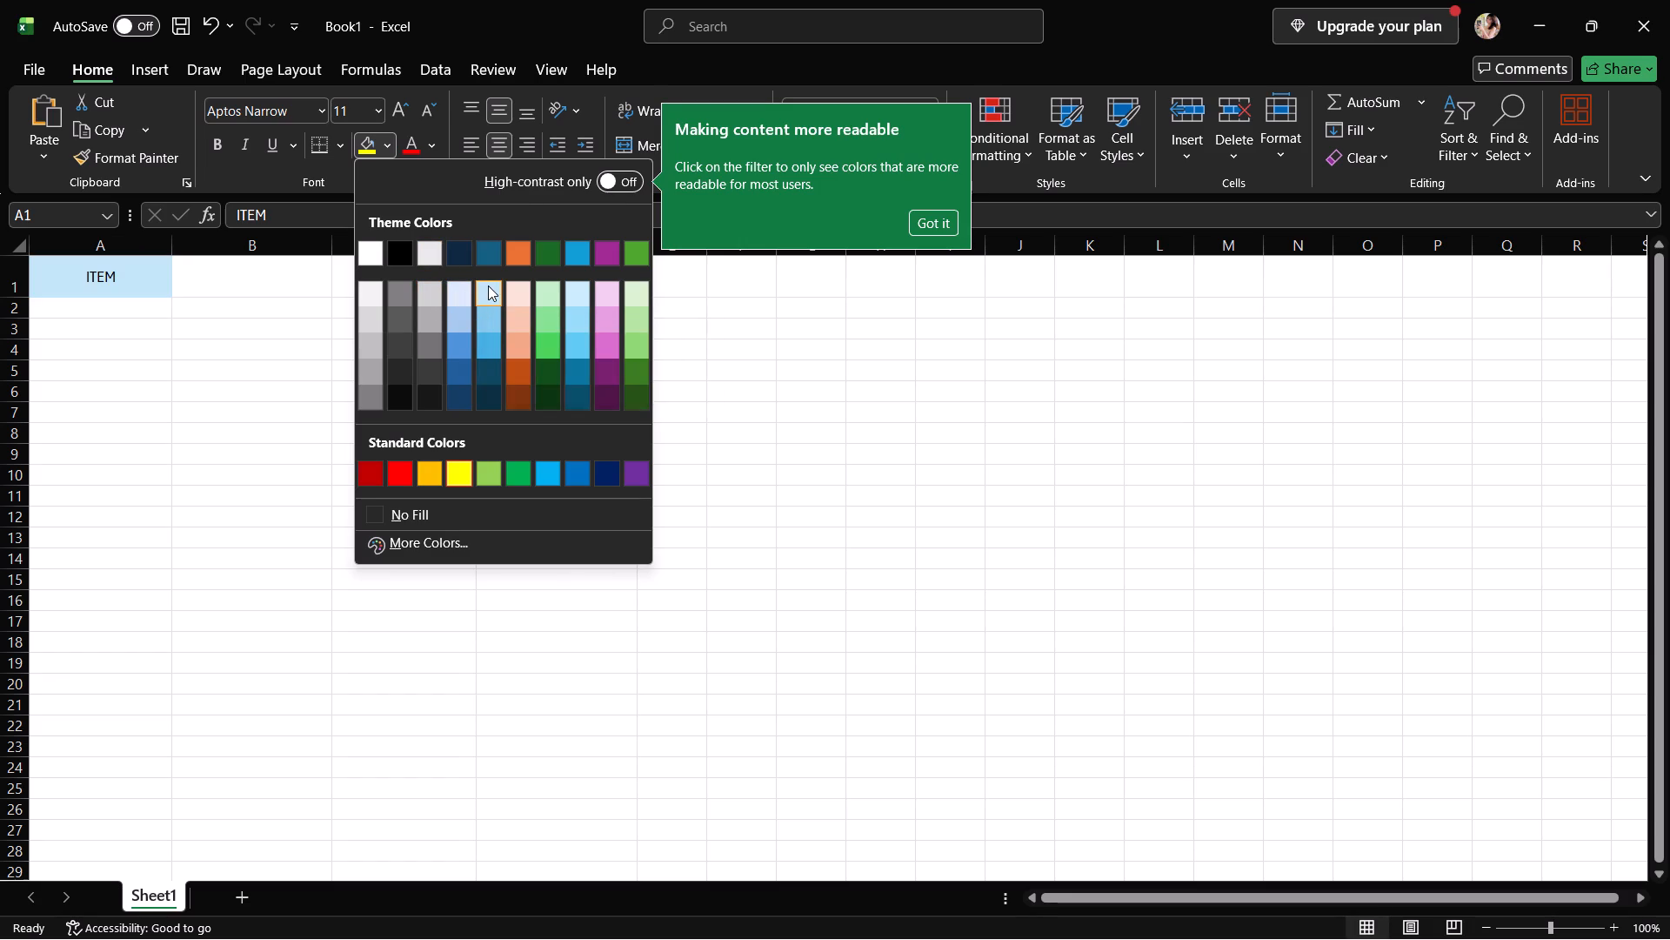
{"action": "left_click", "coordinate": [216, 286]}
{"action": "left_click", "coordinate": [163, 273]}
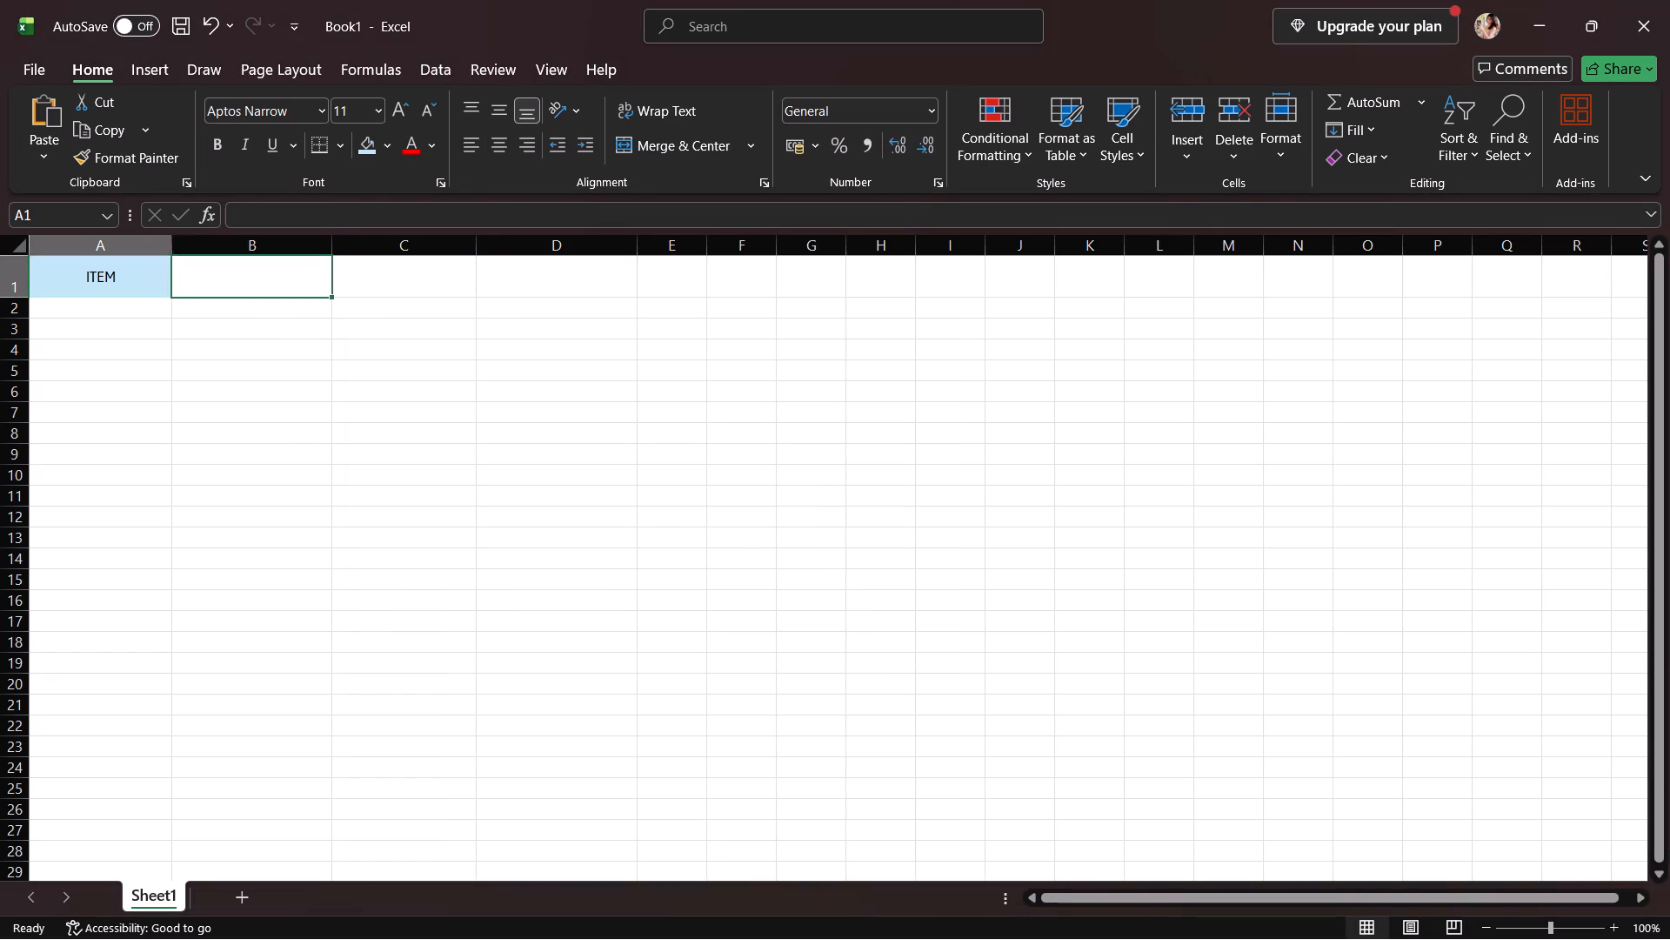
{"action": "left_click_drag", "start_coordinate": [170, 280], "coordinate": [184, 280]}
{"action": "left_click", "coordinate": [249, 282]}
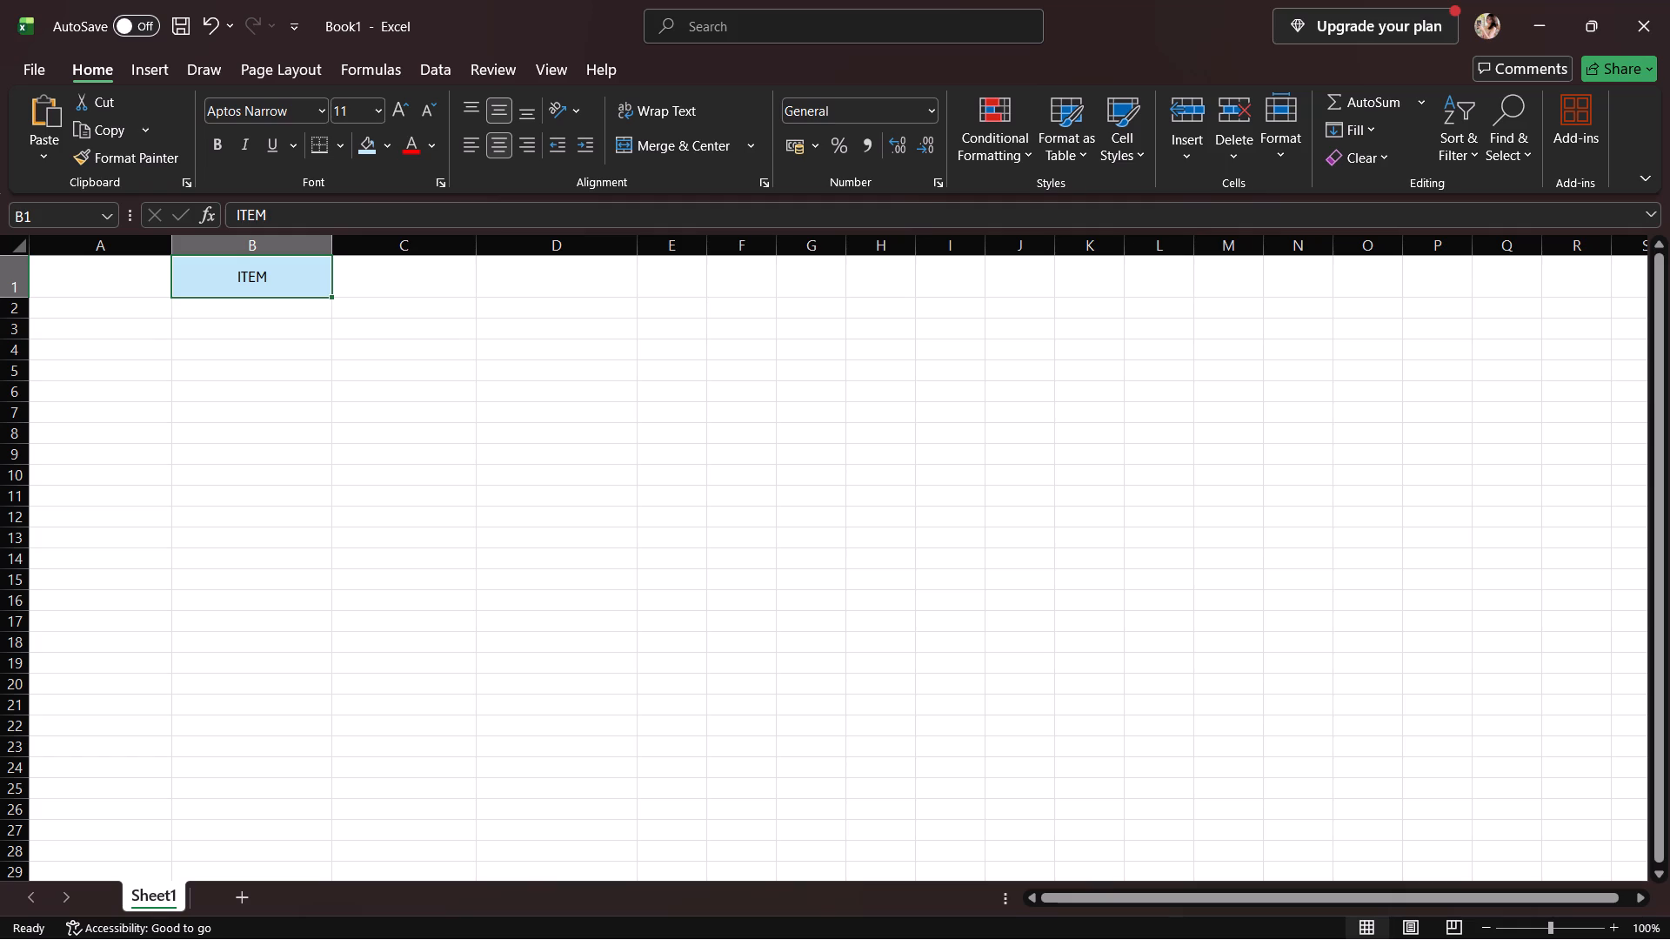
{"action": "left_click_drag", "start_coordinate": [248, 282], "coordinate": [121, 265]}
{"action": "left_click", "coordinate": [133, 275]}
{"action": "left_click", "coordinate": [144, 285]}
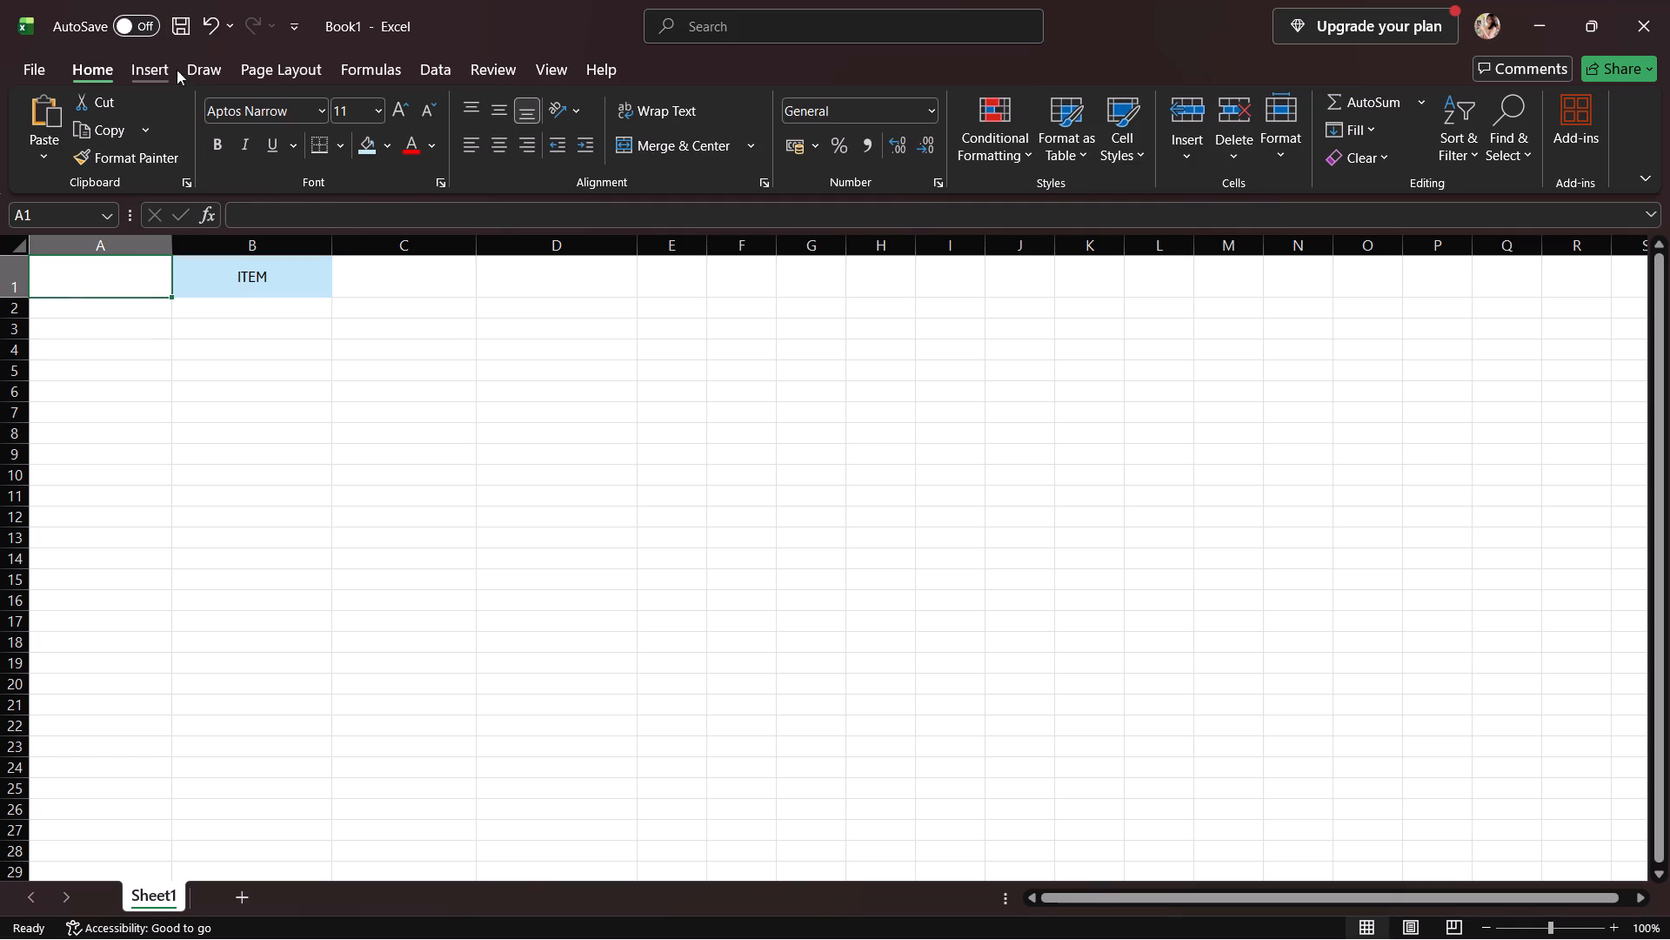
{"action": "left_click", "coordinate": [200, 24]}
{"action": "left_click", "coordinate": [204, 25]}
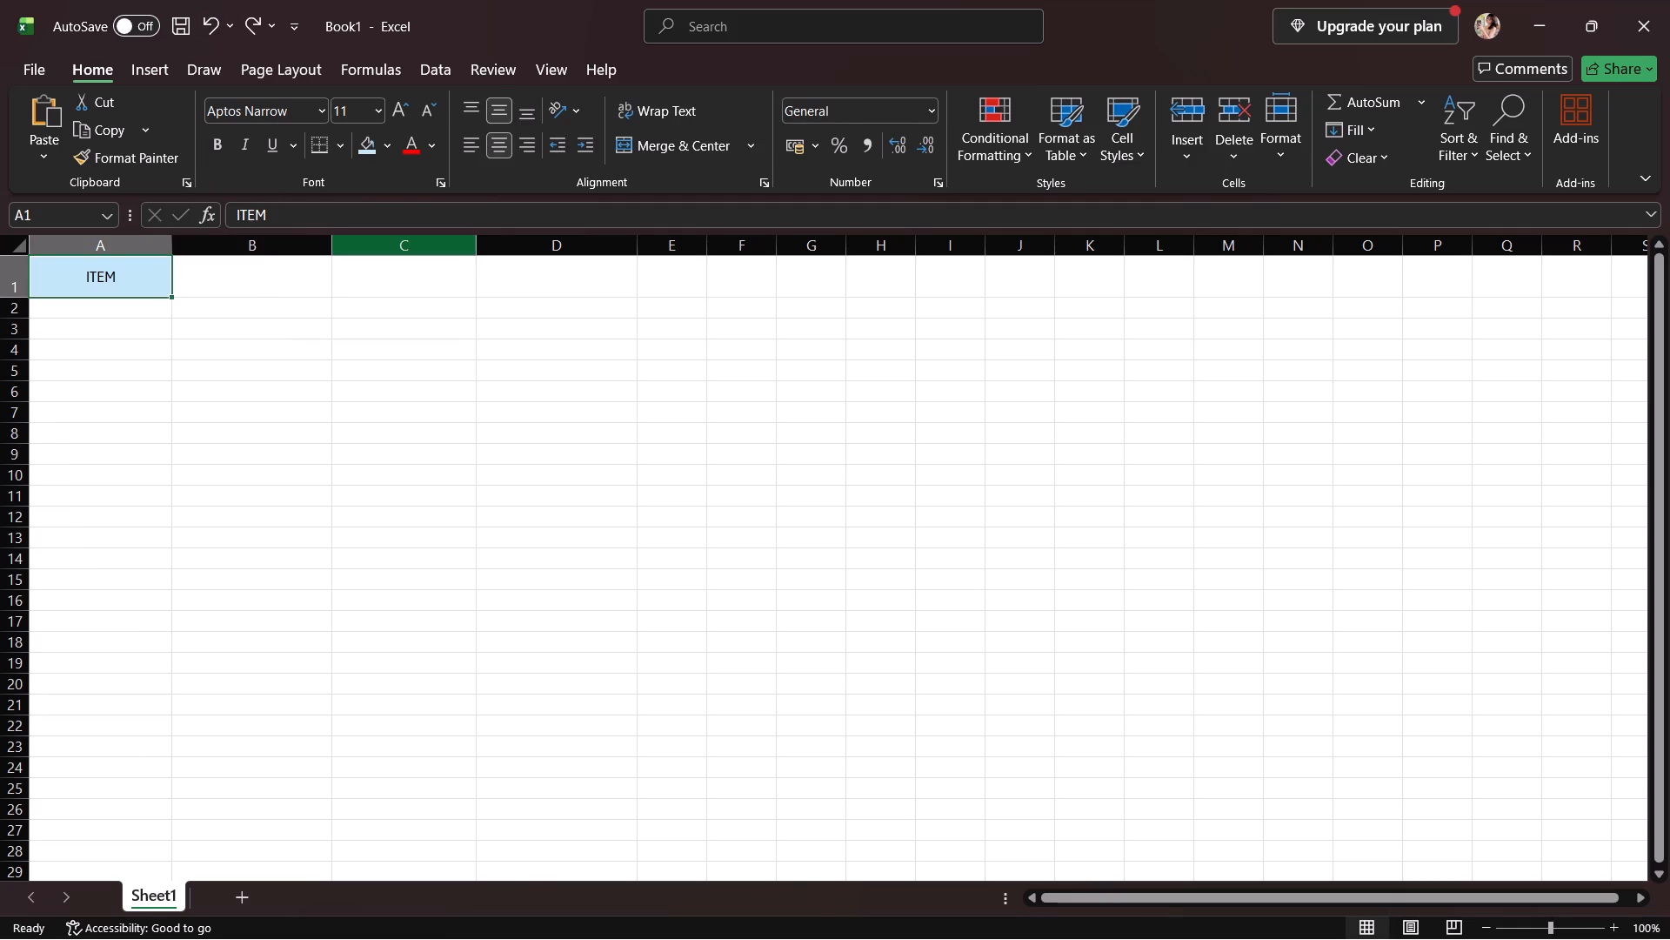
Enter the remaining headers QUANTITY, PRICE PER PIECE and TOTAL COST in cells B1, C1 and D1.
{"action": "left_click", "coordinate": [297, 267]}
{"action": "left_click", "coordinate": [281, 278]}
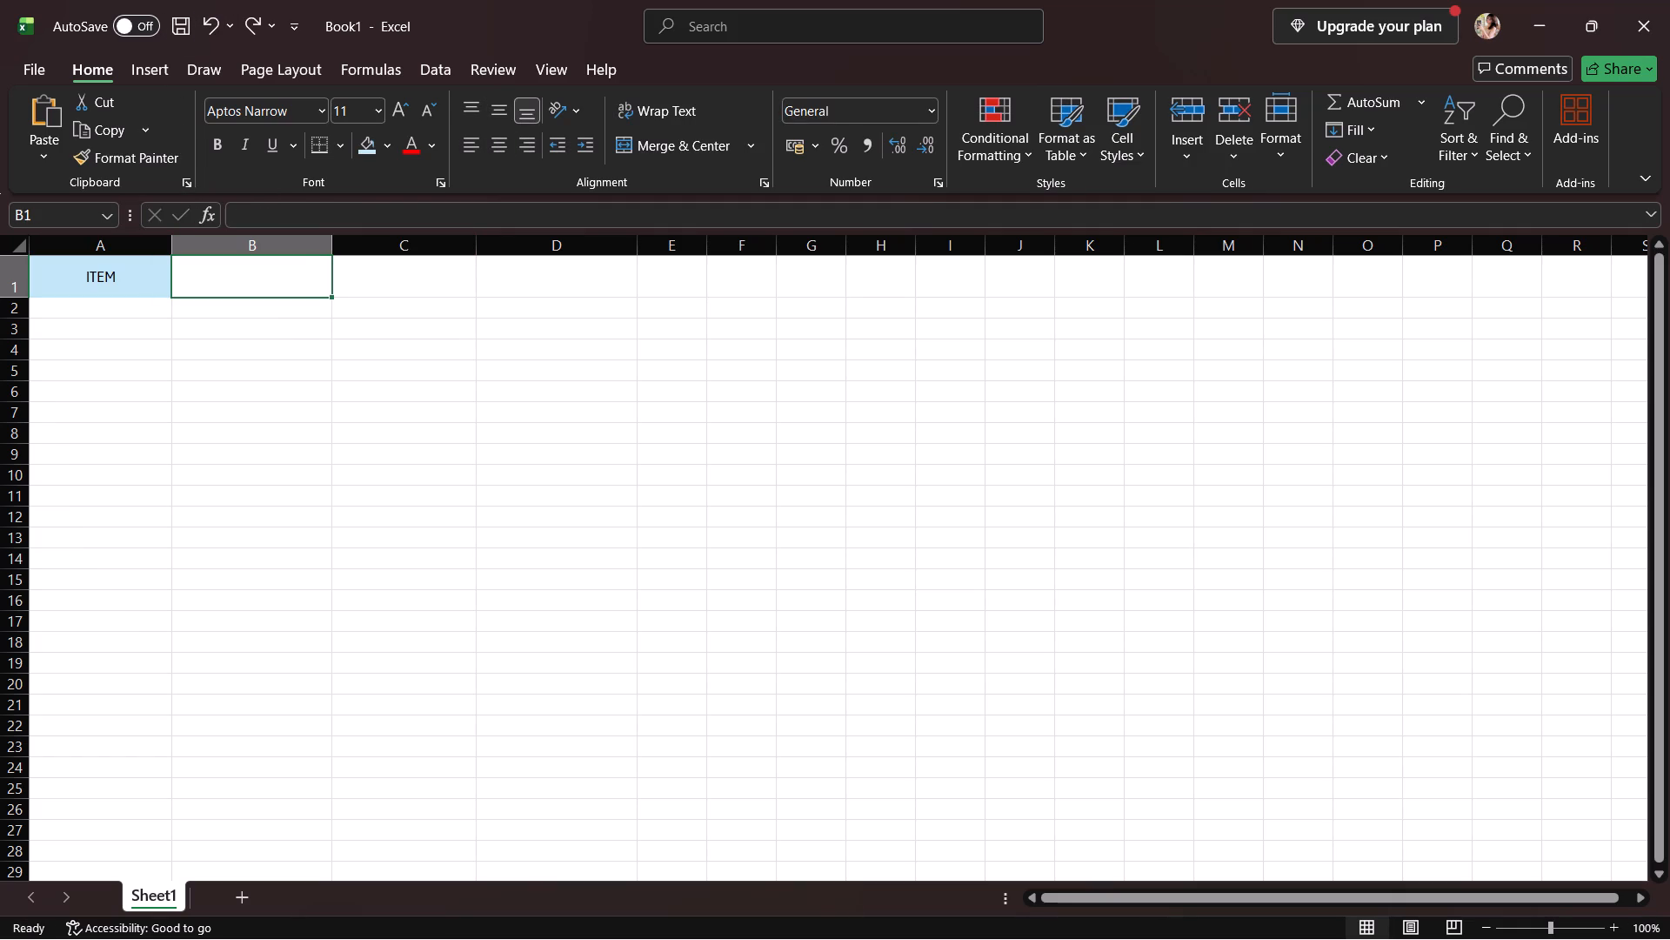
{"action": "type", "text": "QUANTITY"}
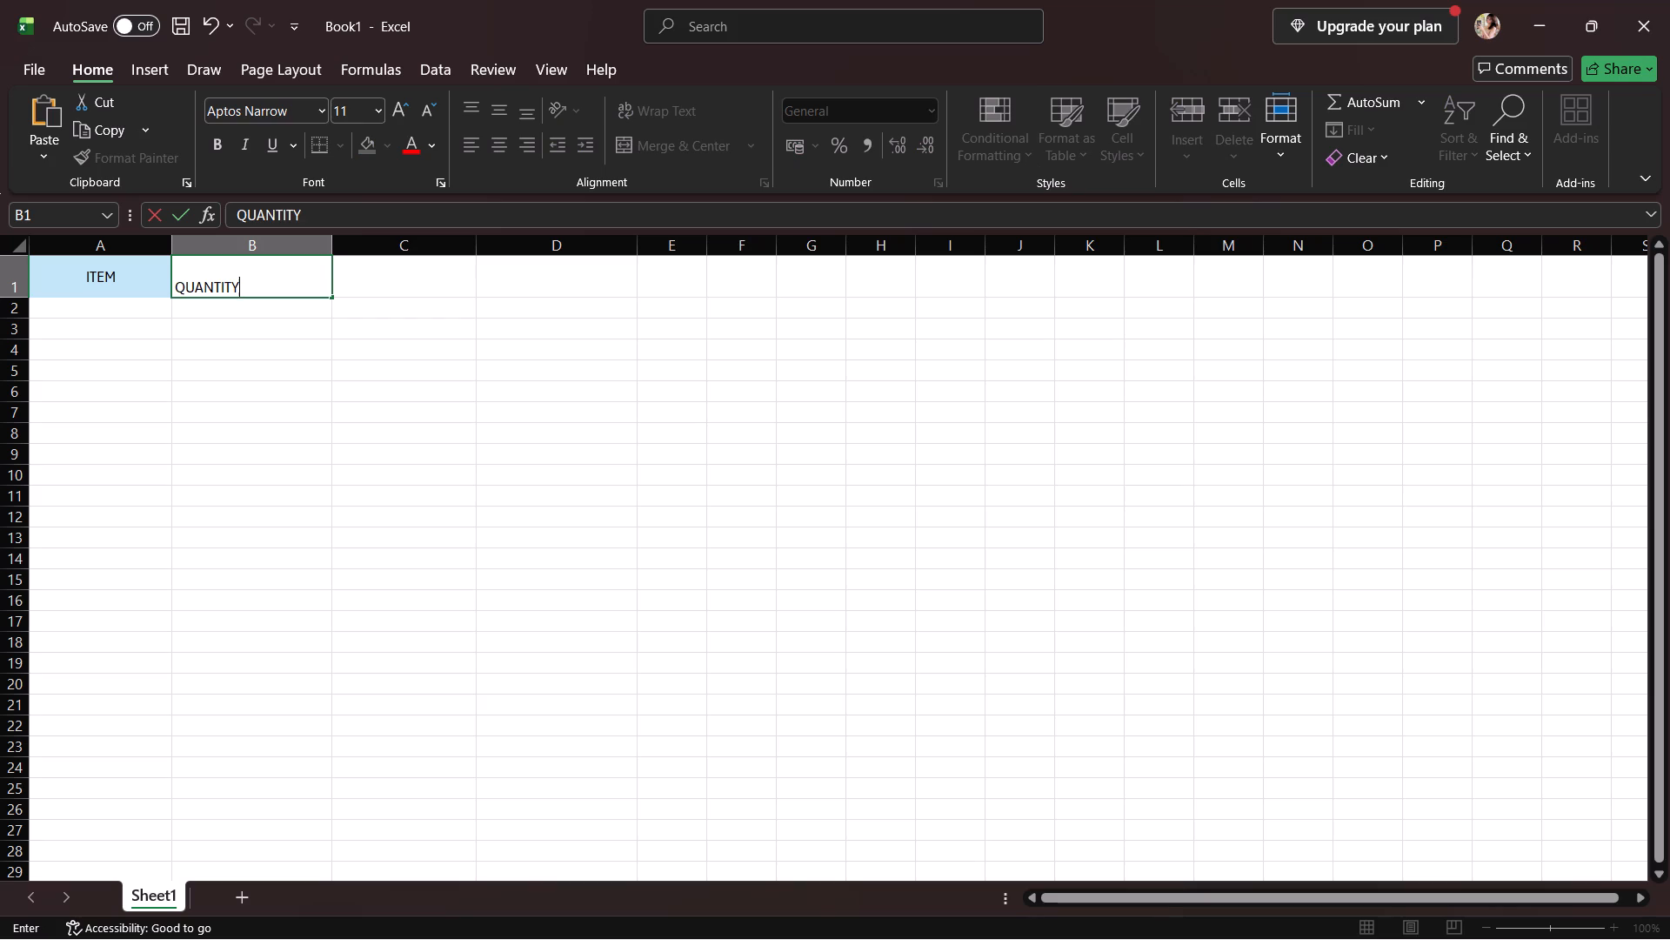
{"action": "left_click", "coordinate": [390, 265]}
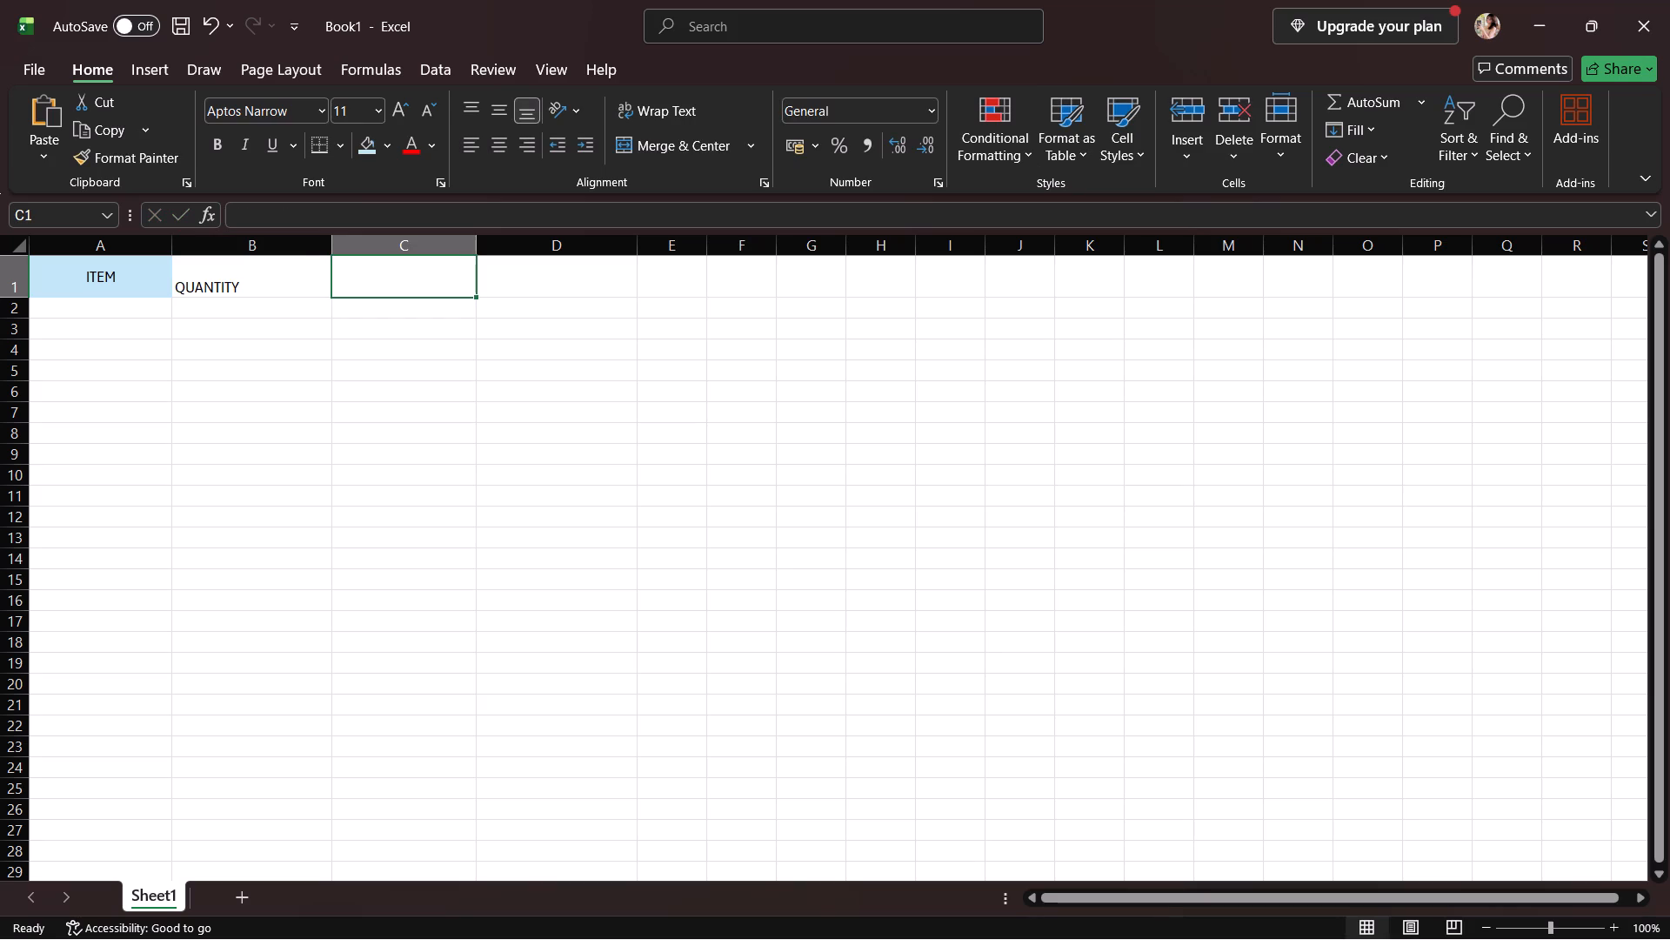
{"action": "key", "text": "t"}
{"action": "key", "text": "BackSpace"}
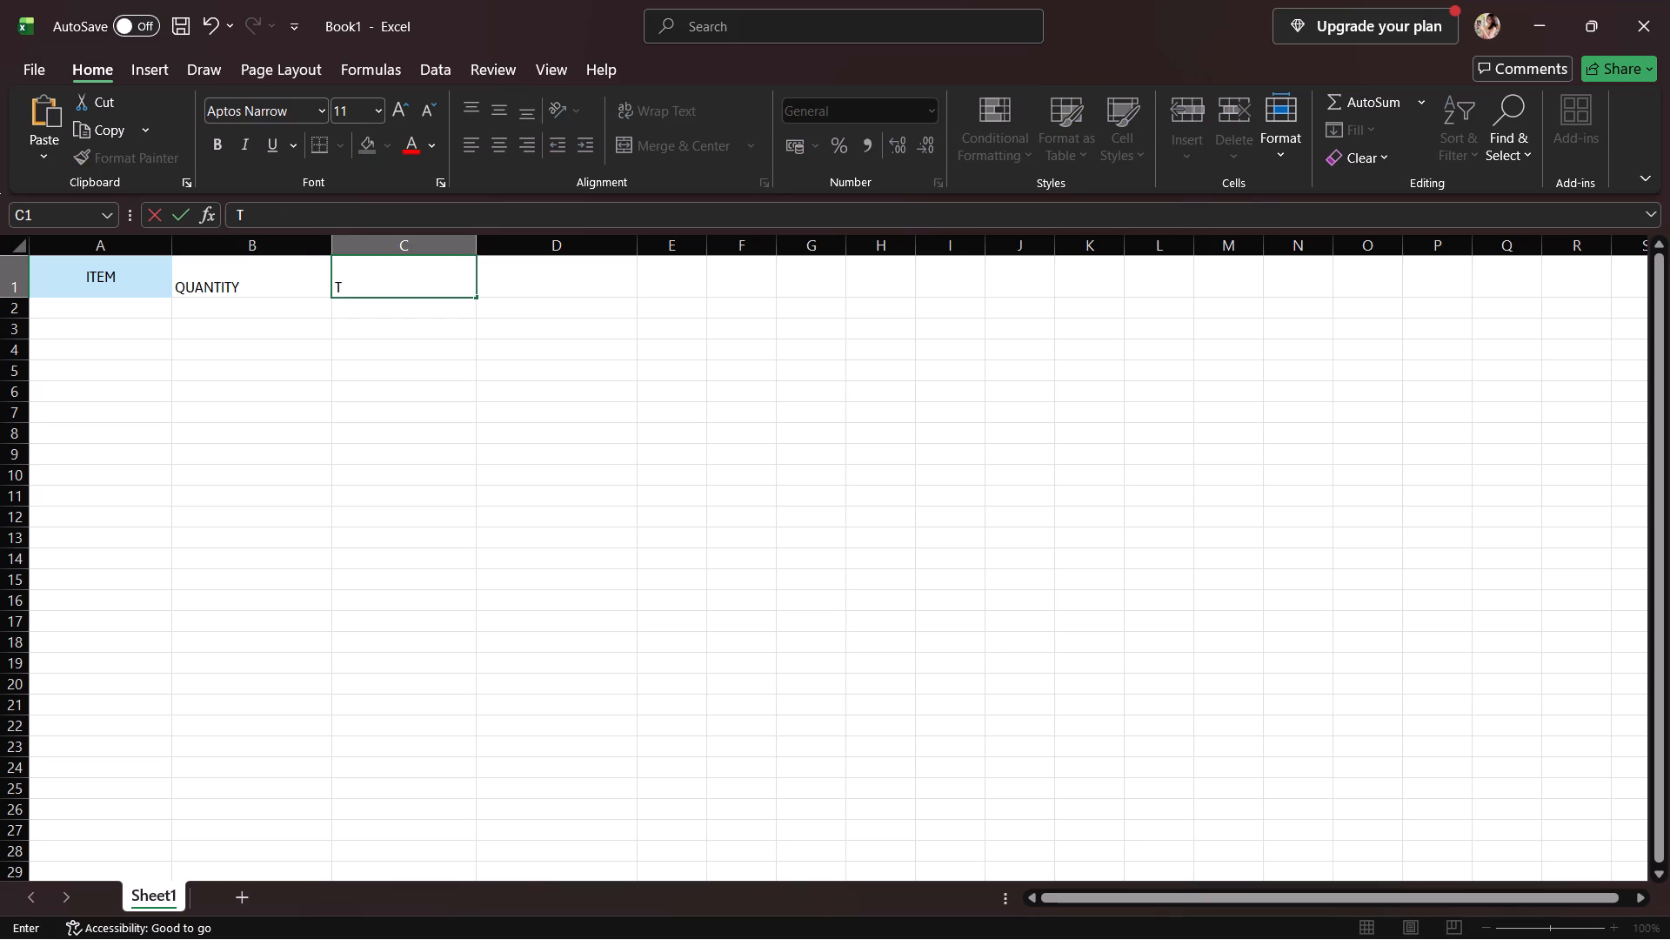
{"action": "type", "text": "PRICE"}
{"action": "key", "text": "space"}
{"action": "type", "text": "PER"}
{"action": "key", "text": "space"}
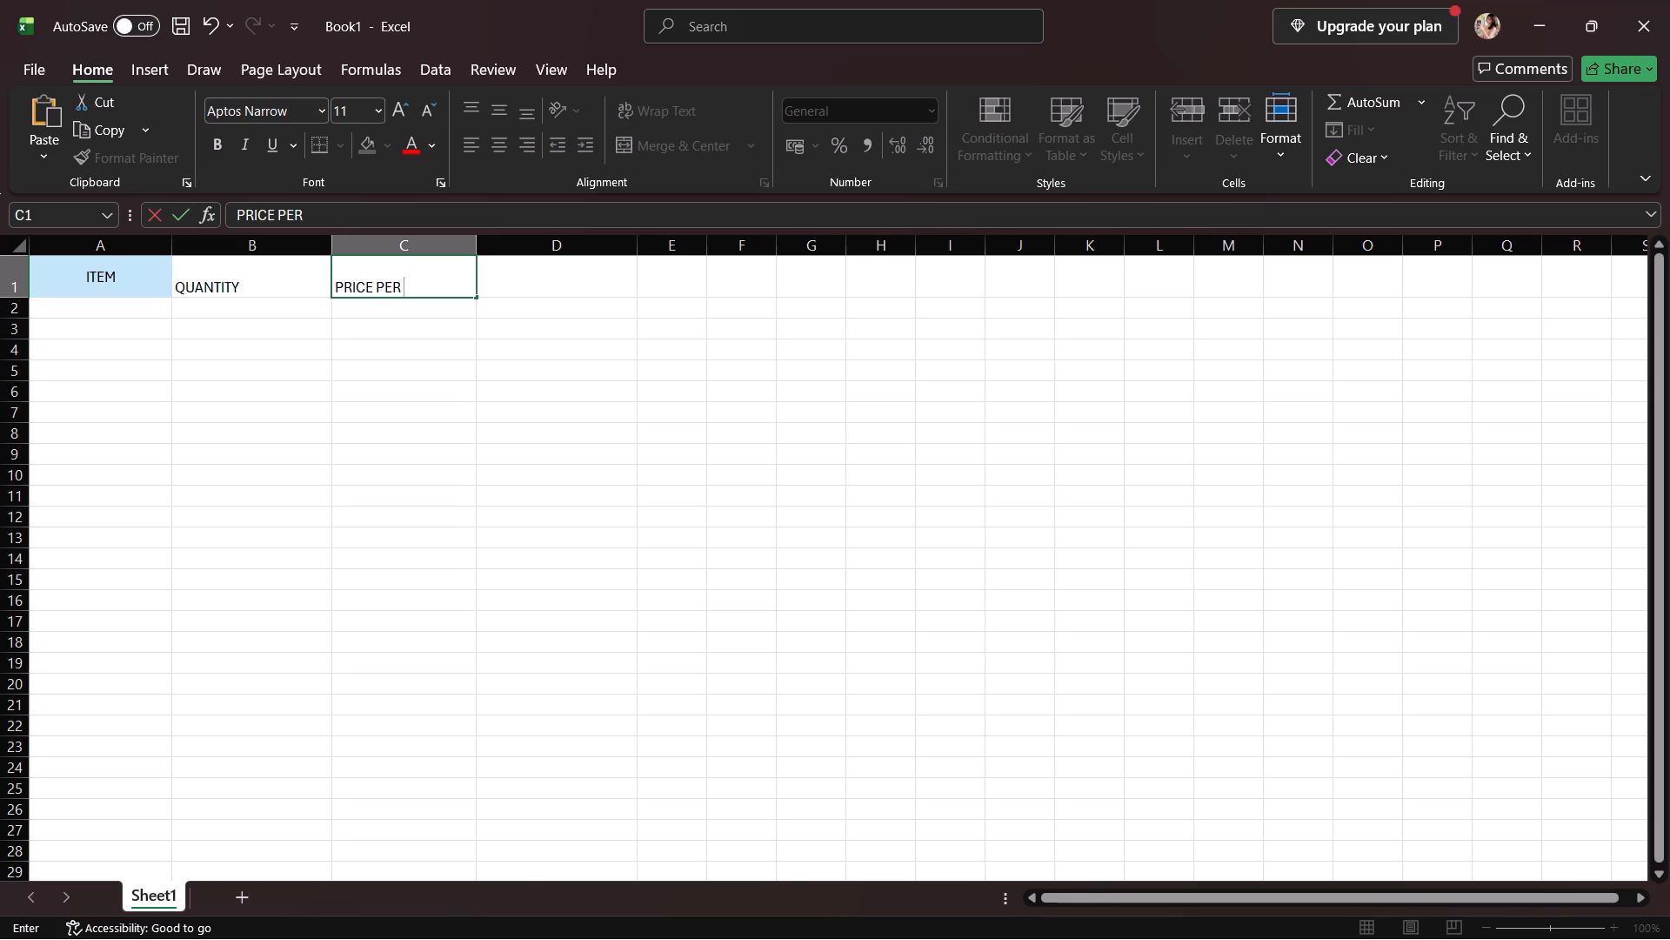
{"action": "type", "text": "PI"}
{"action": "type", "text": "ECE"}
{"action": "left_click_drag", "start_coordinate": [567, 276], "coordinate": [564, 262]}
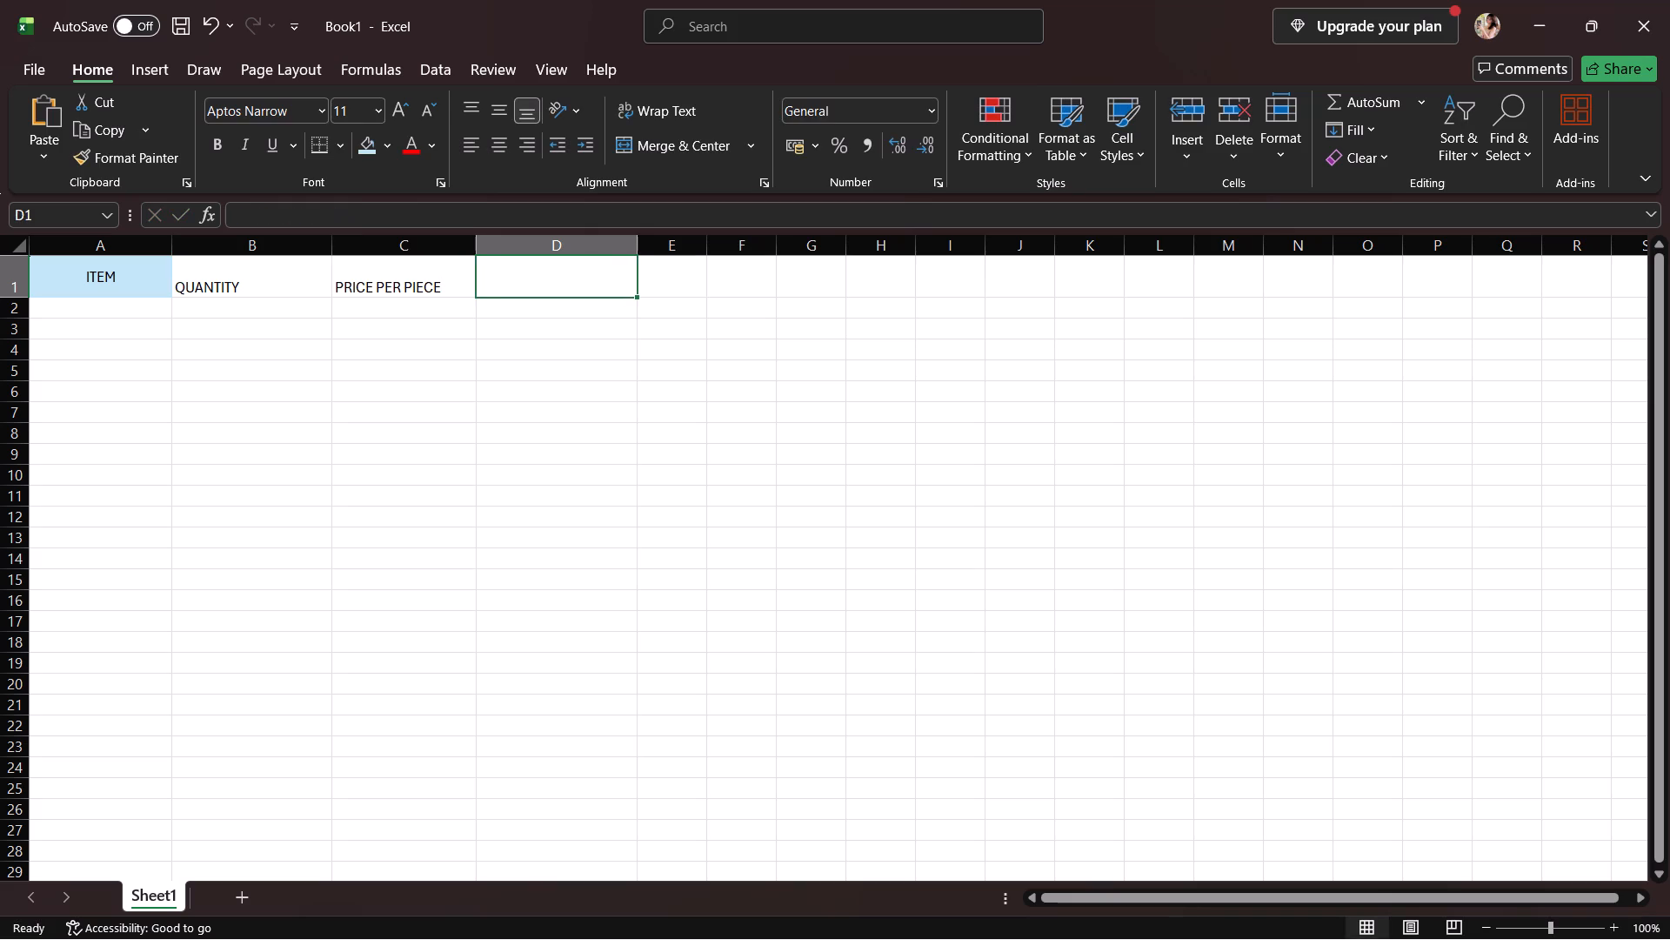
{"action": "left_click", "coordinate": [555, 269]}
{"action": "type", "text": "TOTAL COST"}
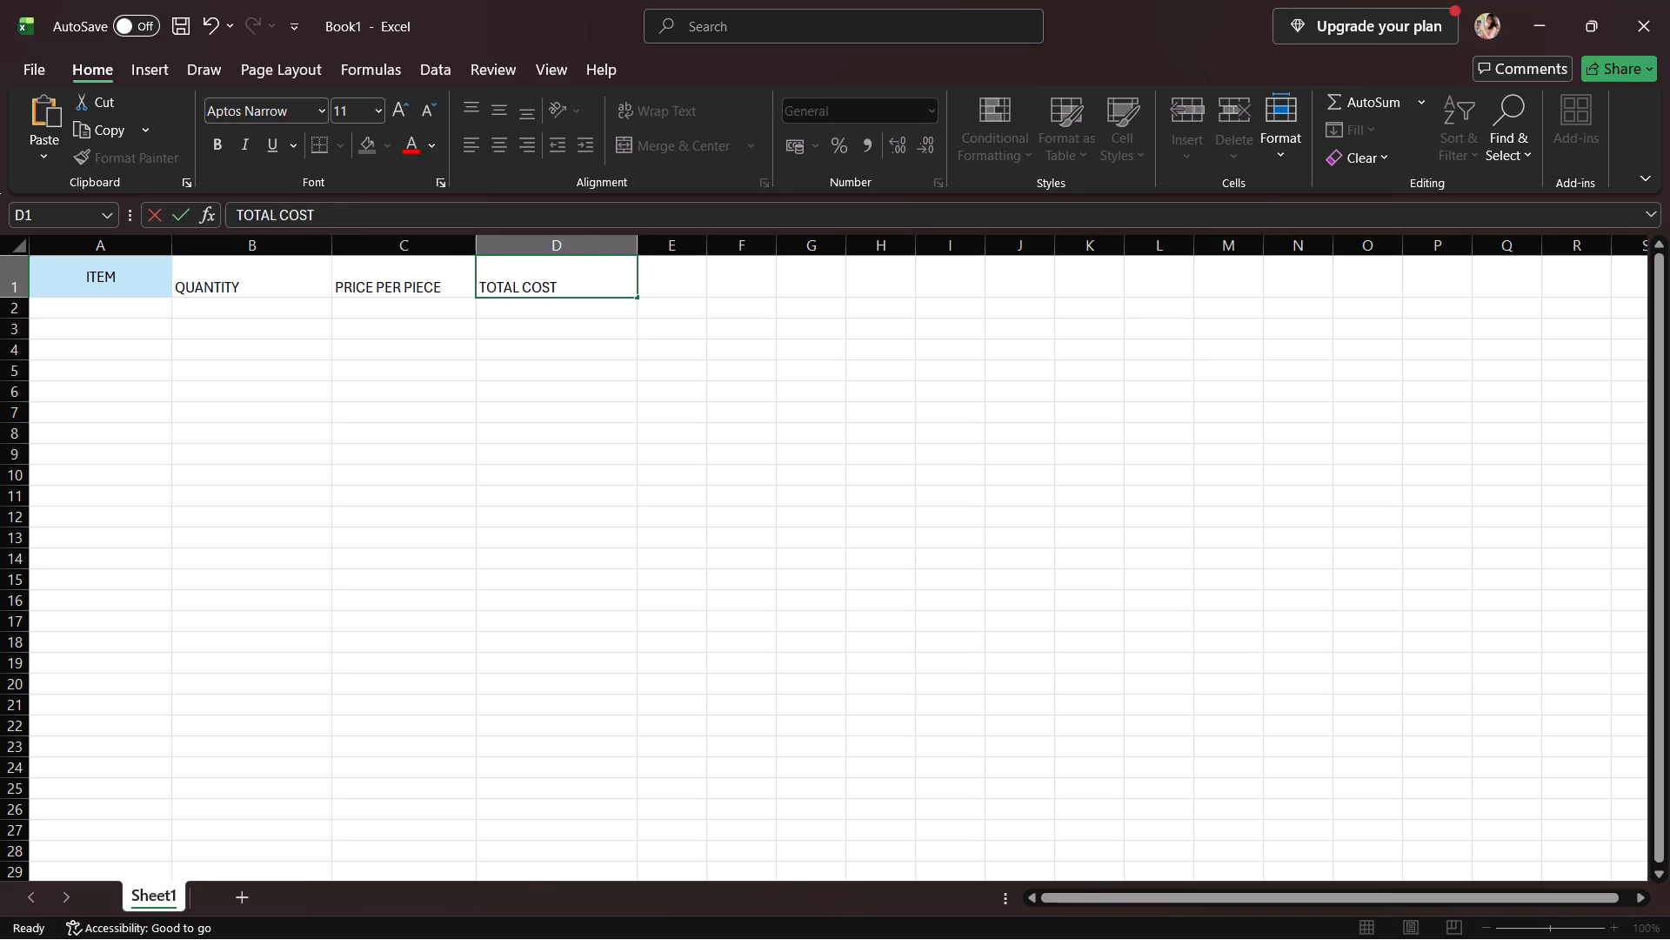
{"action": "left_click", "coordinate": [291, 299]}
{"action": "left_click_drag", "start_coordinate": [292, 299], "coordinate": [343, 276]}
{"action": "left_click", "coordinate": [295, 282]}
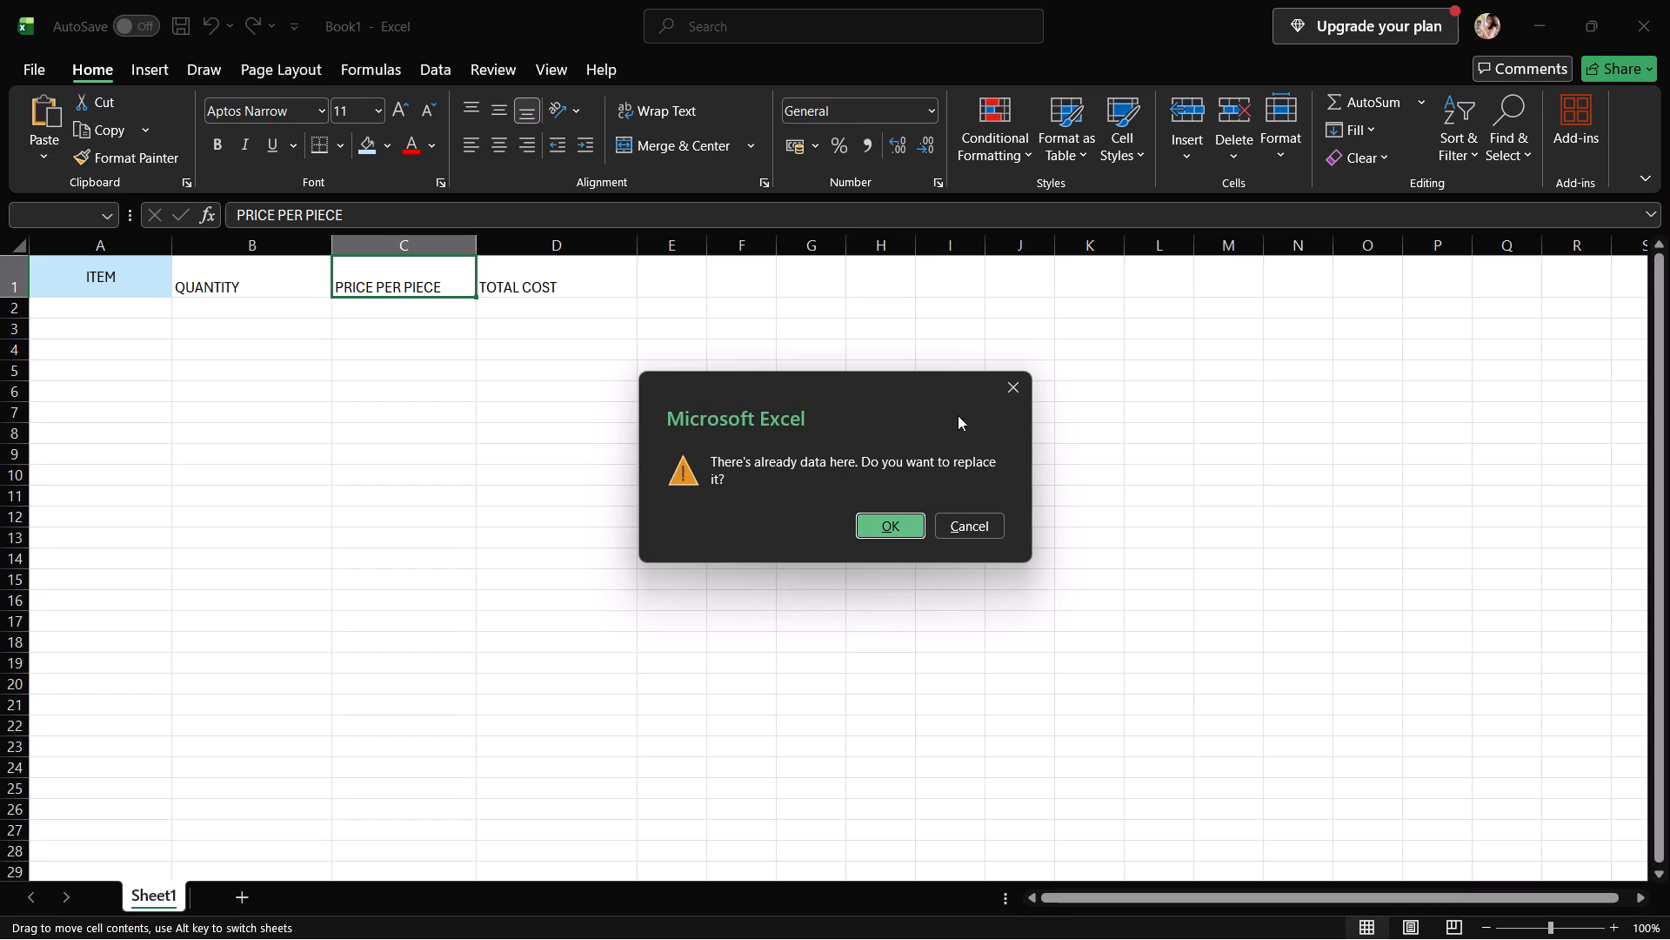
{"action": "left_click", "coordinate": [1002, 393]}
Centre the headers in cells B1 to D1 both horizontally and vertically.
{"action": "left_click", "coordinate": [272, 275]}
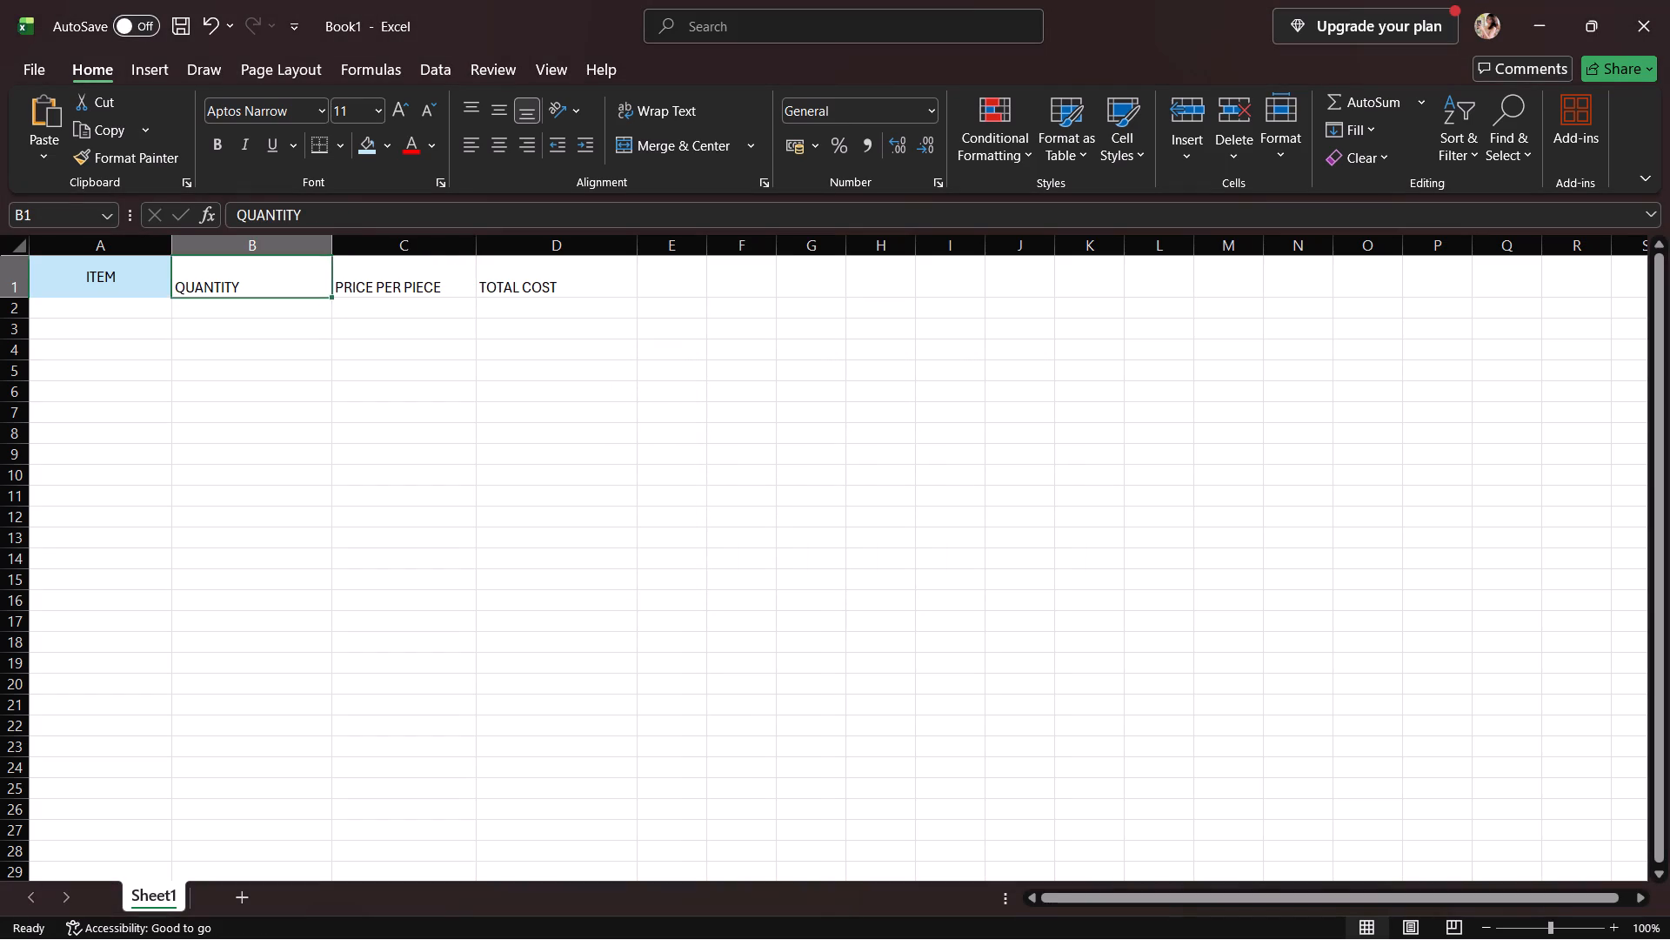
{"action": "left_click_drag", "start_coordinate": [287, 272], "coordinate": [569, 276]}
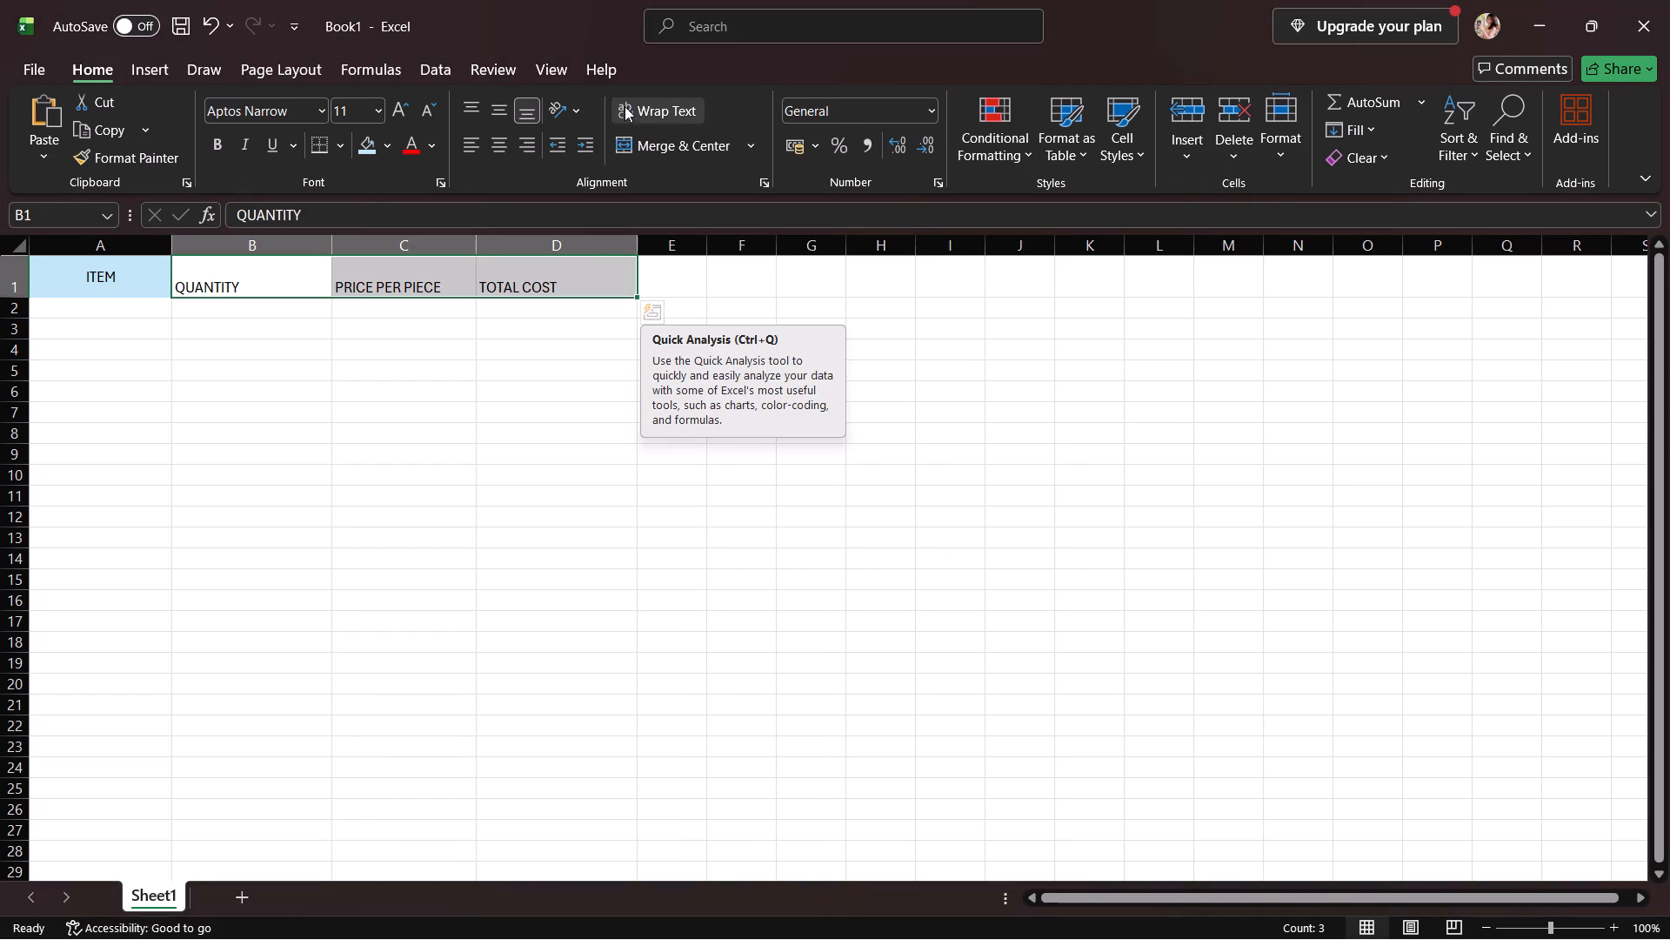
{"action": "left_click", "coordinate": [503, 131]}
{"action": "left_click", "coordinate": [503, 139]}
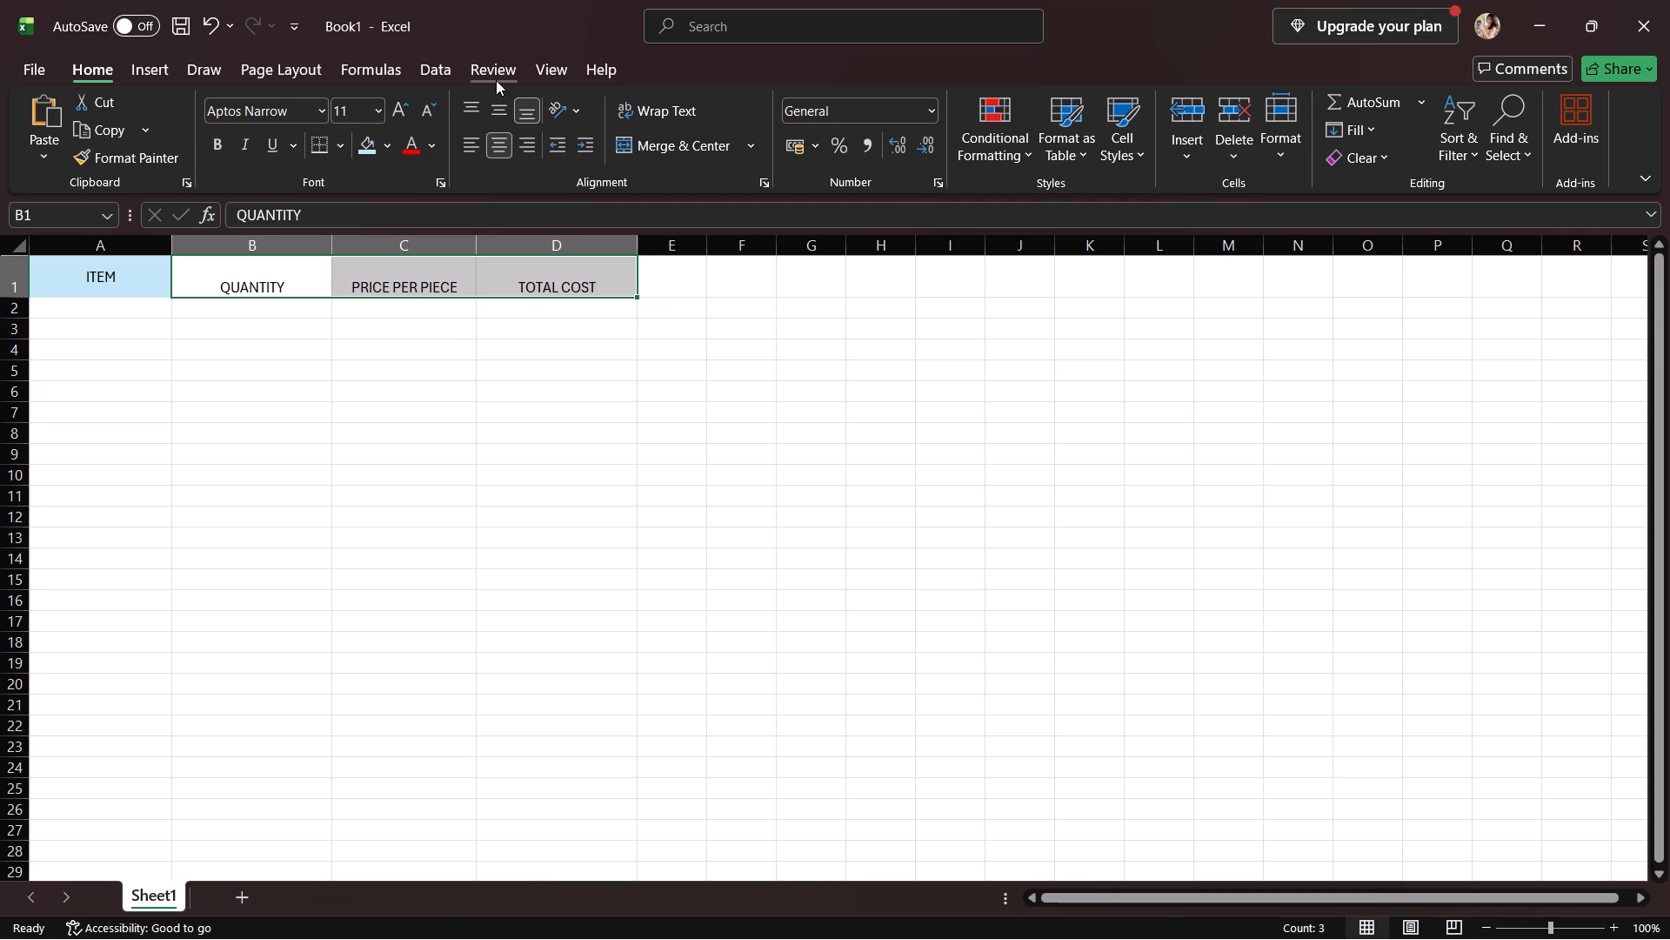
{"action": "left_click", "coordinate": [499, 107]}
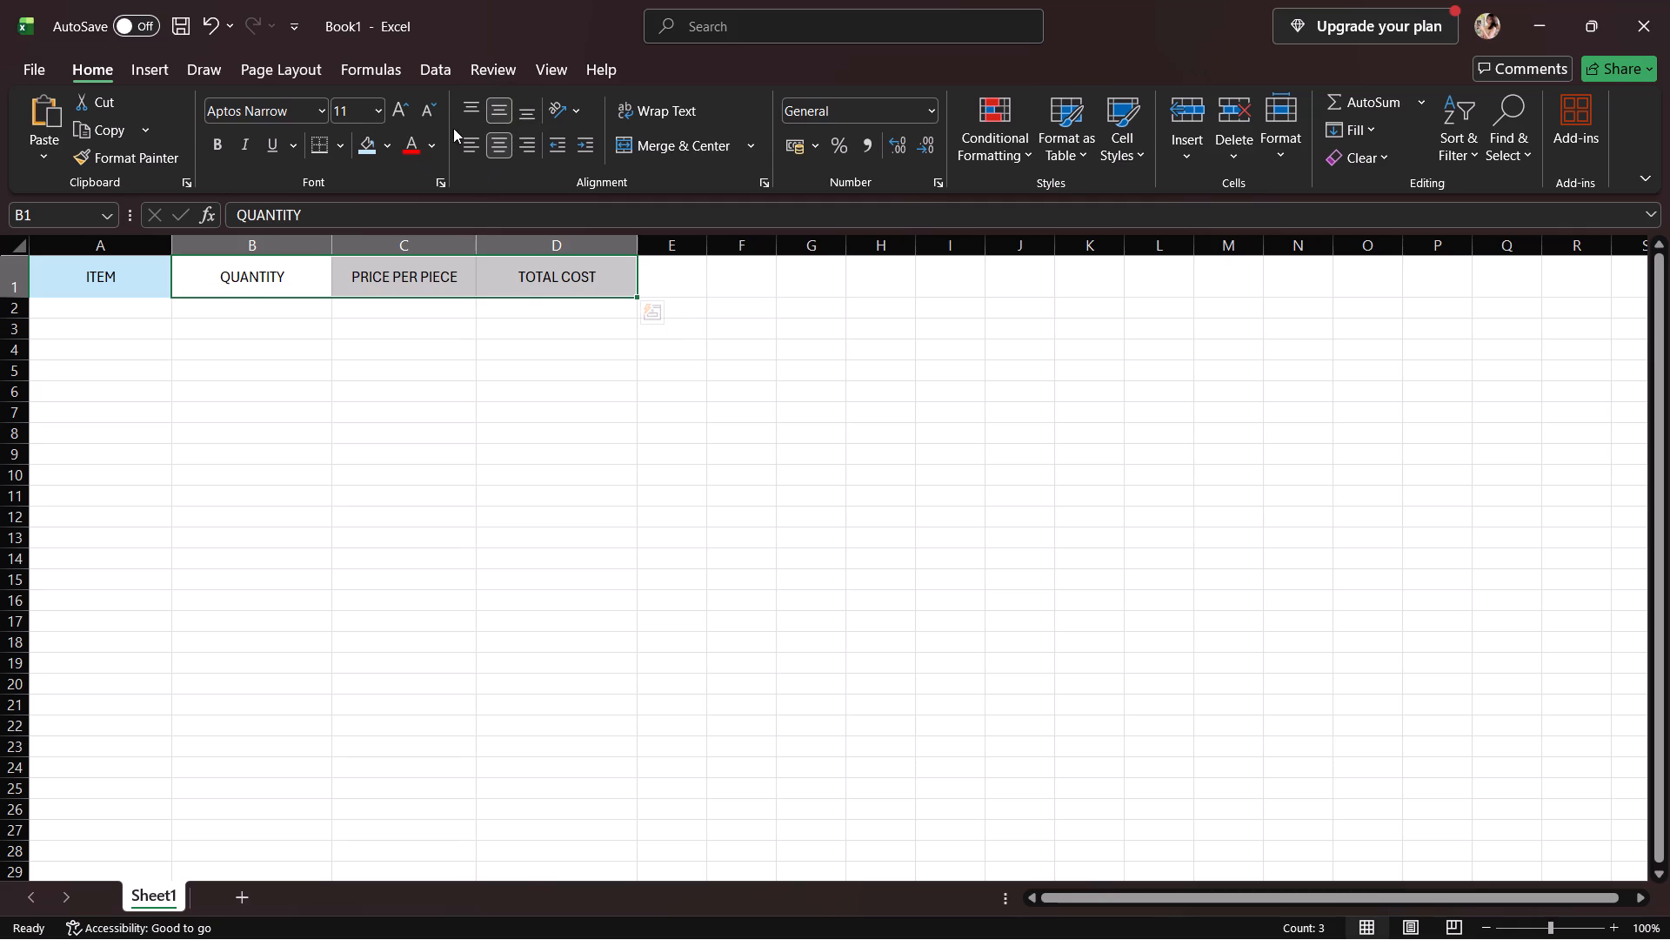
Fill the header cells B1 to D1 with the same light blue as the ITEM header.
{"action": "left_click", "coordinate": [377, 145]}
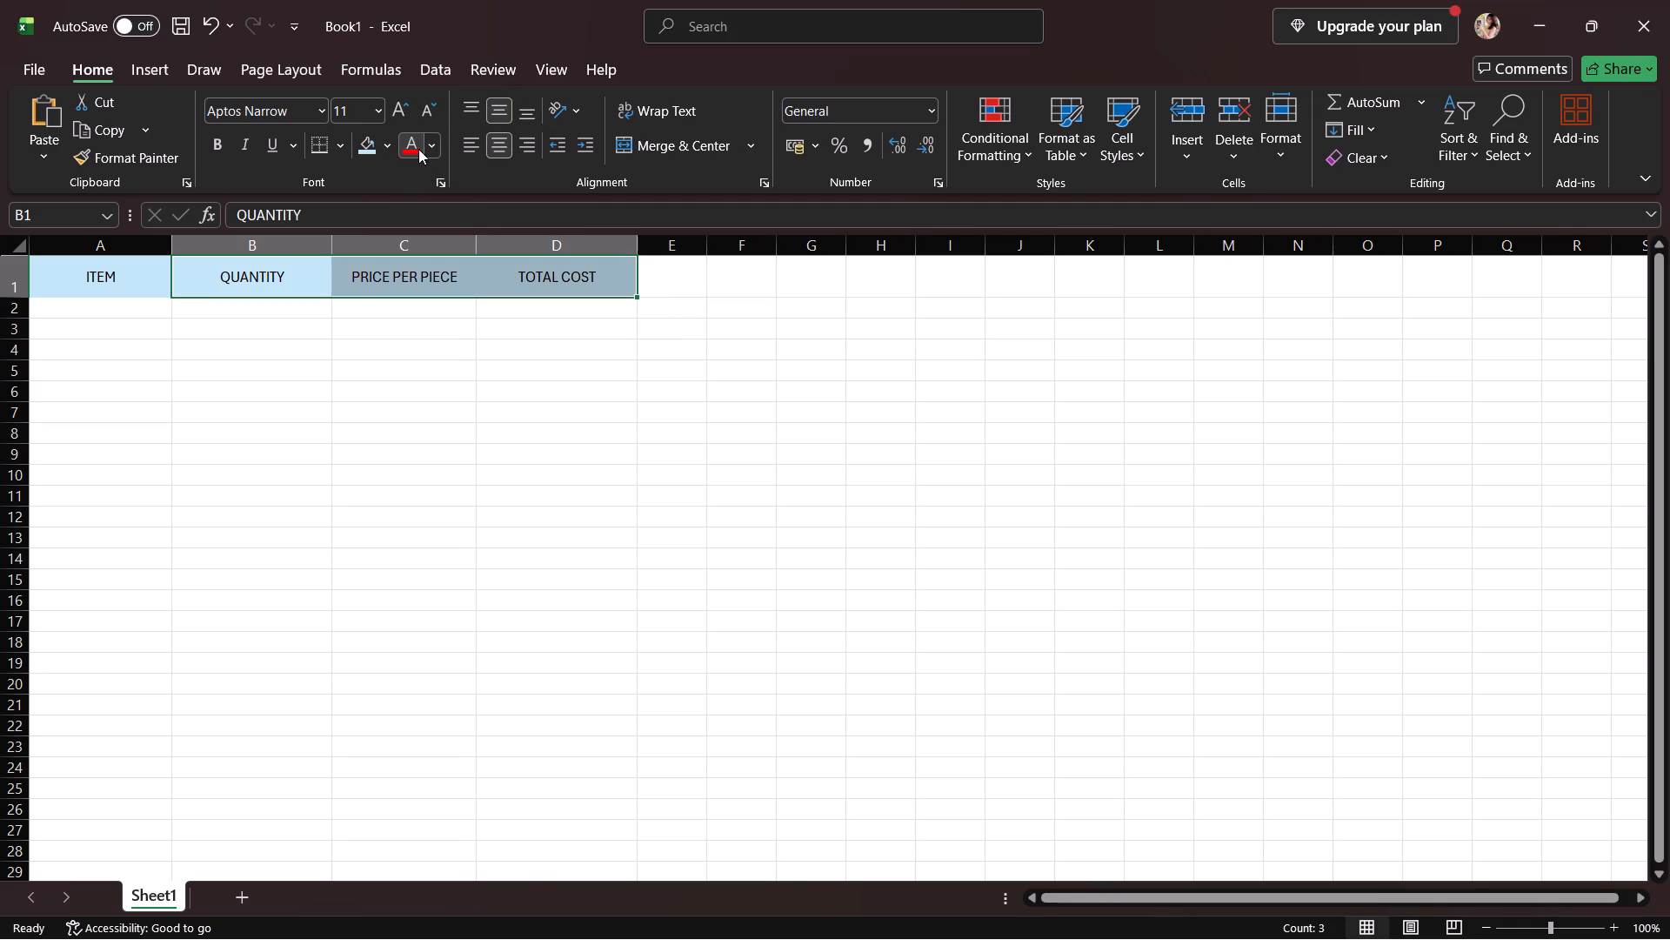
{"action": "left_click", "coordinate": [432, 148]}
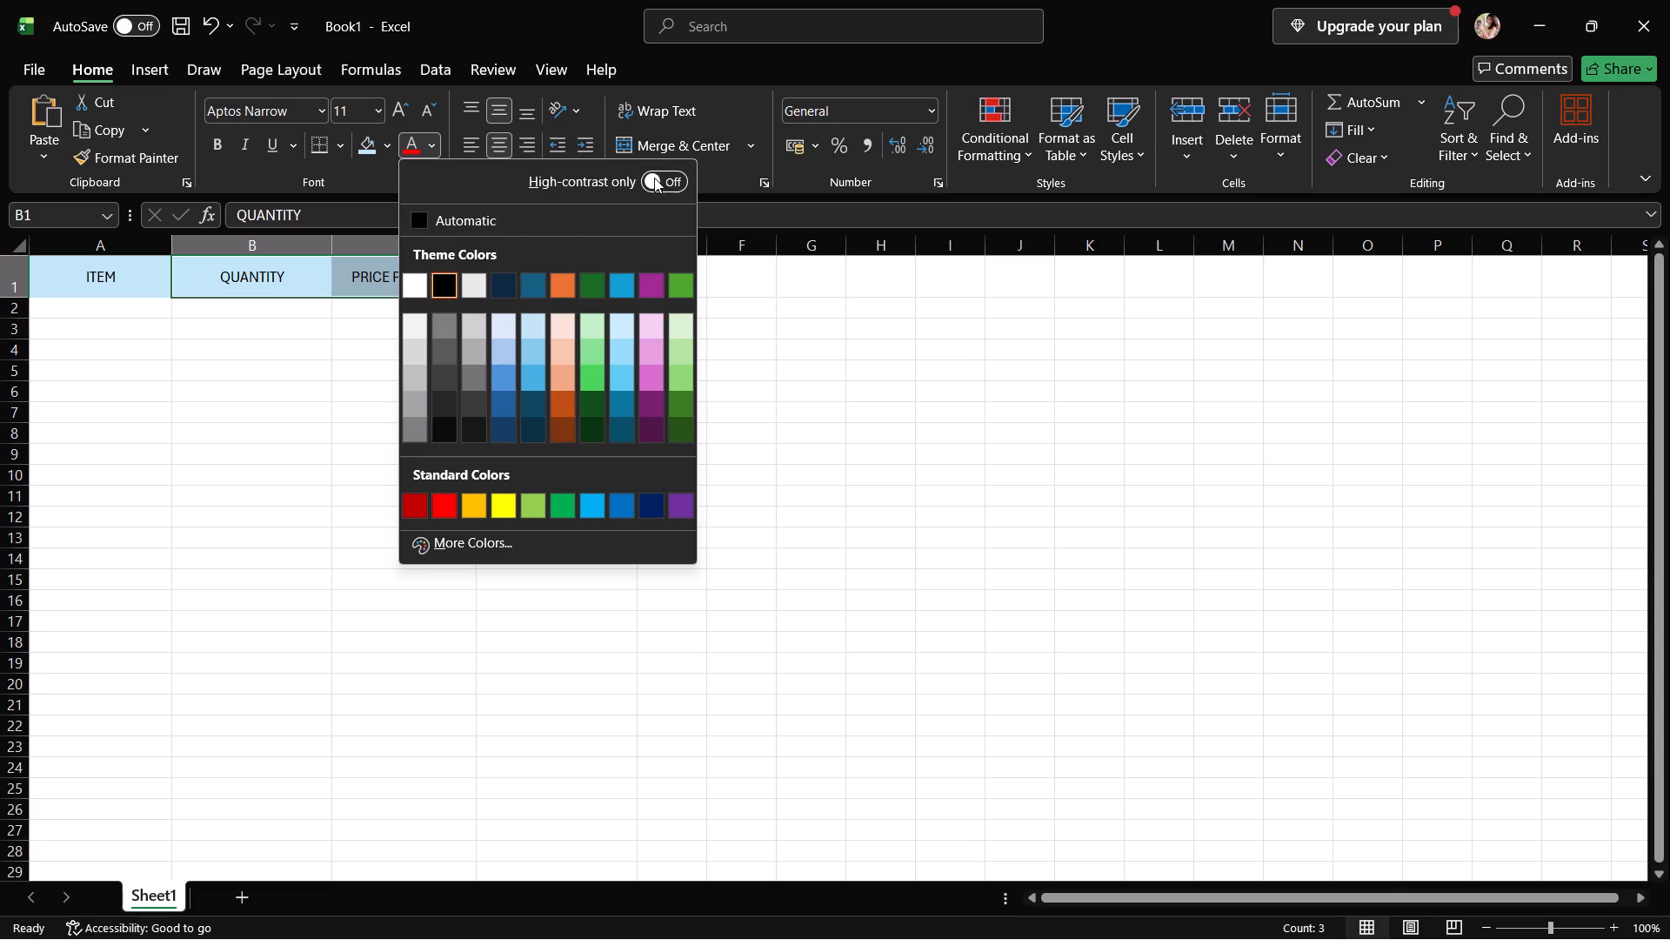
{"action": "left_click", "coordinate": [824, 337]}
Increase the height of row 2 to slightly more than the height of the header row.
{"action": "left_click", "coordinate": [111, 334]}
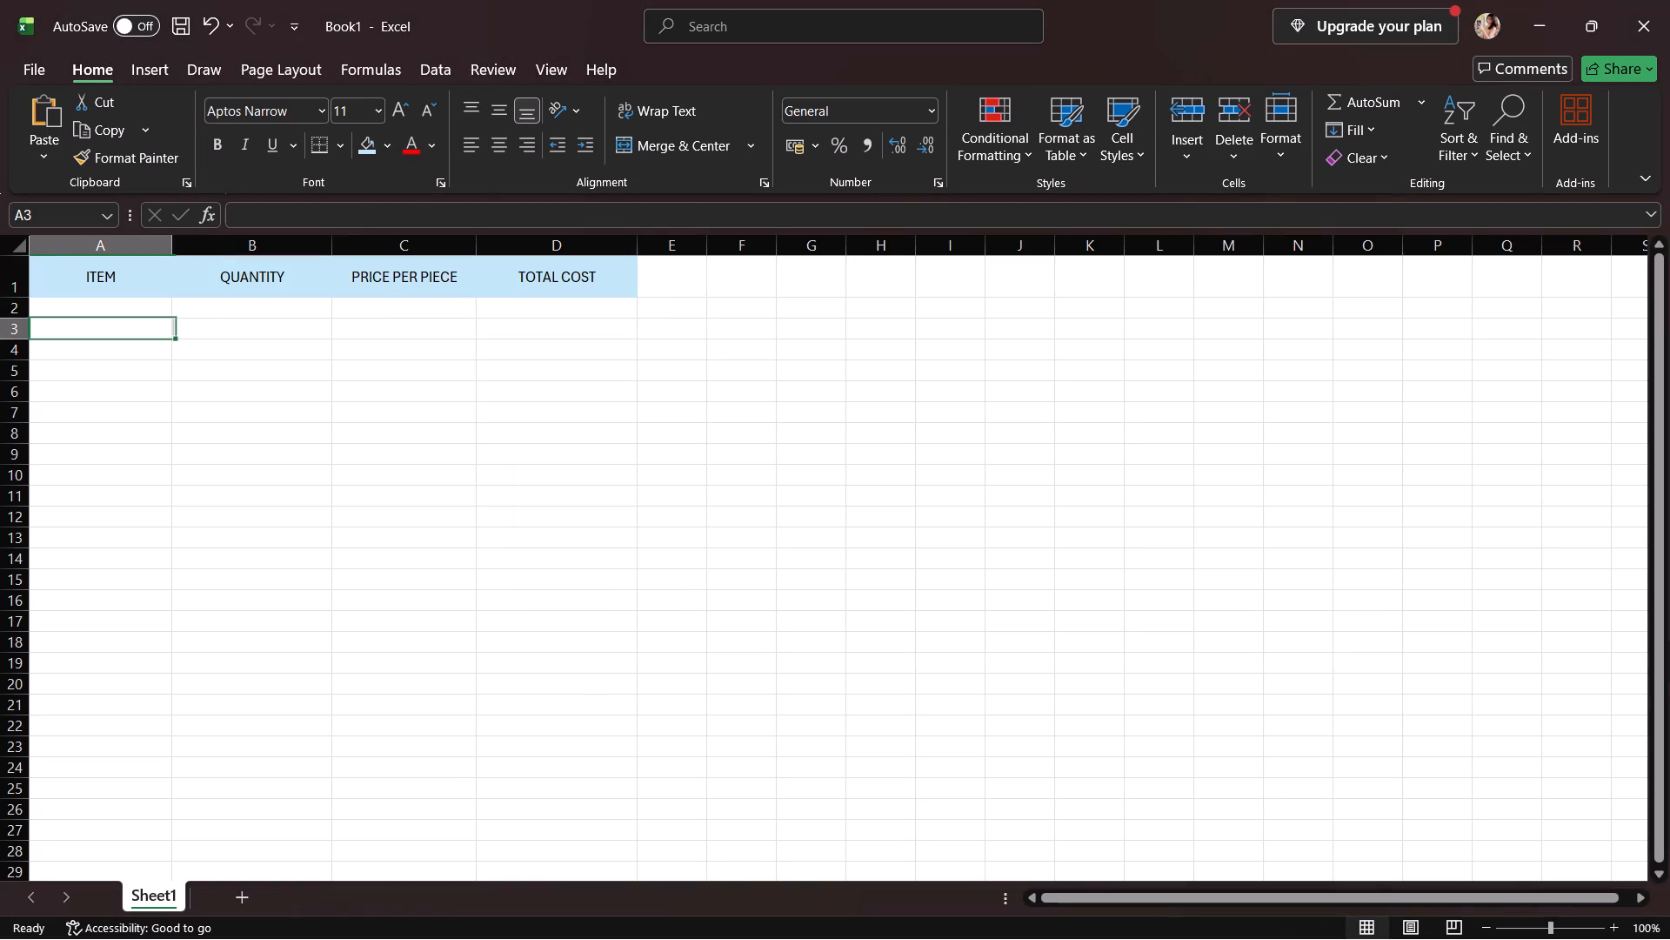
{"action": "left_click", "coordinate": [124, 322]}
{"action": "left_click", "coordinate": [129, 303]}
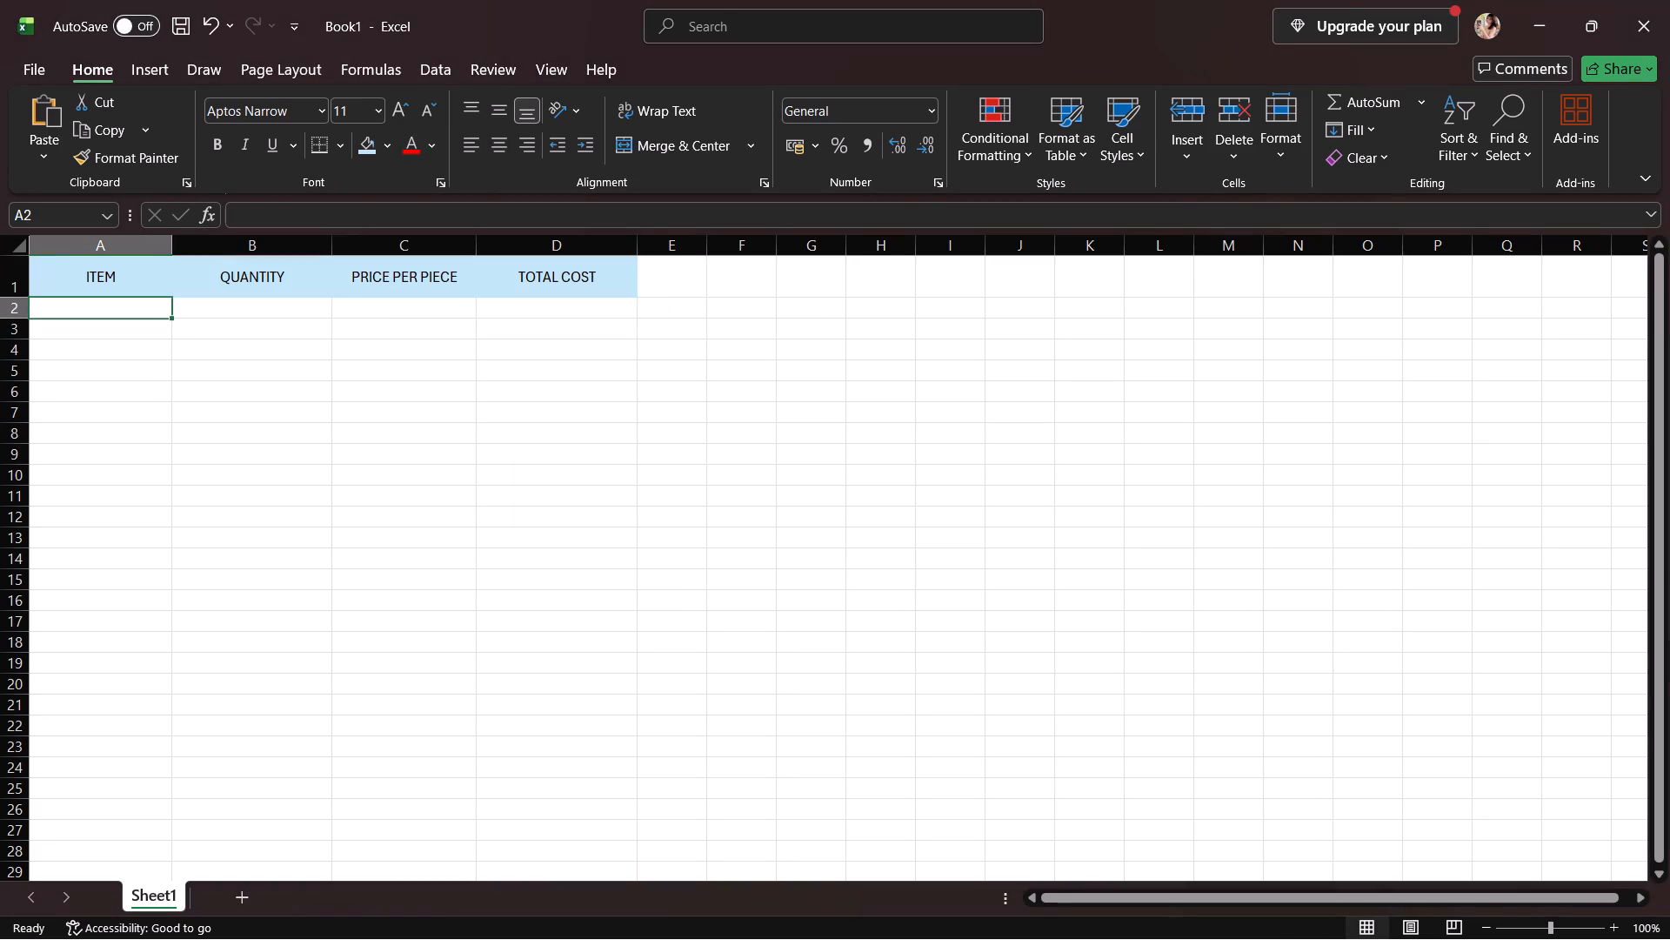
{"action": "left_click_drag", "start_coordinate": [170, 317], "coordinate": [172, 331]}
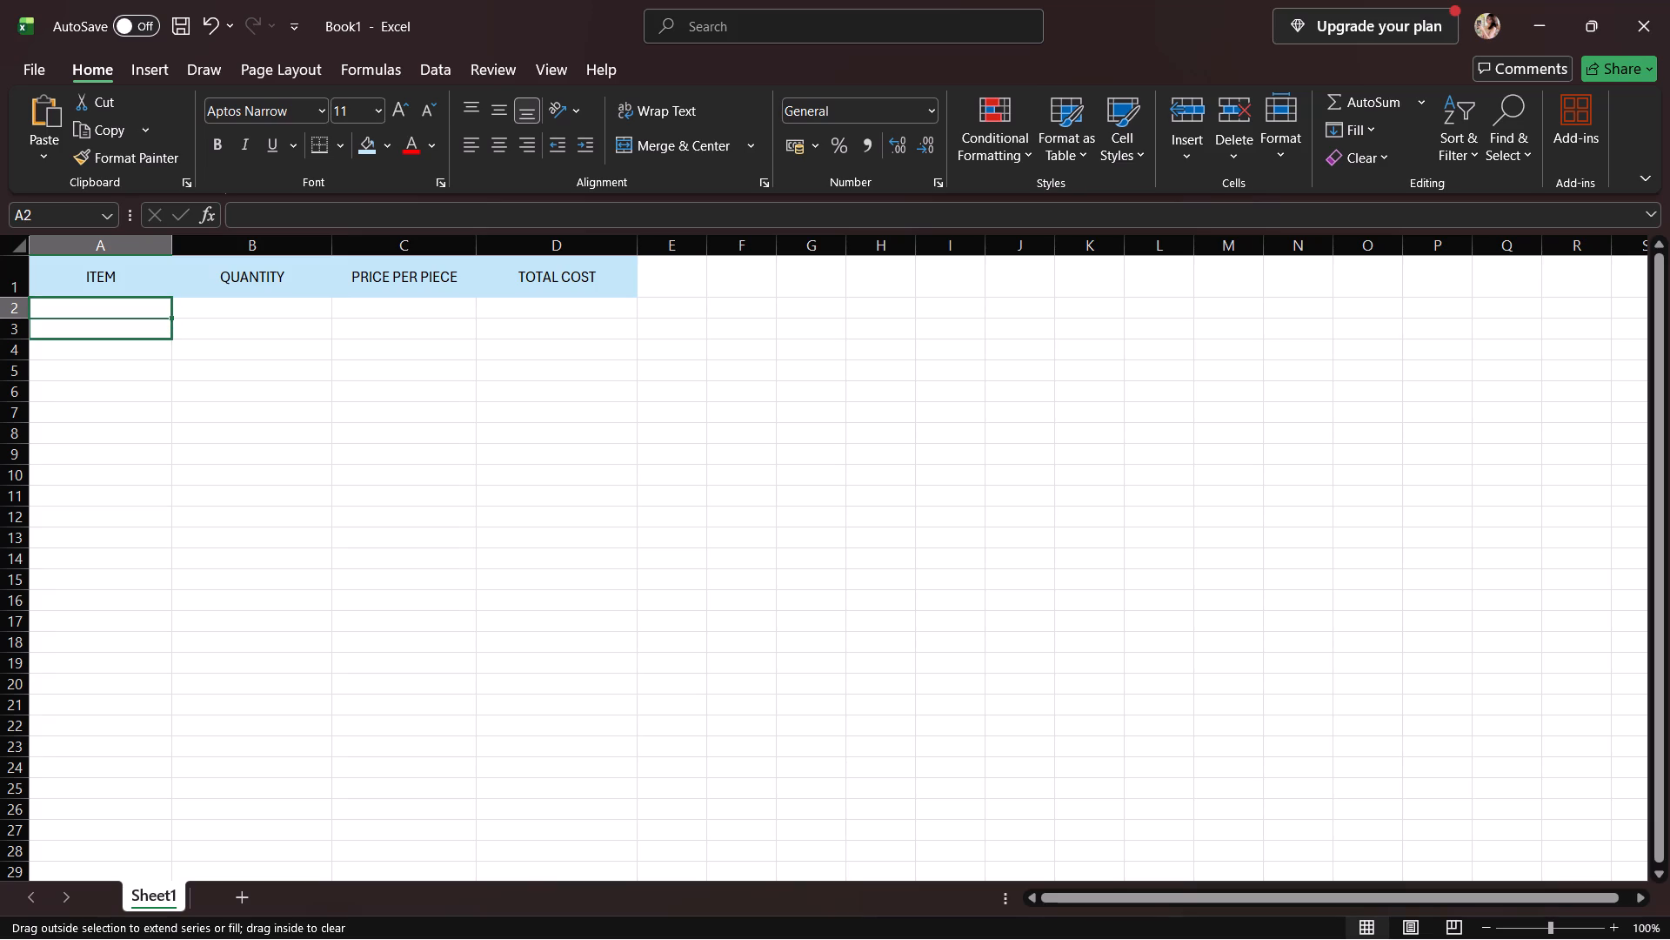
{"action": "left_click_drag", "start_coordinate": [172, 331], "coordinate": [170, 343]}
{"action": "left_click", "coordinate": [25, 313]}
{"action": "left_click_drag", "start_coordinate": [23, 312], "coordinate": [37, 315]}
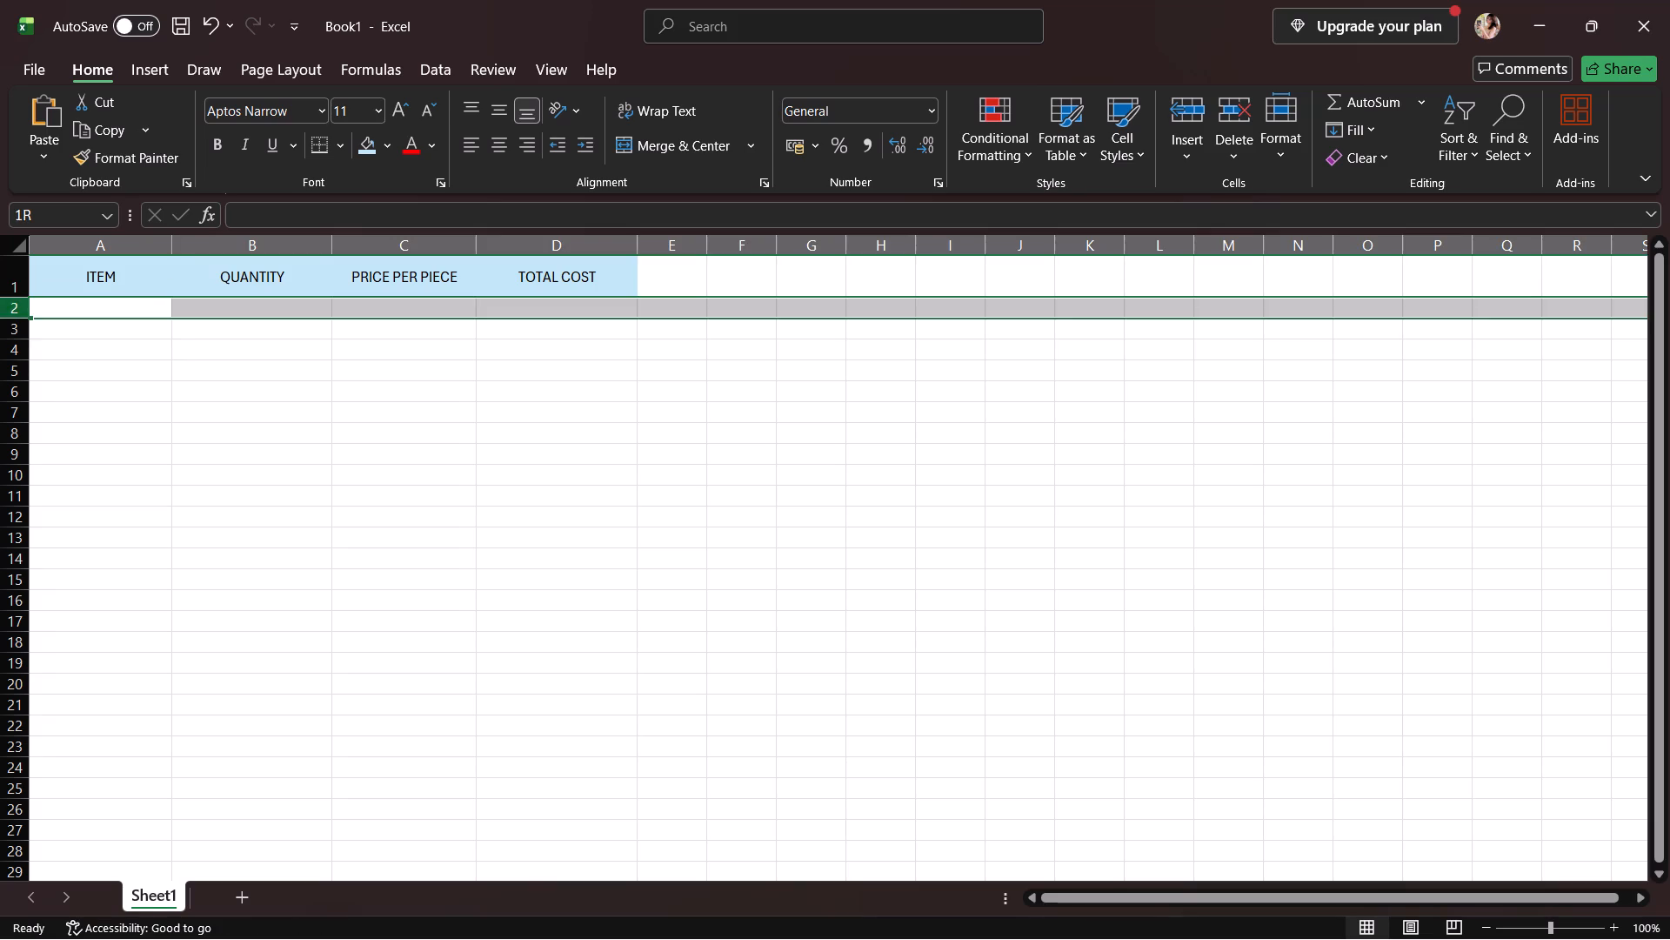
{"action": "left_click_drag", "start_coordinate": [37, 315], "coordinate": [22, 368]}
{"action": "left_click", "coordinate": [23, 303]}
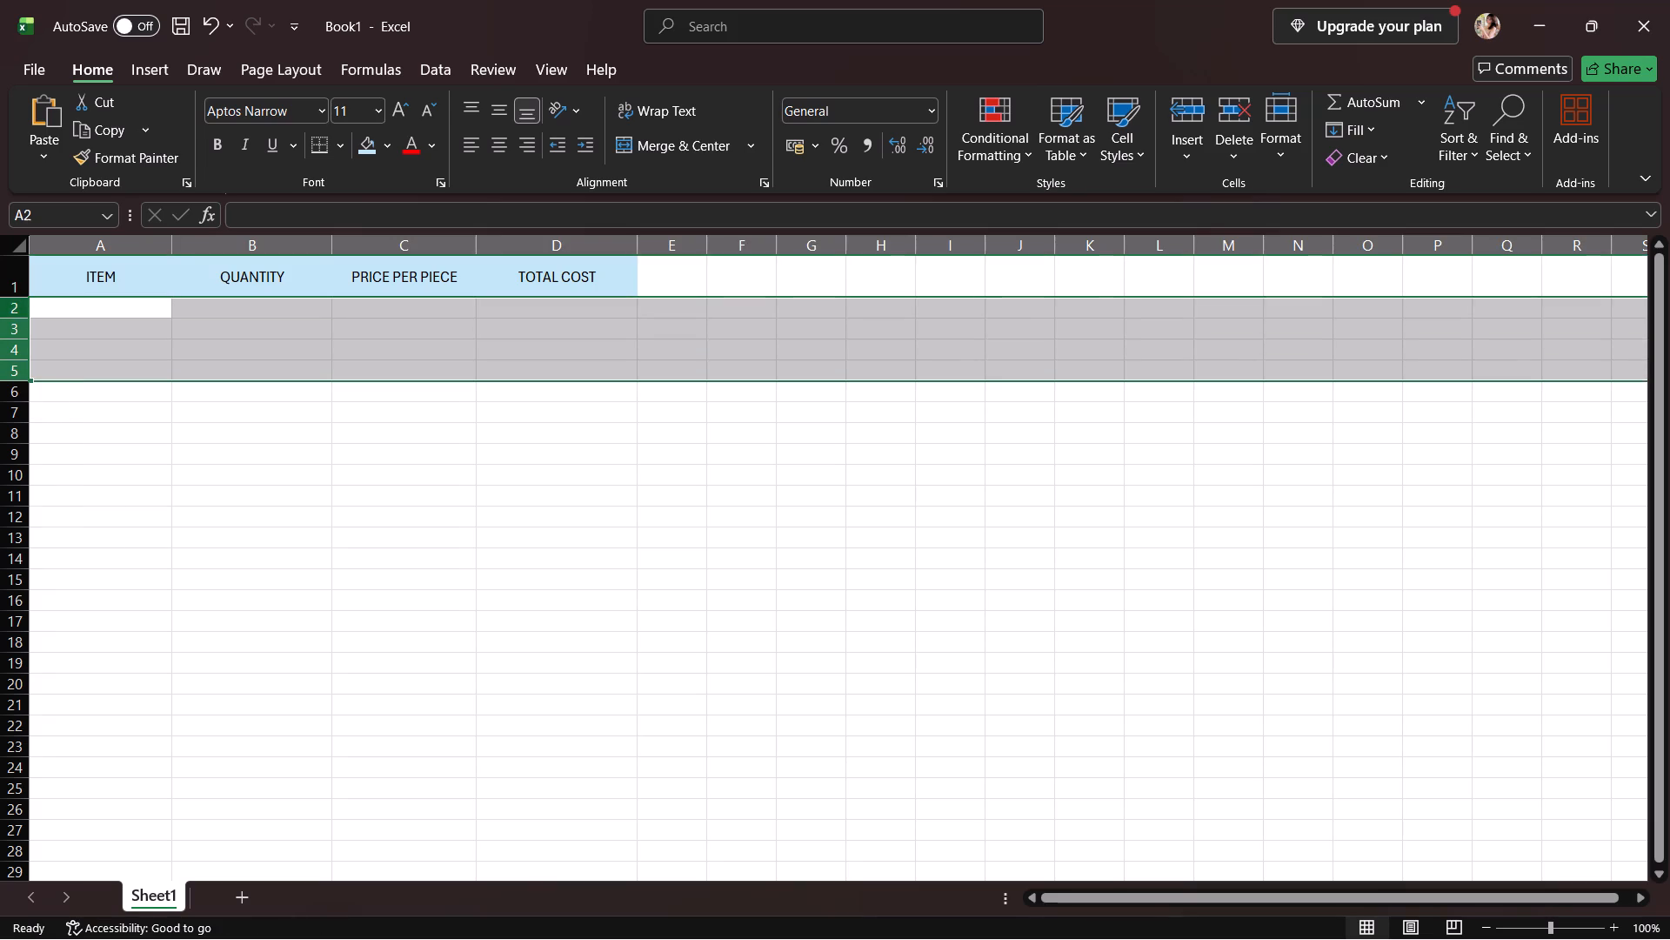
{"action": "left_click", "coordinate": [12, 312]}
{"action": "left_click_drag", "start_coordinate": [23, 317], "coordinate": [17, 346]}
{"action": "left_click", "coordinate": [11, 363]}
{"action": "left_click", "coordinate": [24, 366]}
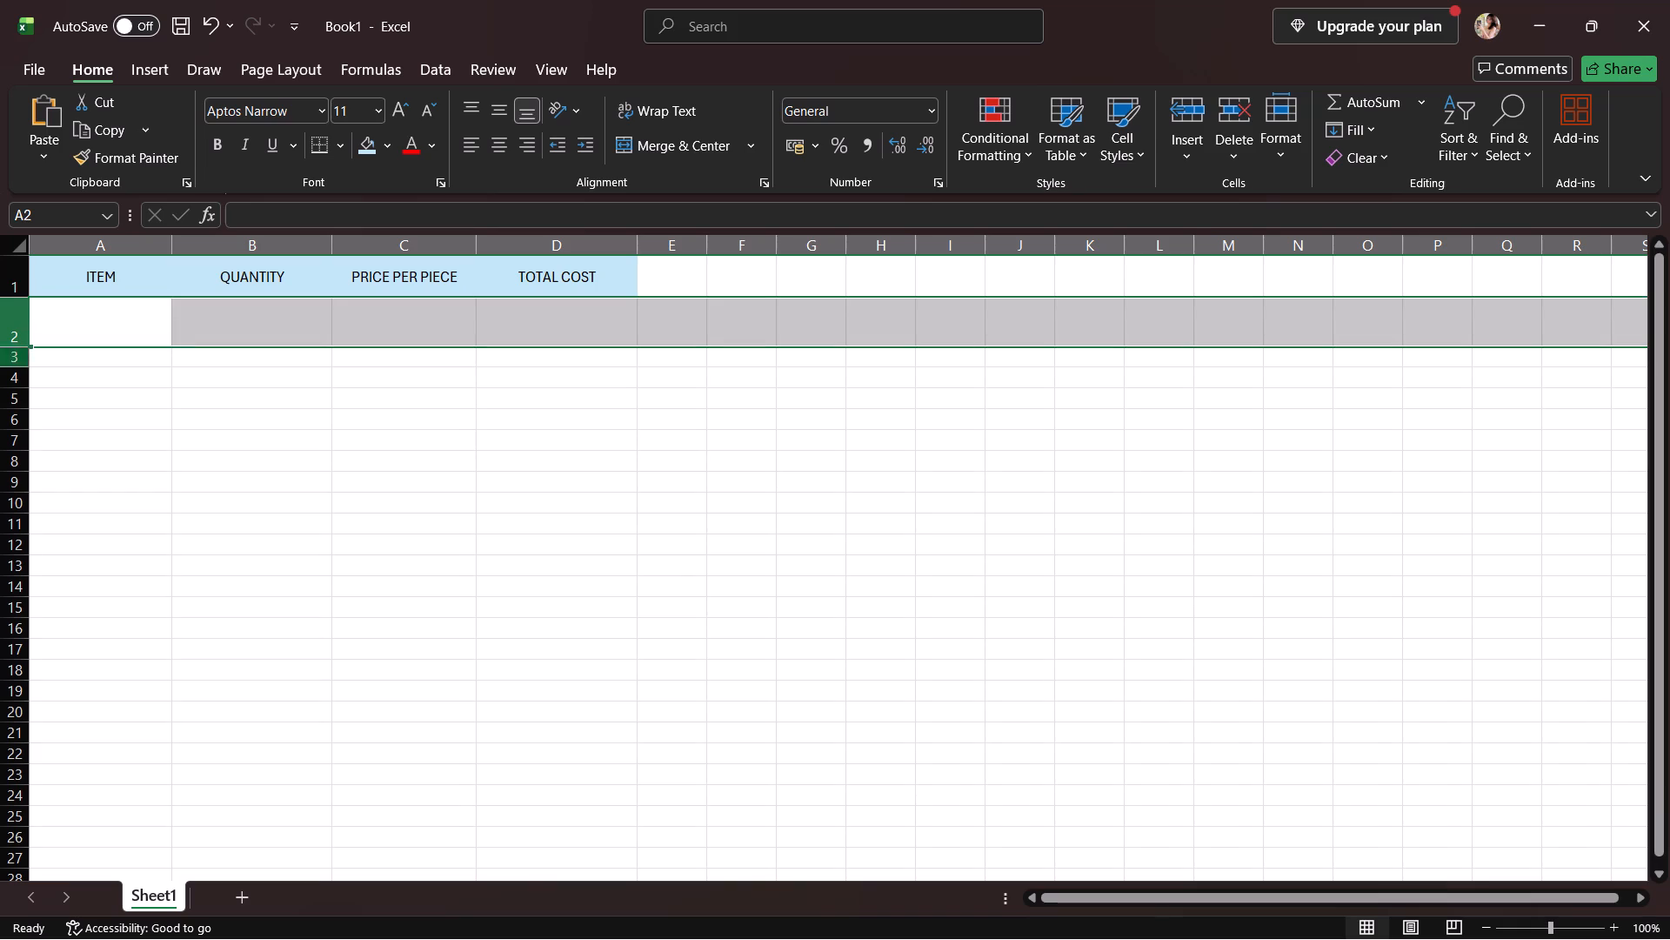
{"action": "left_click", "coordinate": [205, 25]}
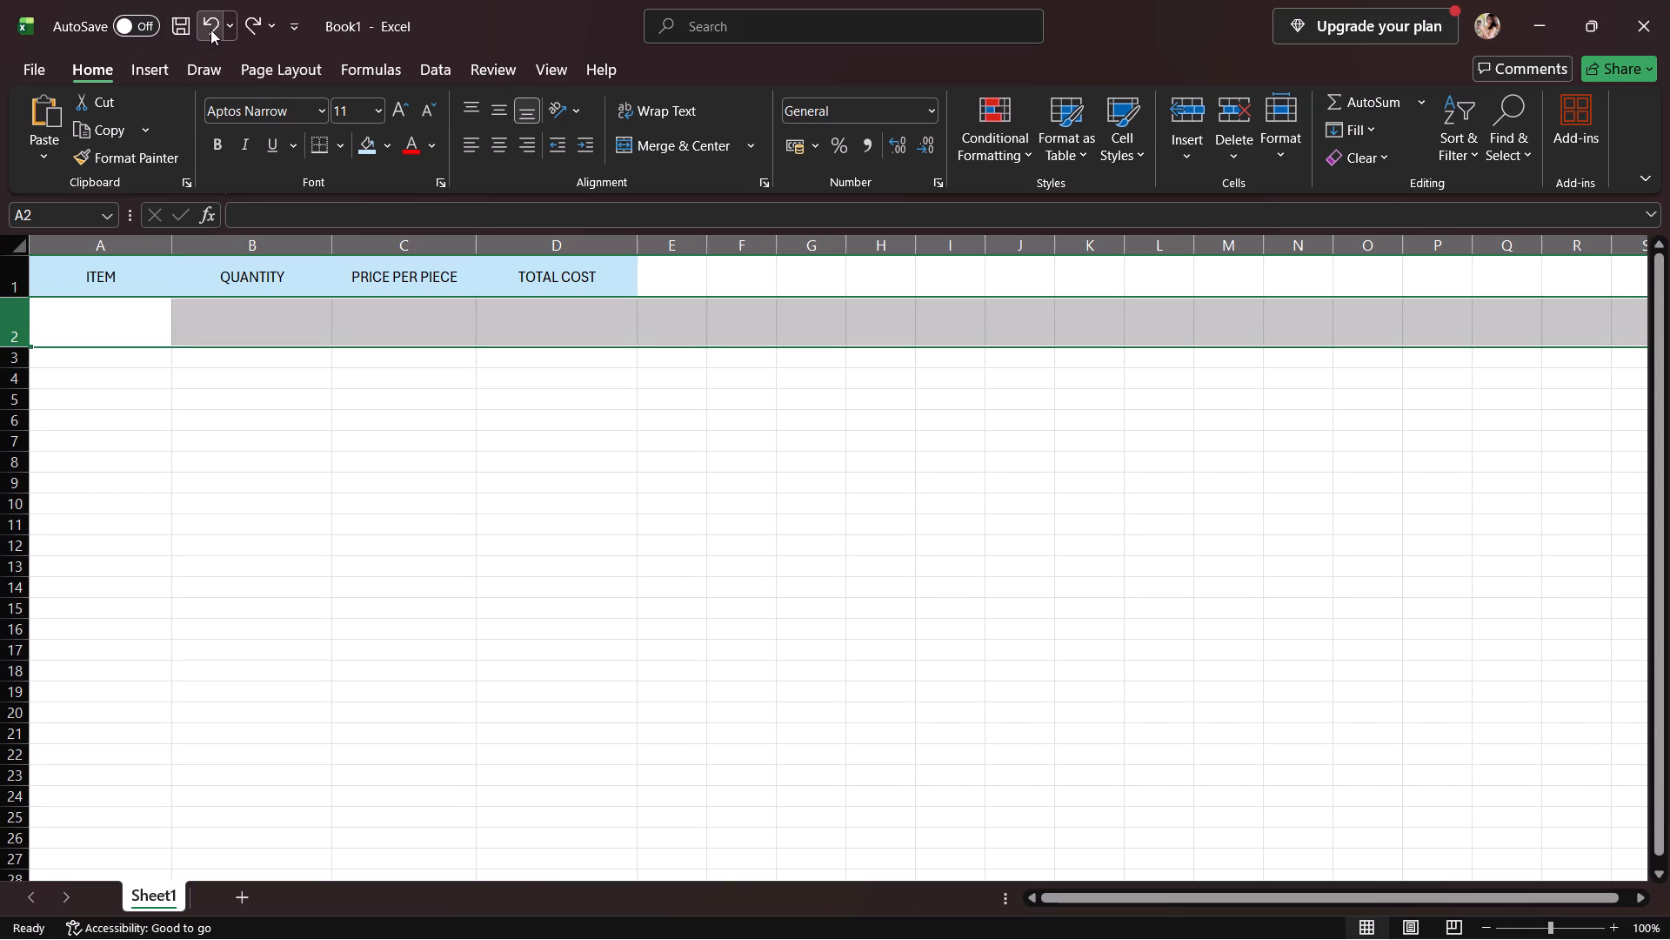
Undo the last height change of row 2.
{"action": "left_click", "coordinate": [210, 29]}
Fill the first item row with POTATO in cell A2, quantity 1 in B2 and price per piece 10 in C2.
{"action": "left_click", "coordinate": [158, 303]}
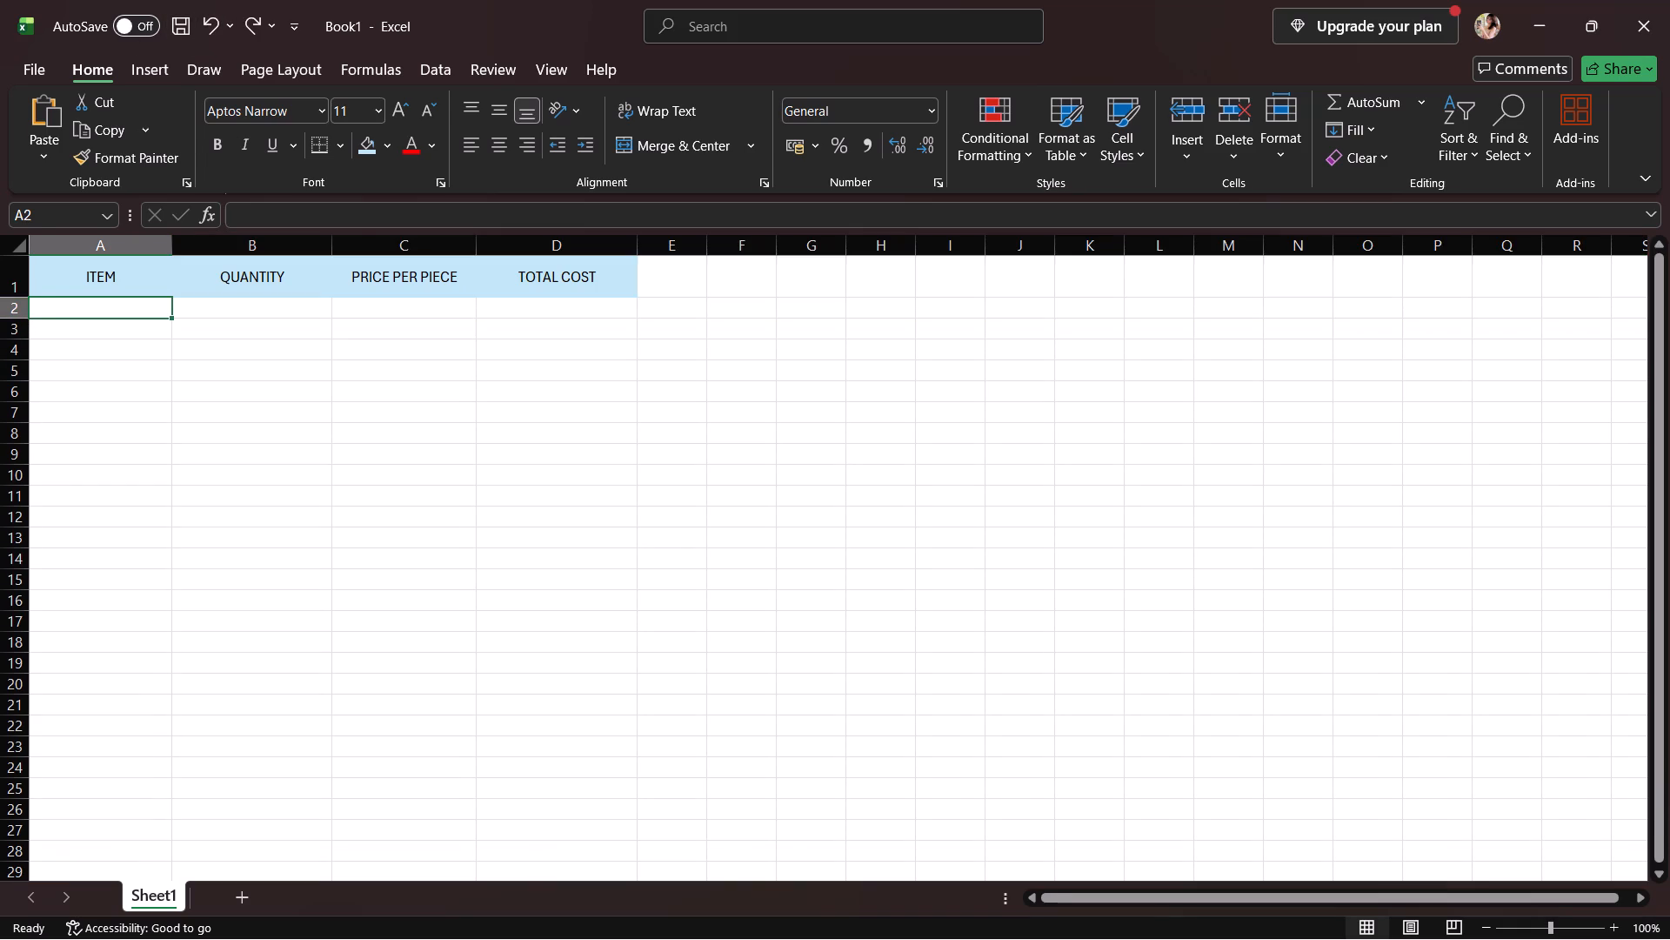
{"action": "key", "text": "p"}
{"action": "key", "text": "o"}
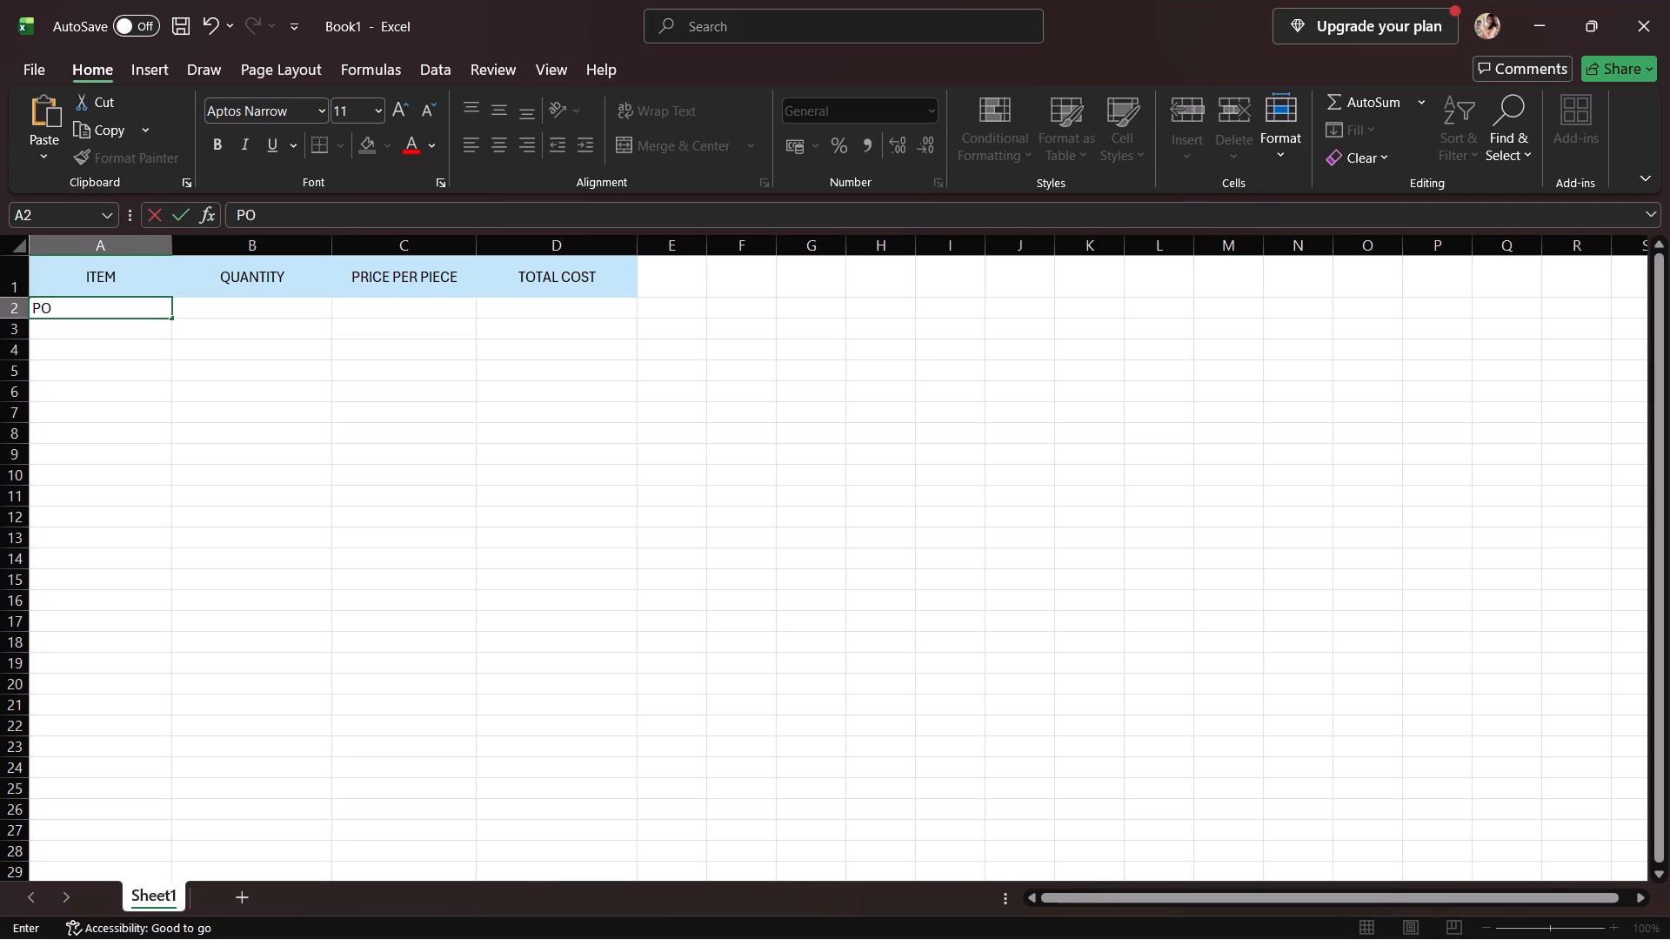
{"action": "type", "text": "TATP"}
{"action": "key", "text": "BackSpace"}
{"action": "key", "text": "o"}
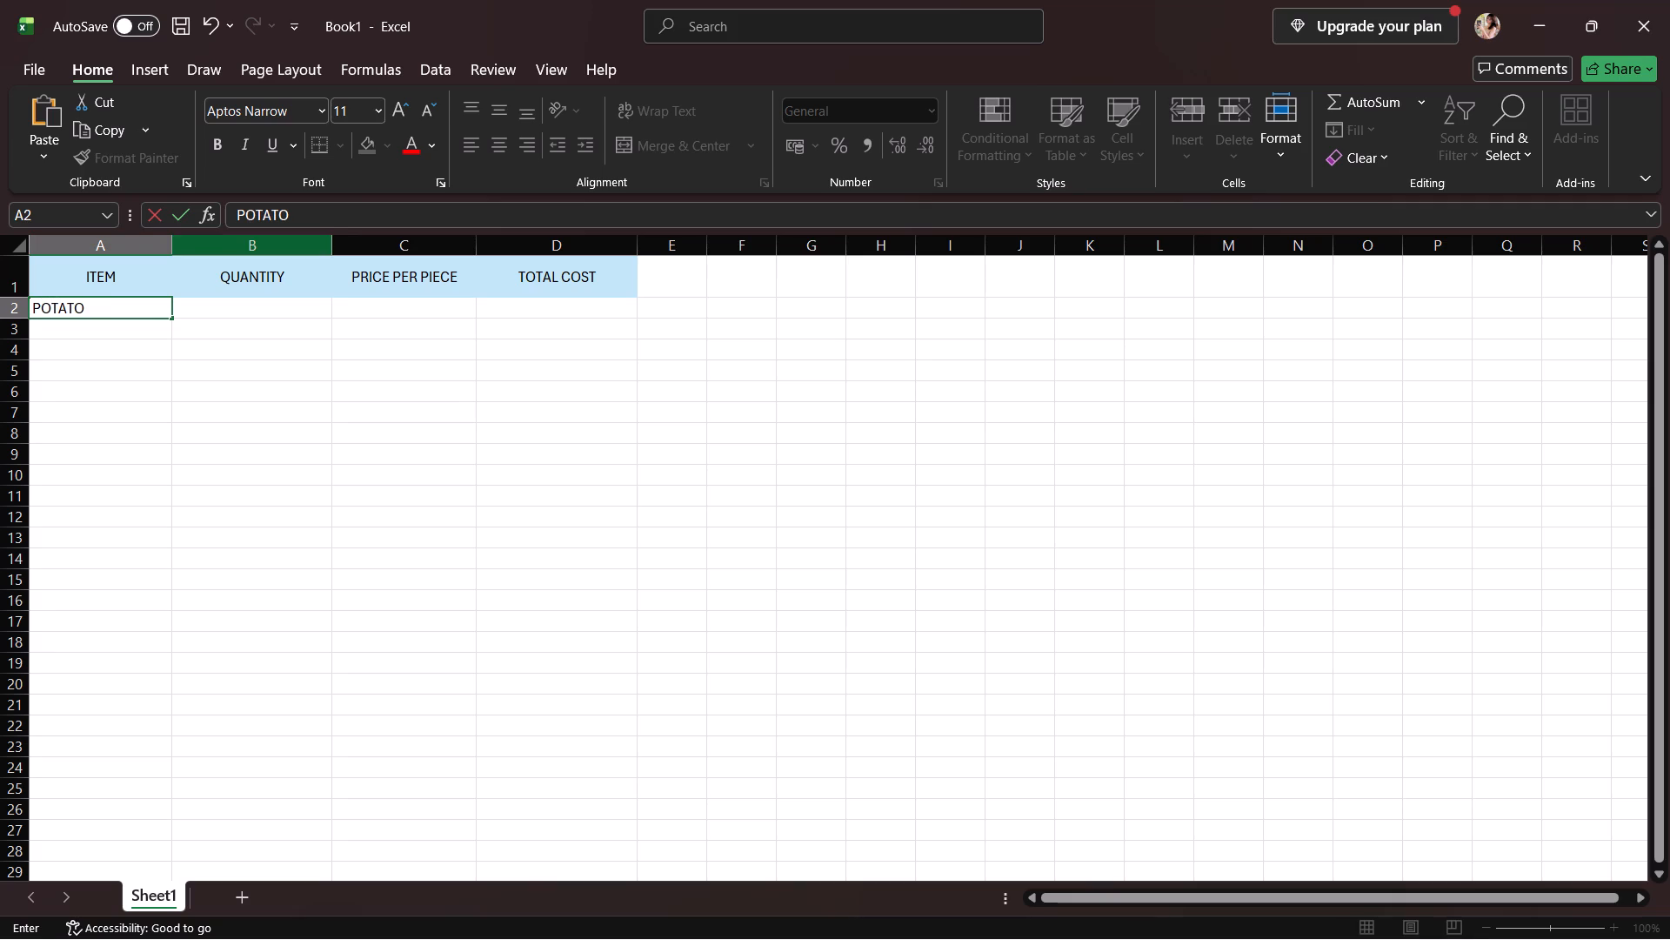
{"action": "left_click", "coordinate": [196, 313]}
{"action": "key", "text": "1"}
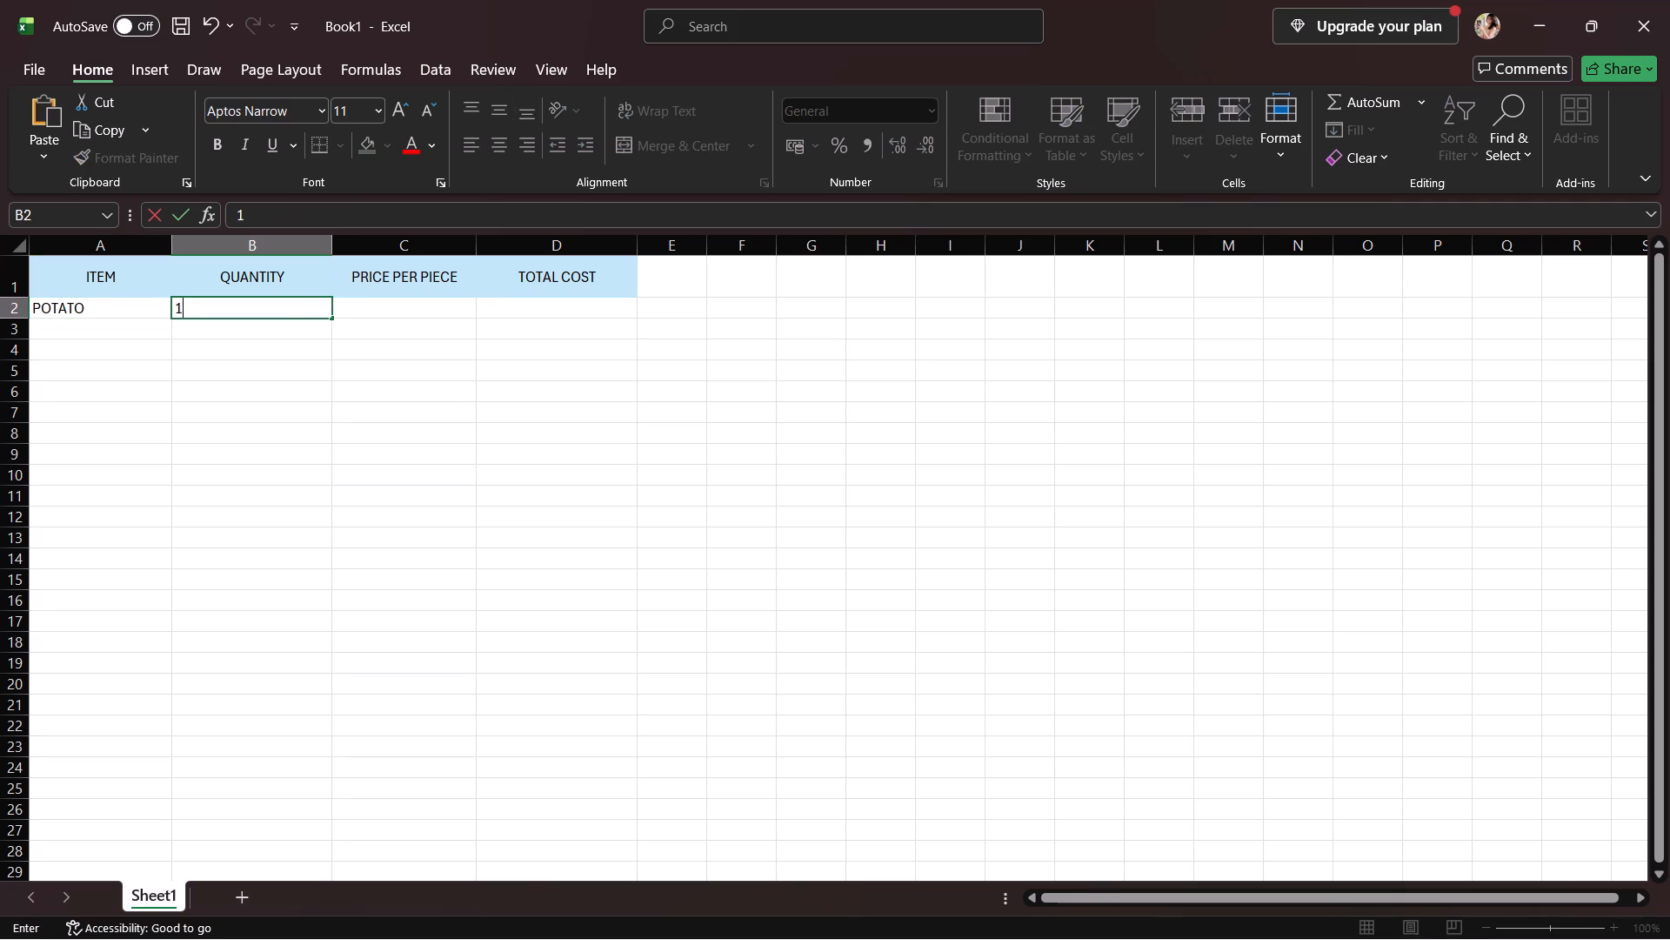
{"action": "left_click", "coordinate": [444, 312]}
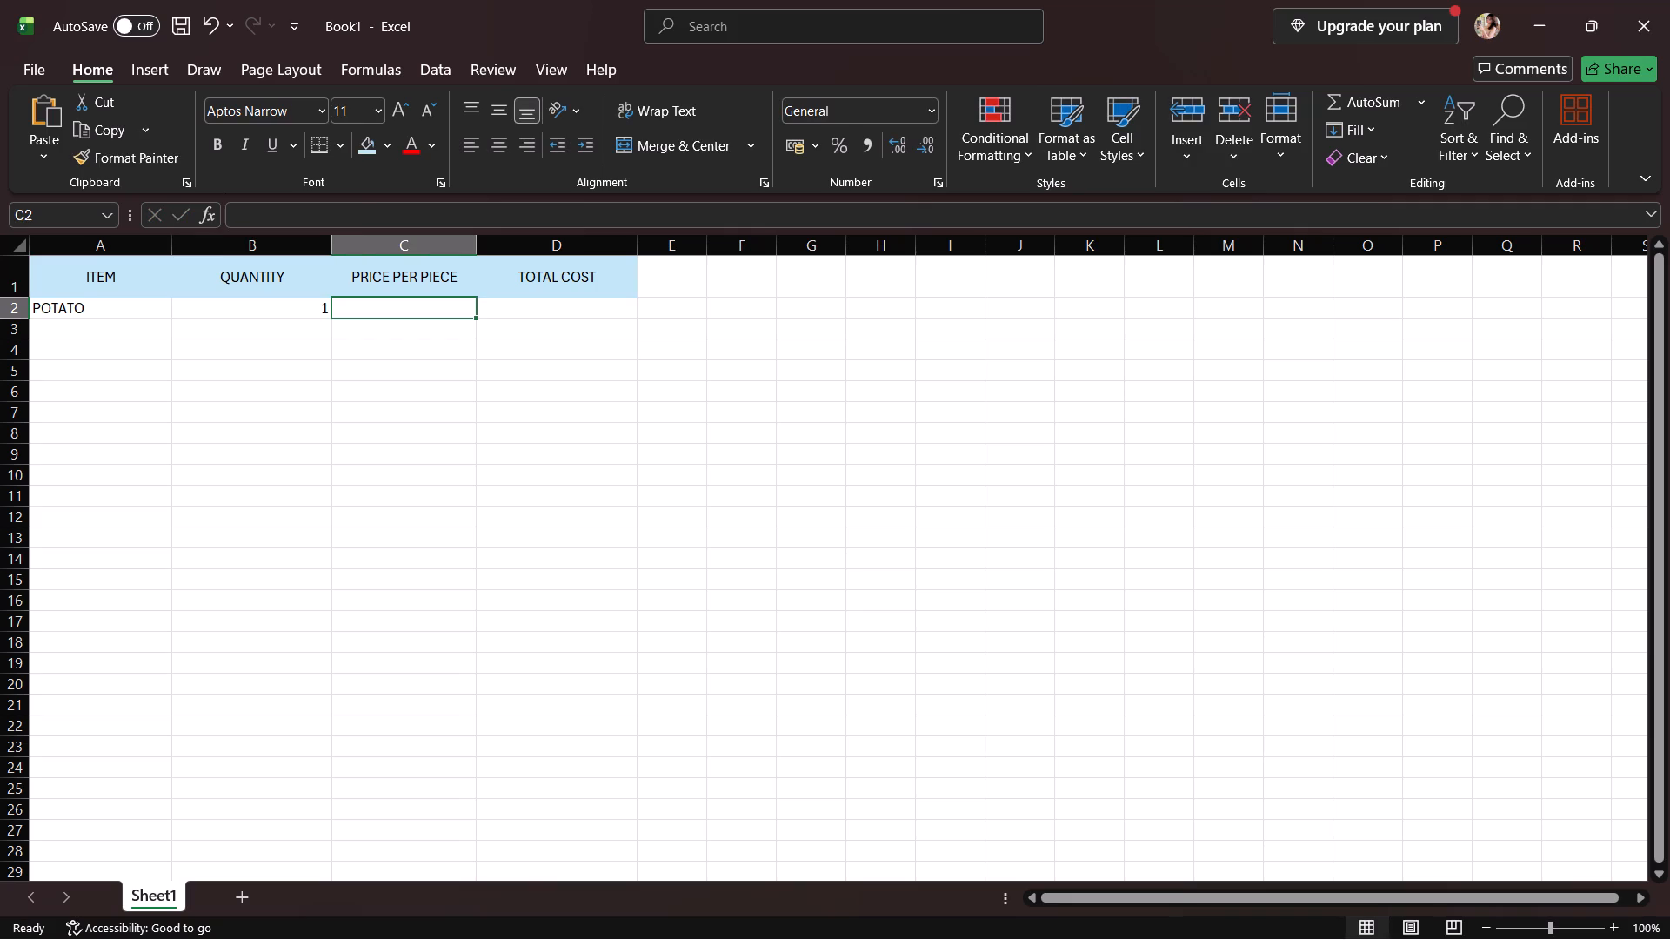
{"action": "type", "text": "10"}
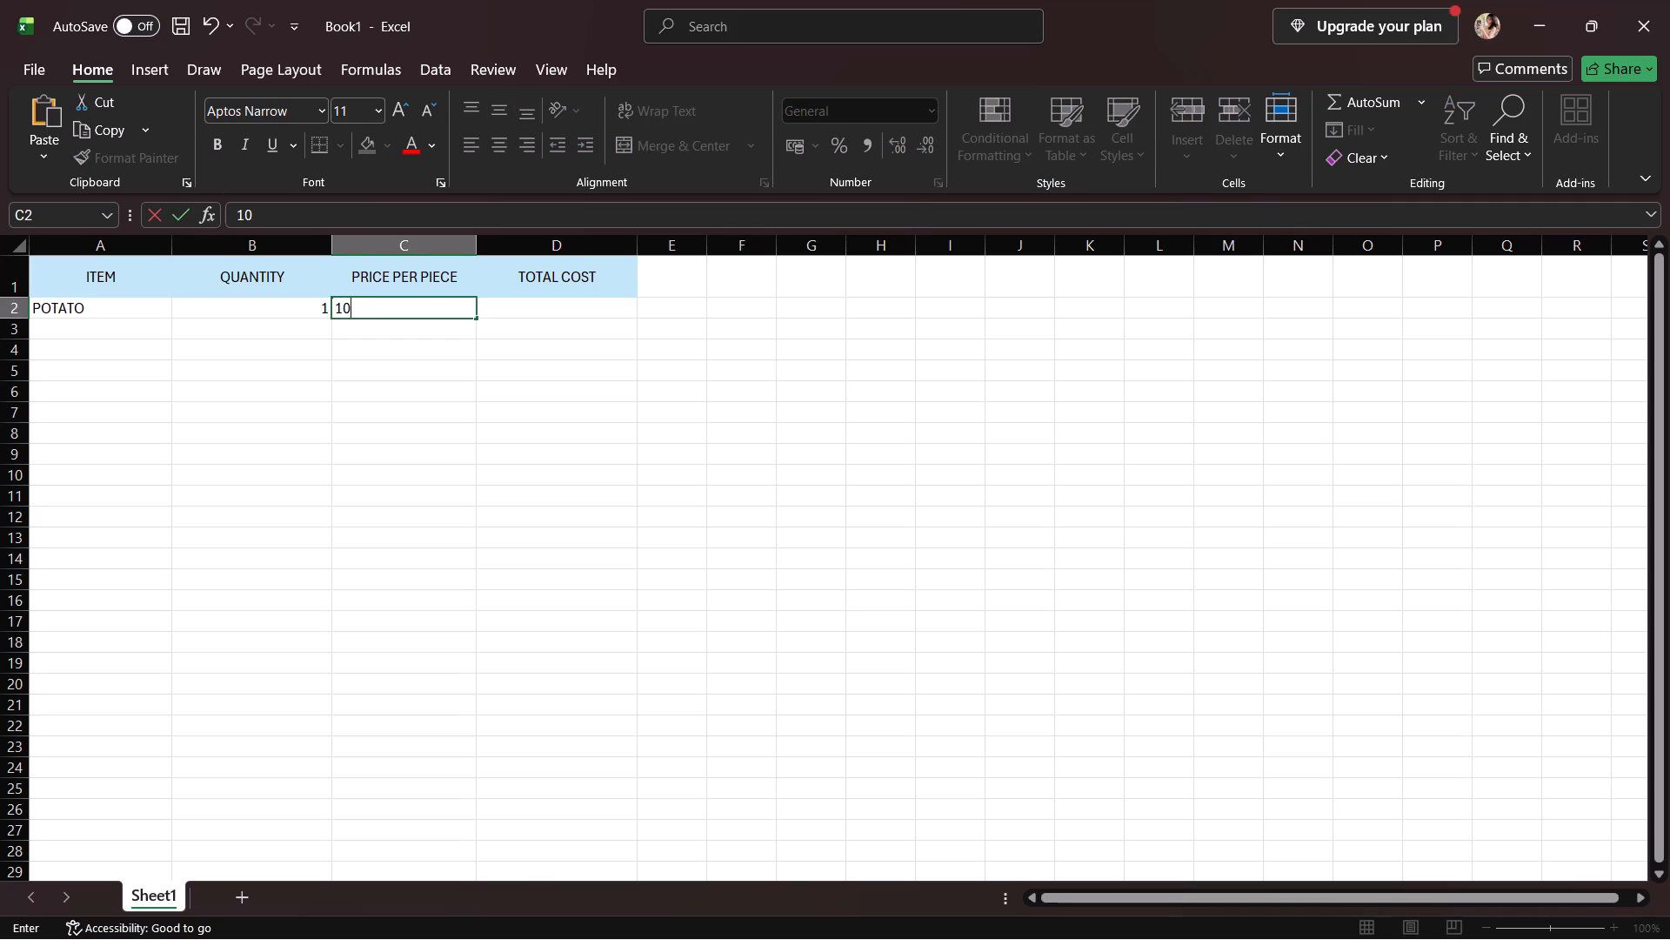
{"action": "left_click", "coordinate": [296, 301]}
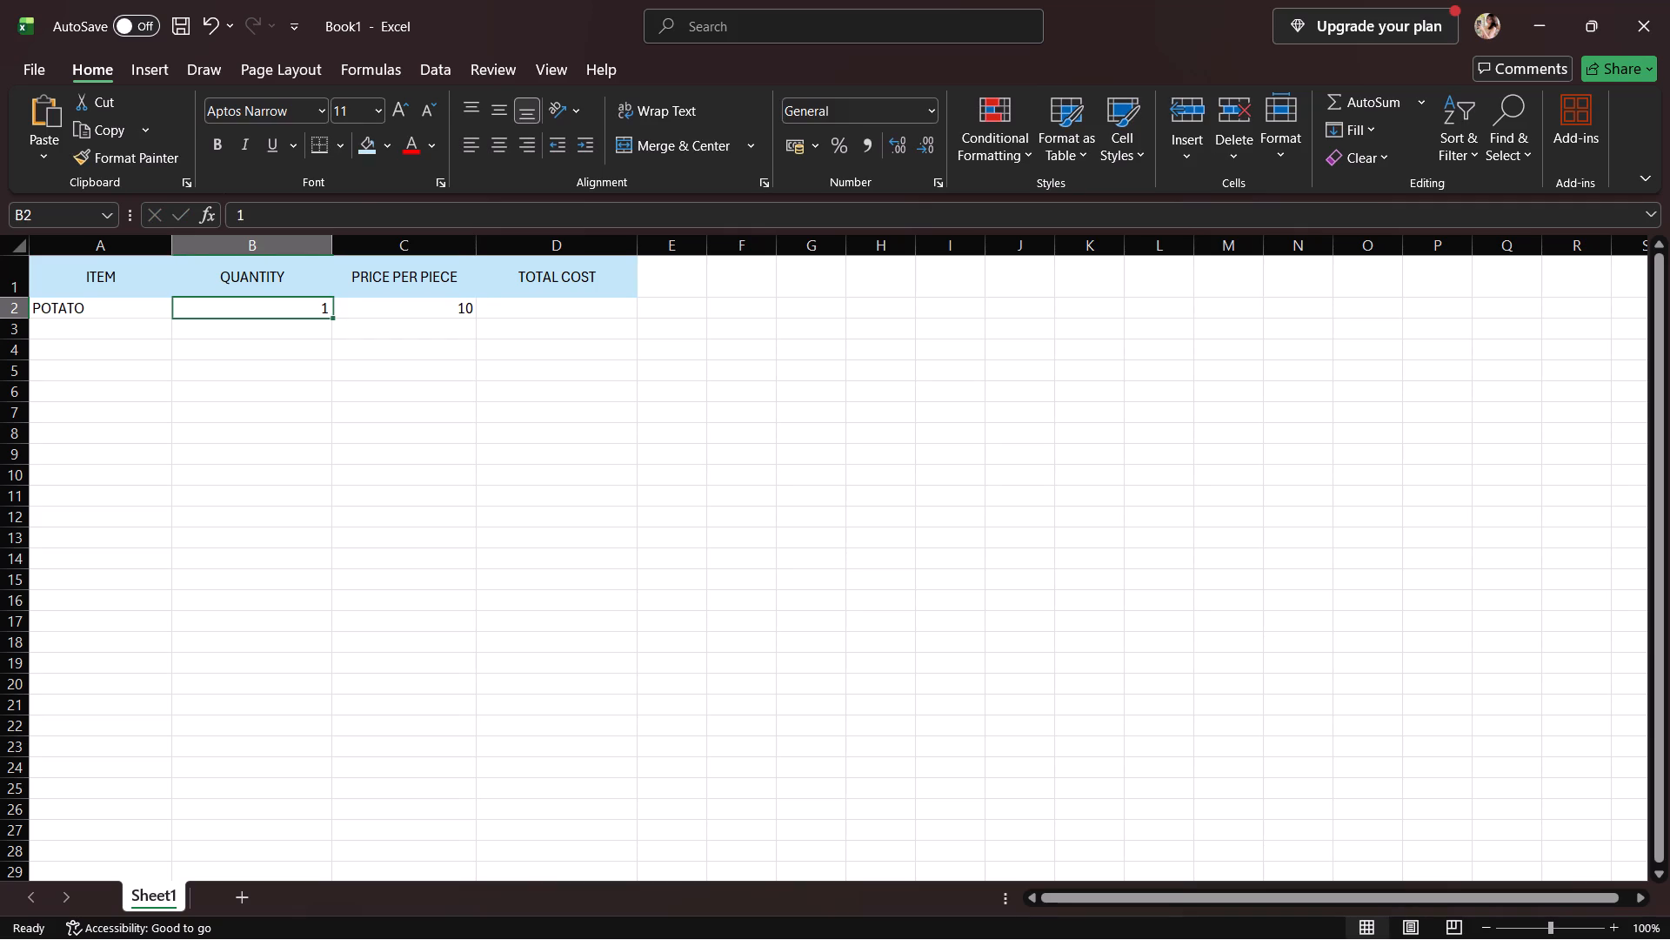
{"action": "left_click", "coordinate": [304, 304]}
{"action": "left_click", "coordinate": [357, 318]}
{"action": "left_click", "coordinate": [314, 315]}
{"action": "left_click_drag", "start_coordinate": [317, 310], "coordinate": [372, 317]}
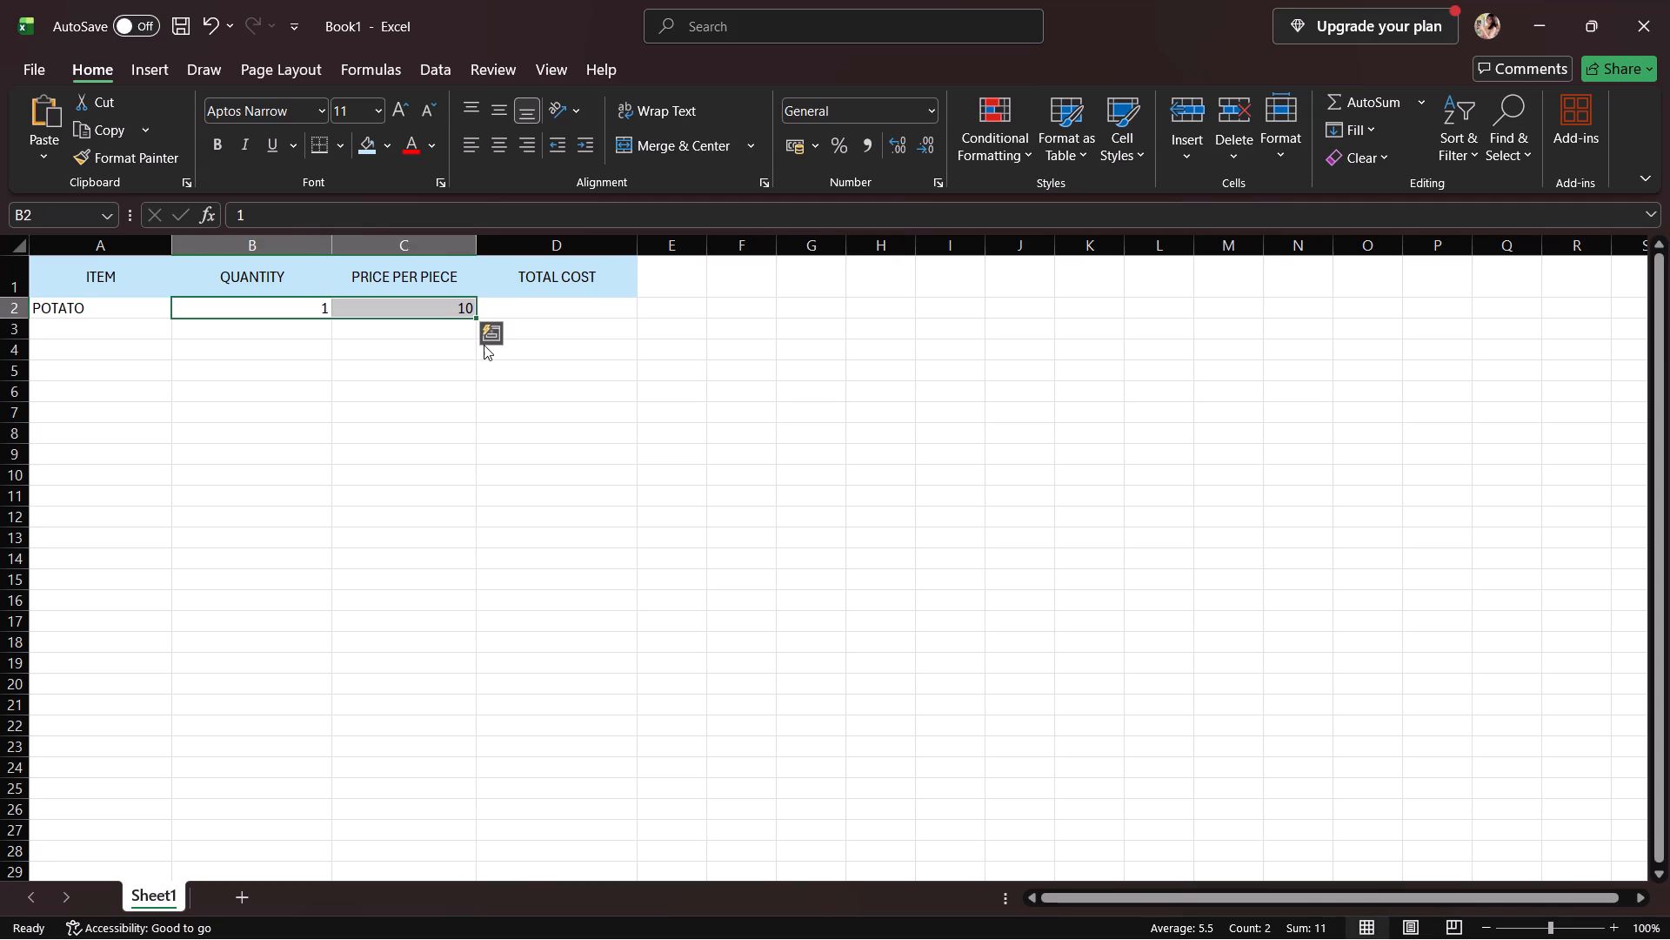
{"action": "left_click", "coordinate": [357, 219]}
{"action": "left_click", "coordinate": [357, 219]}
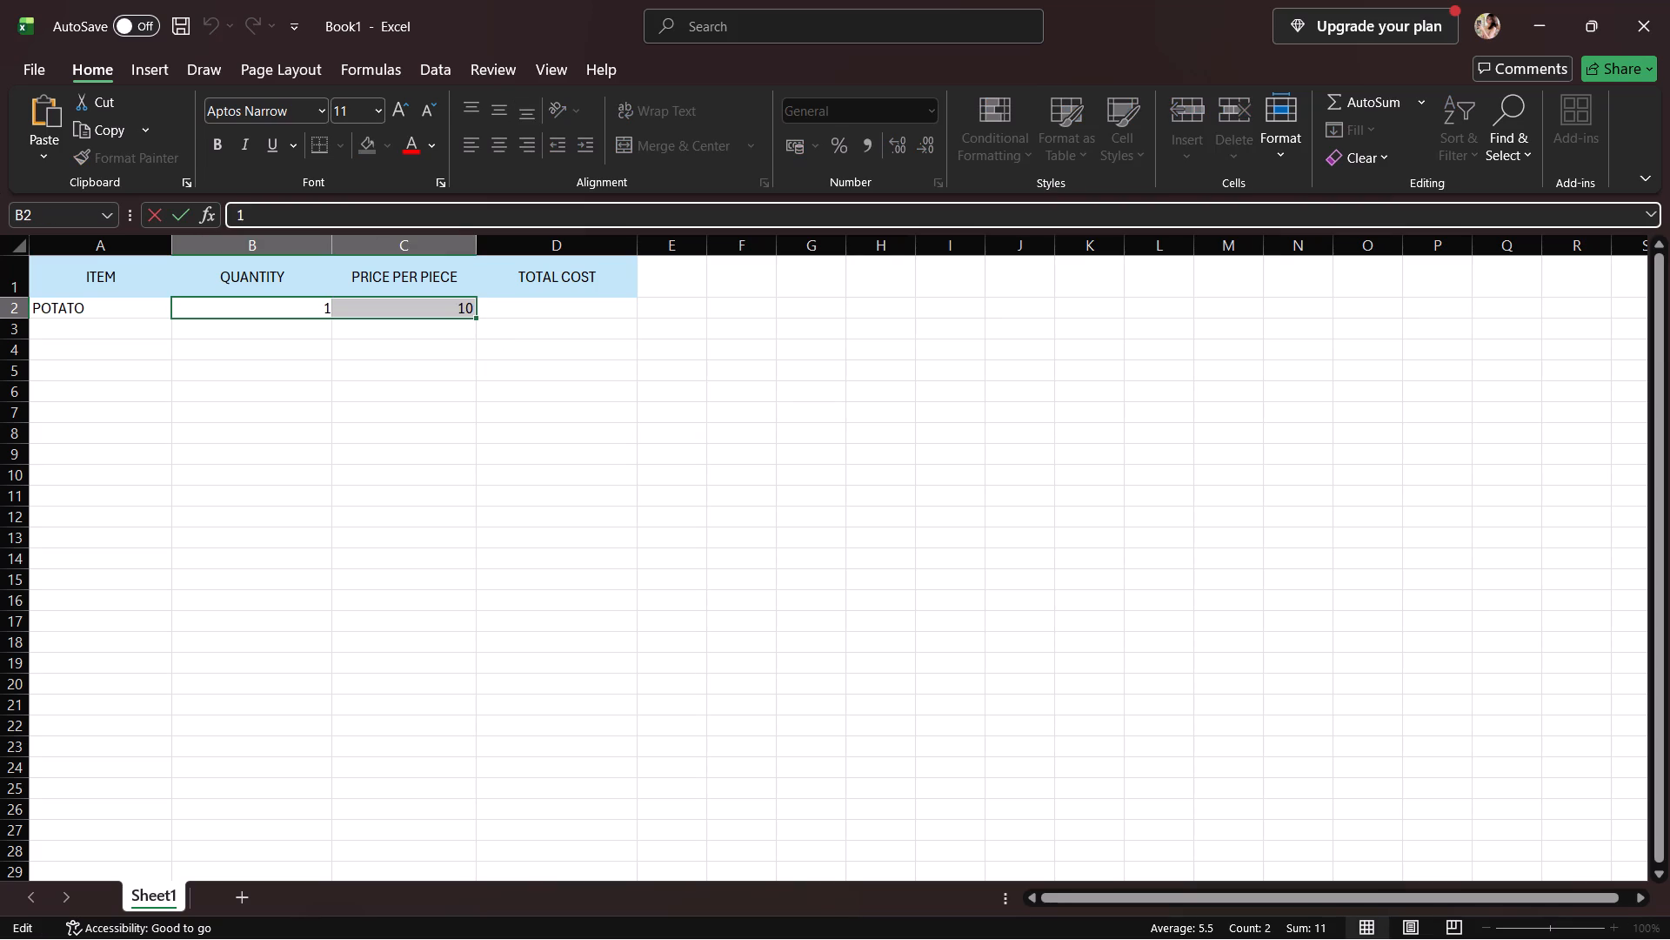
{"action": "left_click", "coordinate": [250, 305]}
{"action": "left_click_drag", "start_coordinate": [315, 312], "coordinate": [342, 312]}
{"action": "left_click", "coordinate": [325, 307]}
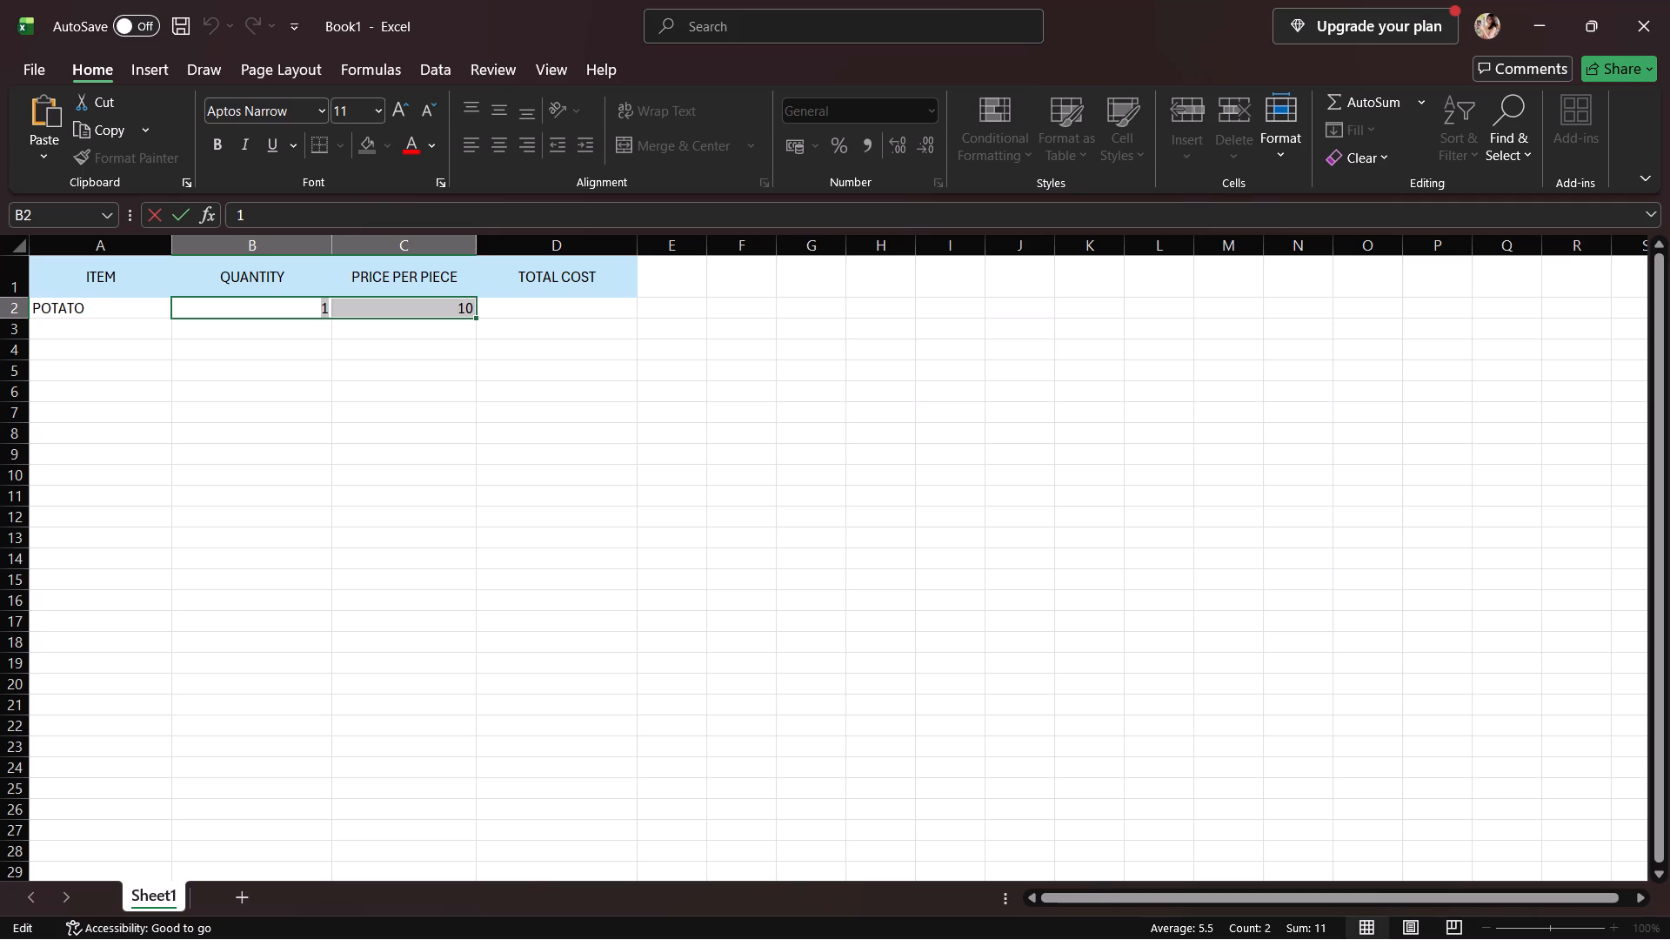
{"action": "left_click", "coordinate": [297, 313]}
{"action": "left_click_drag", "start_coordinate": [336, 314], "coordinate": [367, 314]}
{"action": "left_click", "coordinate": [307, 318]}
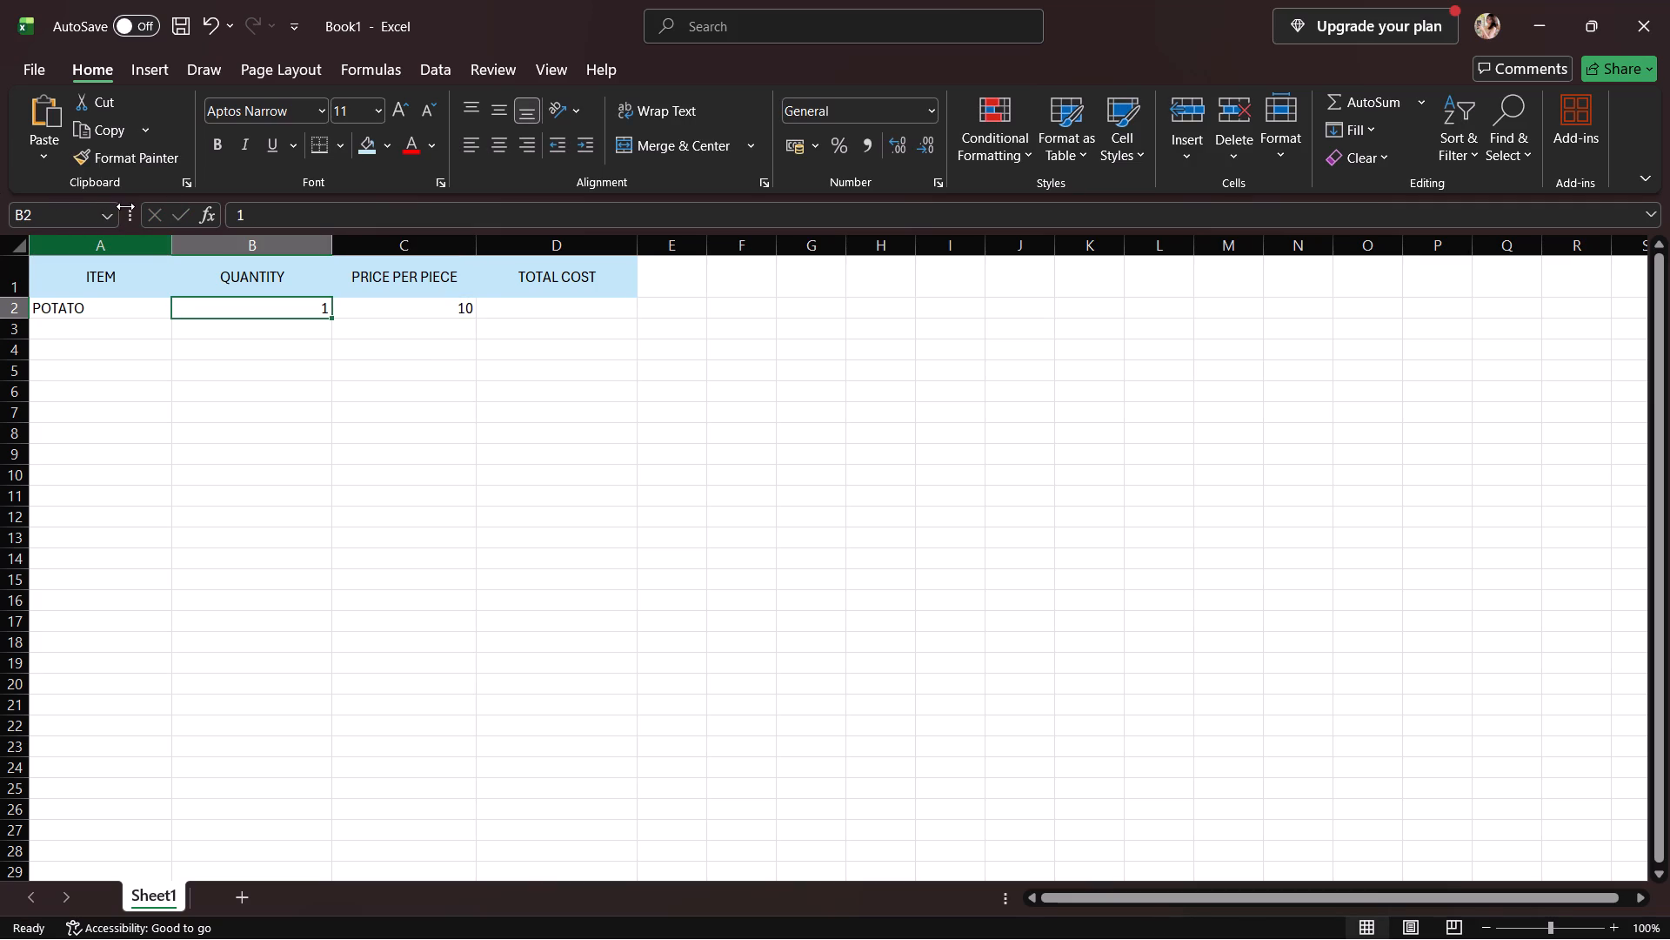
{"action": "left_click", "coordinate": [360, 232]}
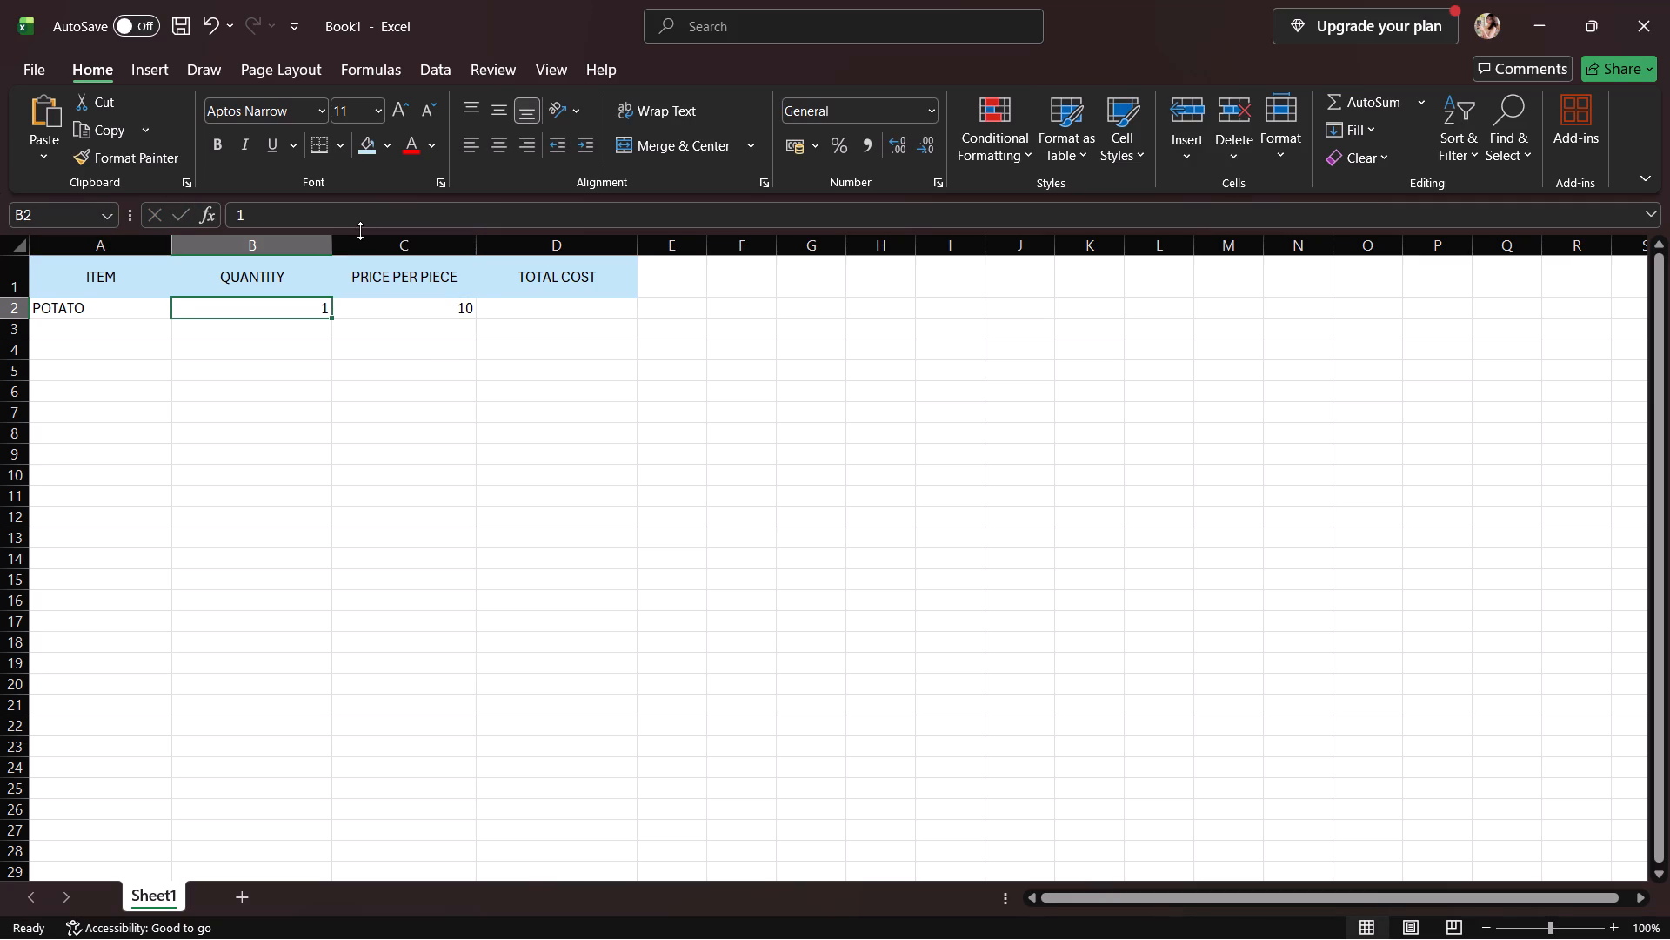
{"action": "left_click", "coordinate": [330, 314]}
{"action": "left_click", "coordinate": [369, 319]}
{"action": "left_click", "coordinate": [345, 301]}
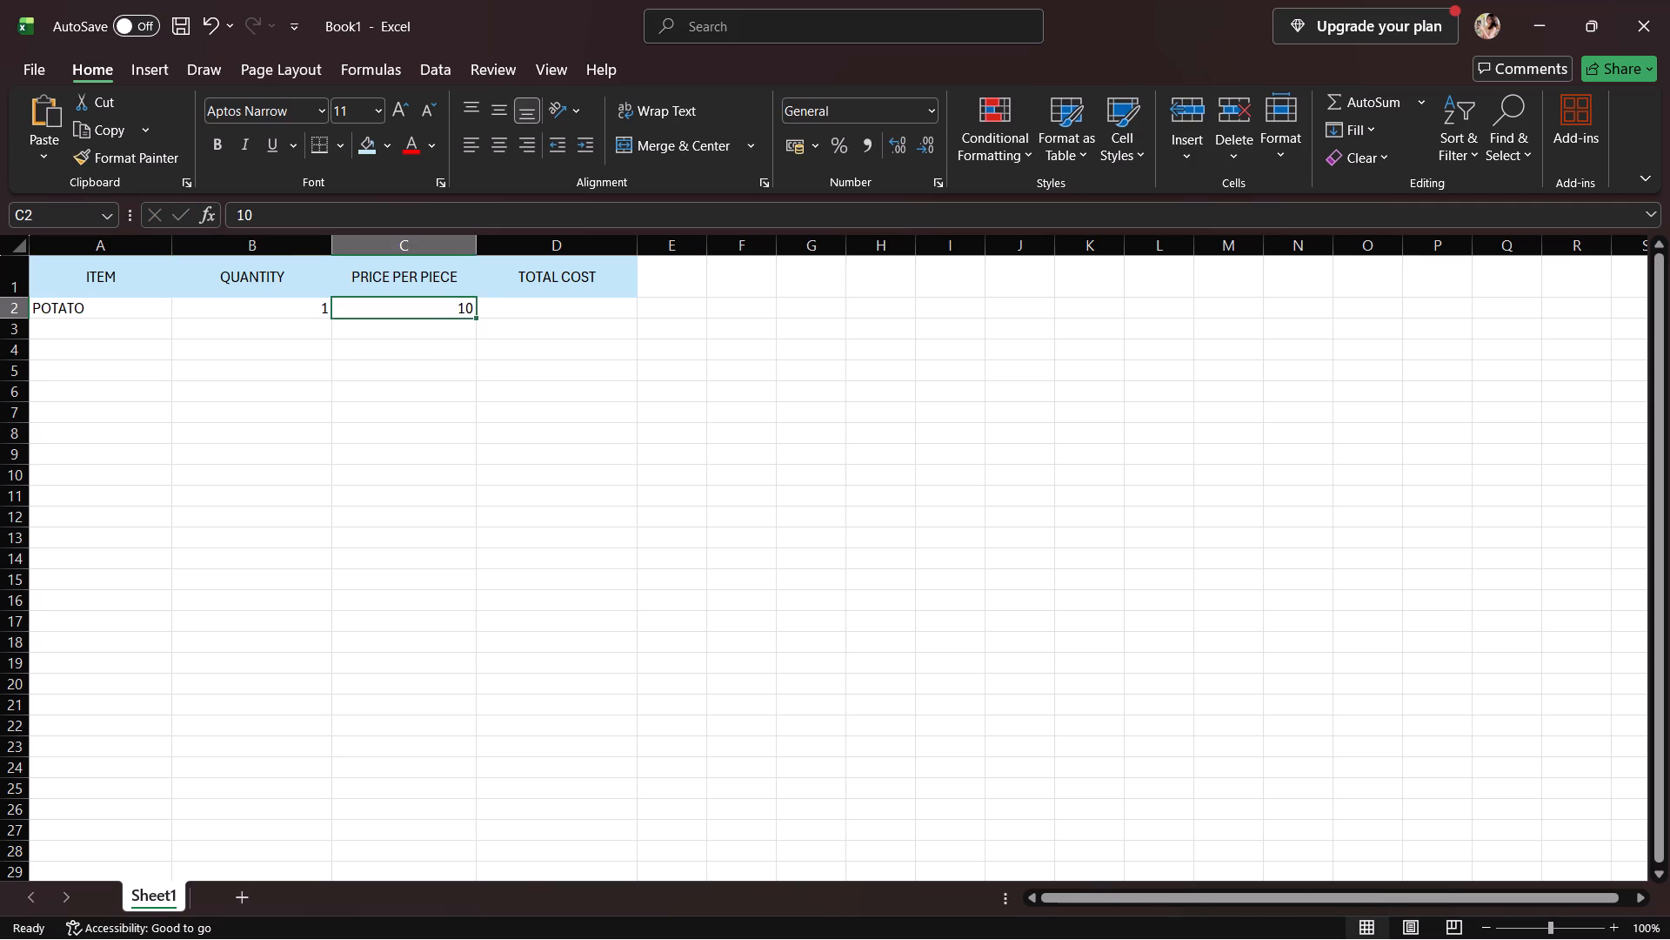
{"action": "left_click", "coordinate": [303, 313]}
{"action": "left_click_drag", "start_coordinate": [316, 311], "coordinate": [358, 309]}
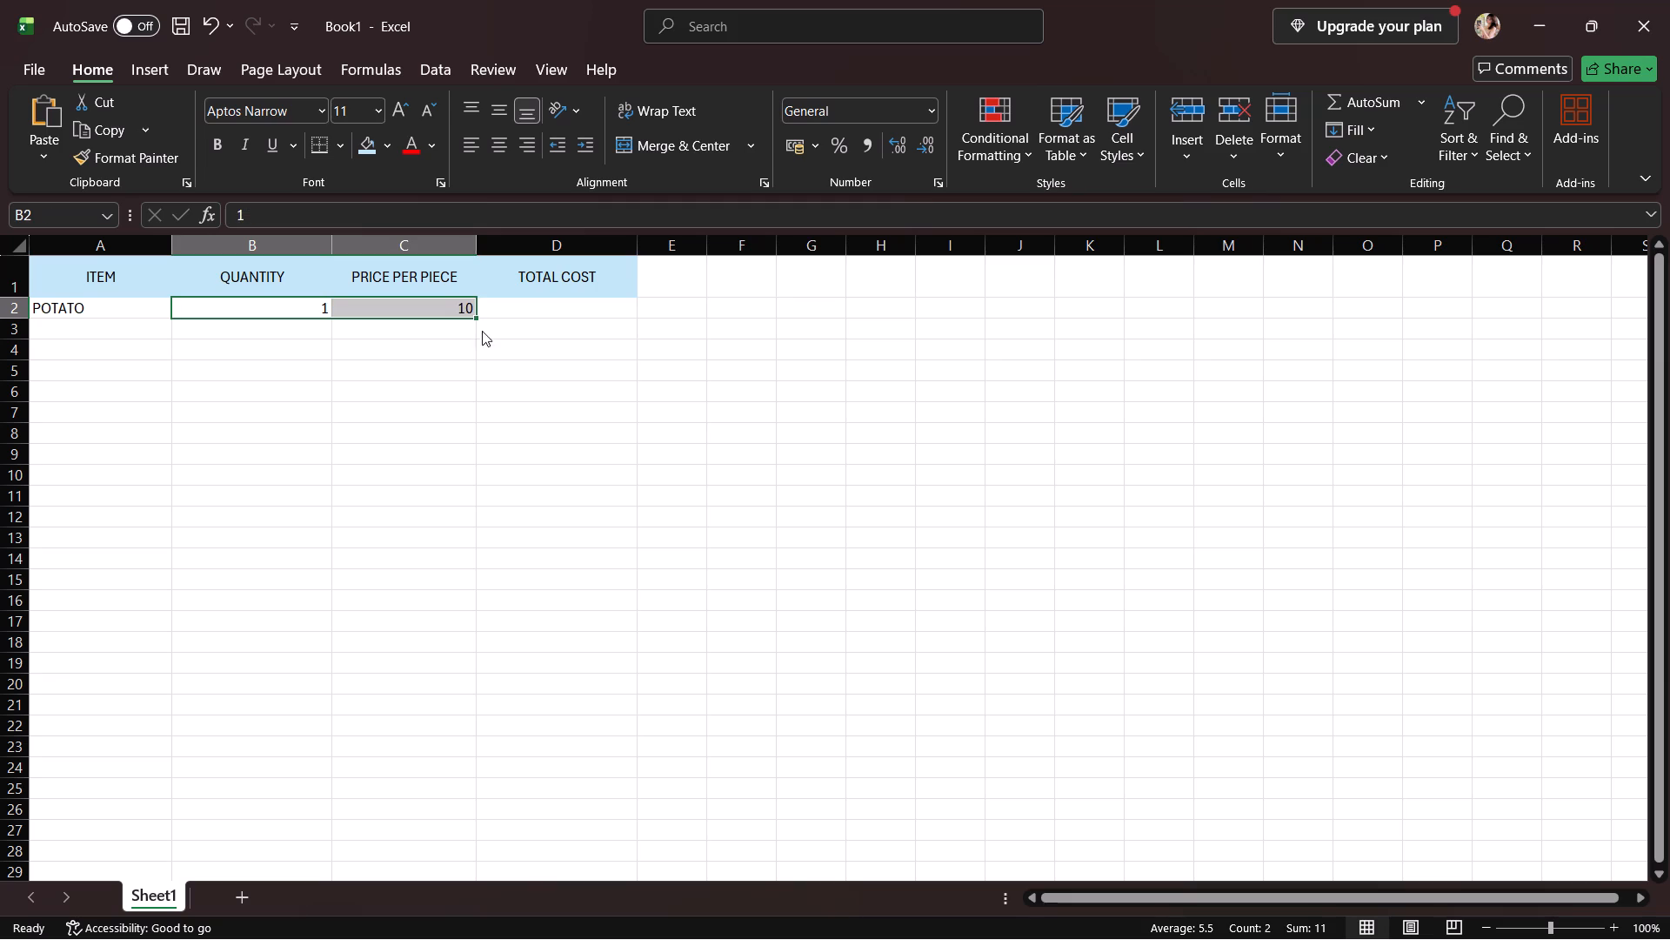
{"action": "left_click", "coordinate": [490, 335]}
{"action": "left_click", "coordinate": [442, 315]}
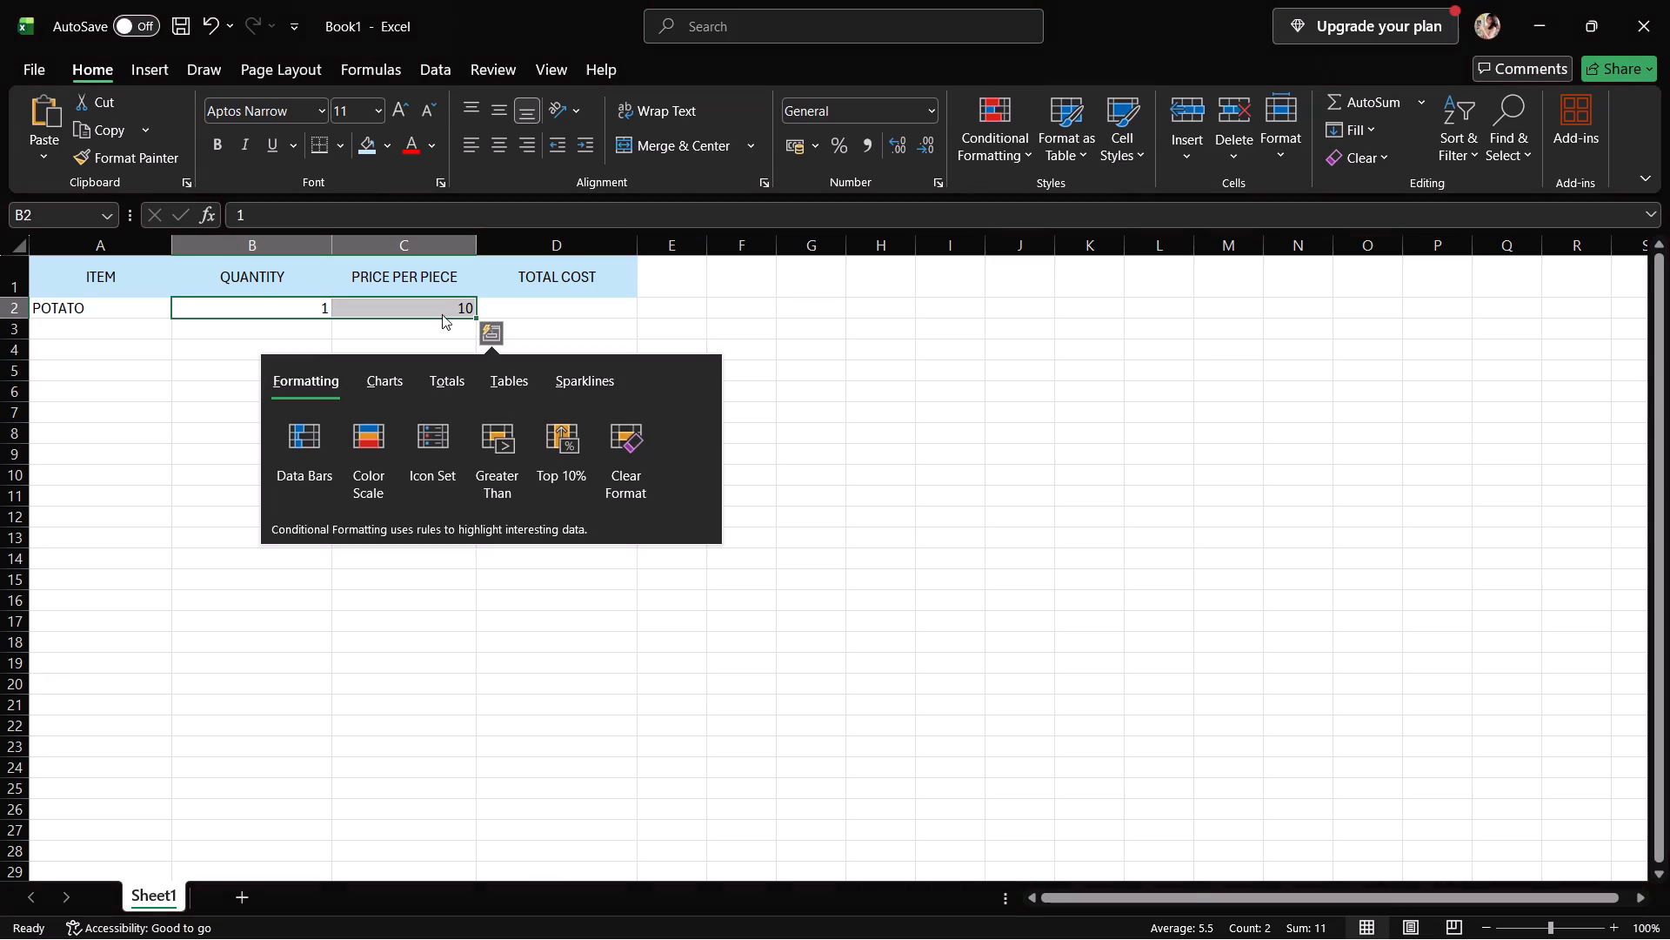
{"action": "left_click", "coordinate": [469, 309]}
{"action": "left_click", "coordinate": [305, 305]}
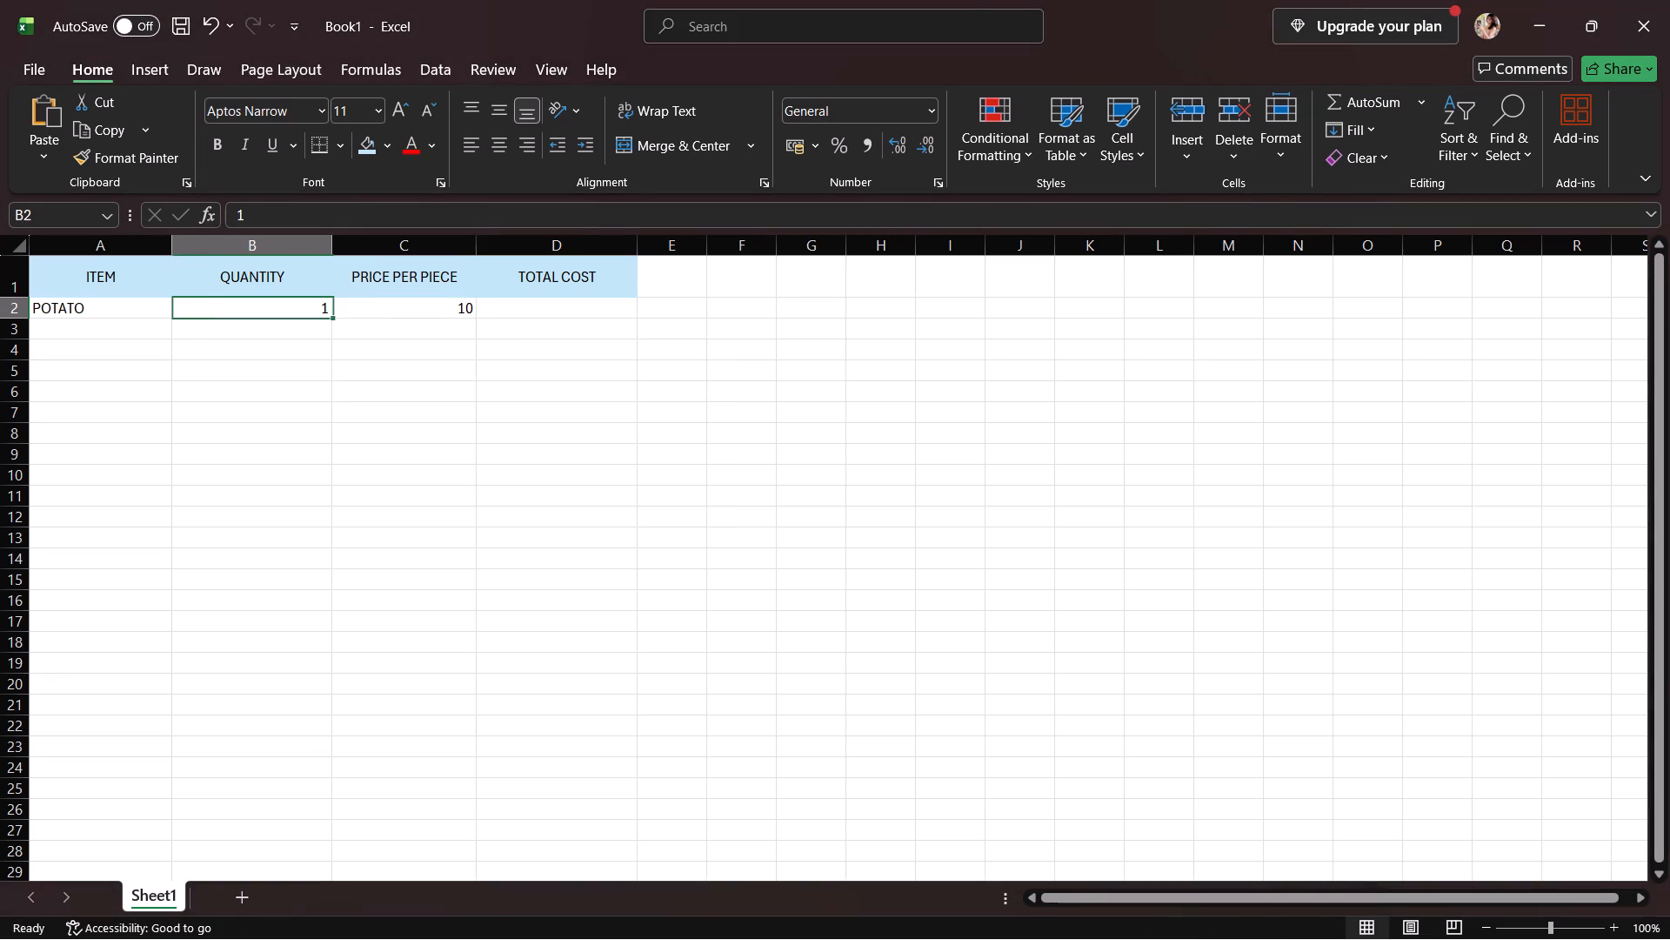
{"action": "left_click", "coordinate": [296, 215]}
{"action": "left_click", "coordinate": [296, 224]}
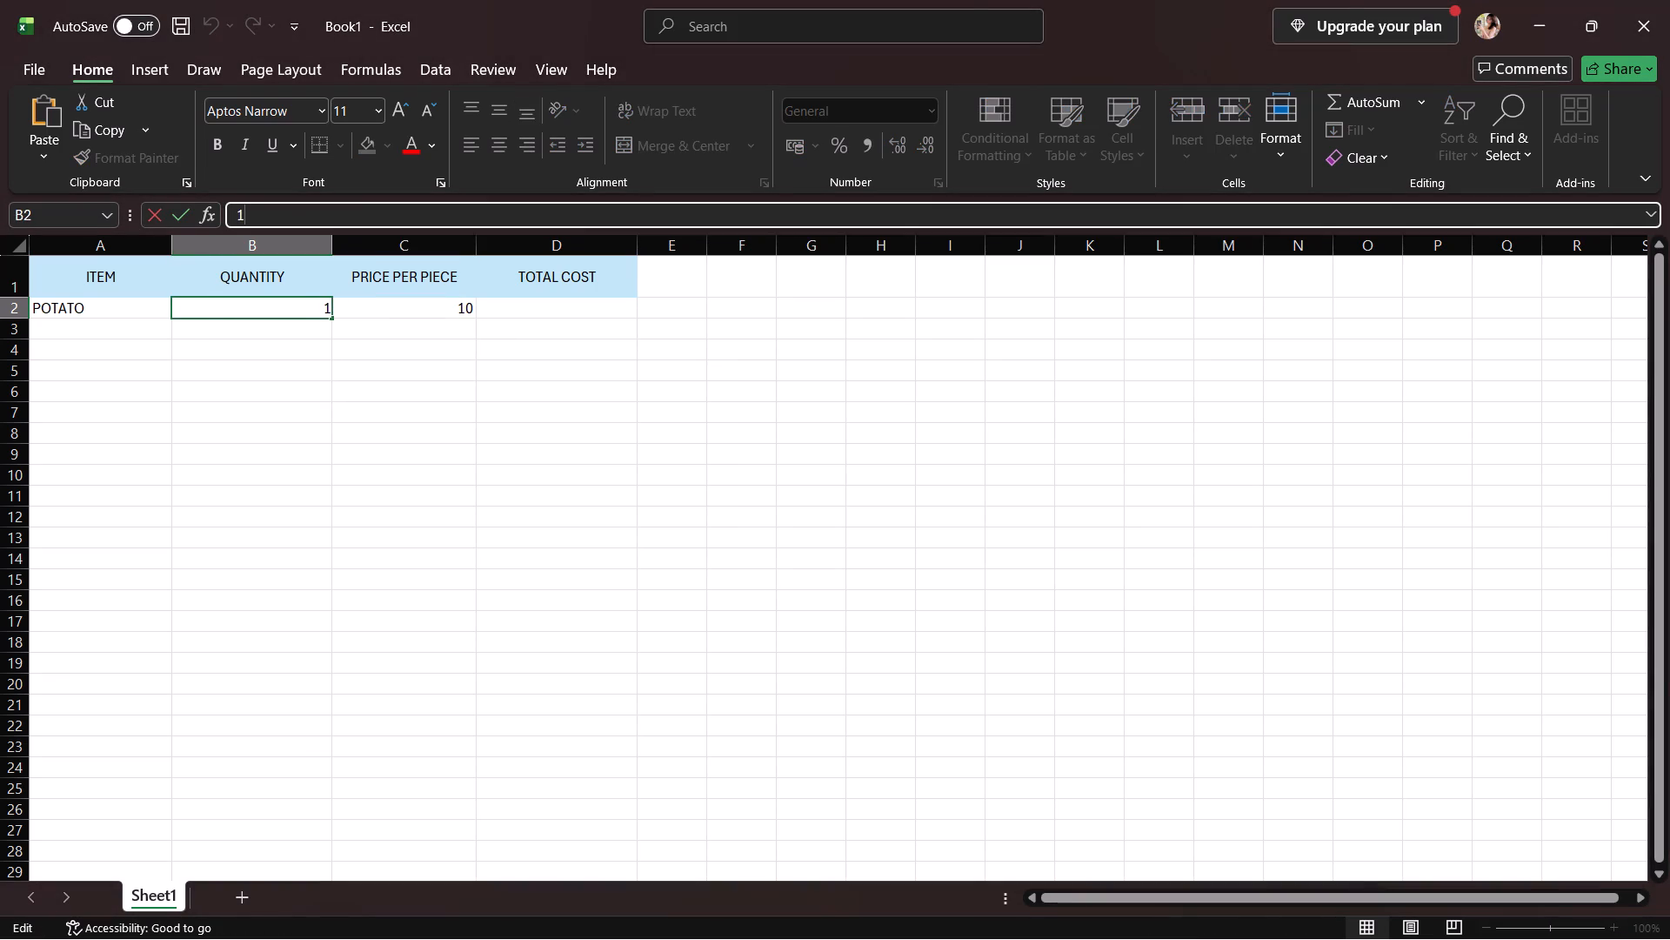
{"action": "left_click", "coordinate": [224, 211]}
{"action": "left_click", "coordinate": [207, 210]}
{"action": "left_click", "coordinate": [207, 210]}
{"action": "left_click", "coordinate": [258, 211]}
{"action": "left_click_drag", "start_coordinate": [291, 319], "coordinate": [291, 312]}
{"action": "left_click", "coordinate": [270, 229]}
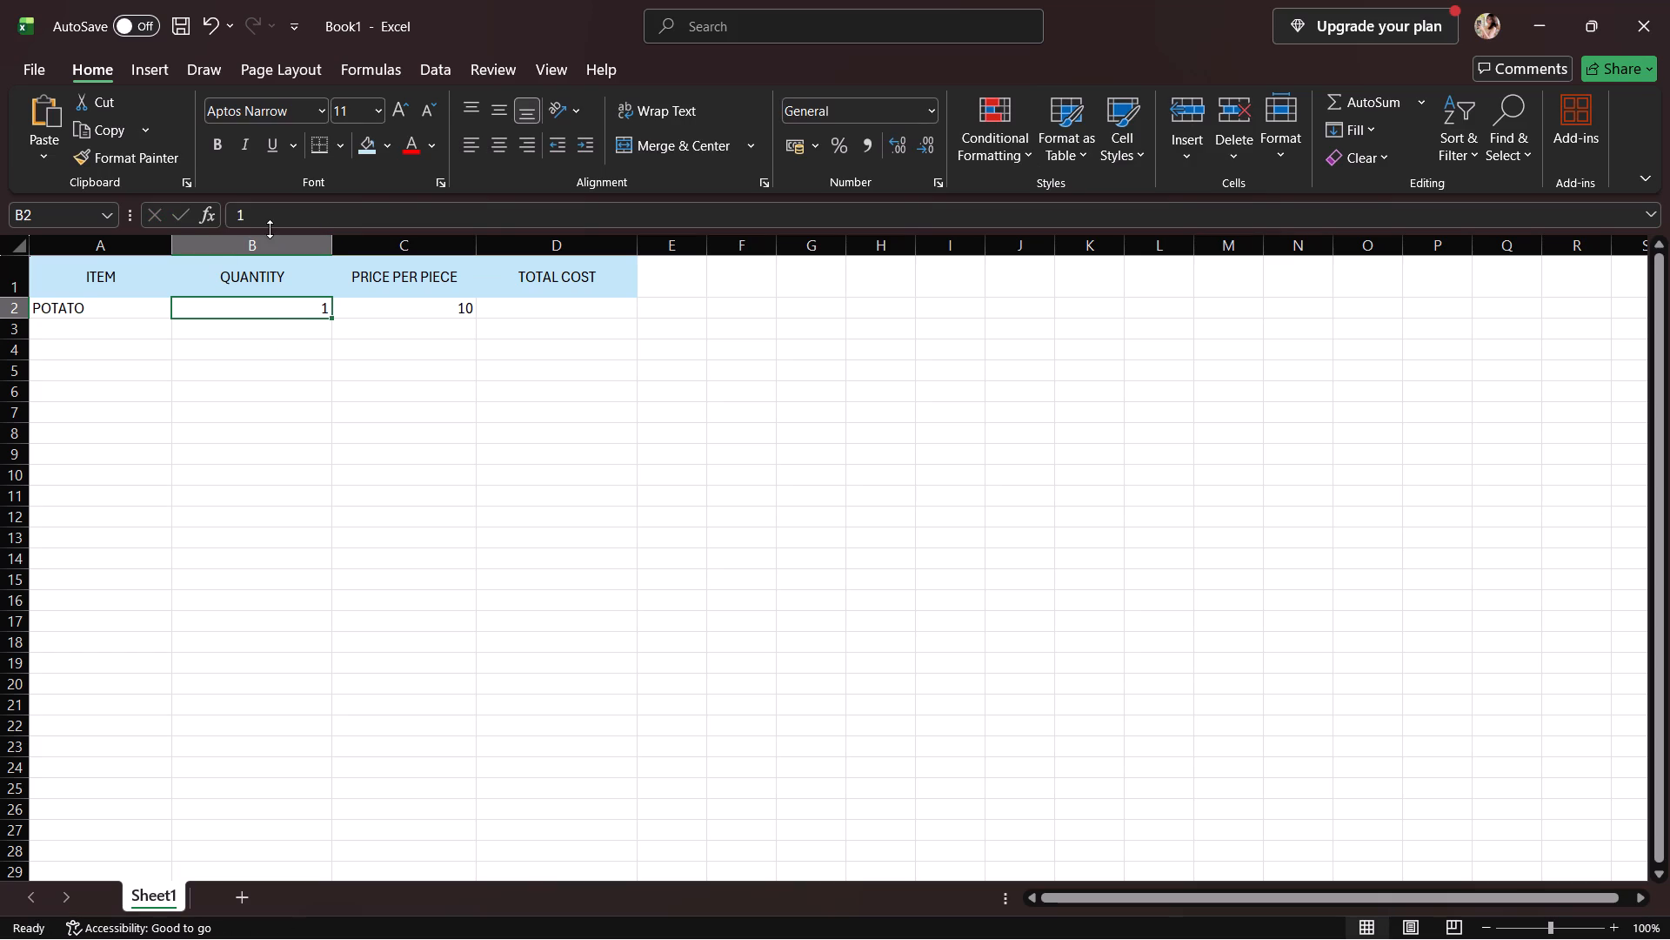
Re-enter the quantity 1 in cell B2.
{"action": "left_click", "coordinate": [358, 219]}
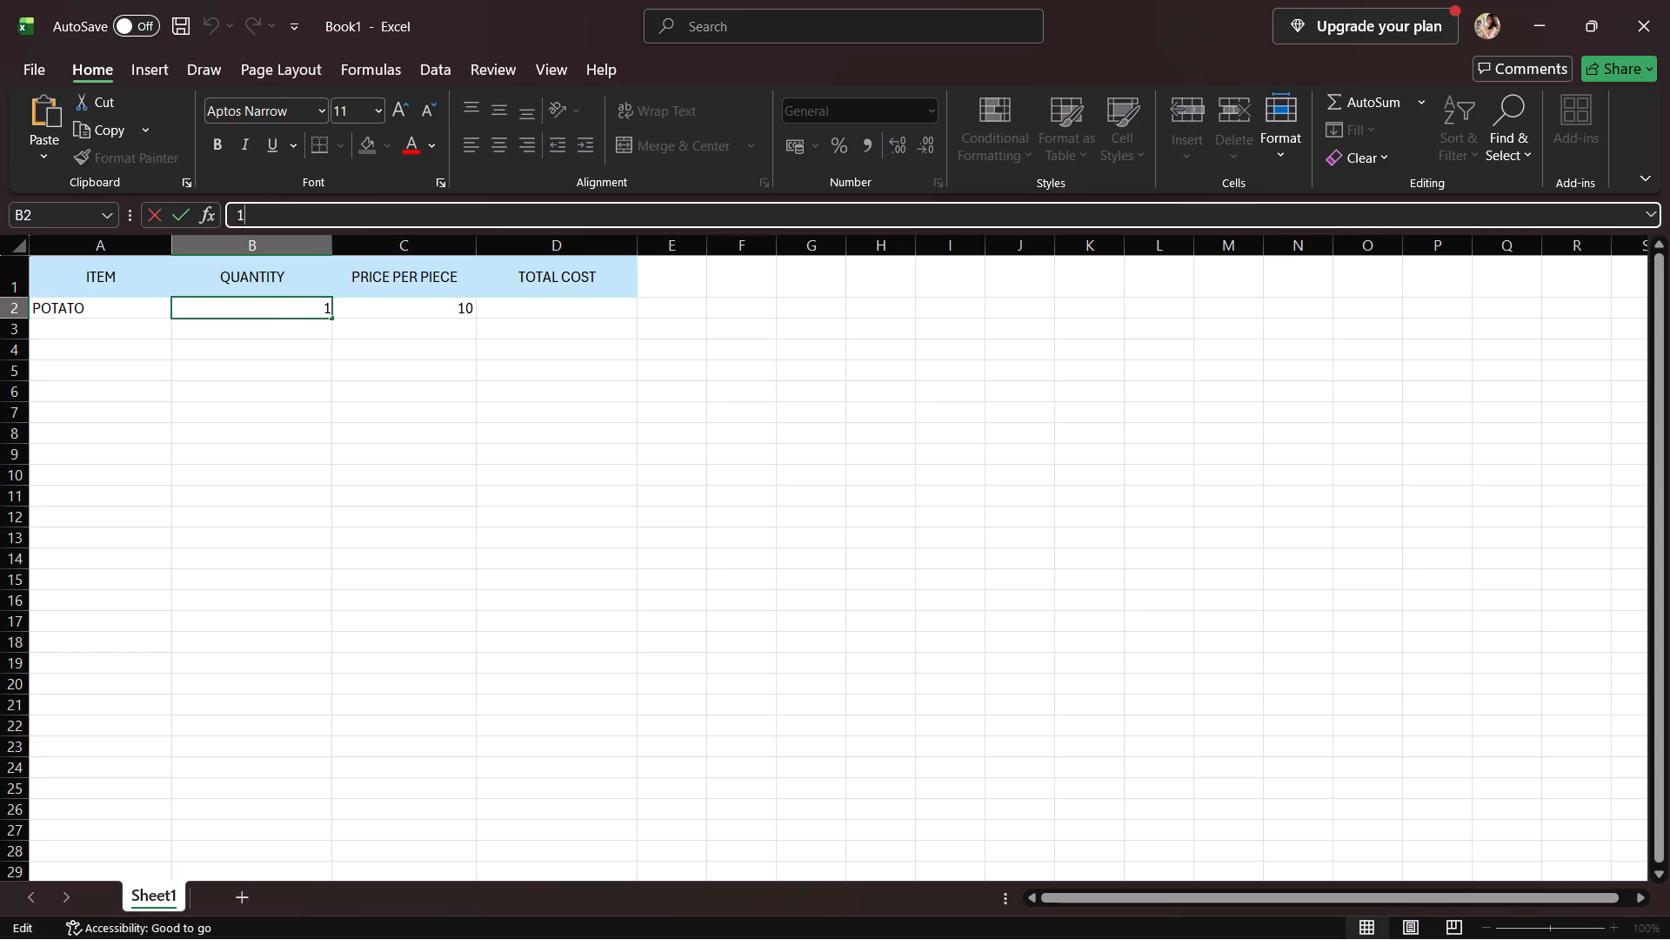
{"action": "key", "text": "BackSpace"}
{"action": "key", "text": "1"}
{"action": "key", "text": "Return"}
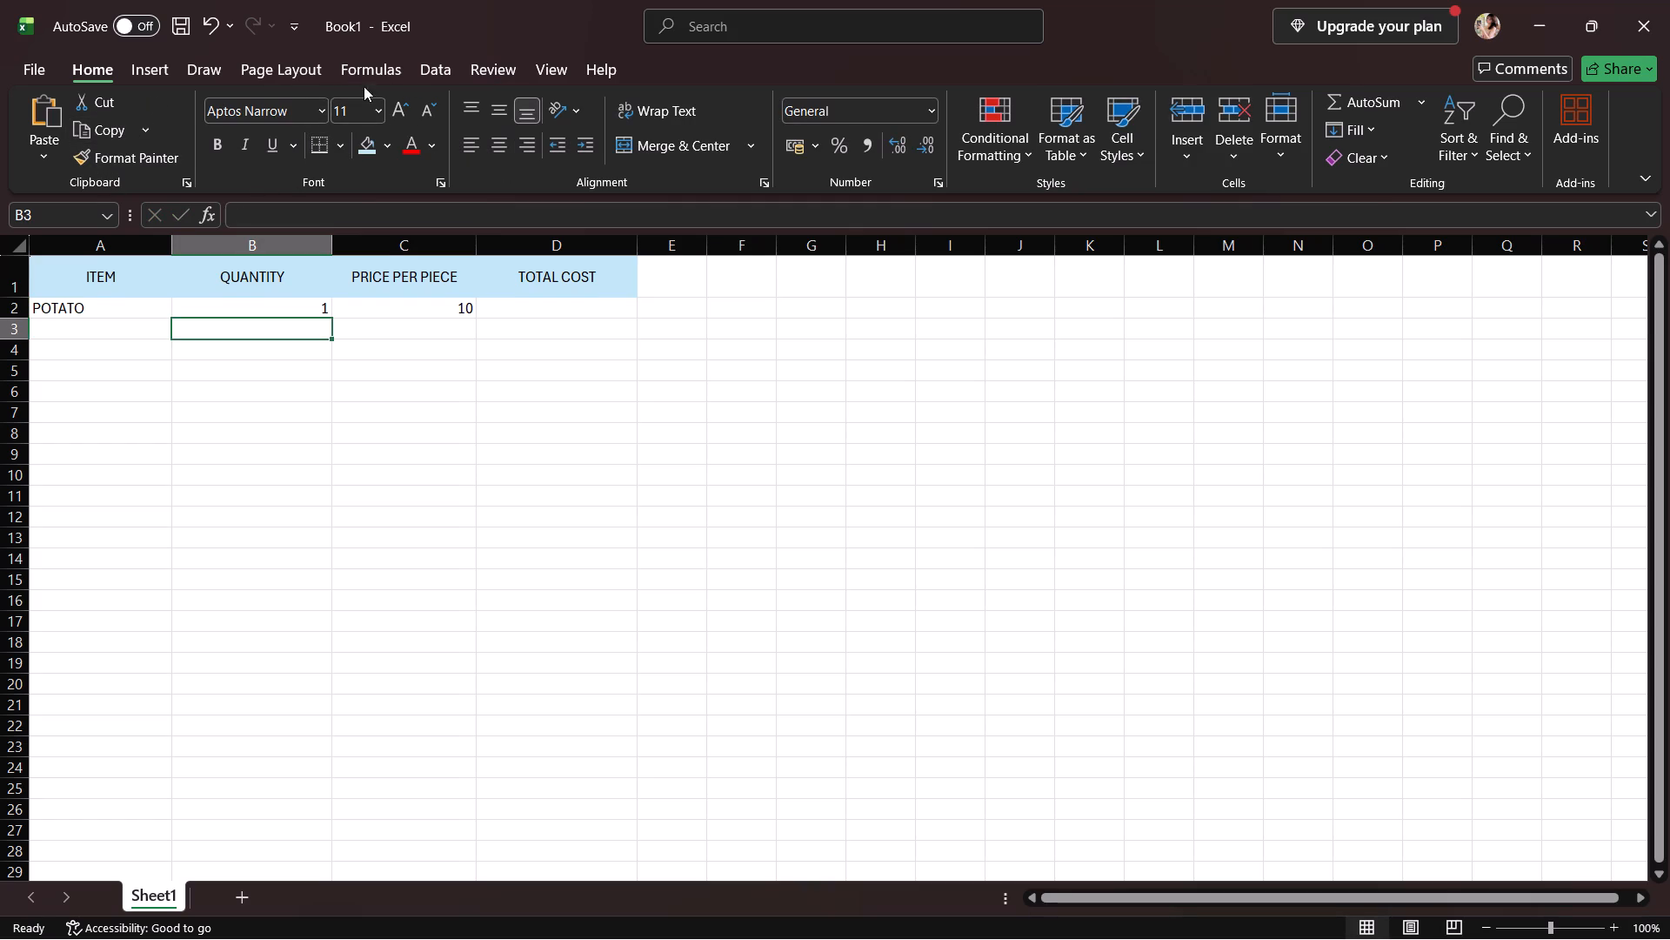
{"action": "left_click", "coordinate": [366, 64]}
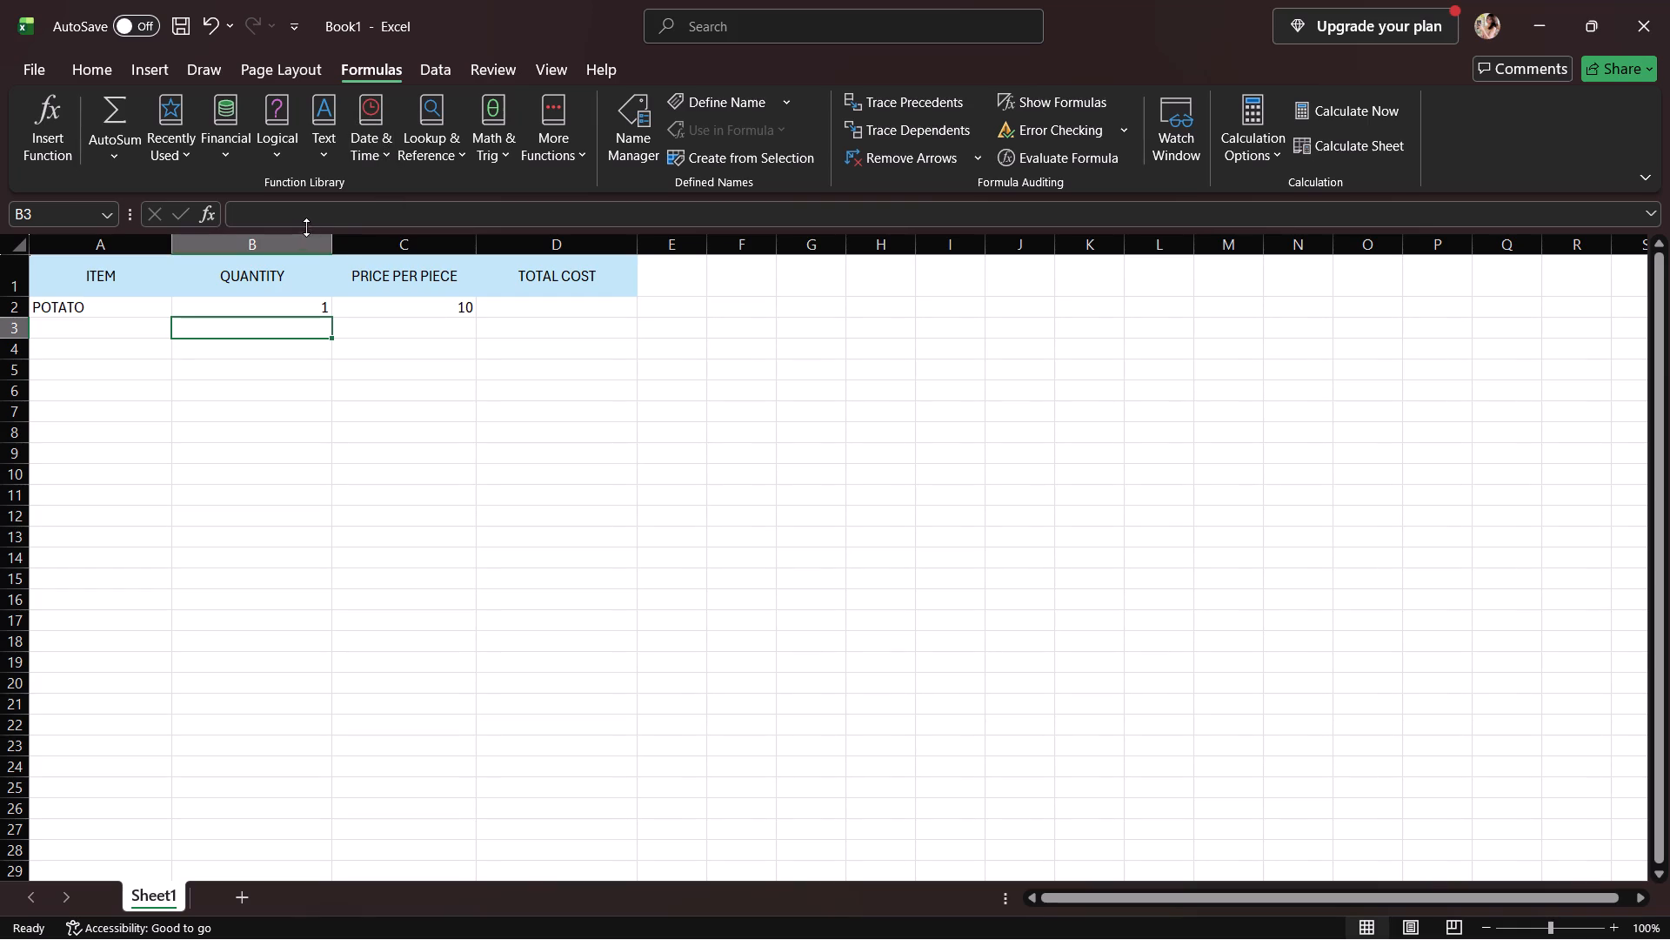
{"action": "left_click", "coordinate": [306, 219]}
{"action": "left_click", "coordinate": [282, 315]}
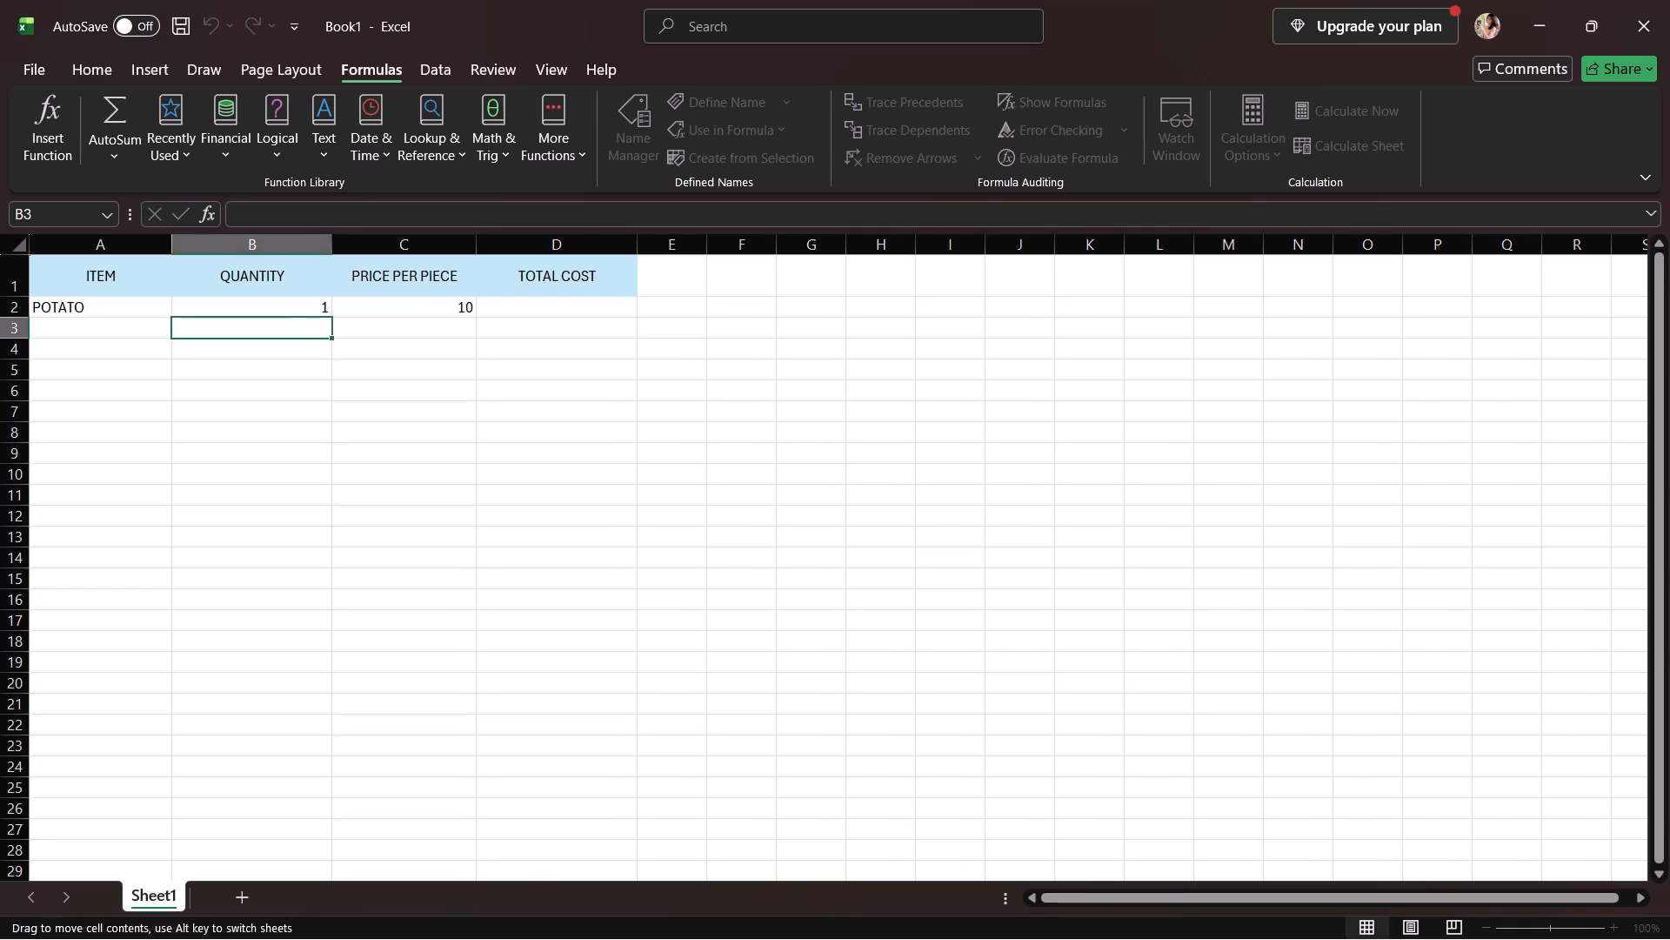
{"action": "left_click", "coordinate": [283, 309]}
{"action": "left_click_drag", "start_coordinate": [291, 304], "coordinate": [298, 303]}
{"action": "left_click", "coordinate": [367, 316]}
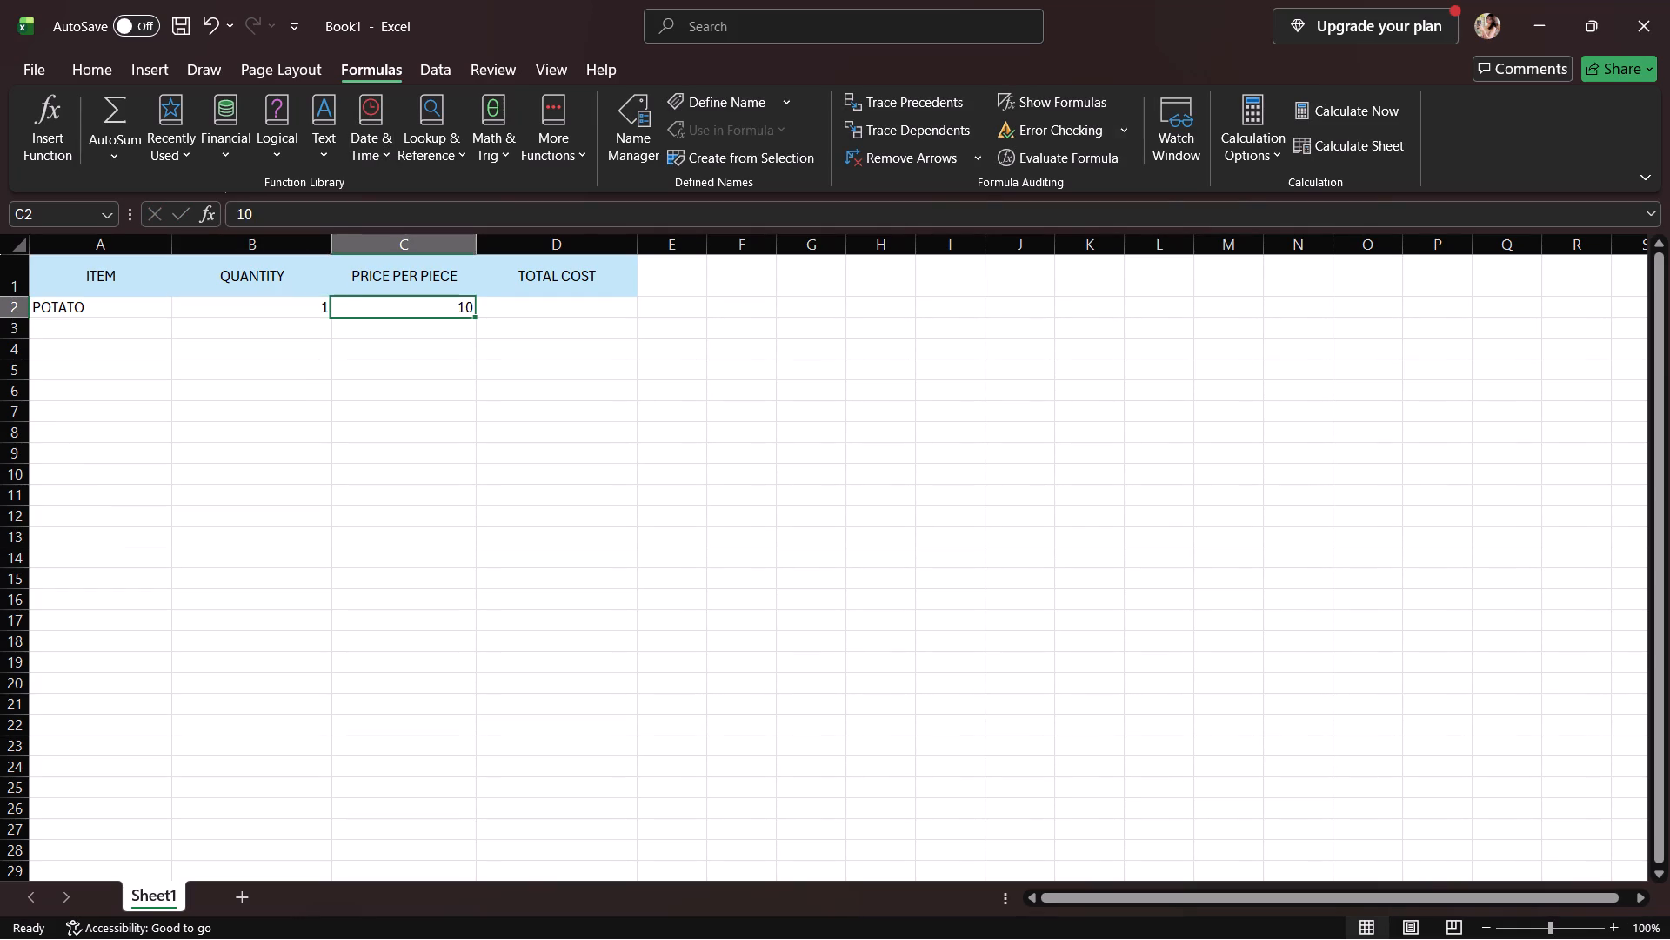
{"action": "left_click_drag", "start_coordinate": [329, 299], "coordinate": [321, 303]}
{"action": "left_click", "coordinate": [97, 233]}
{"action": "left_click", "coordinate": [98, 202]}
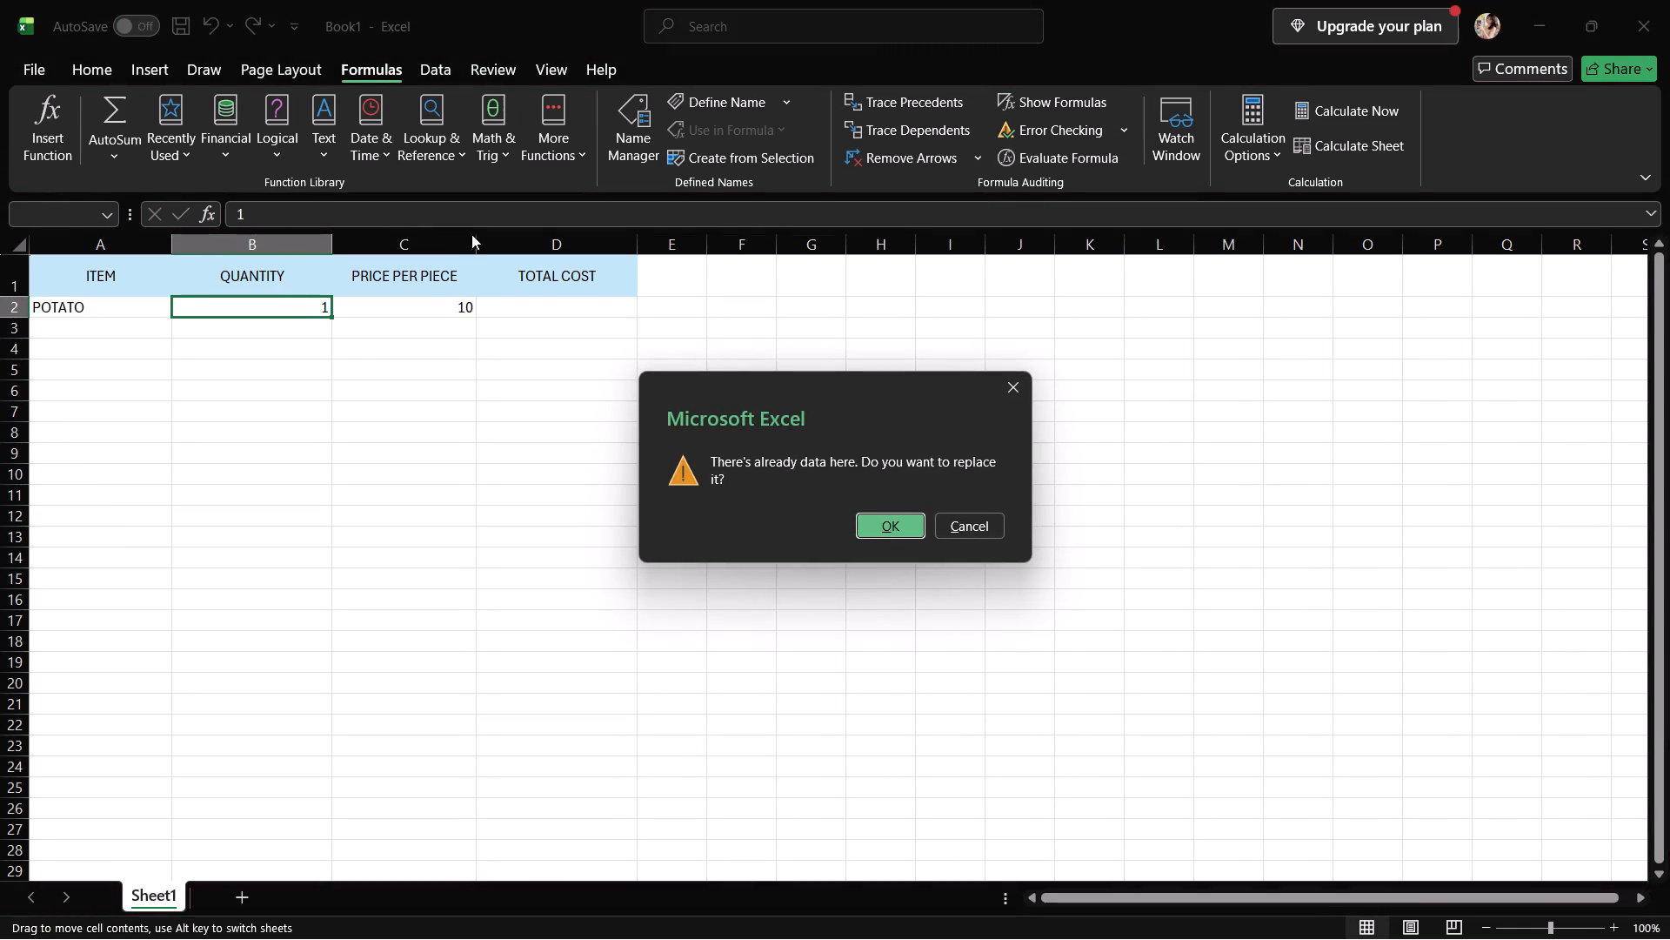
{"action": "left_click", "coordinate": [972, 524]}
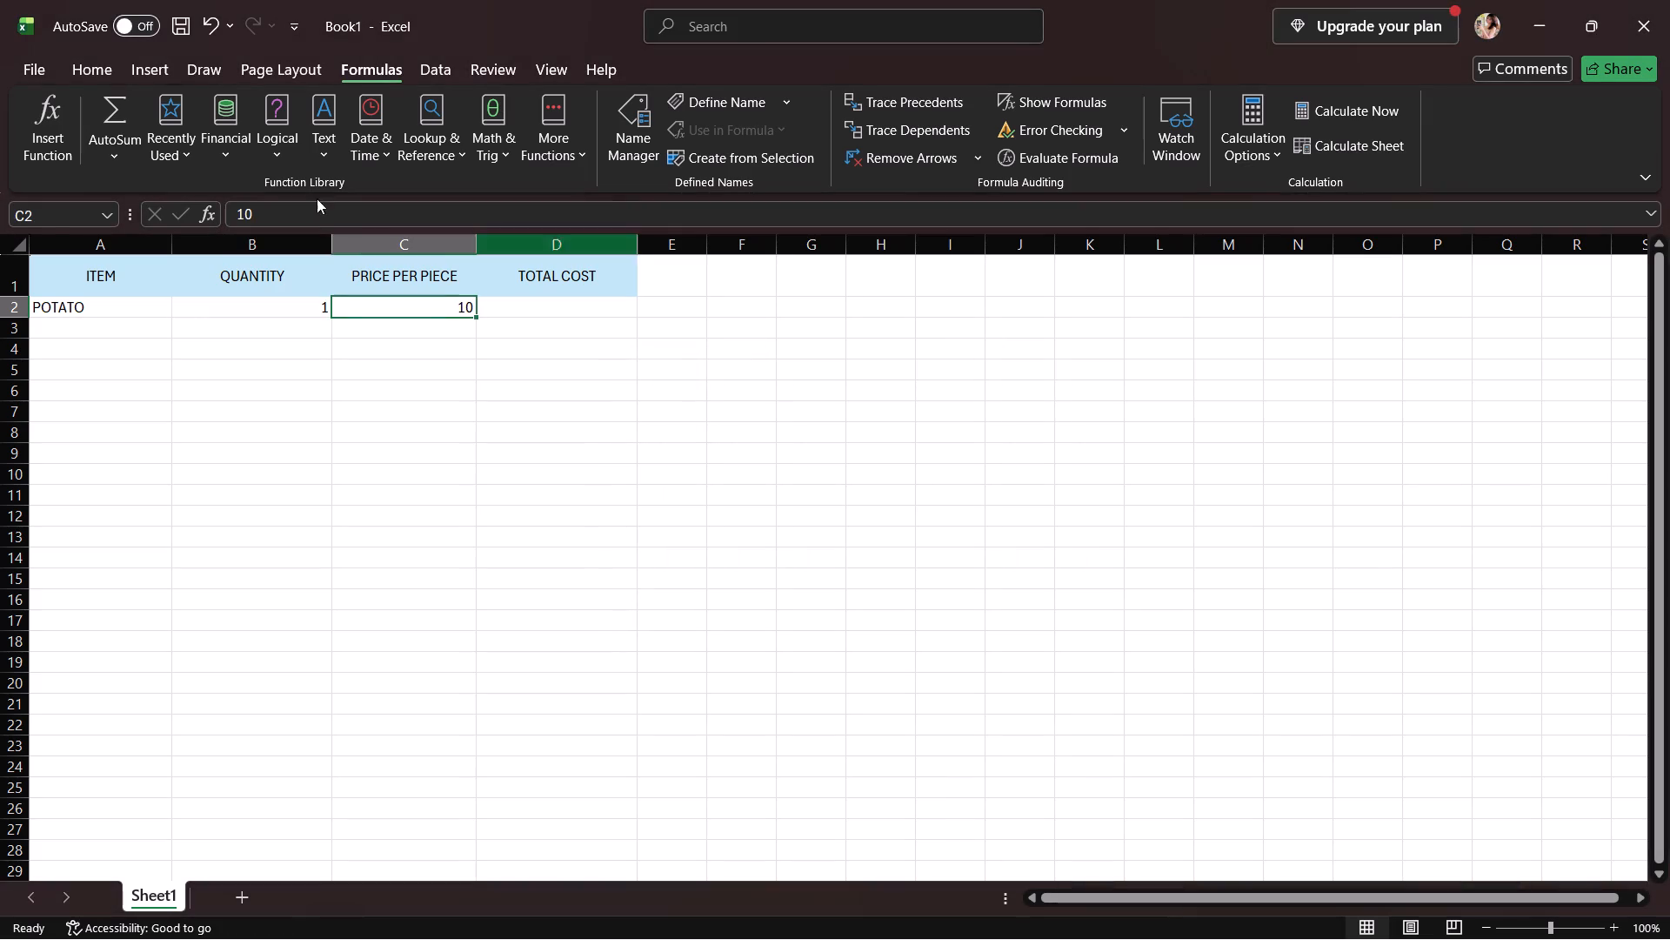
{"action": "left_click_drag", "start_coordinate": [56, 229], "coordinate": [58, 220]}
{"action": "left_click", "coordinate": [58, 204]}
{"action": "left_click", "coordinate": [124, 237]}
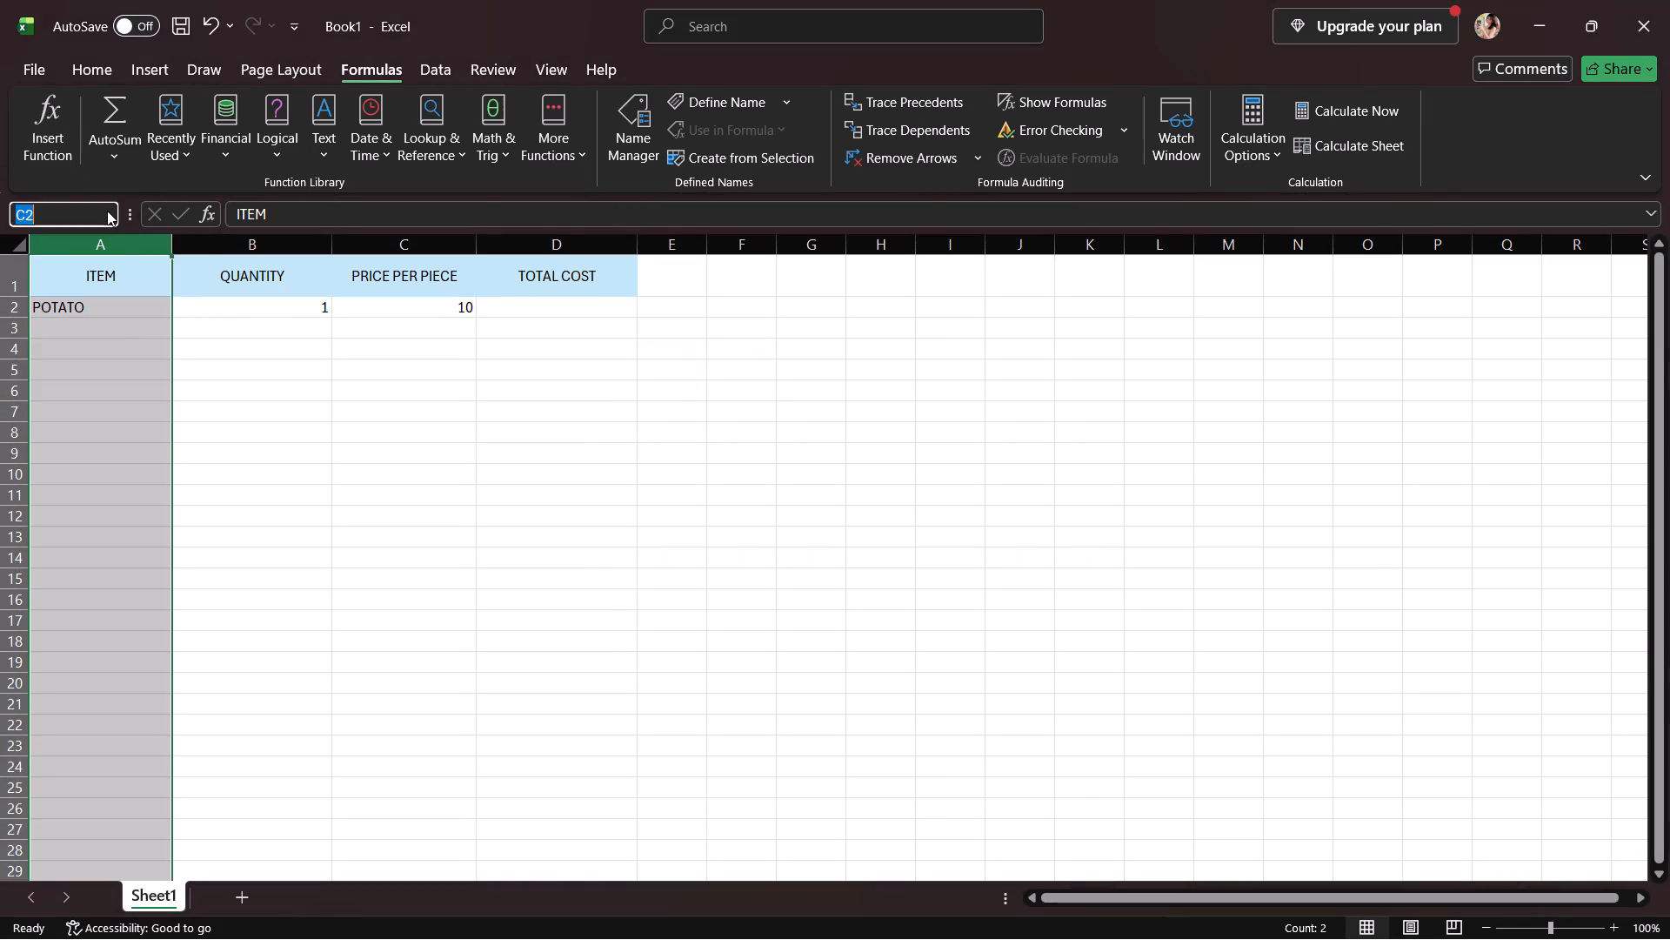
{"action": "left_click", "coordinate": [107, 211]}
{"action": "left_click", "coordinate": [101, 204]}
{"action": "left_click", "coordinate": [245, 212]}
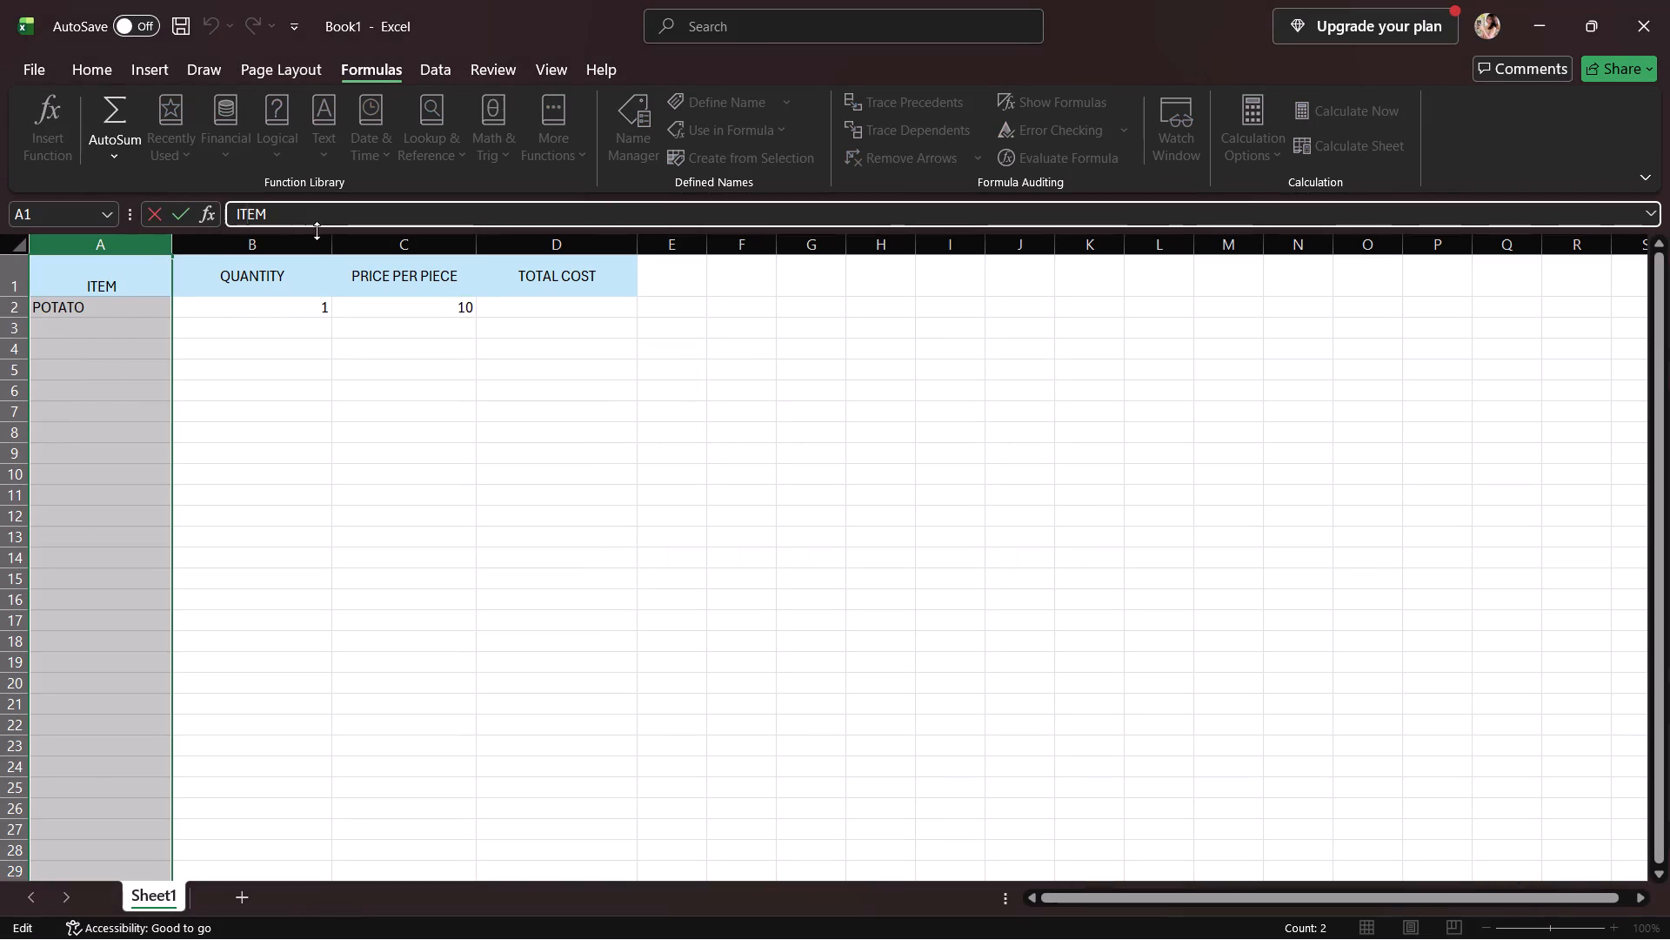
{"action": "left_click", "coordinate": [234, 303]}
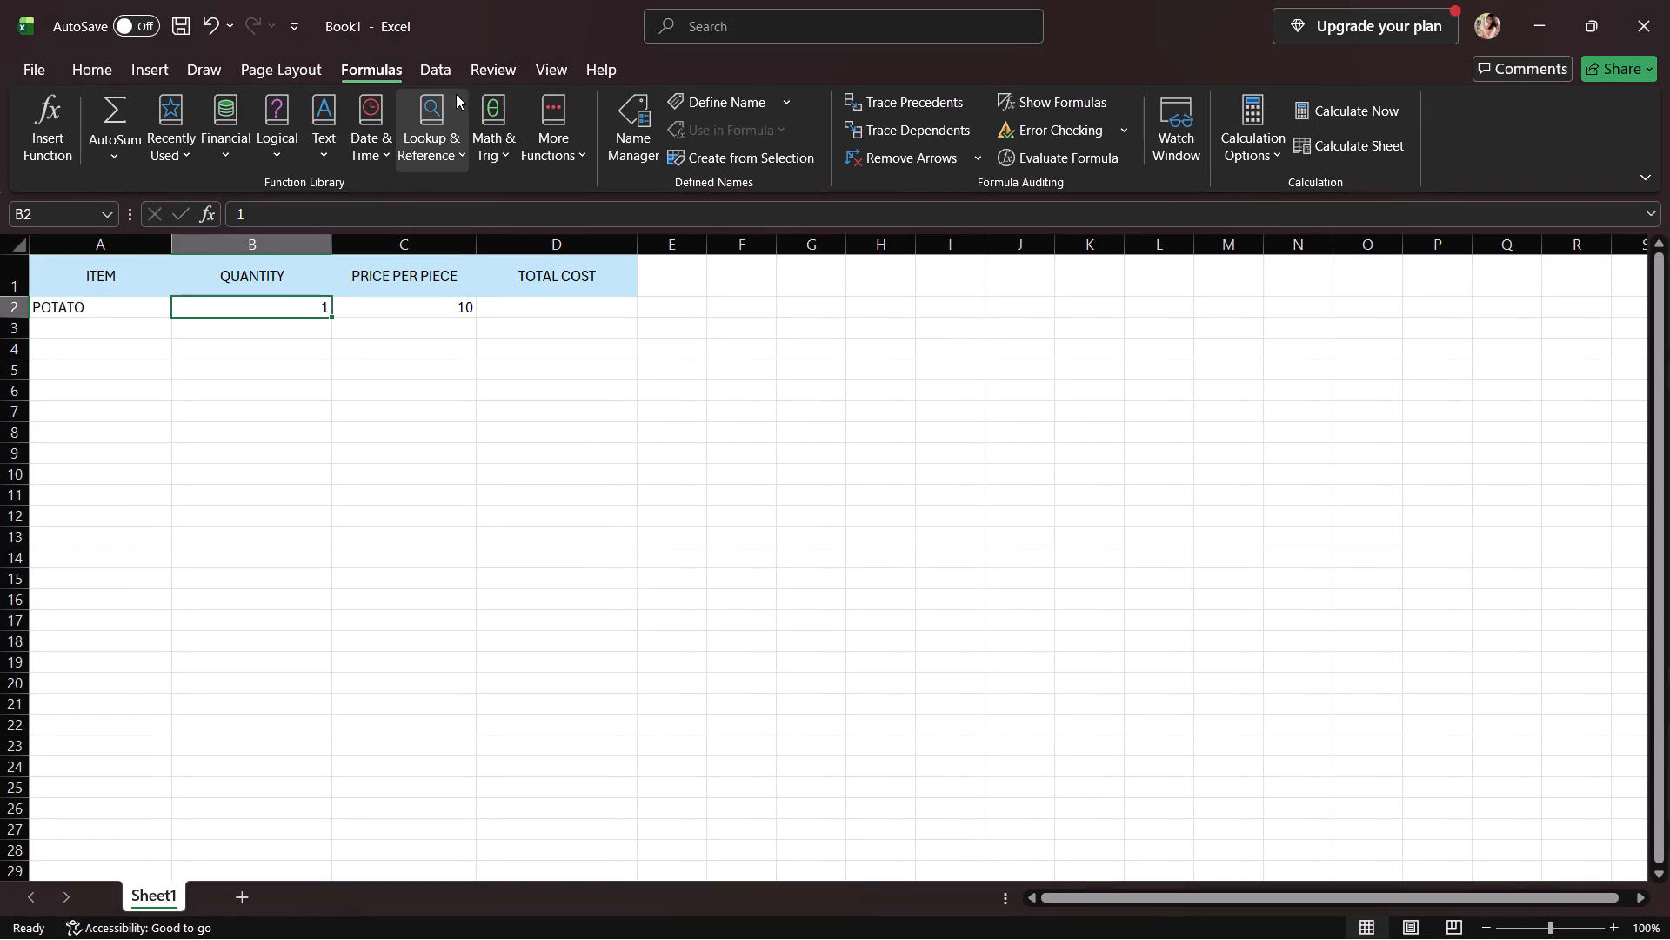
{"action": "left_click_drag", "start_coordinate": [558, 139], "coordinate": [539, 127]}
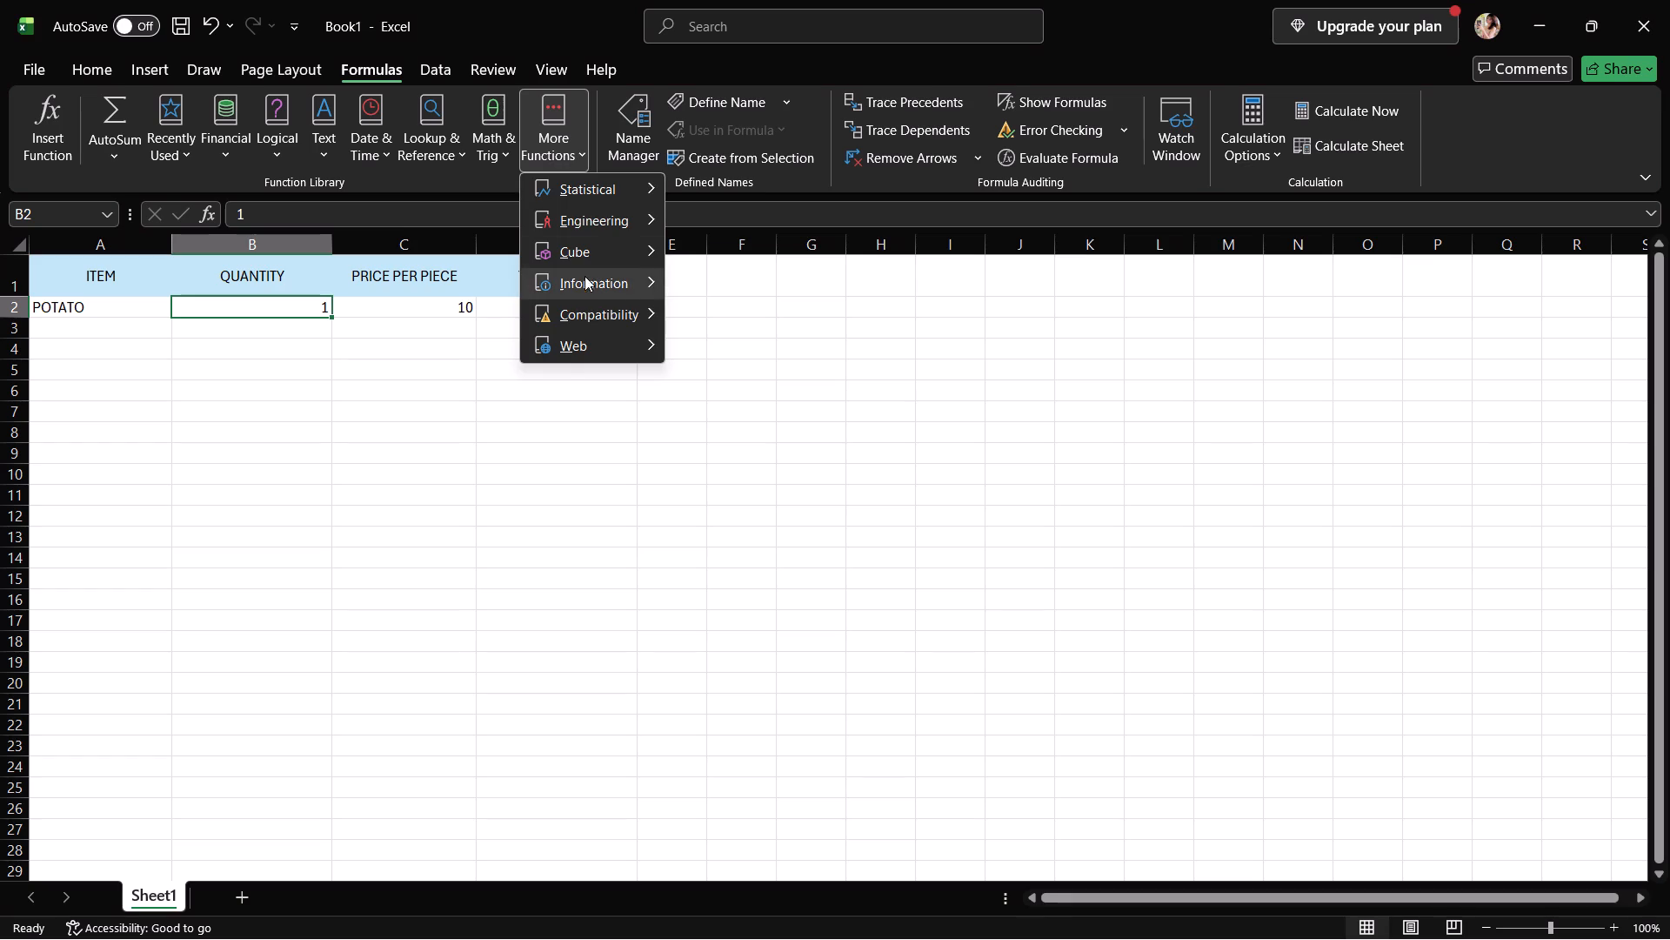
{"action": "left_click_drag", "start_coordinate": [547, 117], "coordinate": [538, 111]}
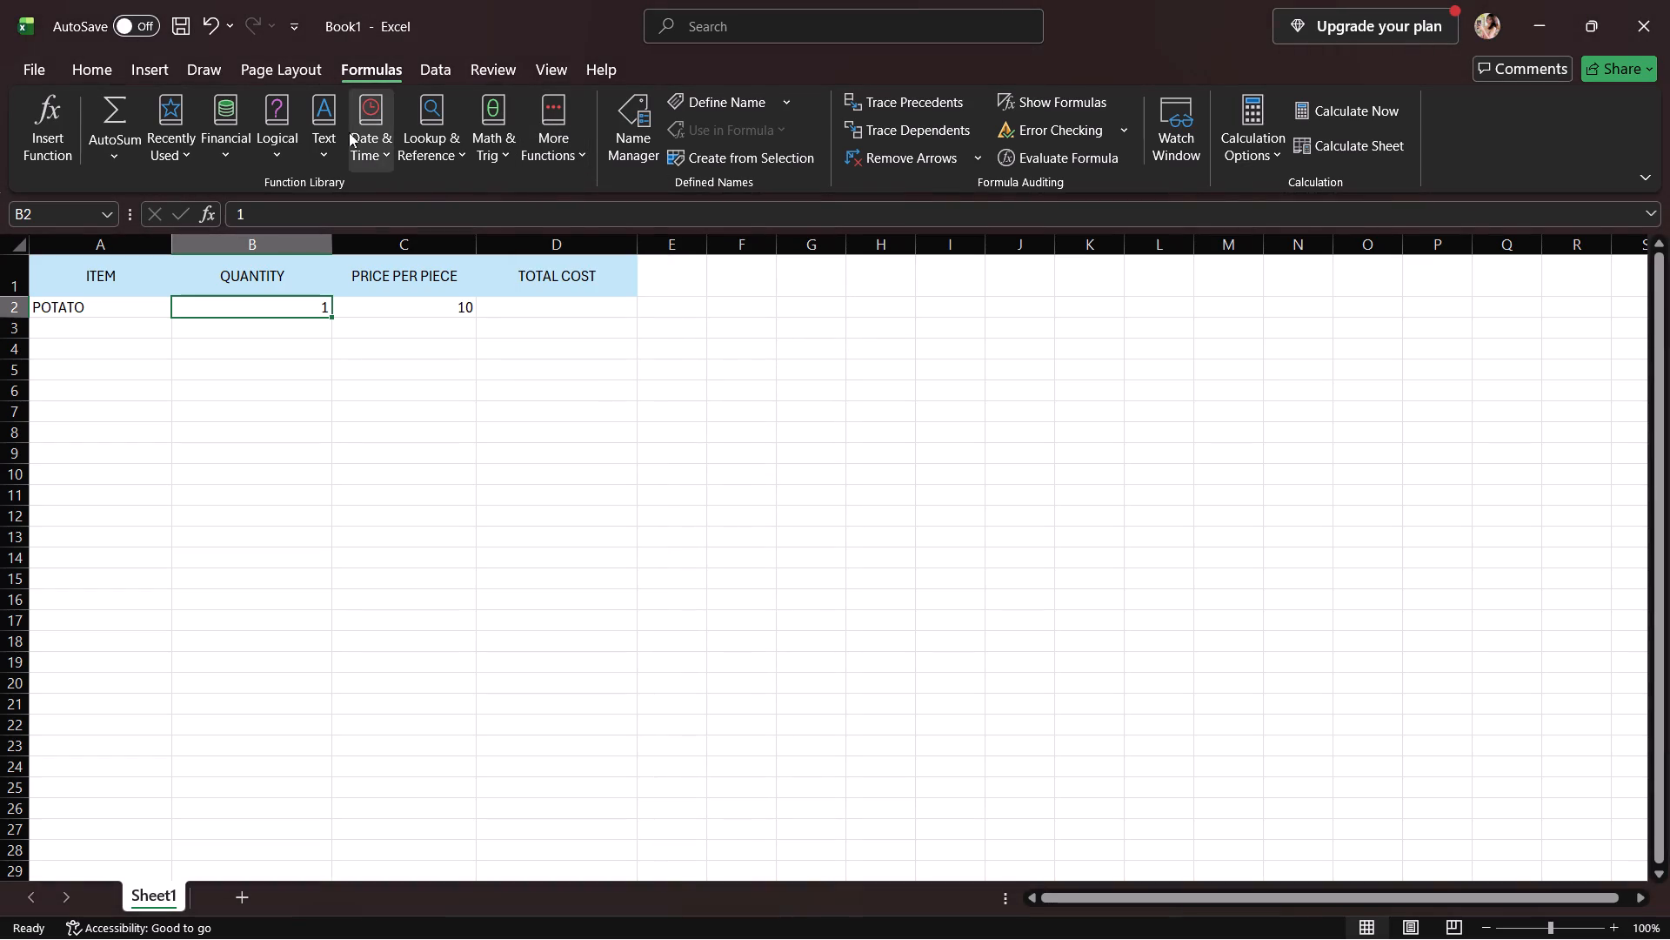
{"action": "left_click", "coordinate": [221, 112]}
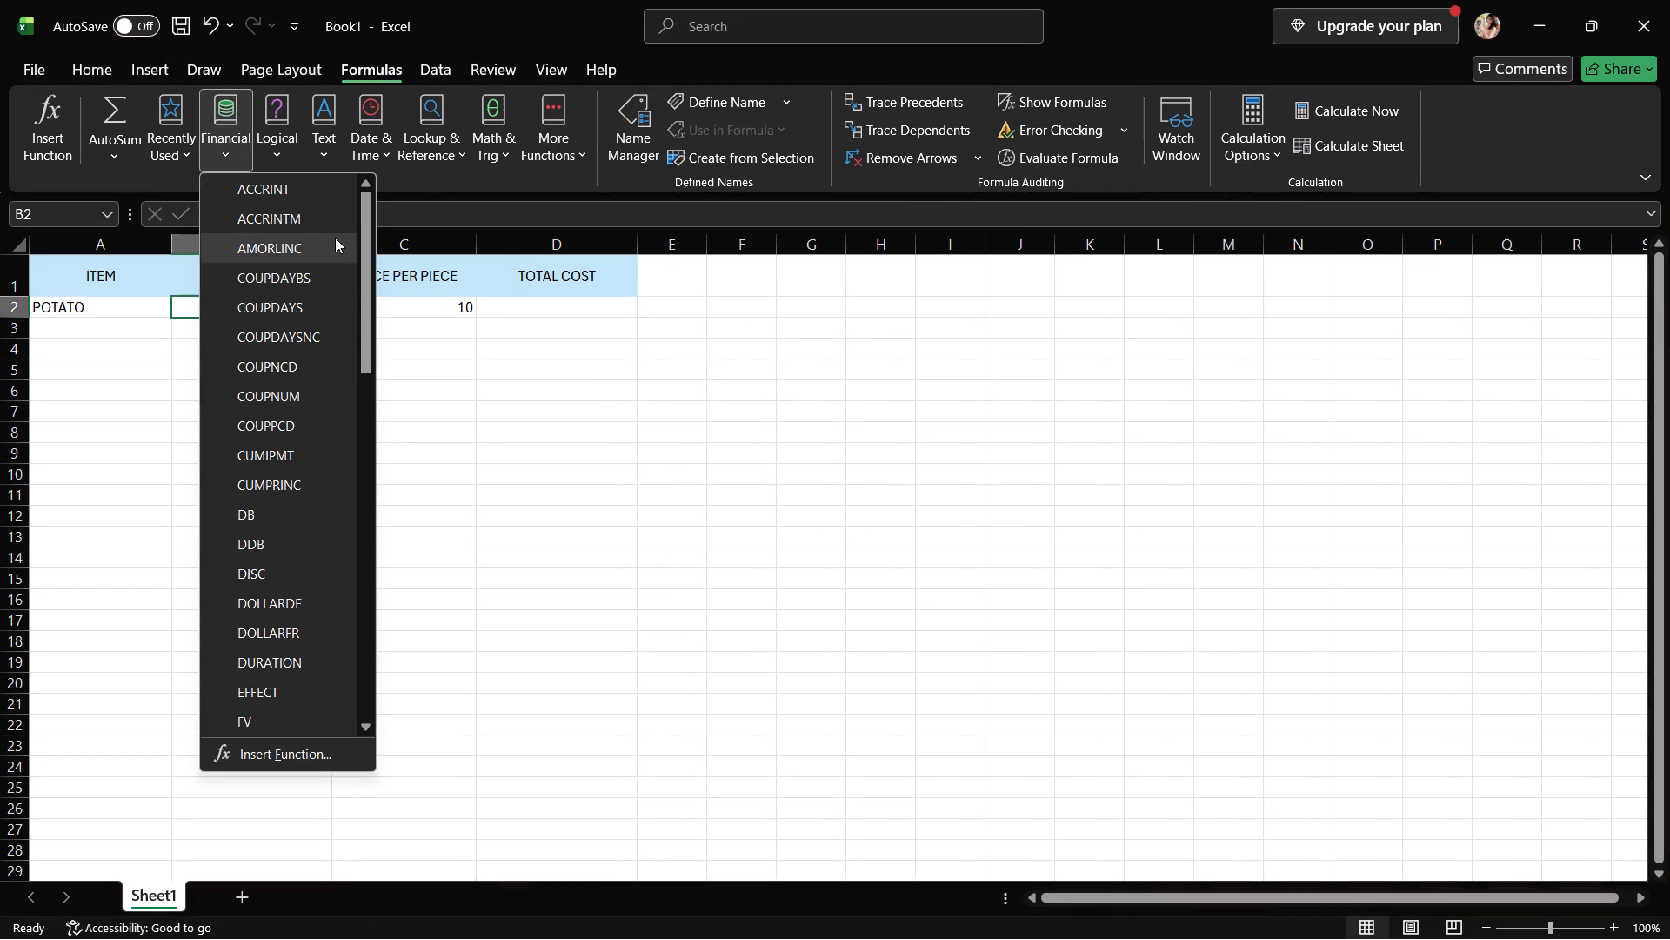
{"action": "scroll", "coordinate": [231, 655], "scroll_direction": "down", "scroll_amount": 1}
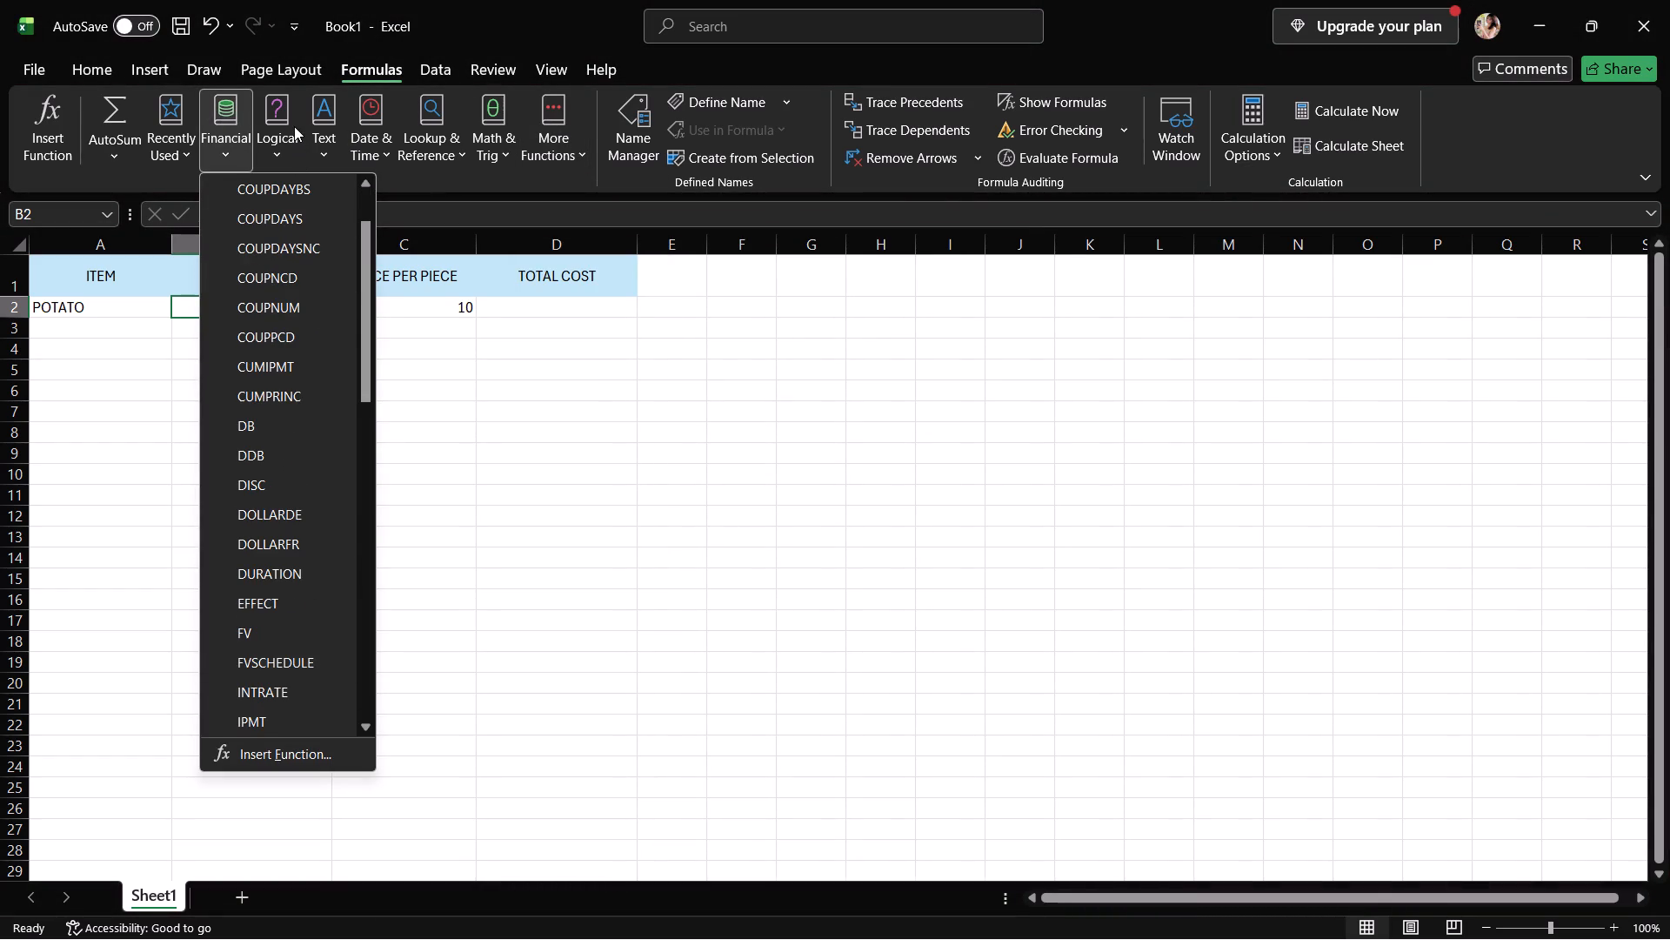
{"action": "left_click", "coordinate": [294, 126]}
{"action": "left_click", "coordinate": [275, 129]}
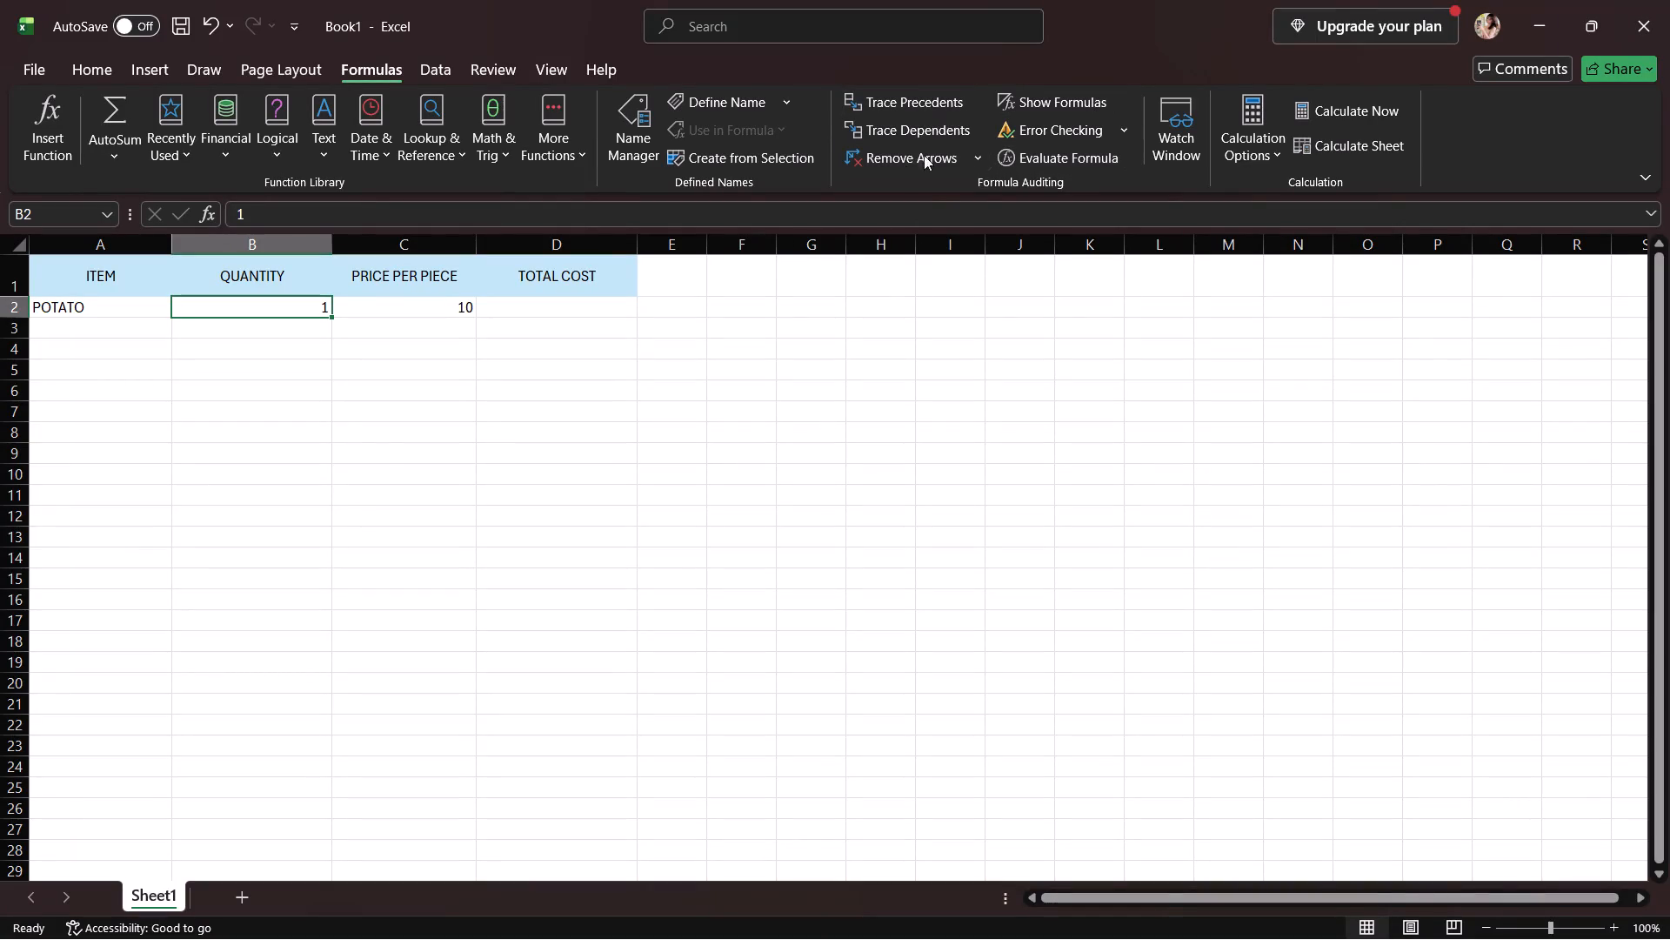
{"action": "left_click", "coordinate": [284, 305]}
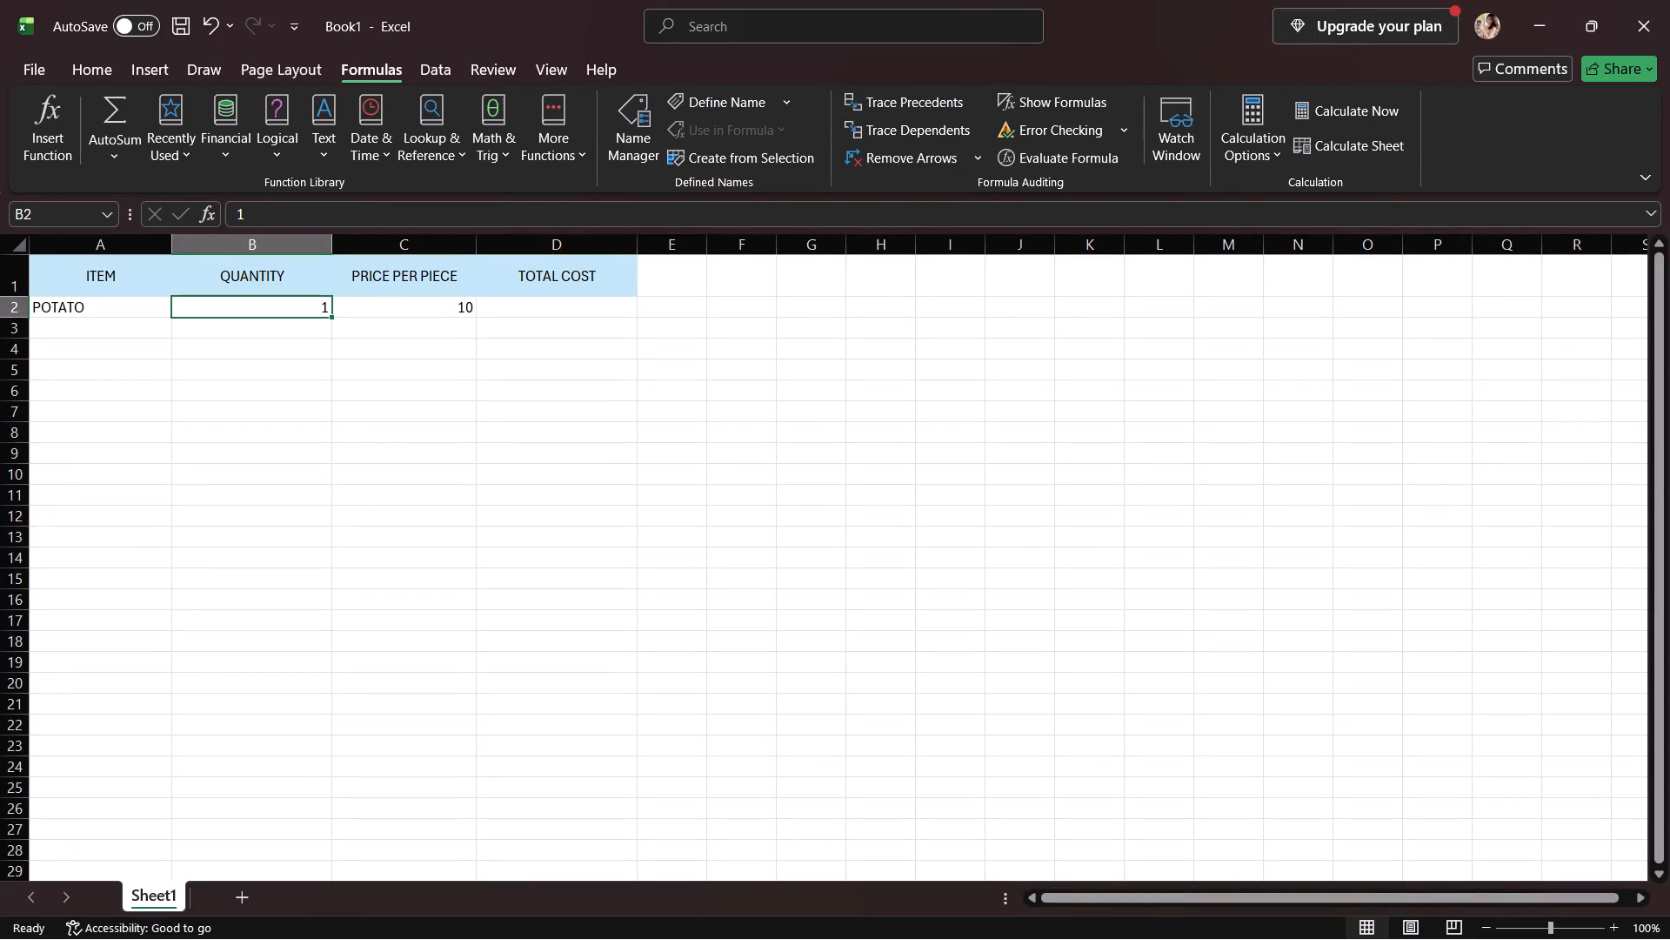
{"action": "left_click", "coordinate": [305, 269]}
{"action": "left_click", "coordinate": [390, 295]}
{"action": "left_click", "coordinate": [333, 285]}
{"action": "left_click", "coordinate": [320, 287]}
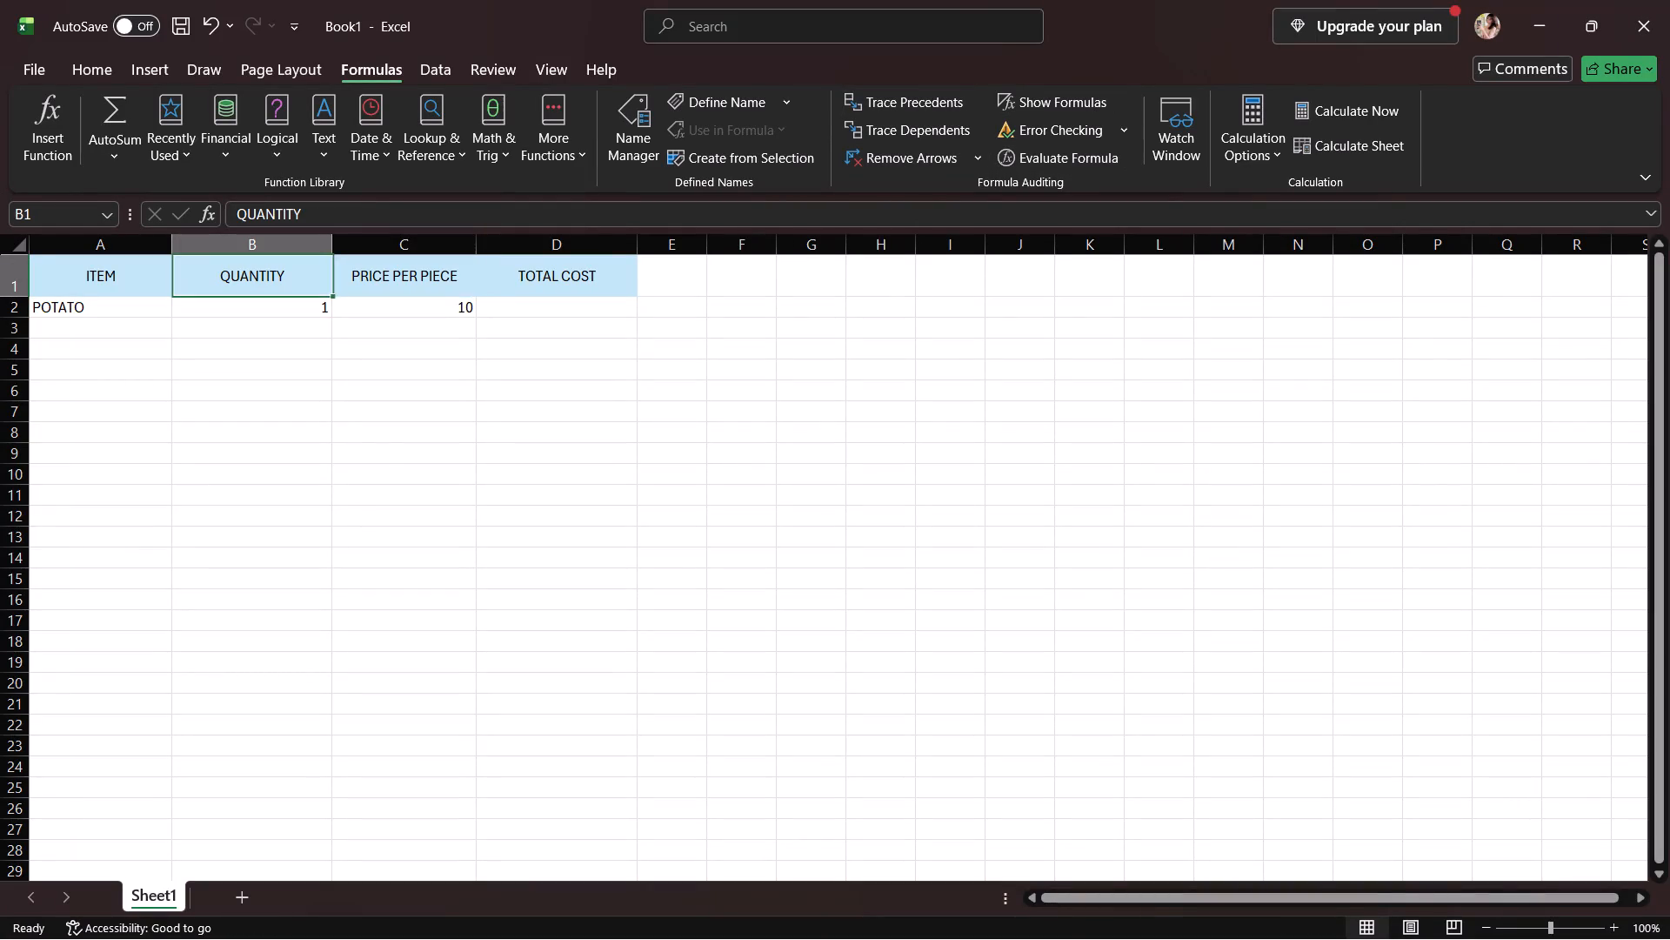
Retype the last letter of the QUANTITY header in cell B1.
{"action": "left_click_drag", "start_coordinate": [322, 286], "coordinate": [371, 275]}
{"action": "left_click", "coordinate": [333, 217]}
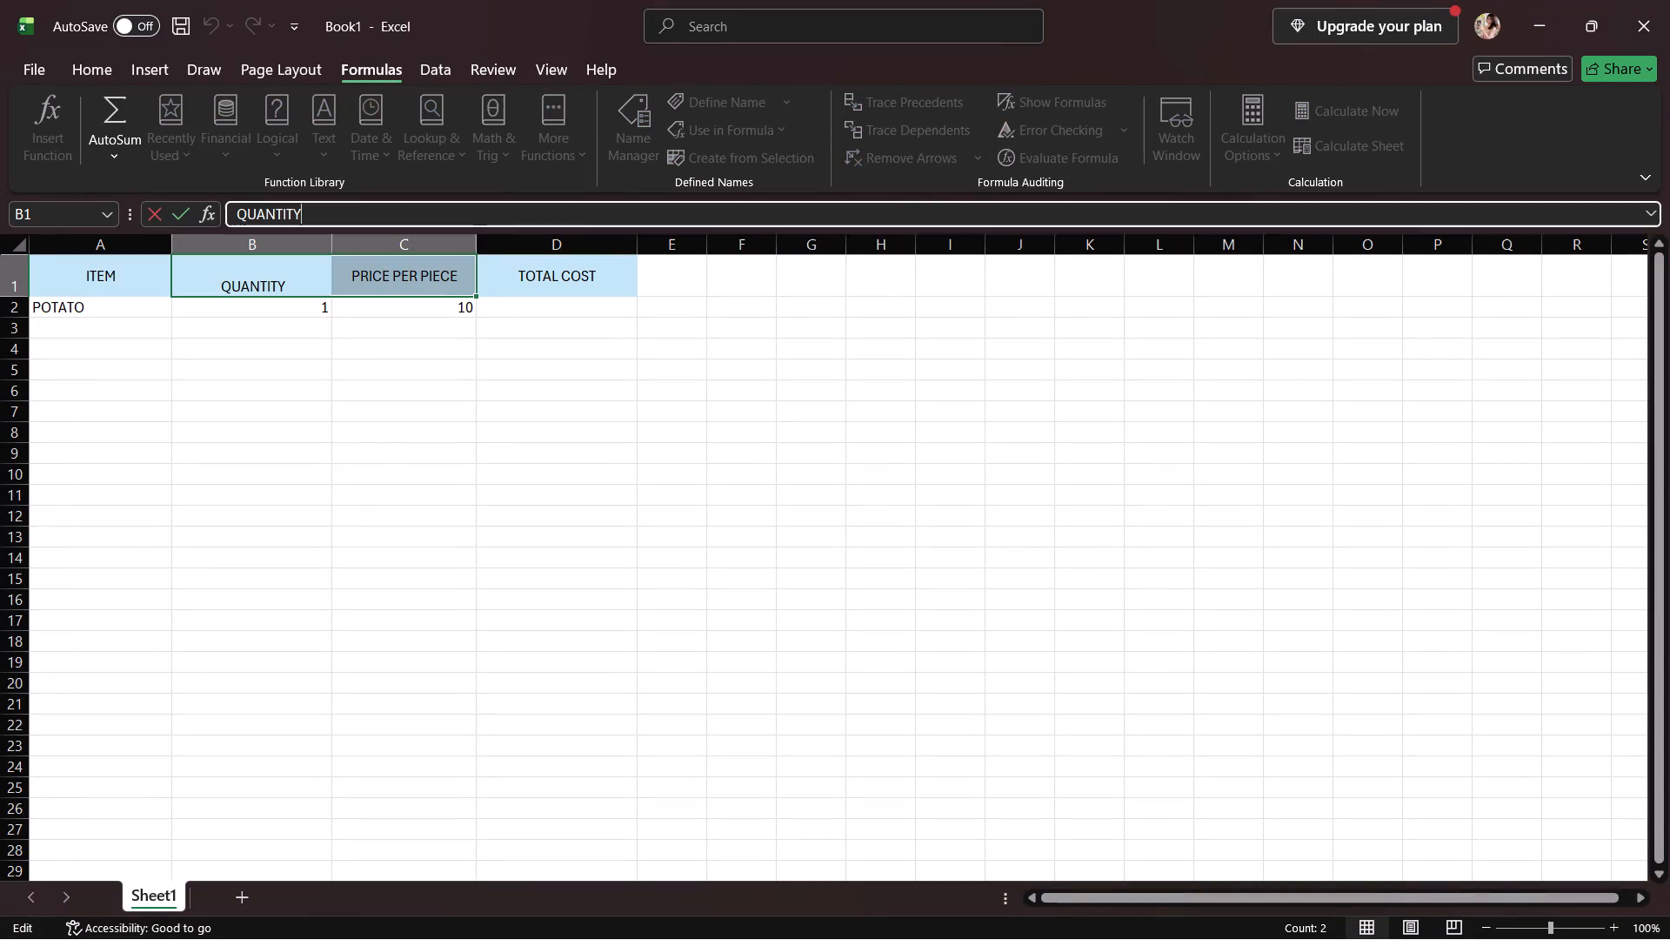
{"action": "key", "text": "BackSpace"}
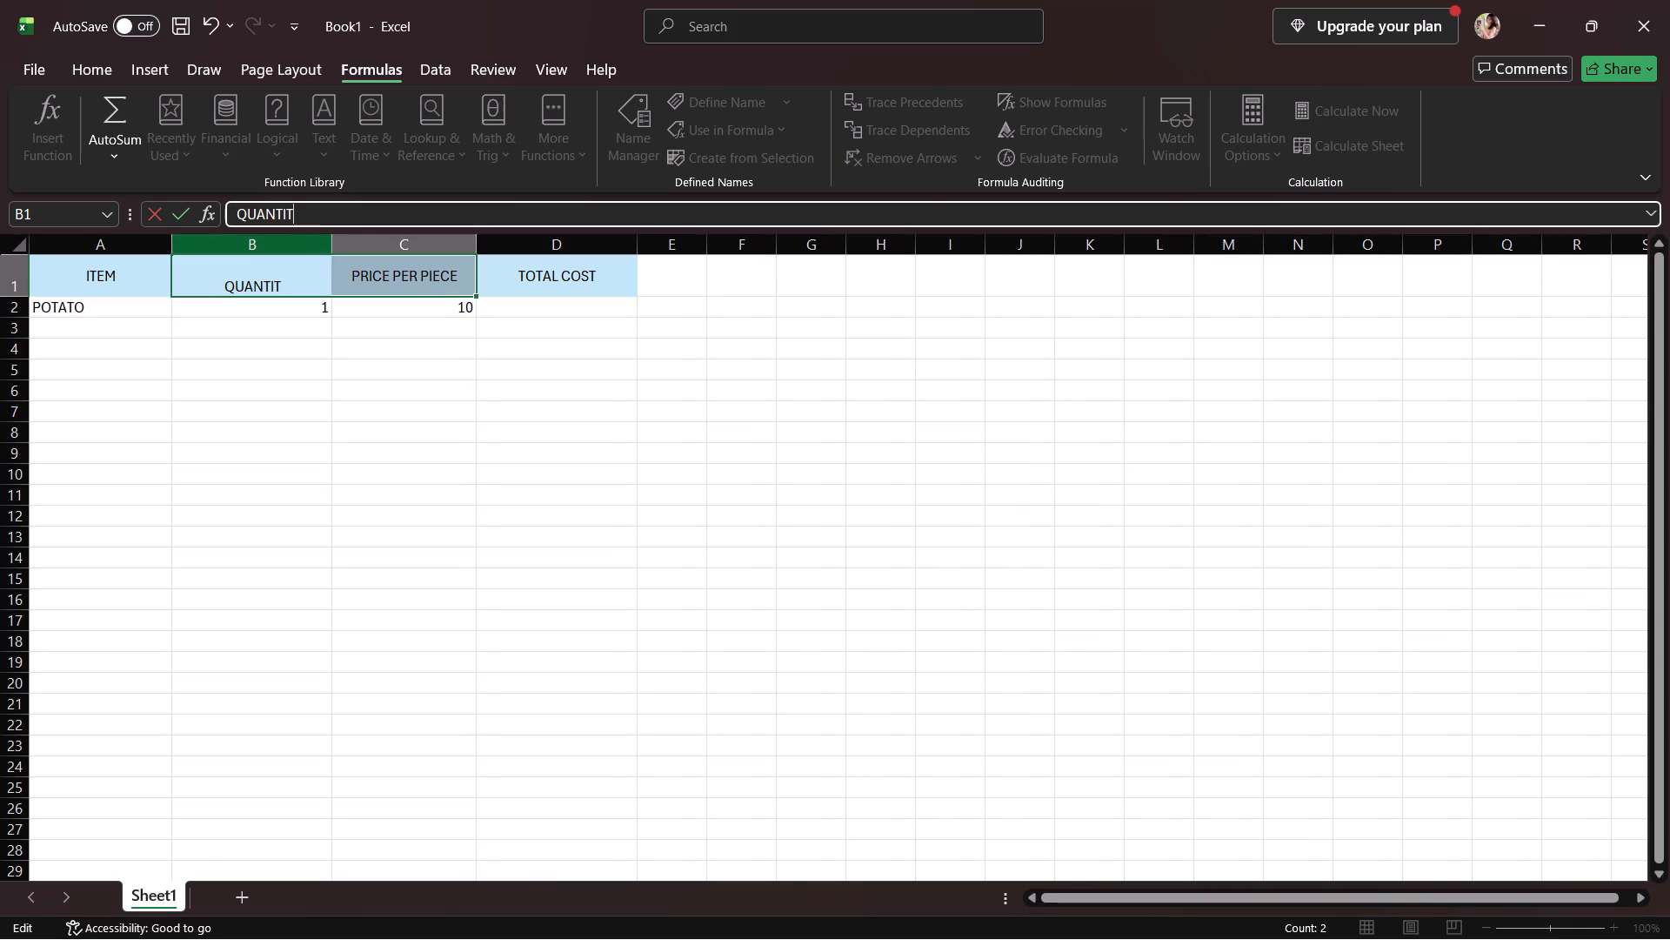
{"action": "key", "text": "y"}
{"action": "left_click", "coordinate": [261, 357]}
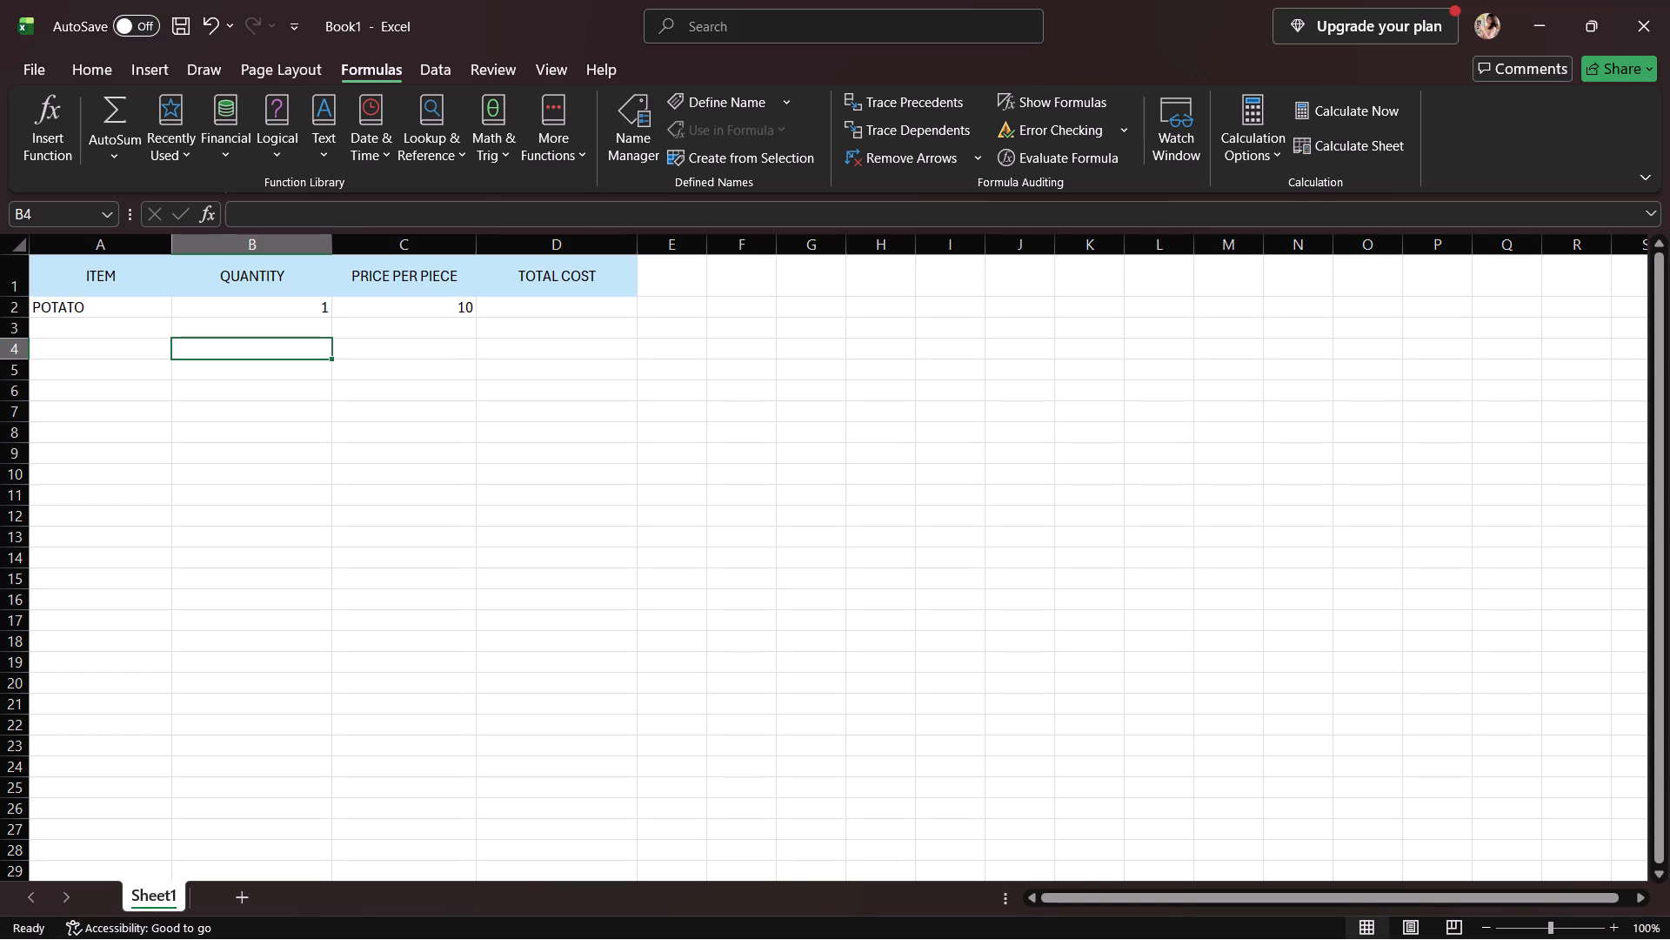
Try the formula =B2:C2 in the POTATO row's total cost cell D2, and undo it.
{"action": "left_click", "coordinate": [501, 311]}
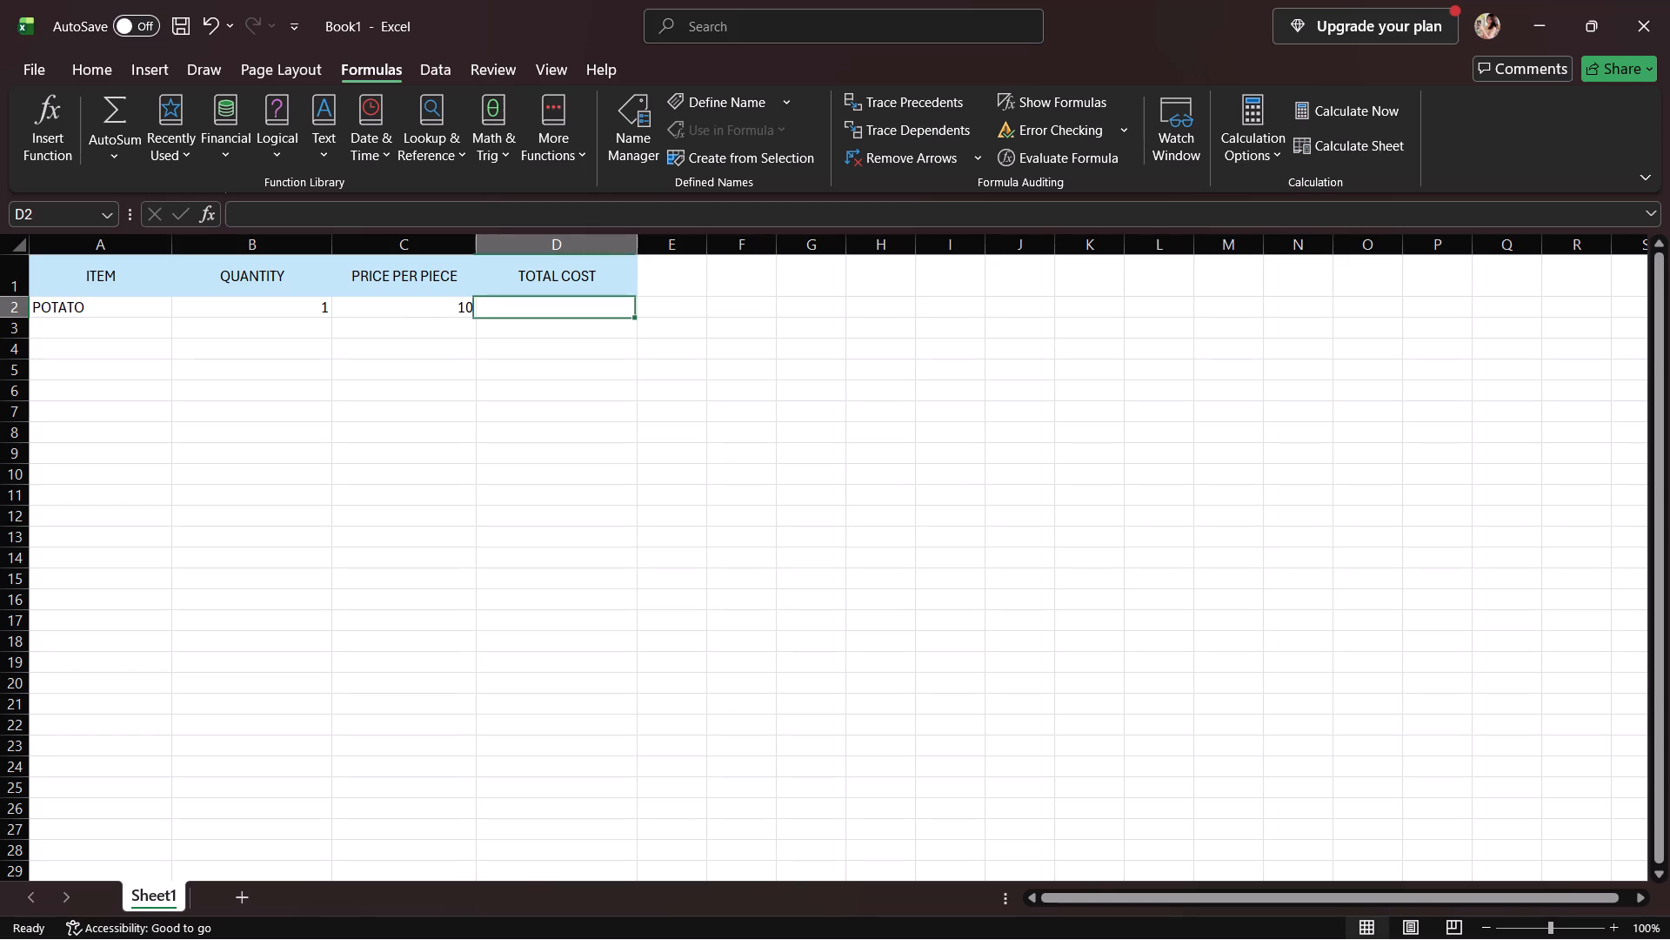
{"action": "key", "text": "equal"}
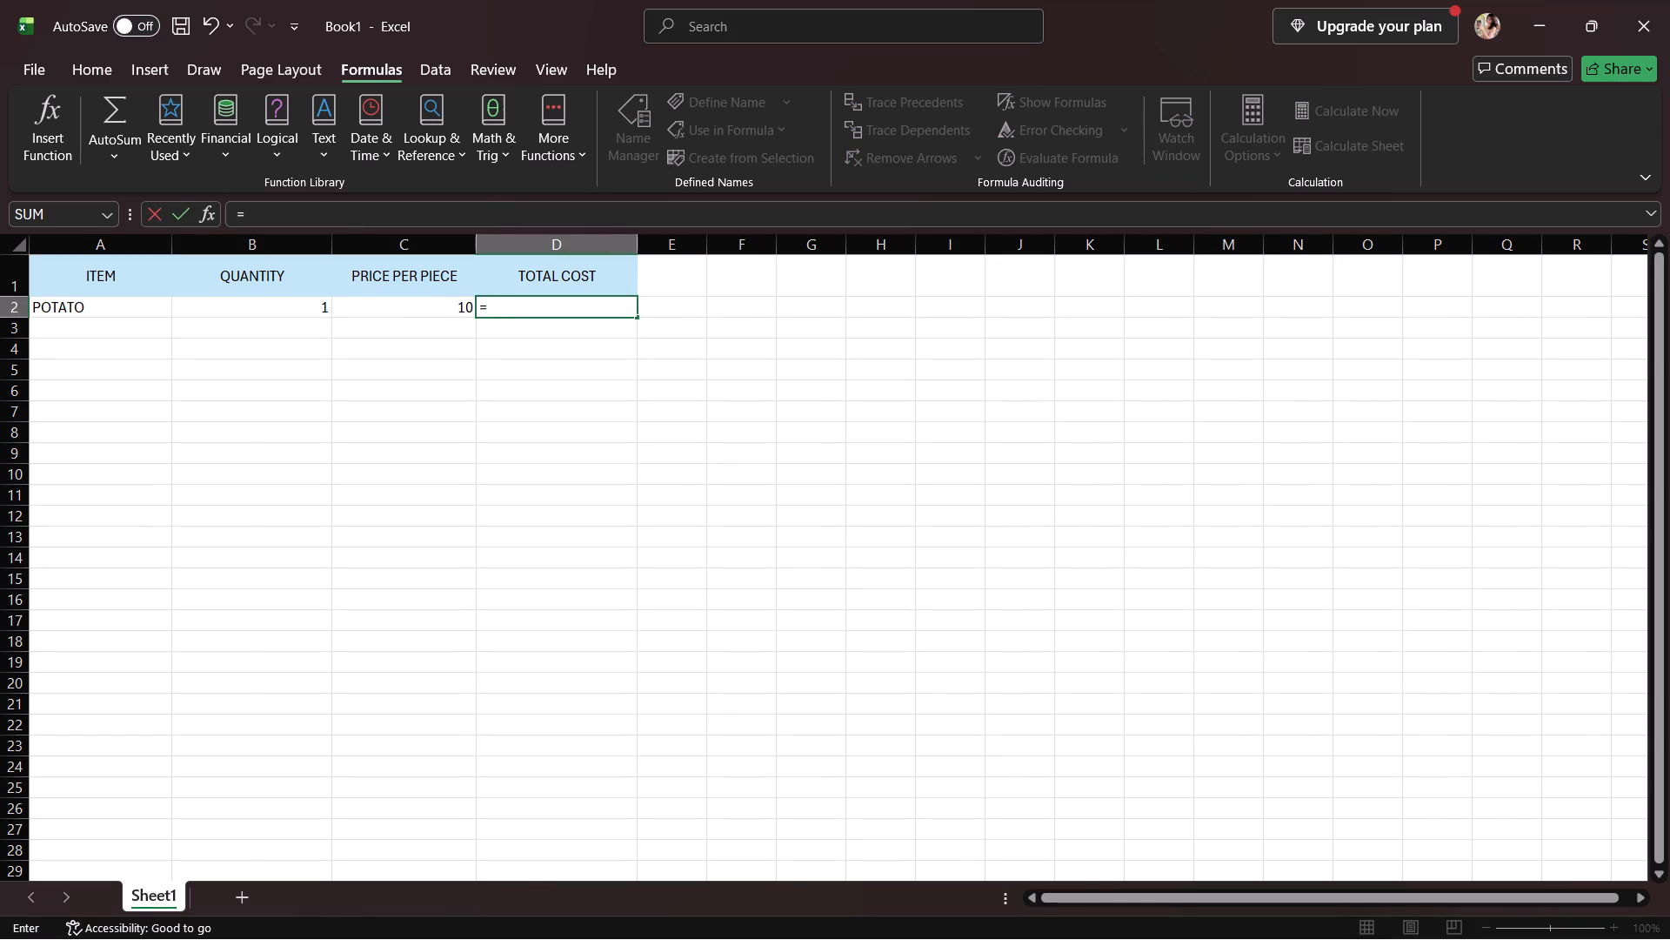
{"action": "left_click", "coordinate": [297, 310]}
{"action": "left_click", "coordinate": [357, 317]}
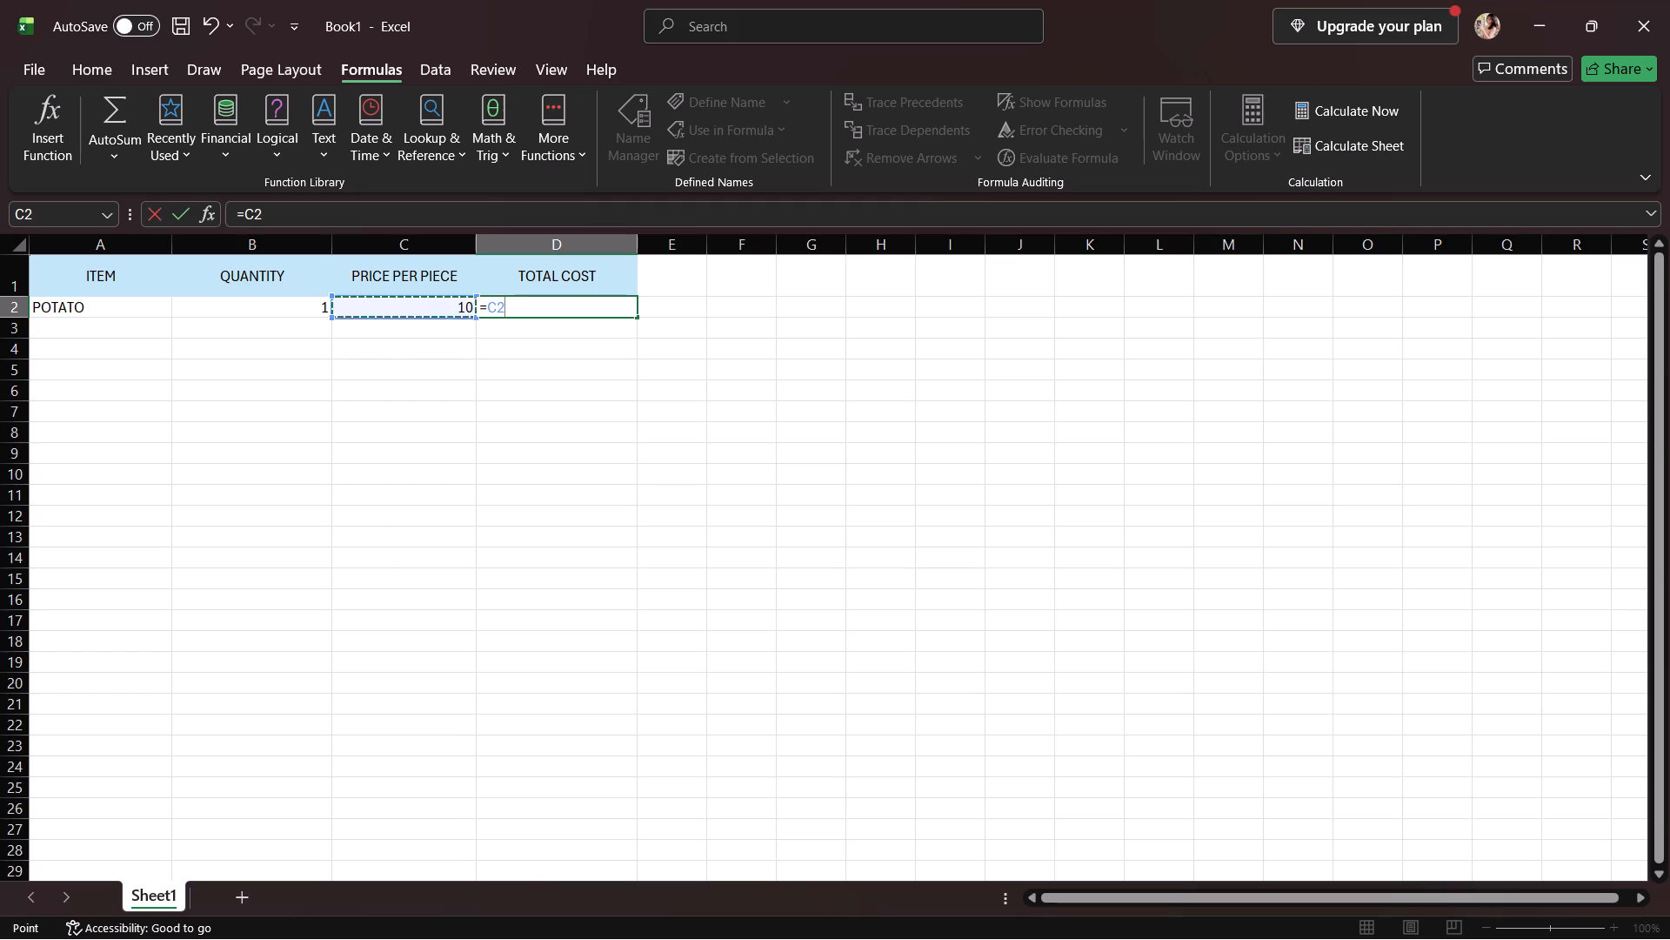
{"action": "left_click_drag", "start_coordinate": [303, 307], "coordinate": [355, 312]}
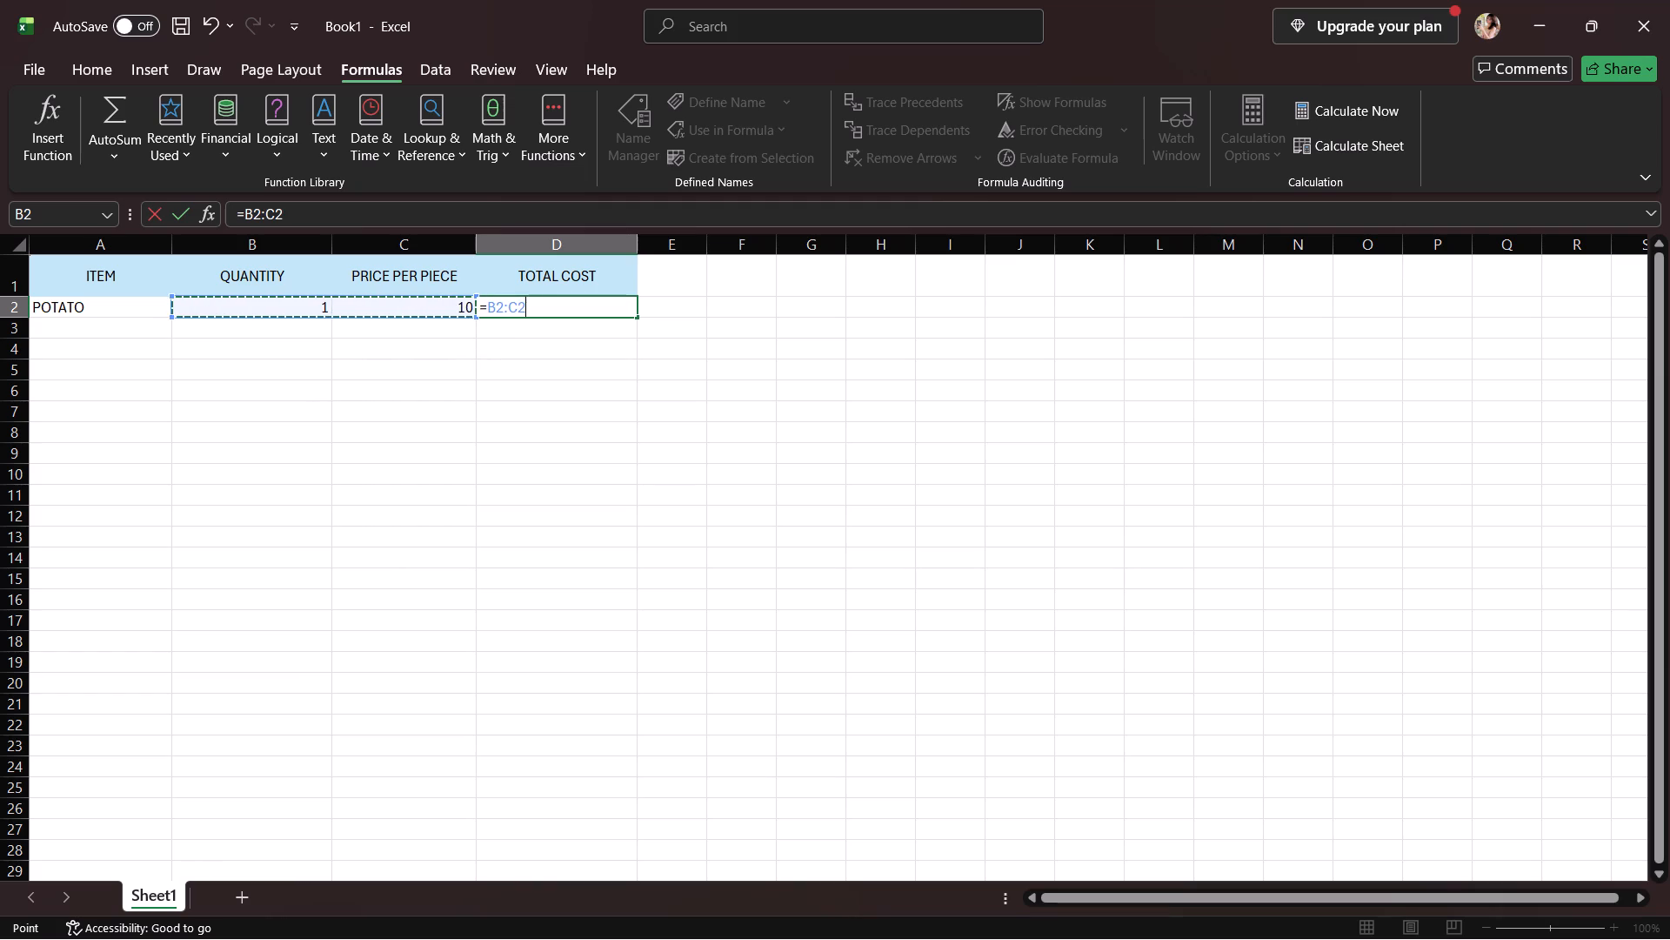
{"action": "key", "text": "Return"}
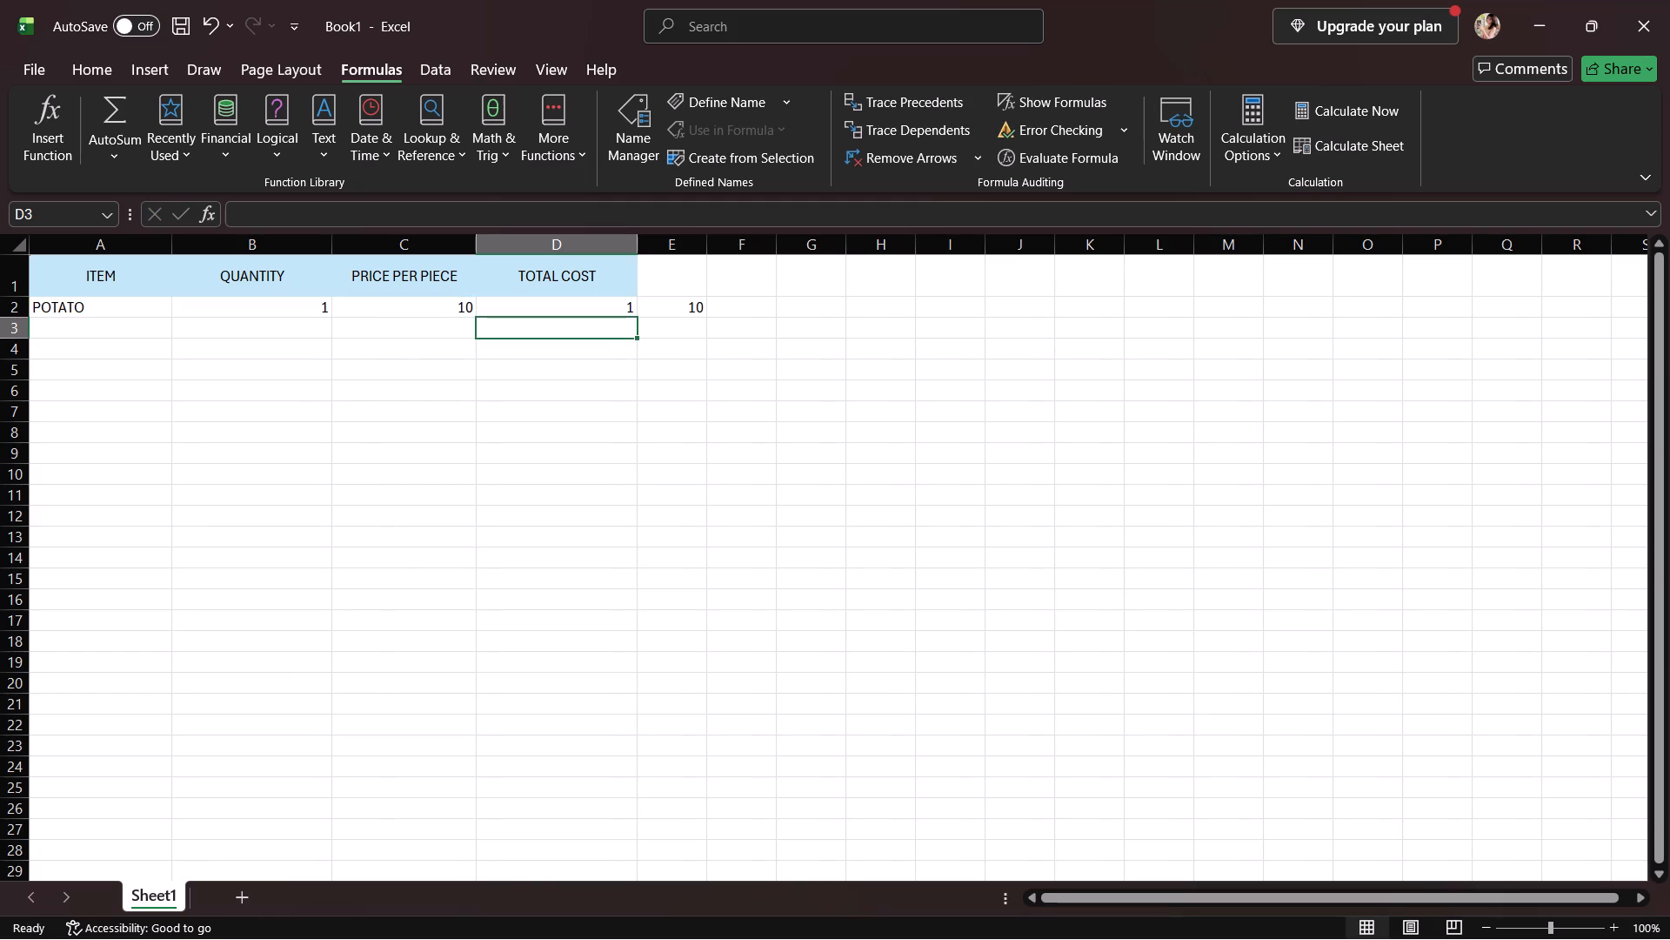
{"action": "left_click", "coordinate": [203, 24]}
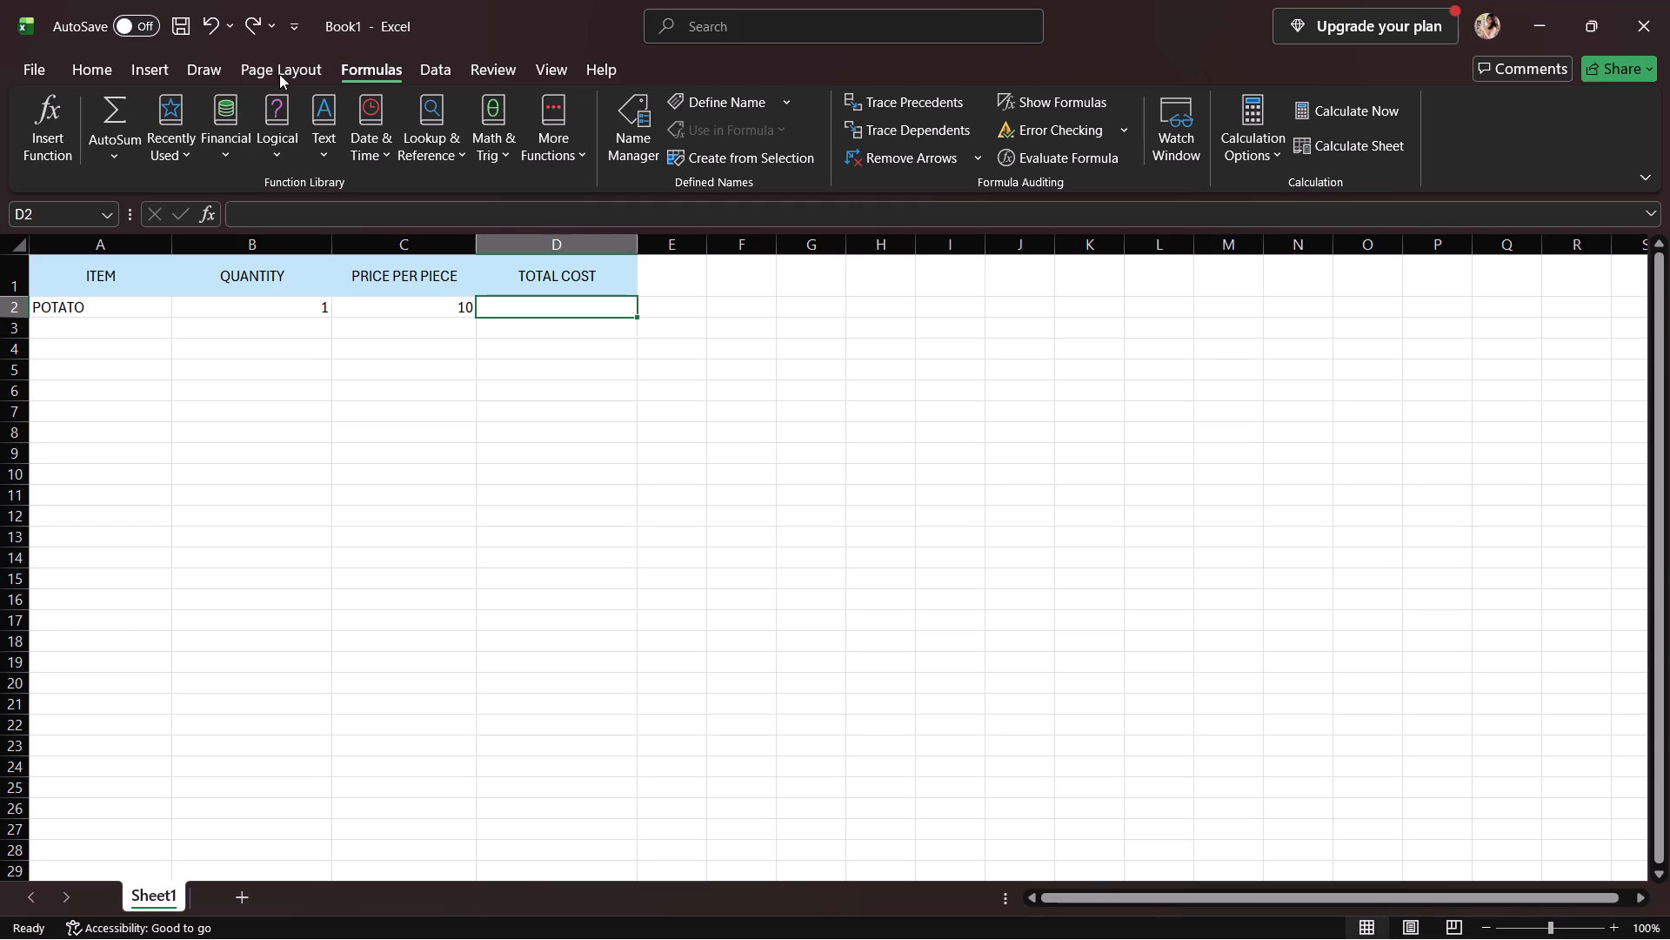
Build the formula =B2+C2 in the POTATO row's total cost cell D2.
{"action": "left_click", "coordinate": [300, 312]}
{"action": "left_click_drag", "start_coordinate": [302, 312], "coordinate": [333, 305]}
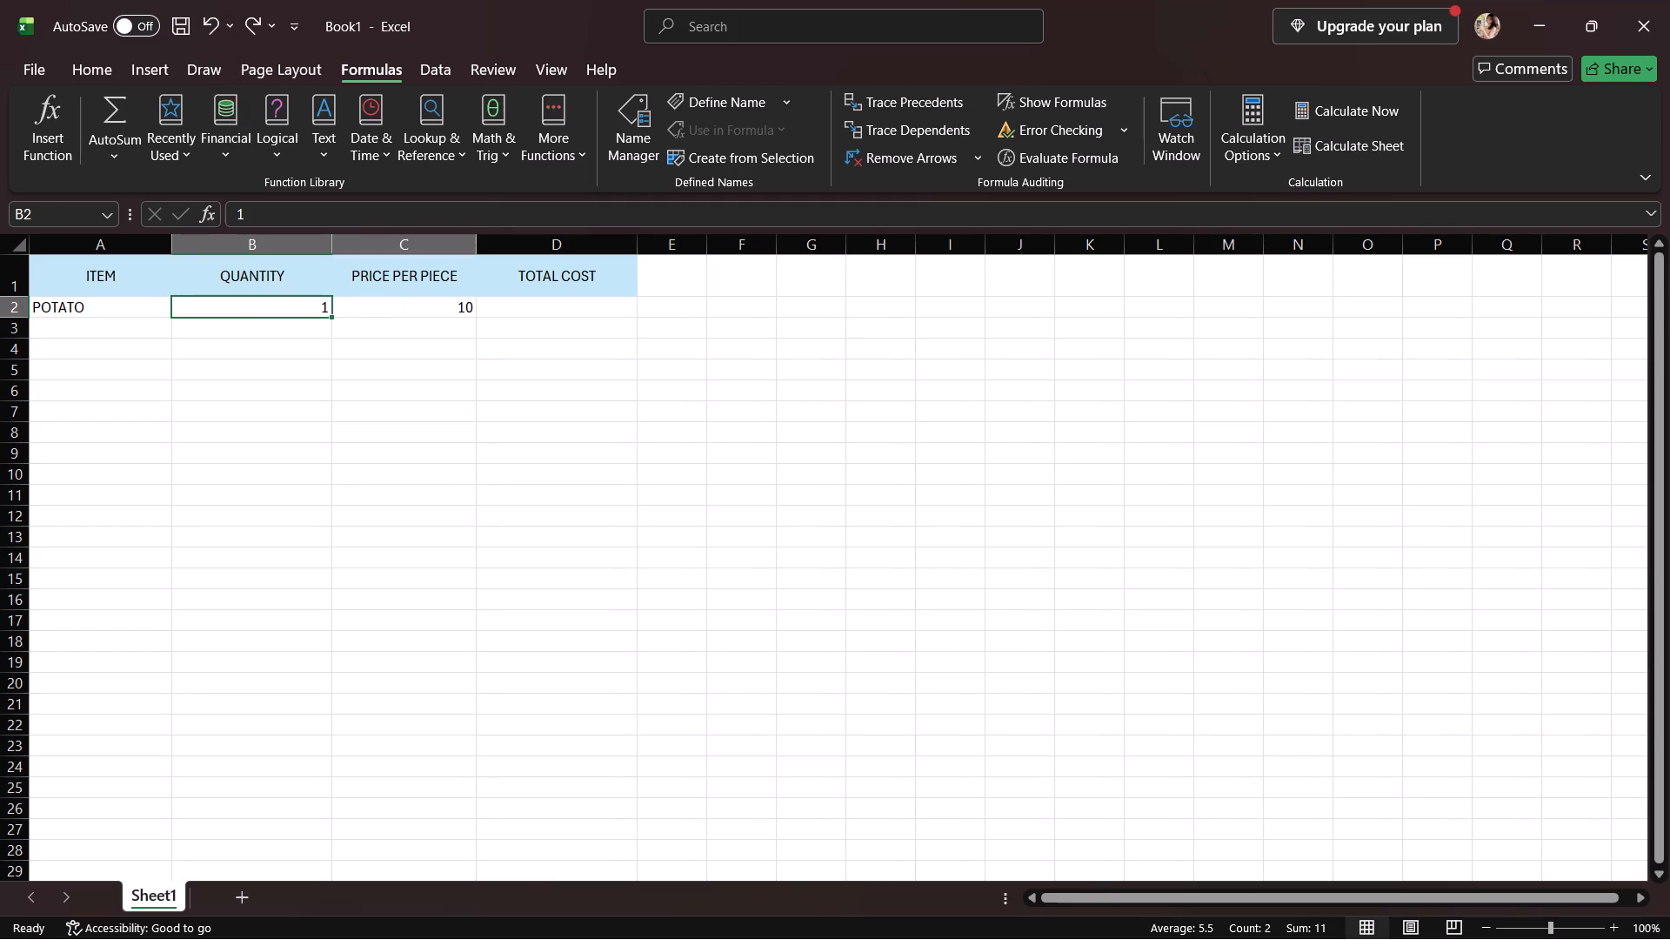
{"action": "left_click_drag", "start_coordinate": [333, 305], "coordinate": [364, 299]}
{"action": "left_click", "coordinate": [524, 317]}
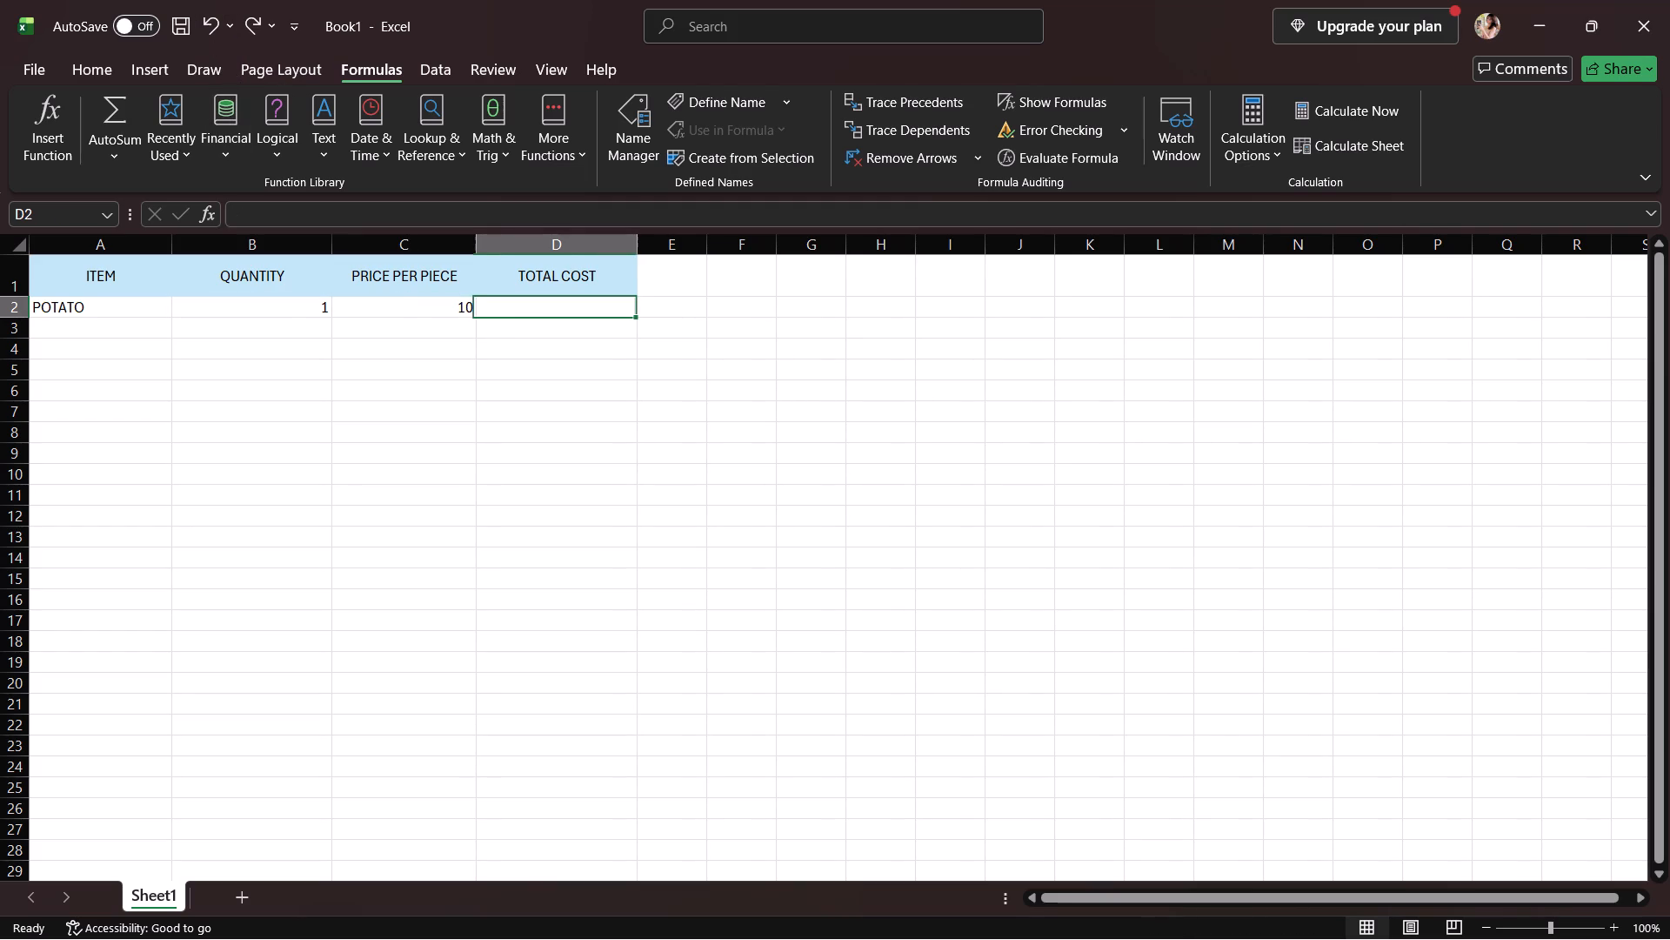
{"action": "key", "text": "equal"}
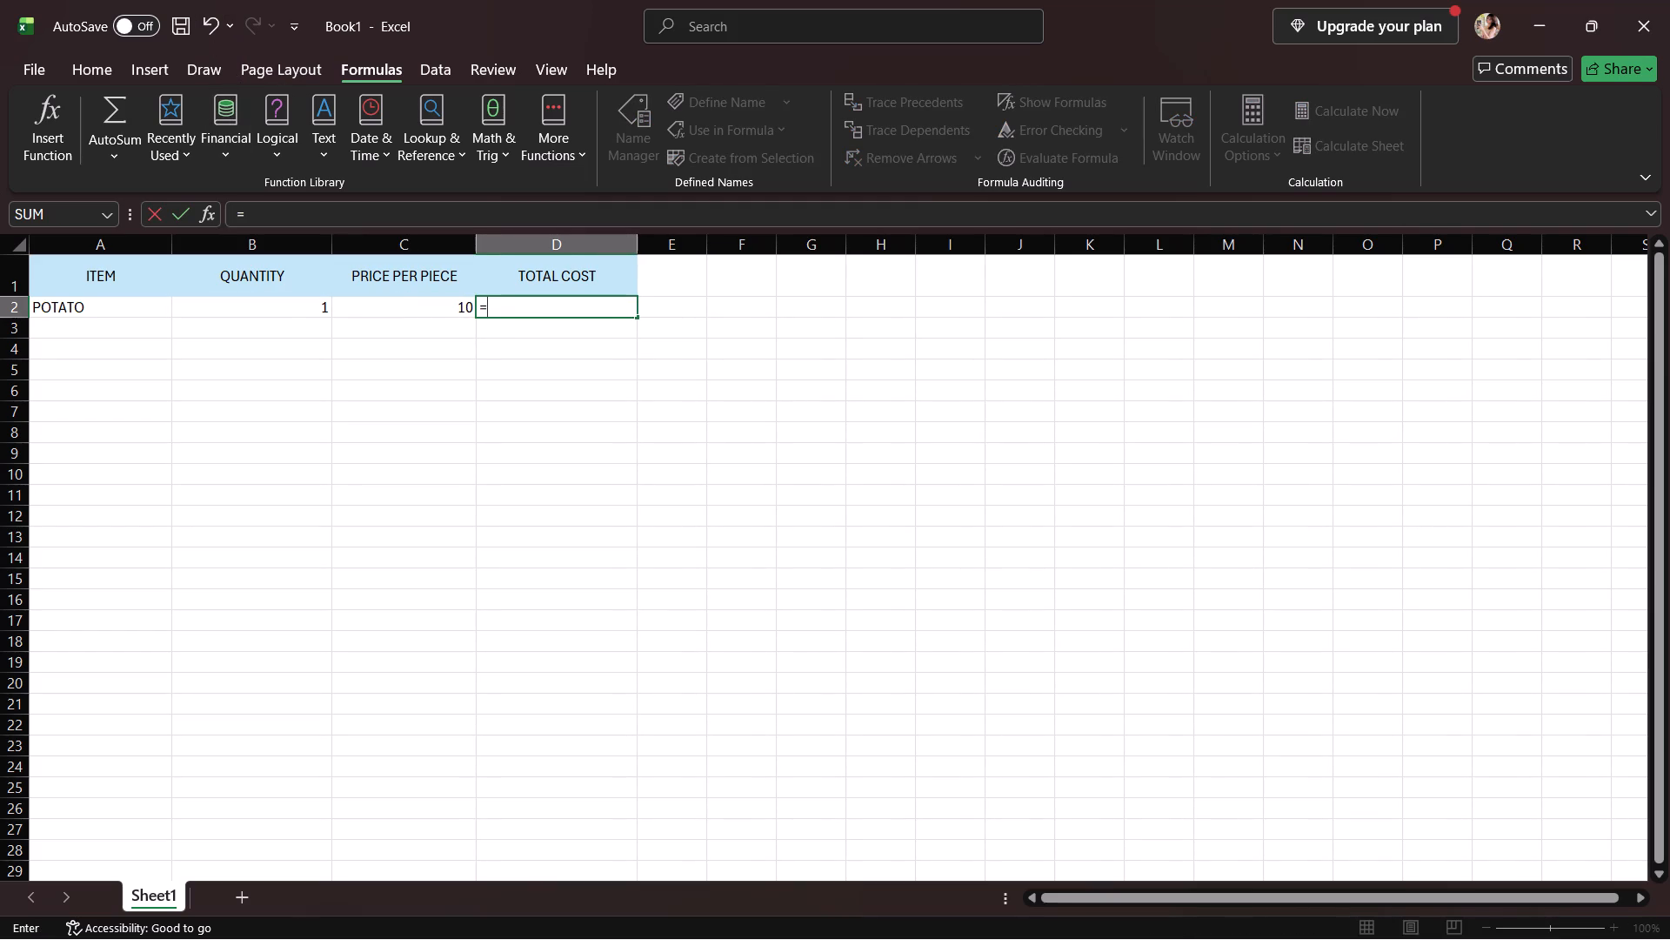
{"action": "left_click", "coordinate": [295, 310]}
{"action": "left_click", "coordinate": [377, 322]}
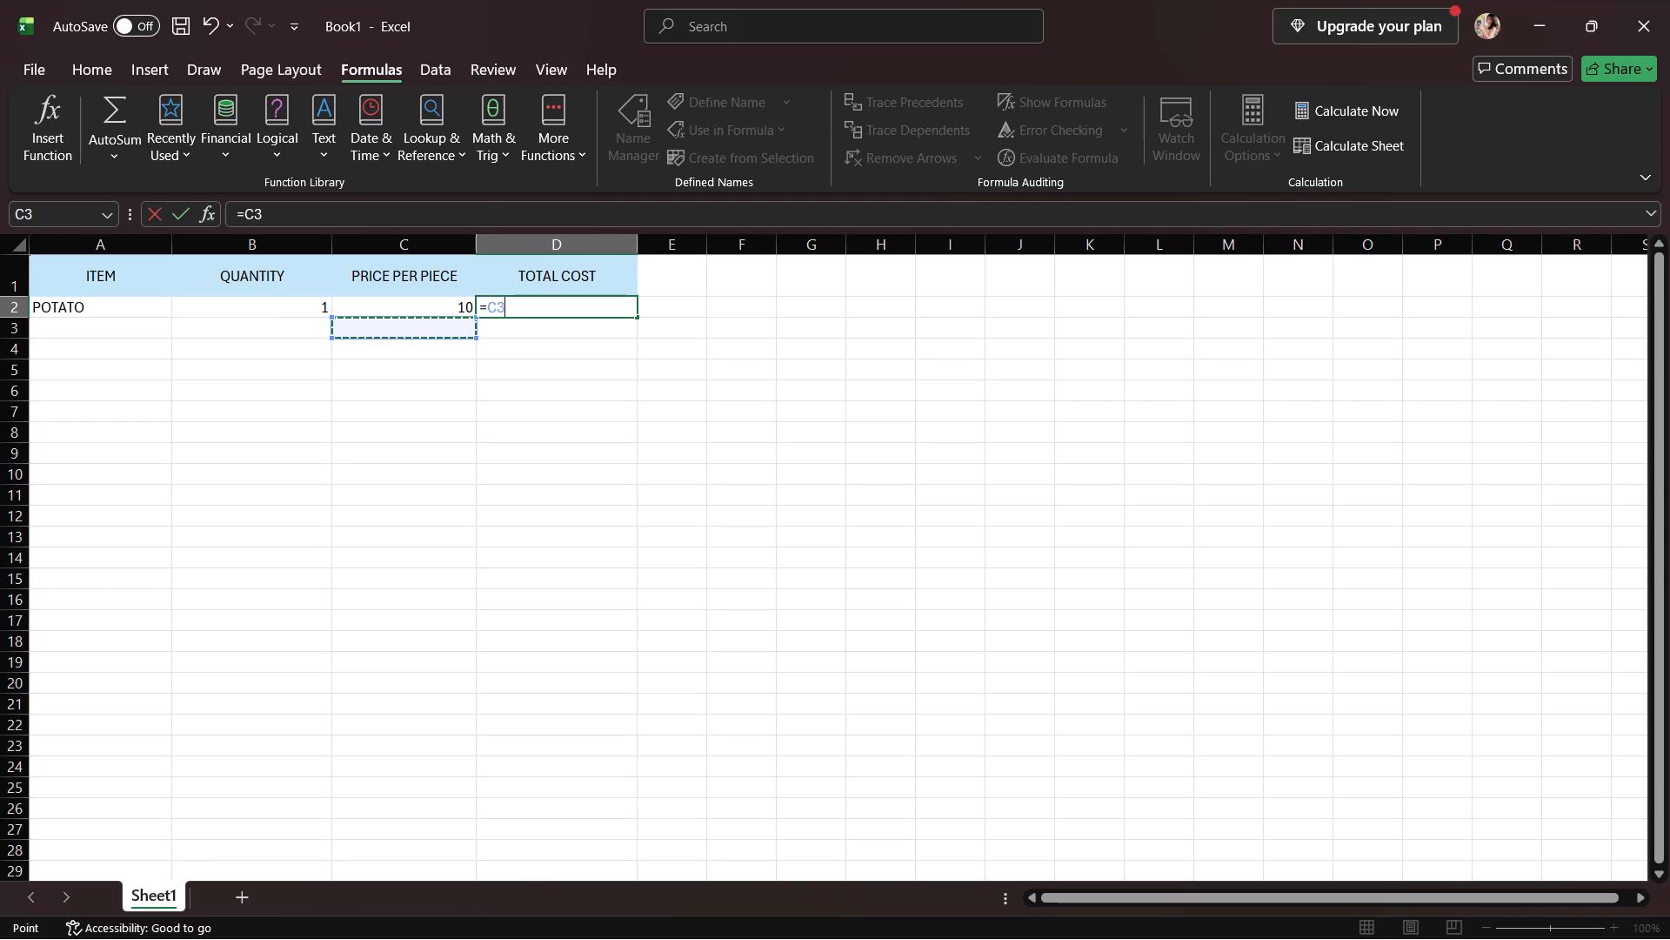
{"action": "left_click", "coordinate": [315, 312]}
{"action": "left_click", "coordinate": [367, 305]}
{"action": "left_click", "coordinate": [315, 305]}
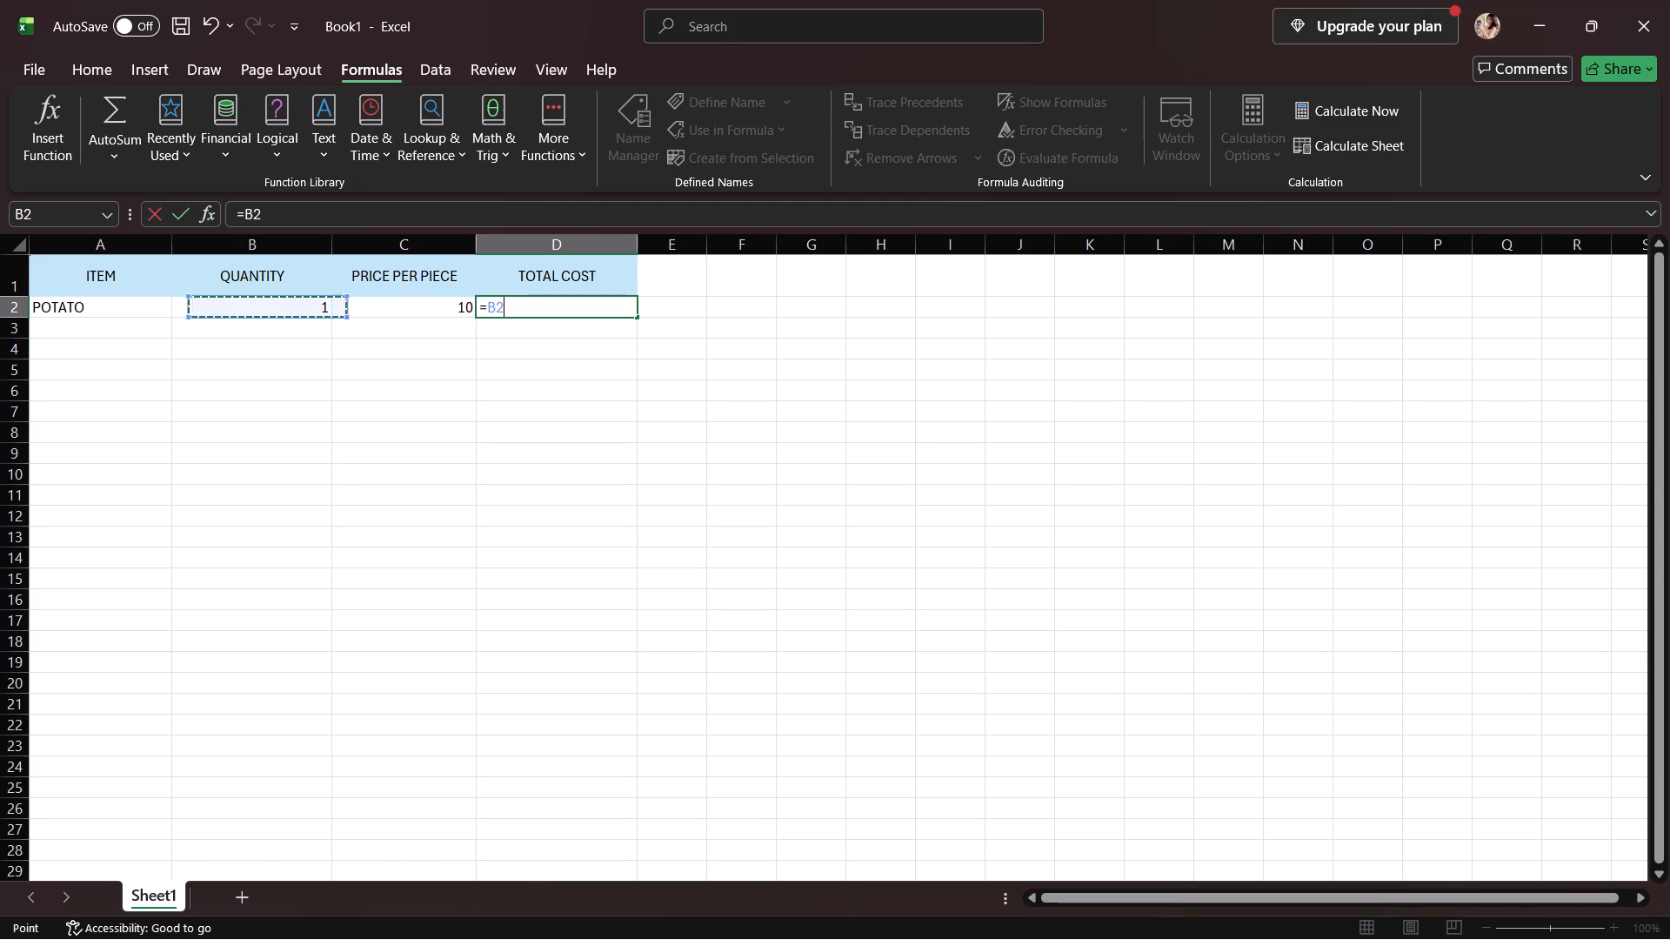
{"action": "left_click_drag", "start_coordinate": [363, 315], "coordinate": [386, 315]}
{"action": "double_click", "coordinate": [318, 307]}
{"action": "key", "text": "equal"}
{"action": "key", "text": "BackSpace"}
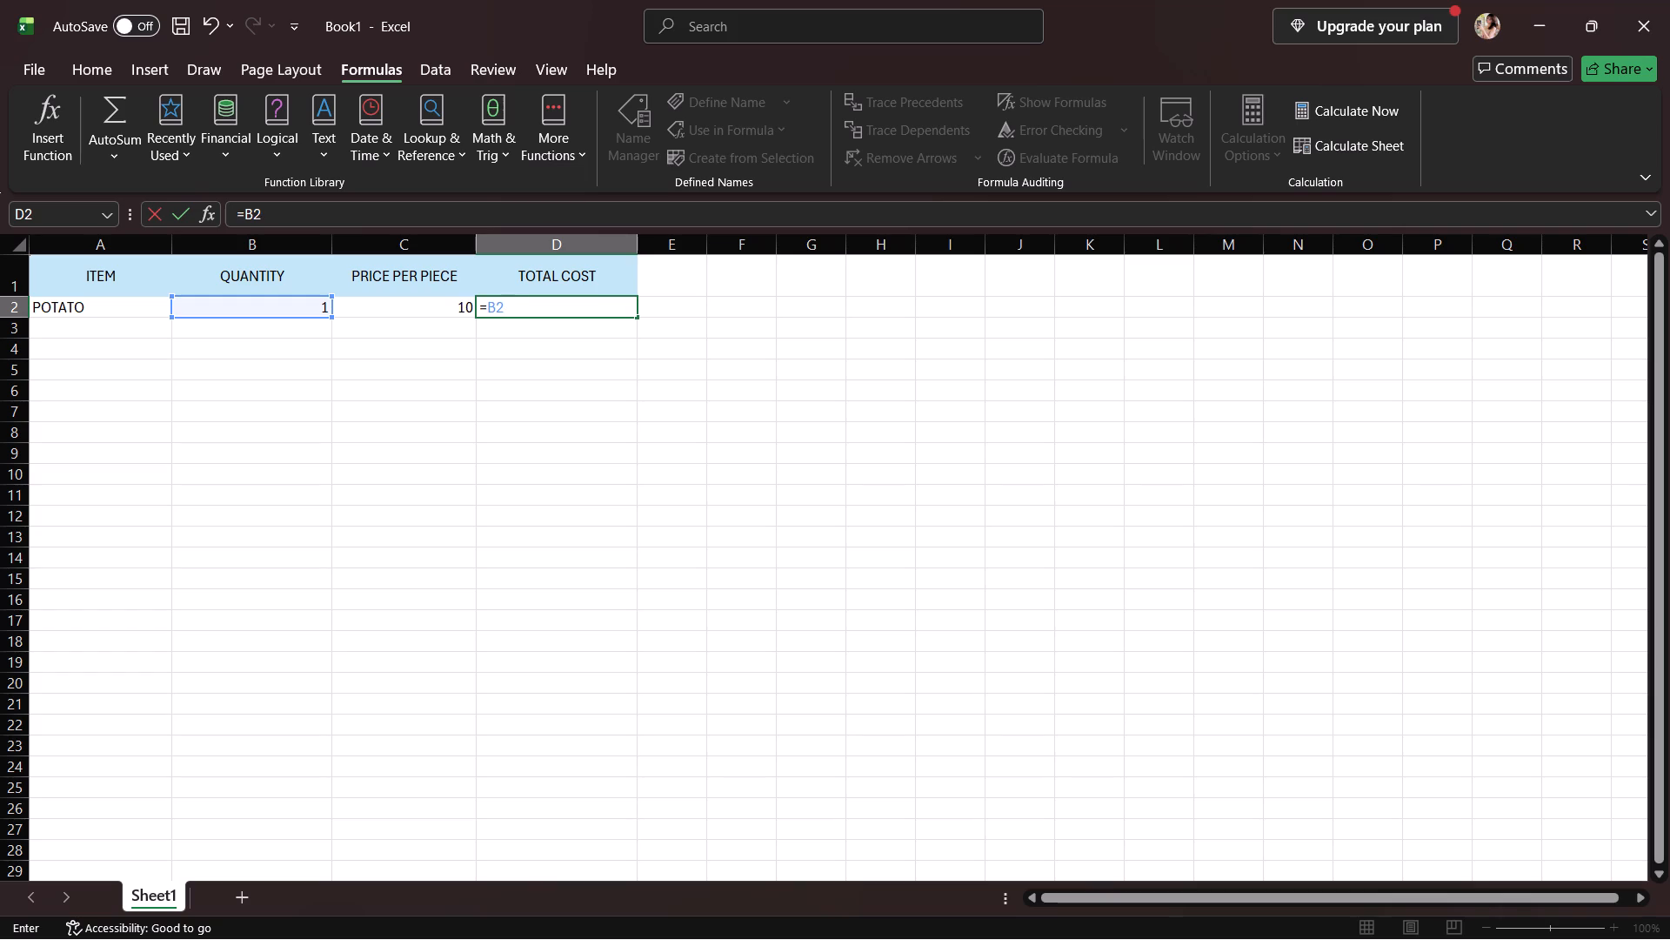
{"action": "key", "text": "shift+plus"}
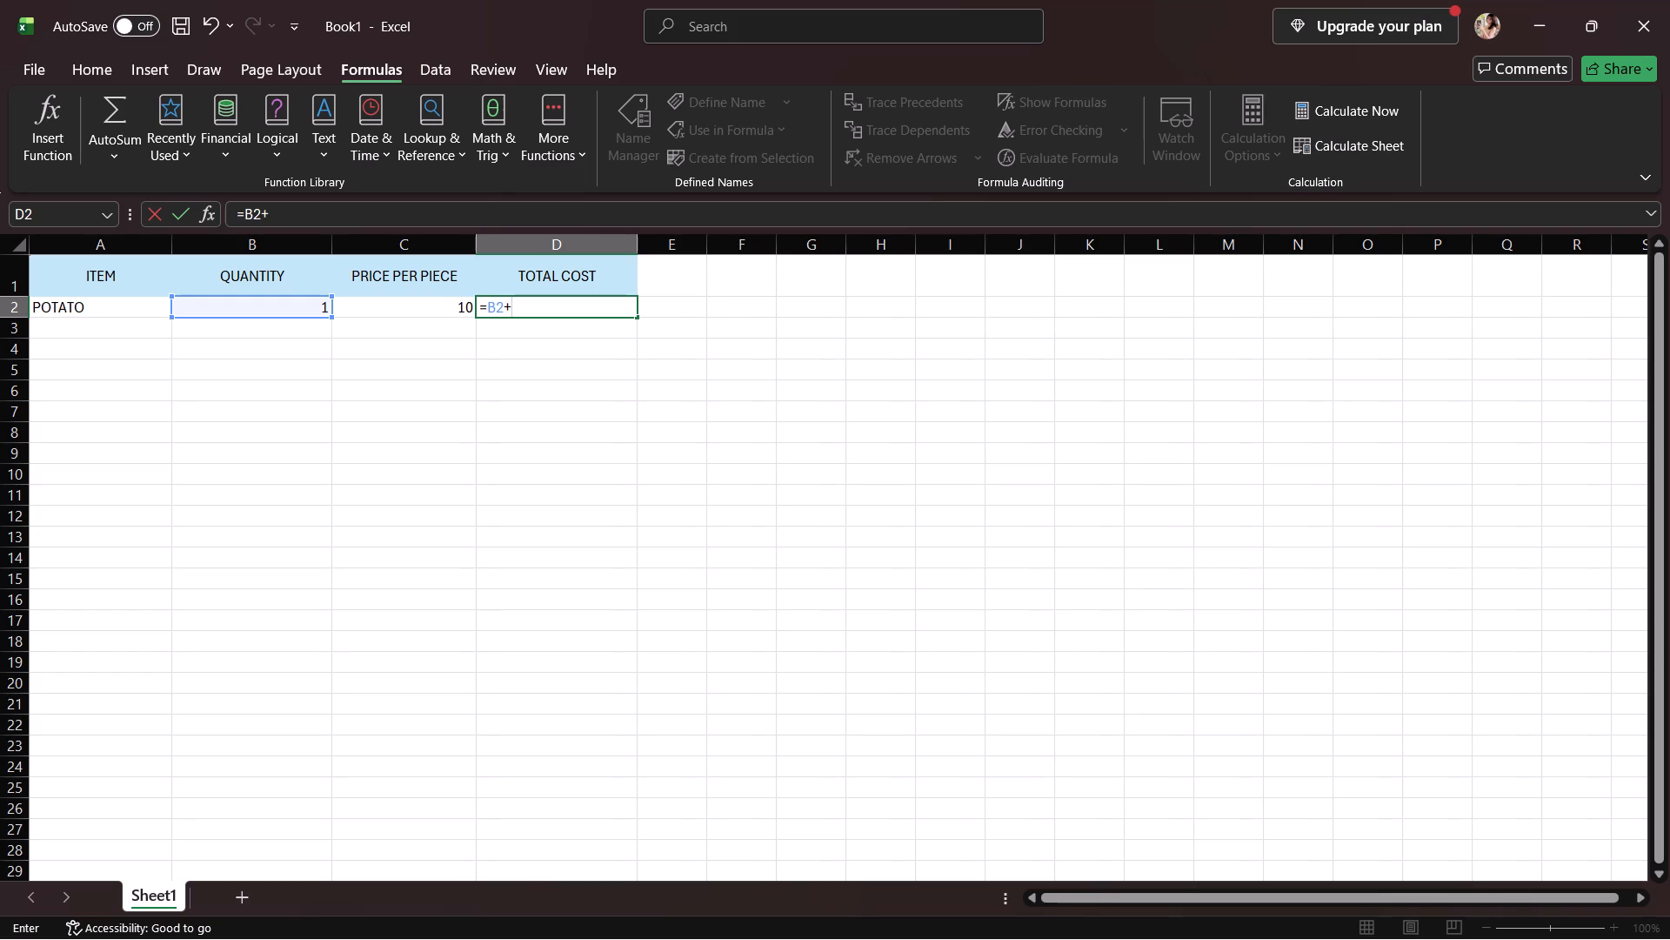
{"action": "left_click", "coordinate": [461, 308]}
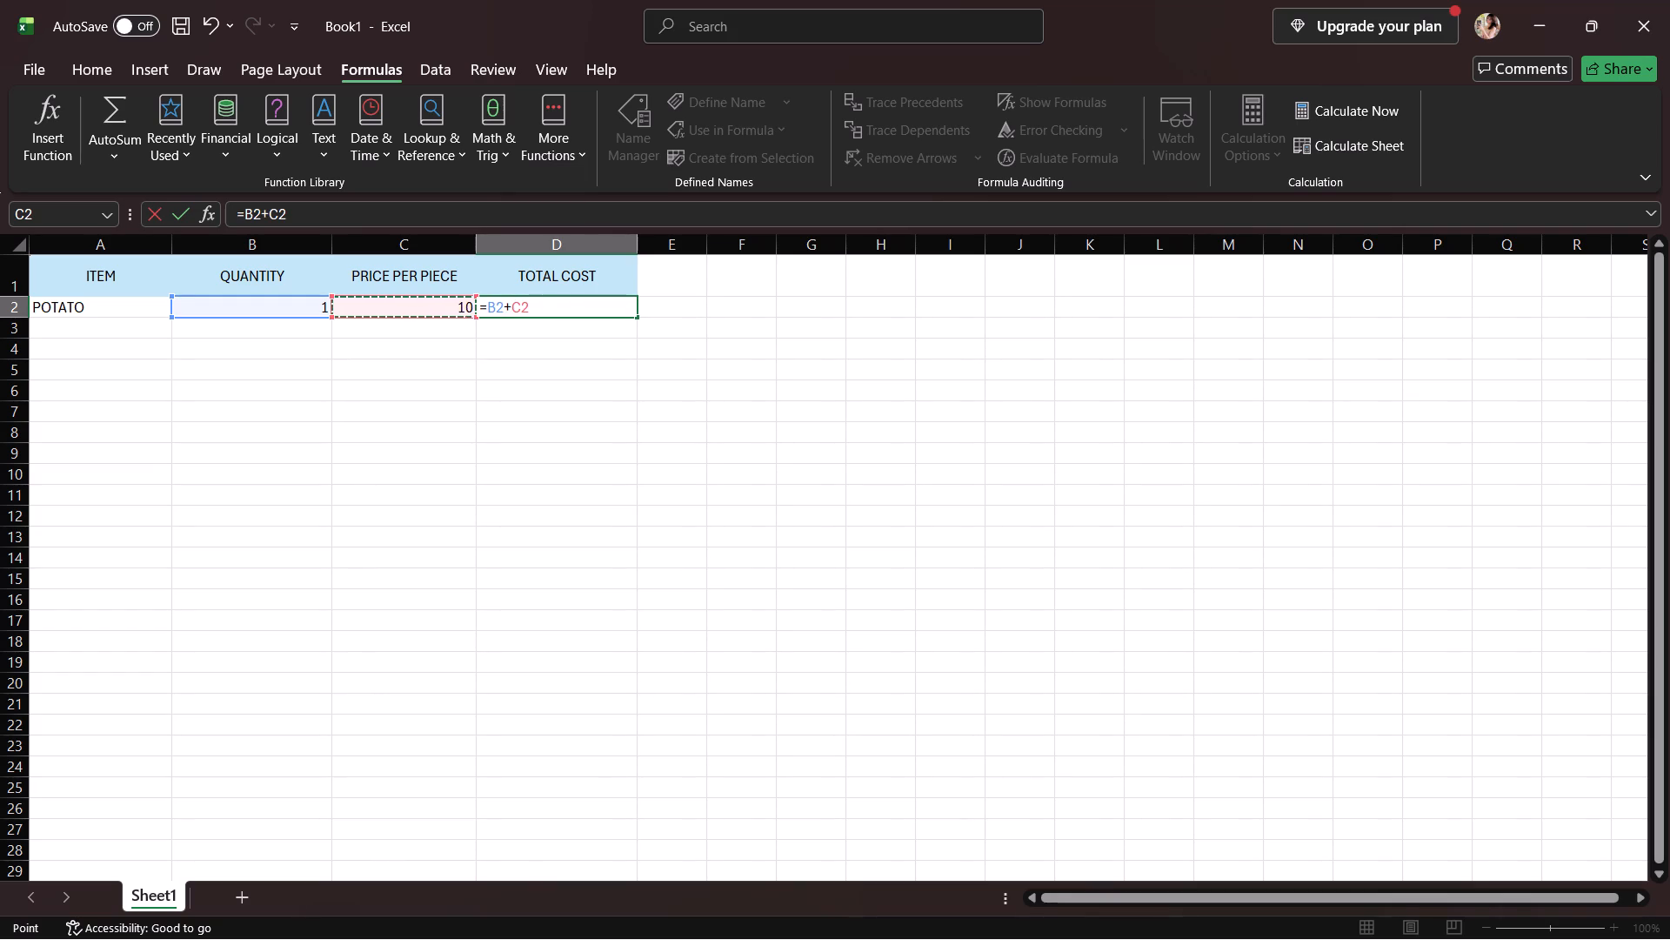
Replace the plus sign in D2's formula with a multiplication sign so it reads =B2*C2, and commit it.
{"action": "left_click", "coordinate": [507, 307]}
{"action": "left_click", "coordinate": [513, 306]}
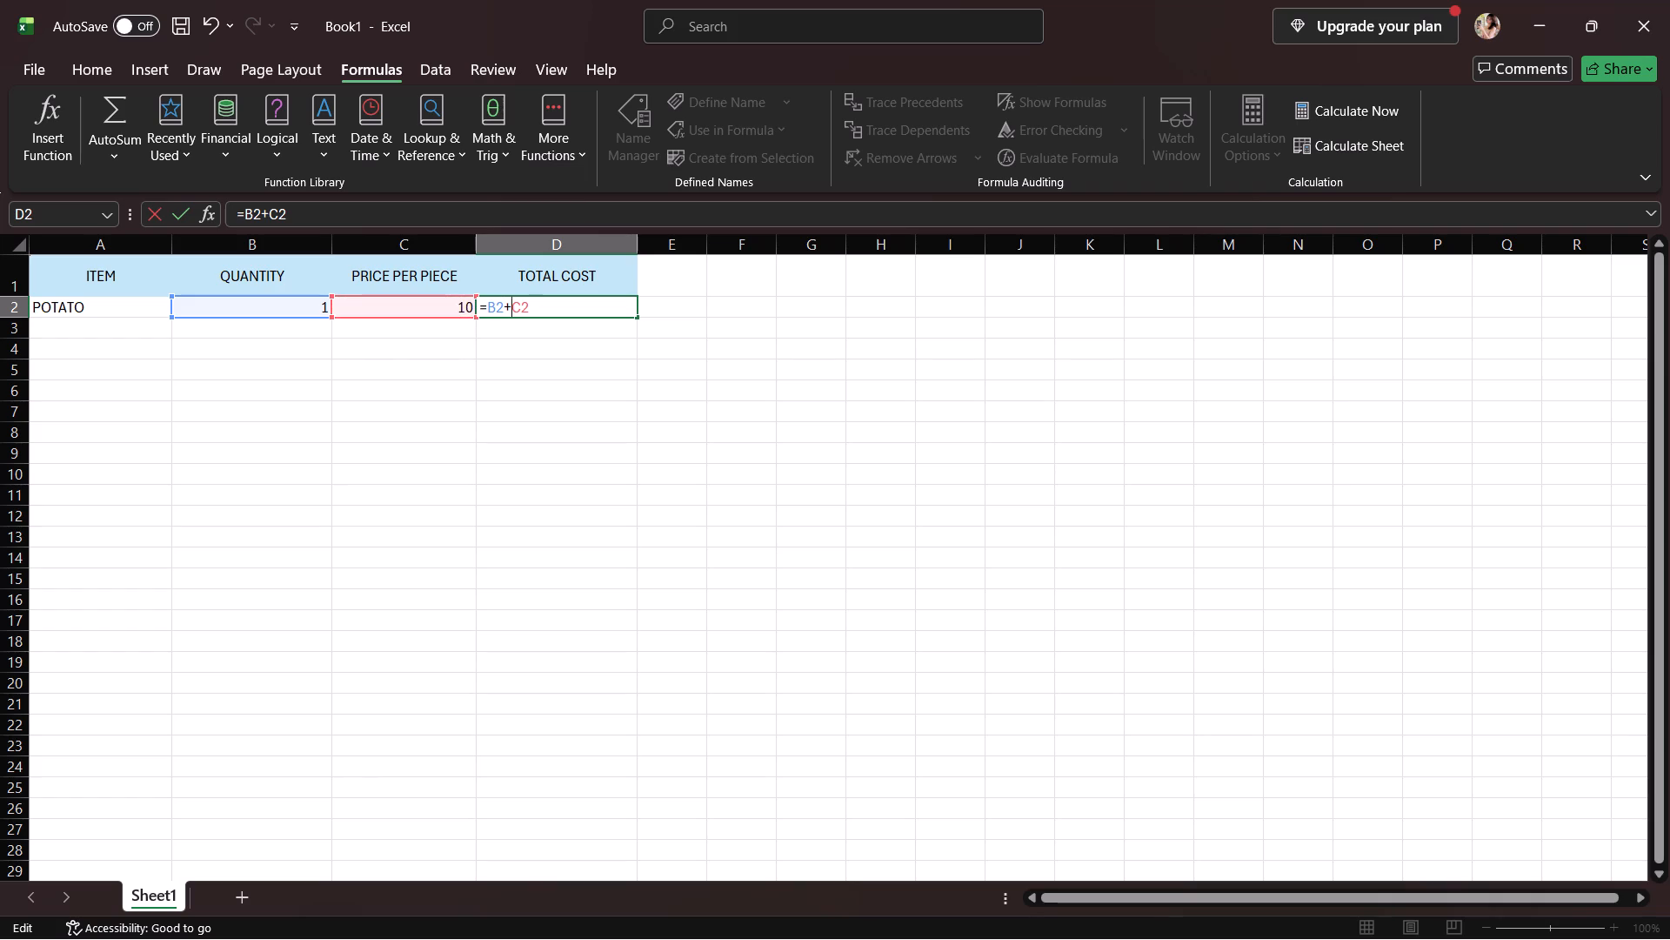
{"action": "key", "text": "BackSpace"}
{"action": "key", "text": "shift+asterisk"}
{"action": "key", "text": "Return"}
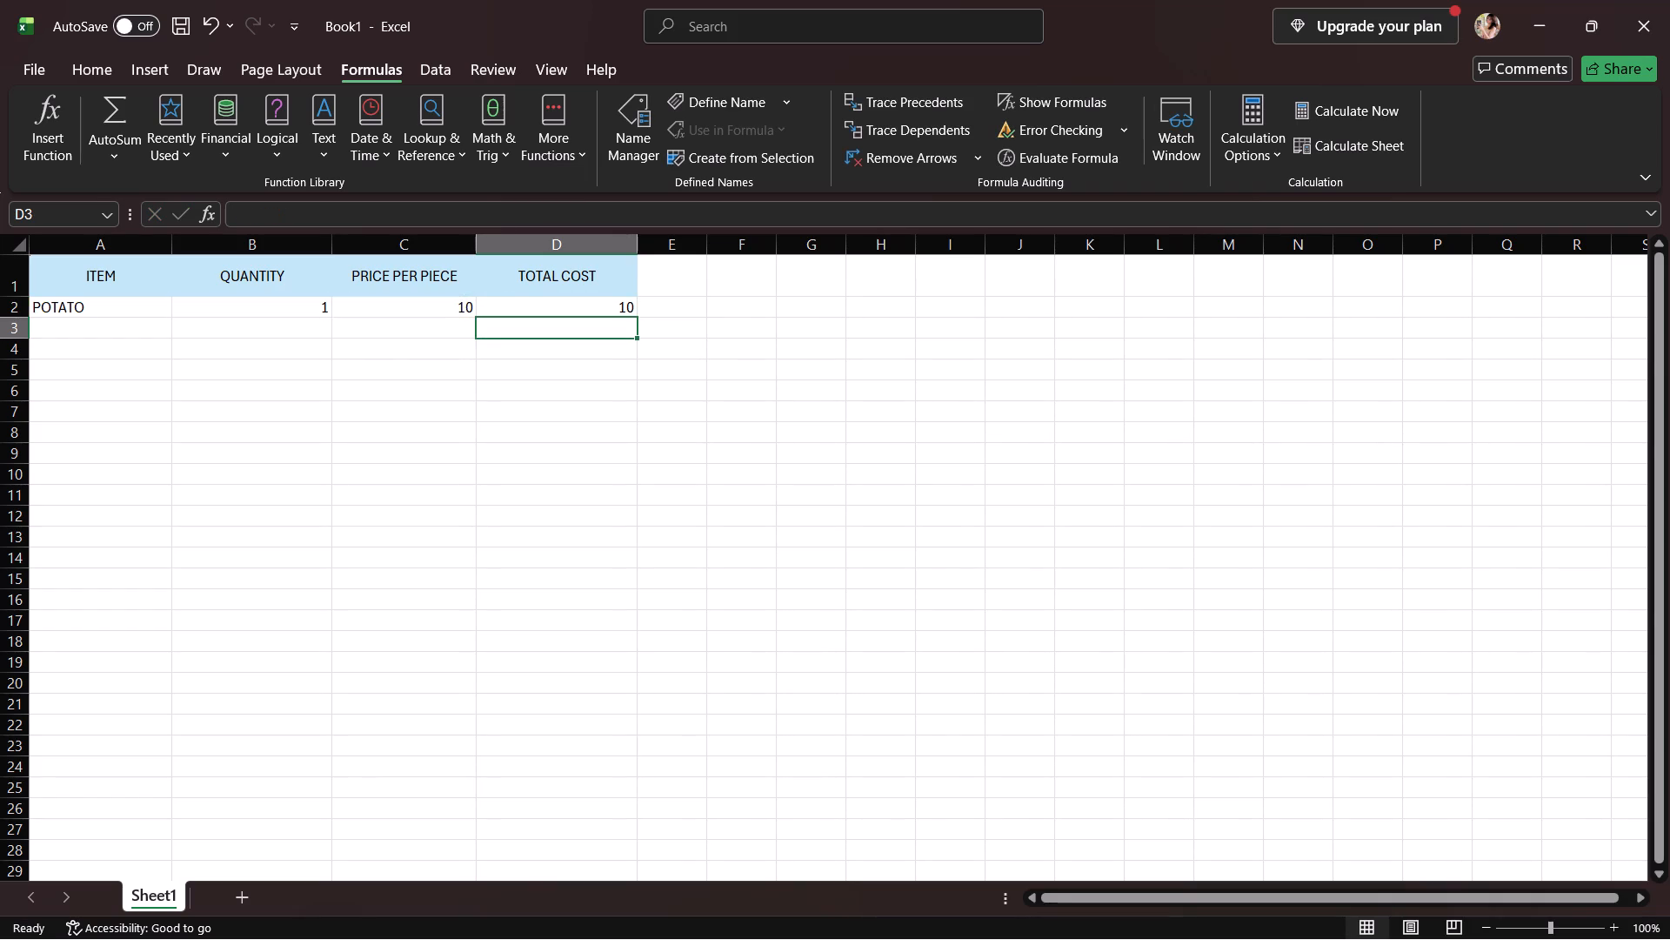
Widen column E, next to the TOTAL COST column, to about twice its default width.
{"action": "left_click", "coordinate": [104, 319]}
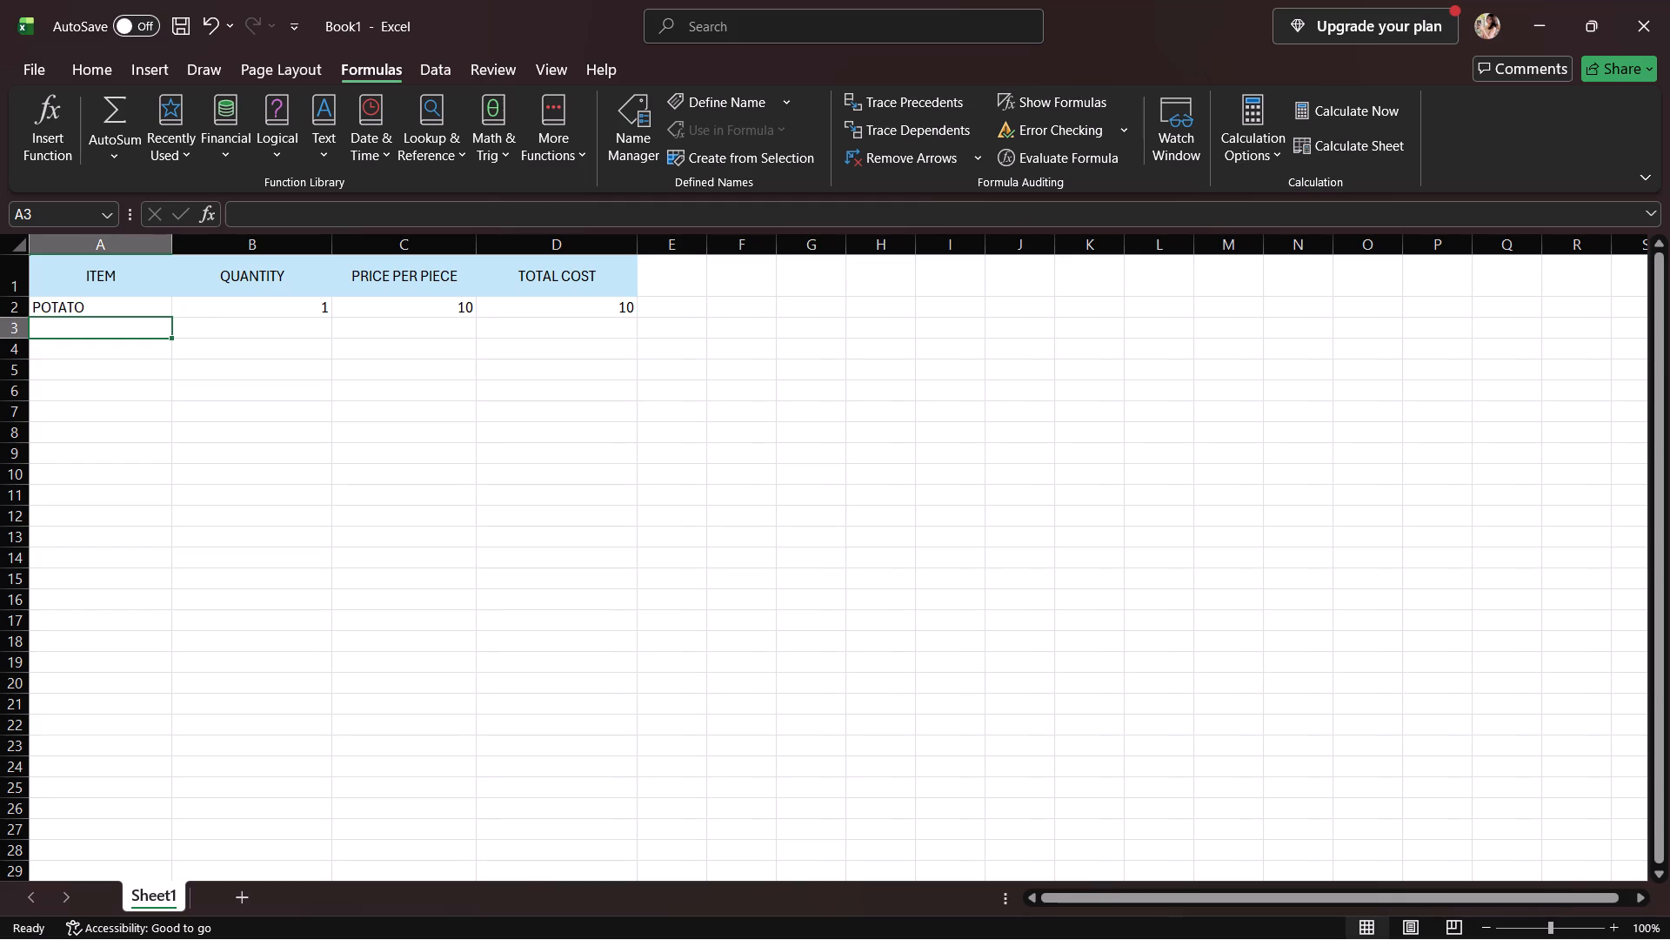
{"action": "left_click", "coordinate": [703, 285]}
{"action": "left_click", "coordinate": [688, 258]}
{"action": "left_click_drag", "start_coordinate": [705, 247], "coordinate": [727, 252]}
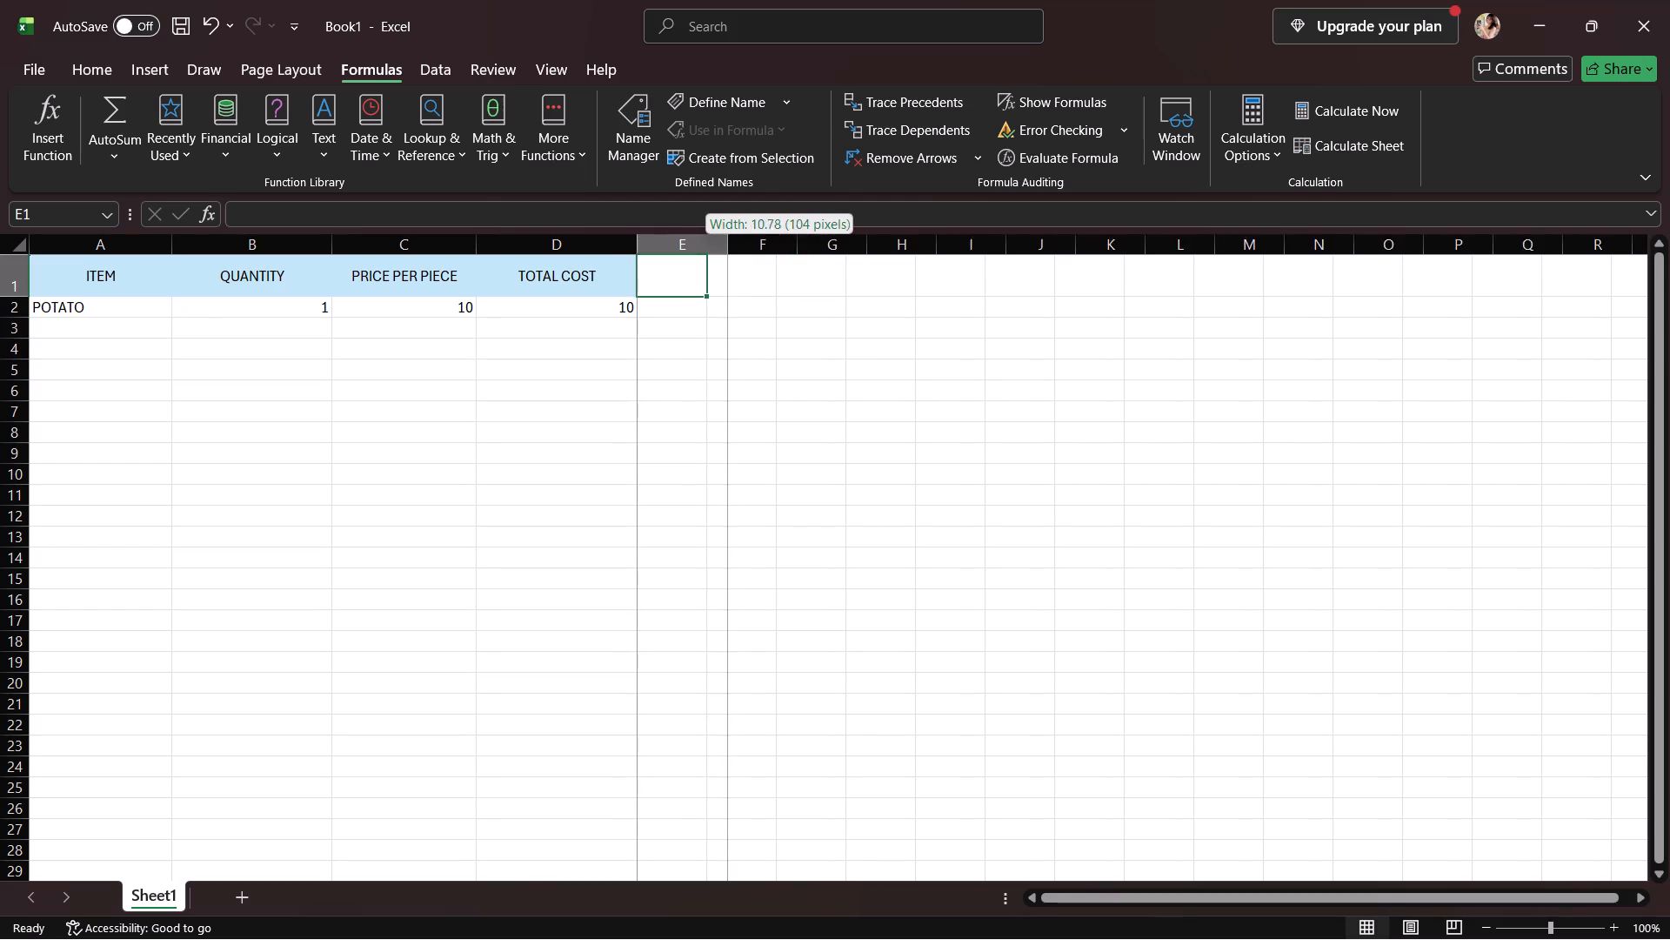
{"action": "left_click_drag", "start_coordinate": [727, 252], "coordinate": [773, 259]}
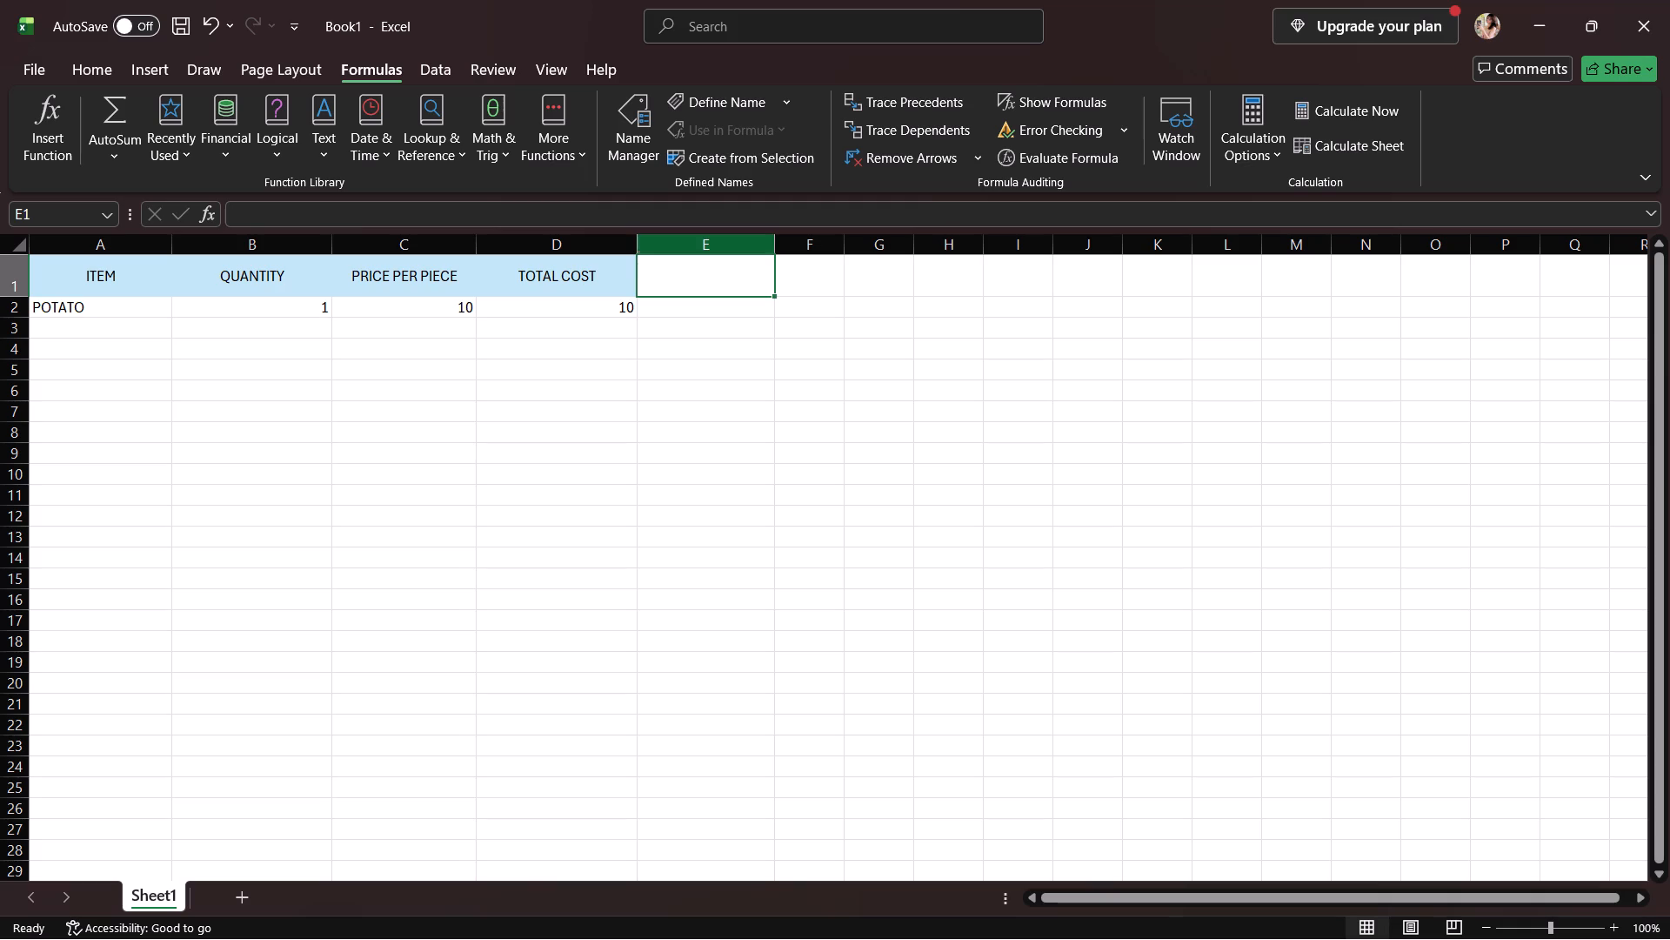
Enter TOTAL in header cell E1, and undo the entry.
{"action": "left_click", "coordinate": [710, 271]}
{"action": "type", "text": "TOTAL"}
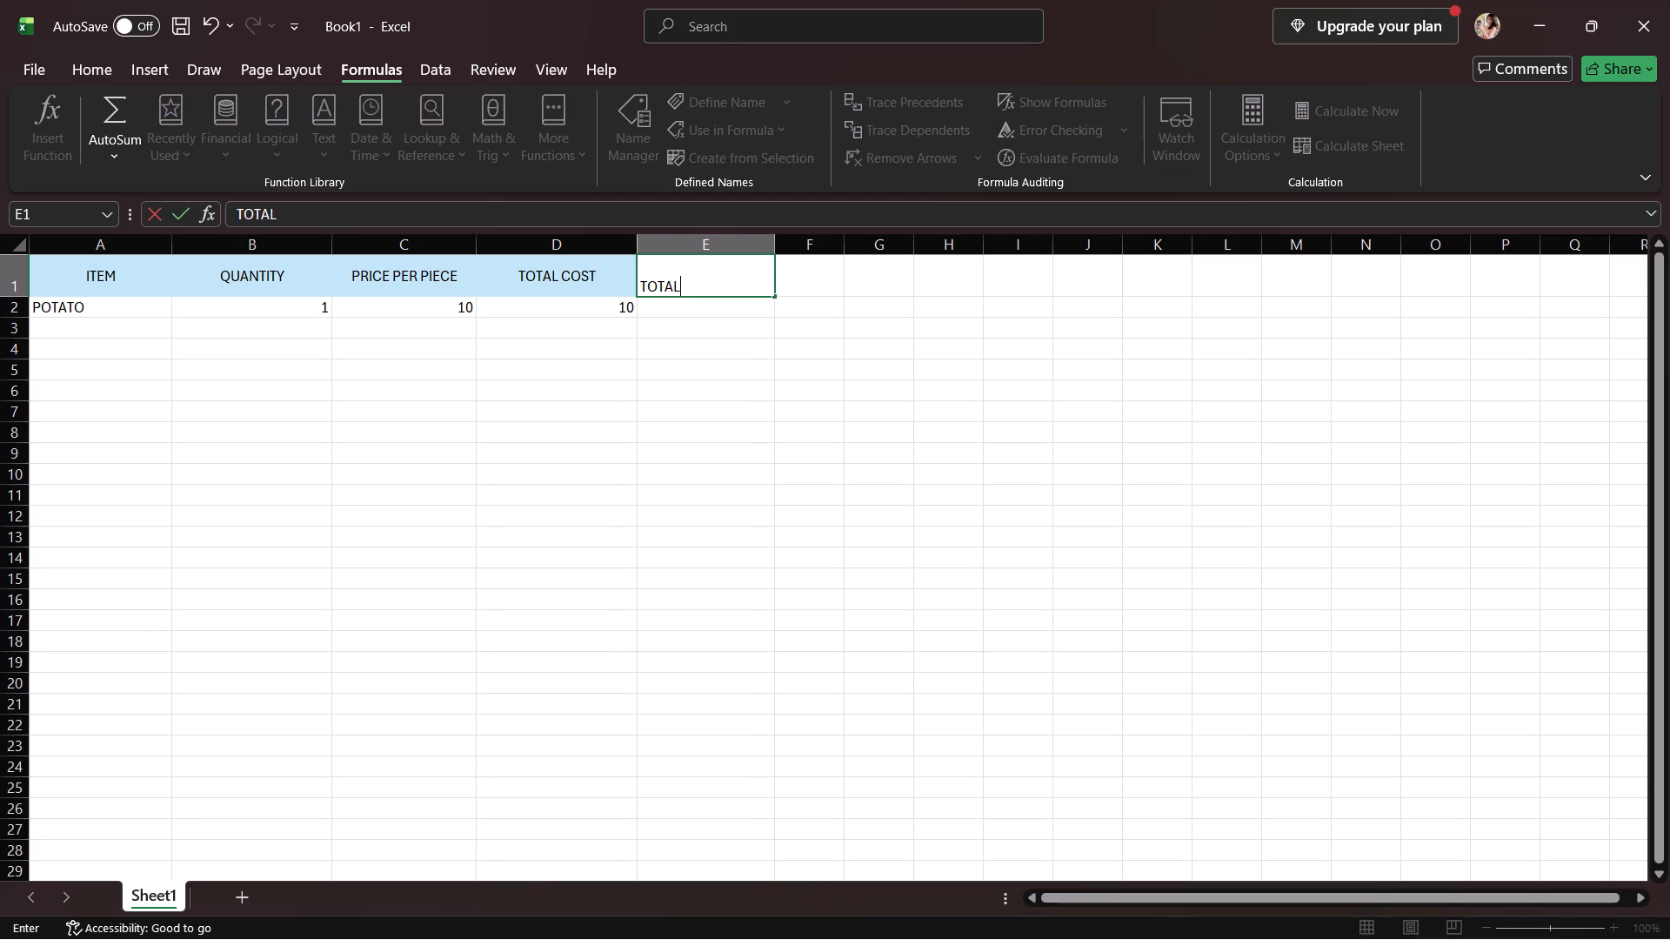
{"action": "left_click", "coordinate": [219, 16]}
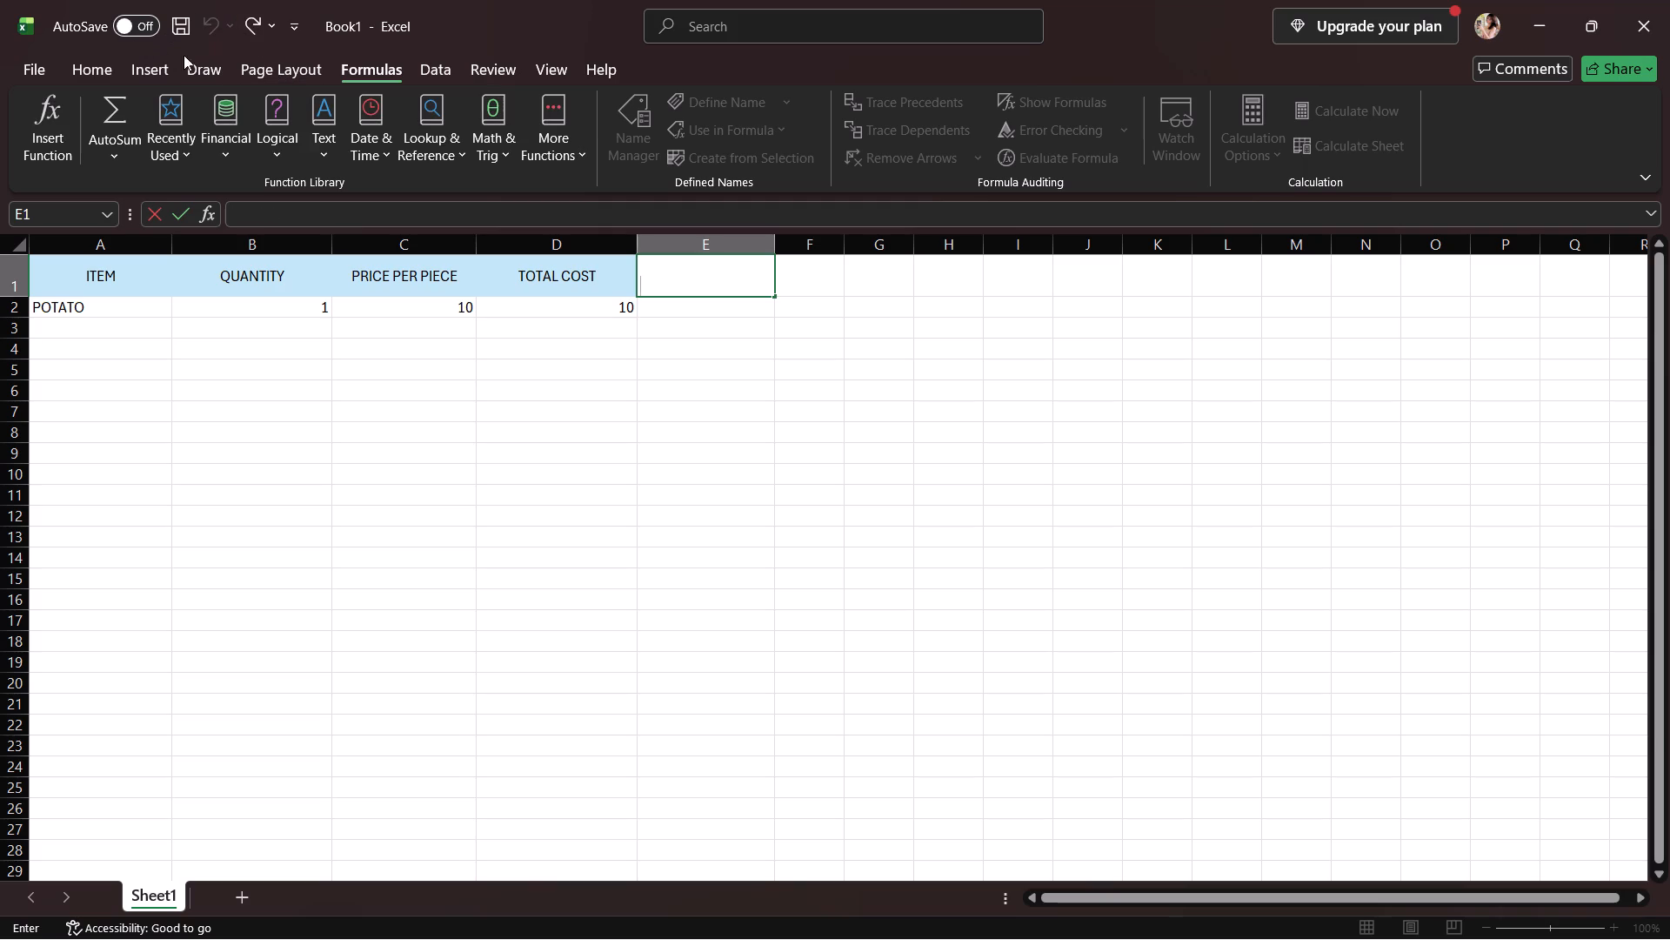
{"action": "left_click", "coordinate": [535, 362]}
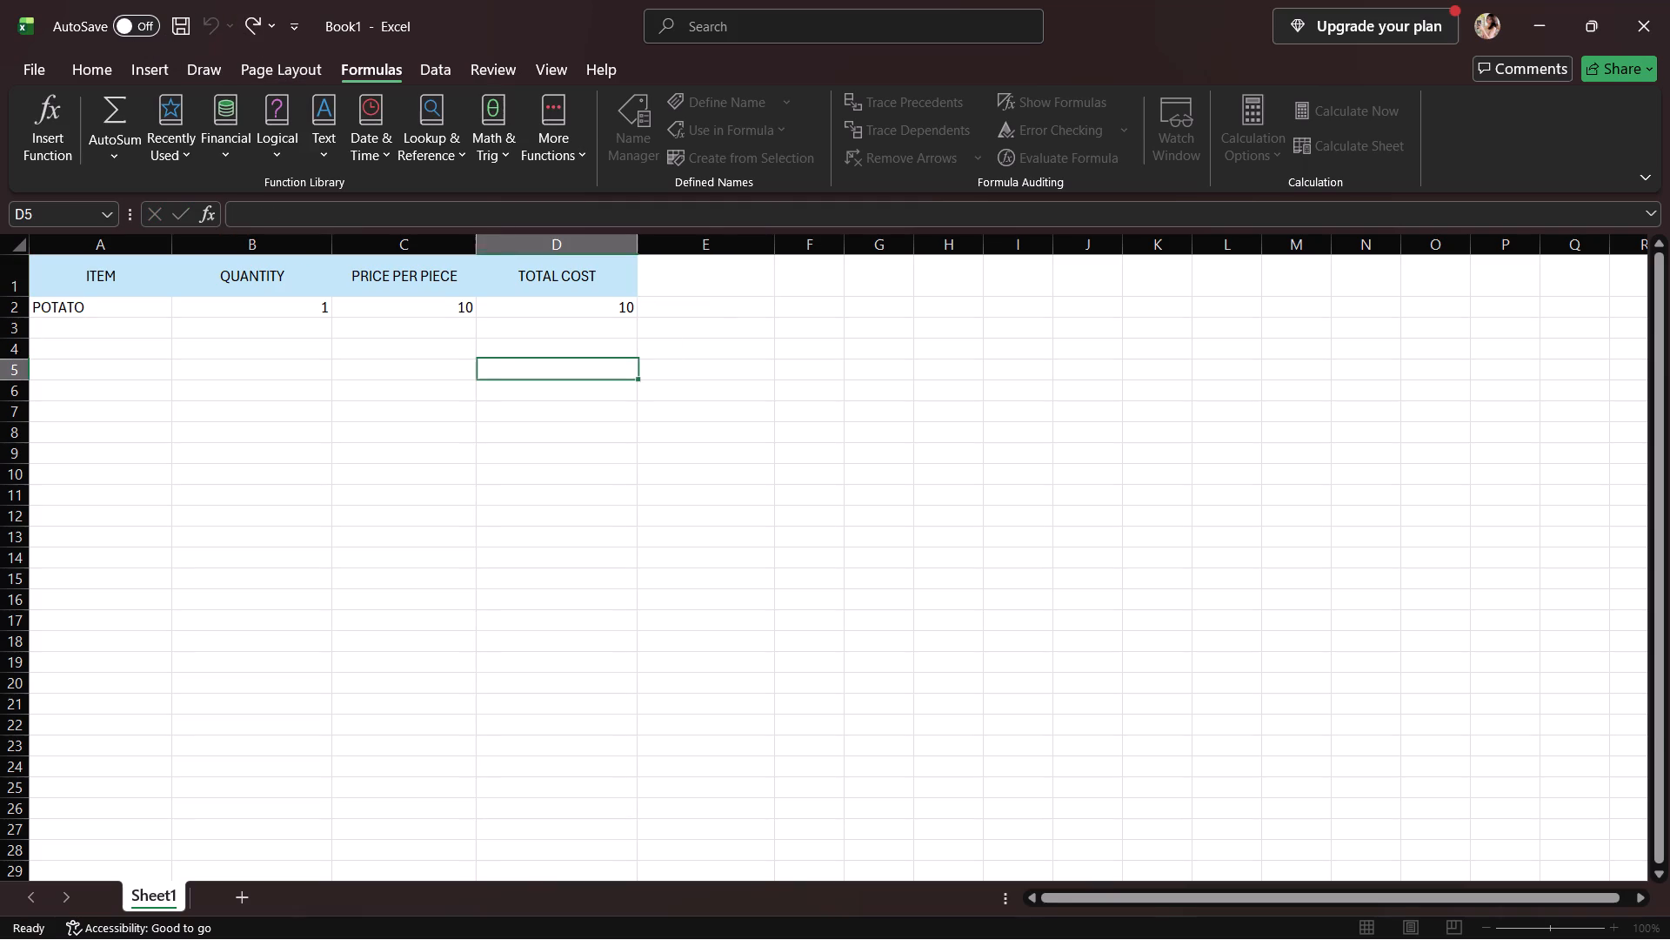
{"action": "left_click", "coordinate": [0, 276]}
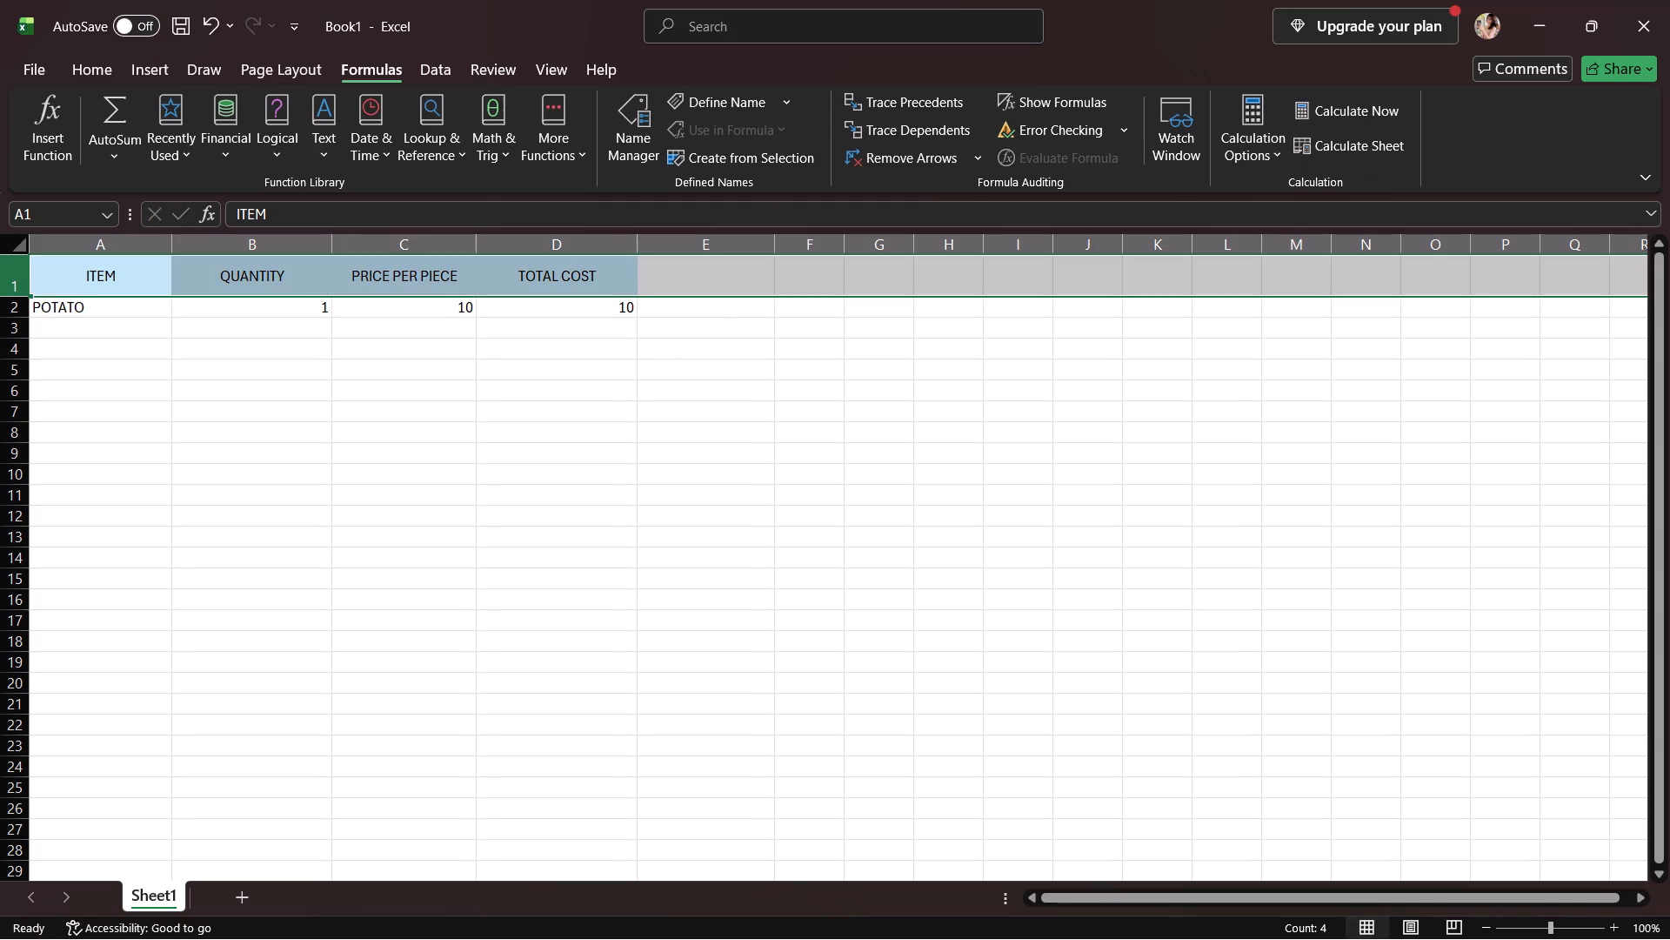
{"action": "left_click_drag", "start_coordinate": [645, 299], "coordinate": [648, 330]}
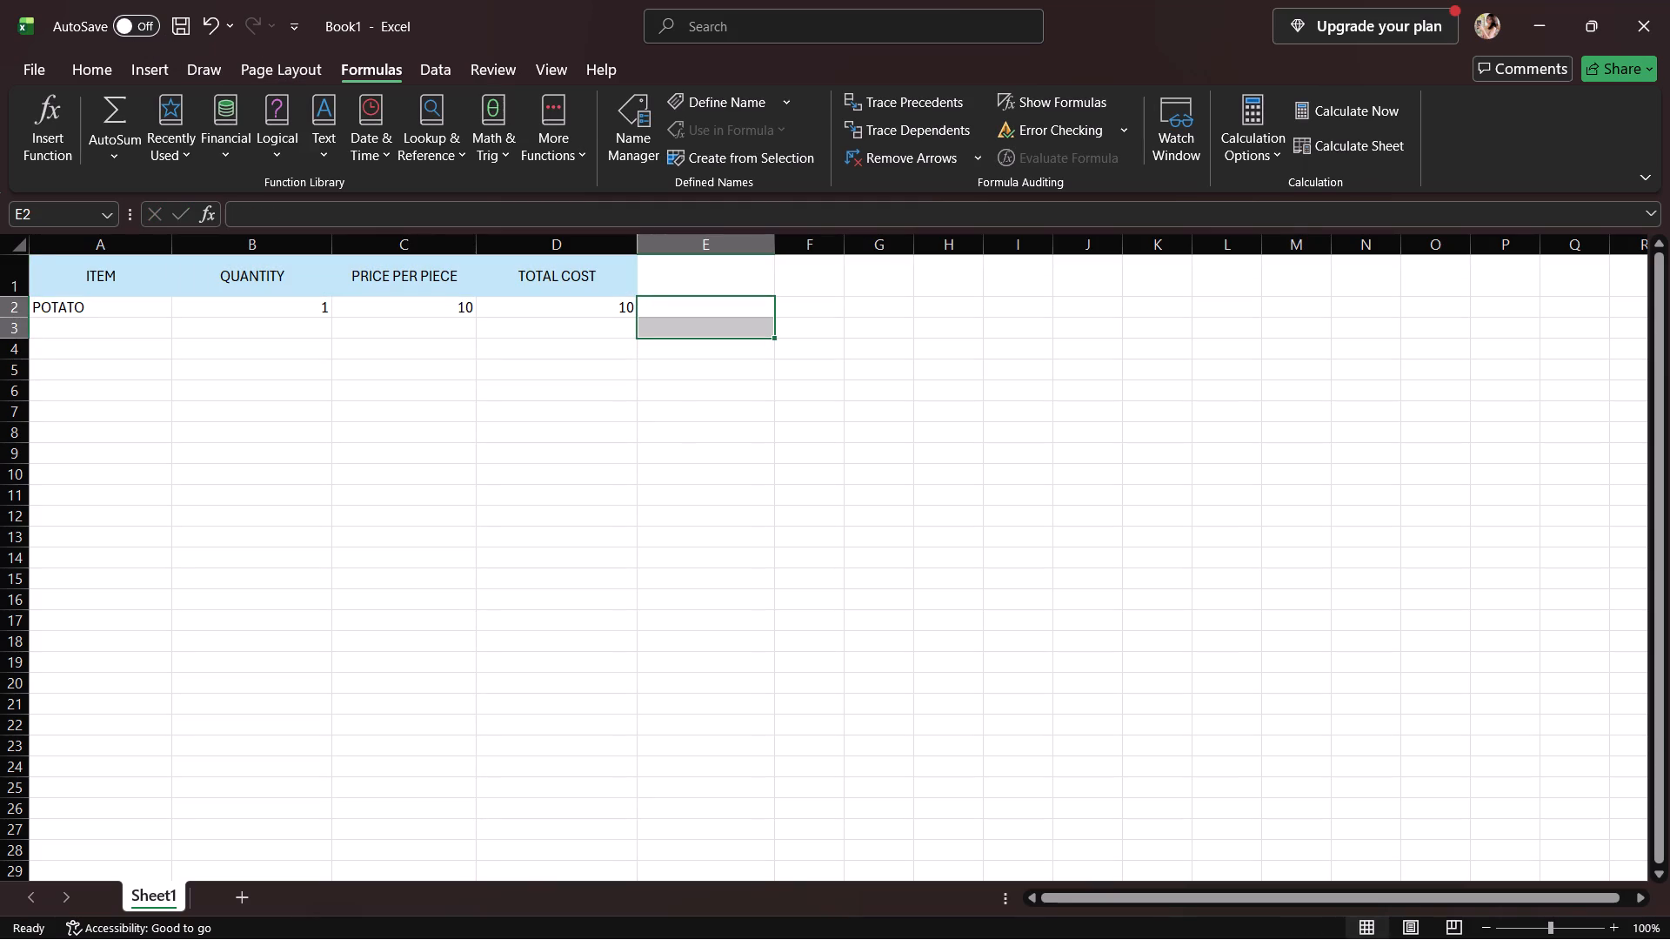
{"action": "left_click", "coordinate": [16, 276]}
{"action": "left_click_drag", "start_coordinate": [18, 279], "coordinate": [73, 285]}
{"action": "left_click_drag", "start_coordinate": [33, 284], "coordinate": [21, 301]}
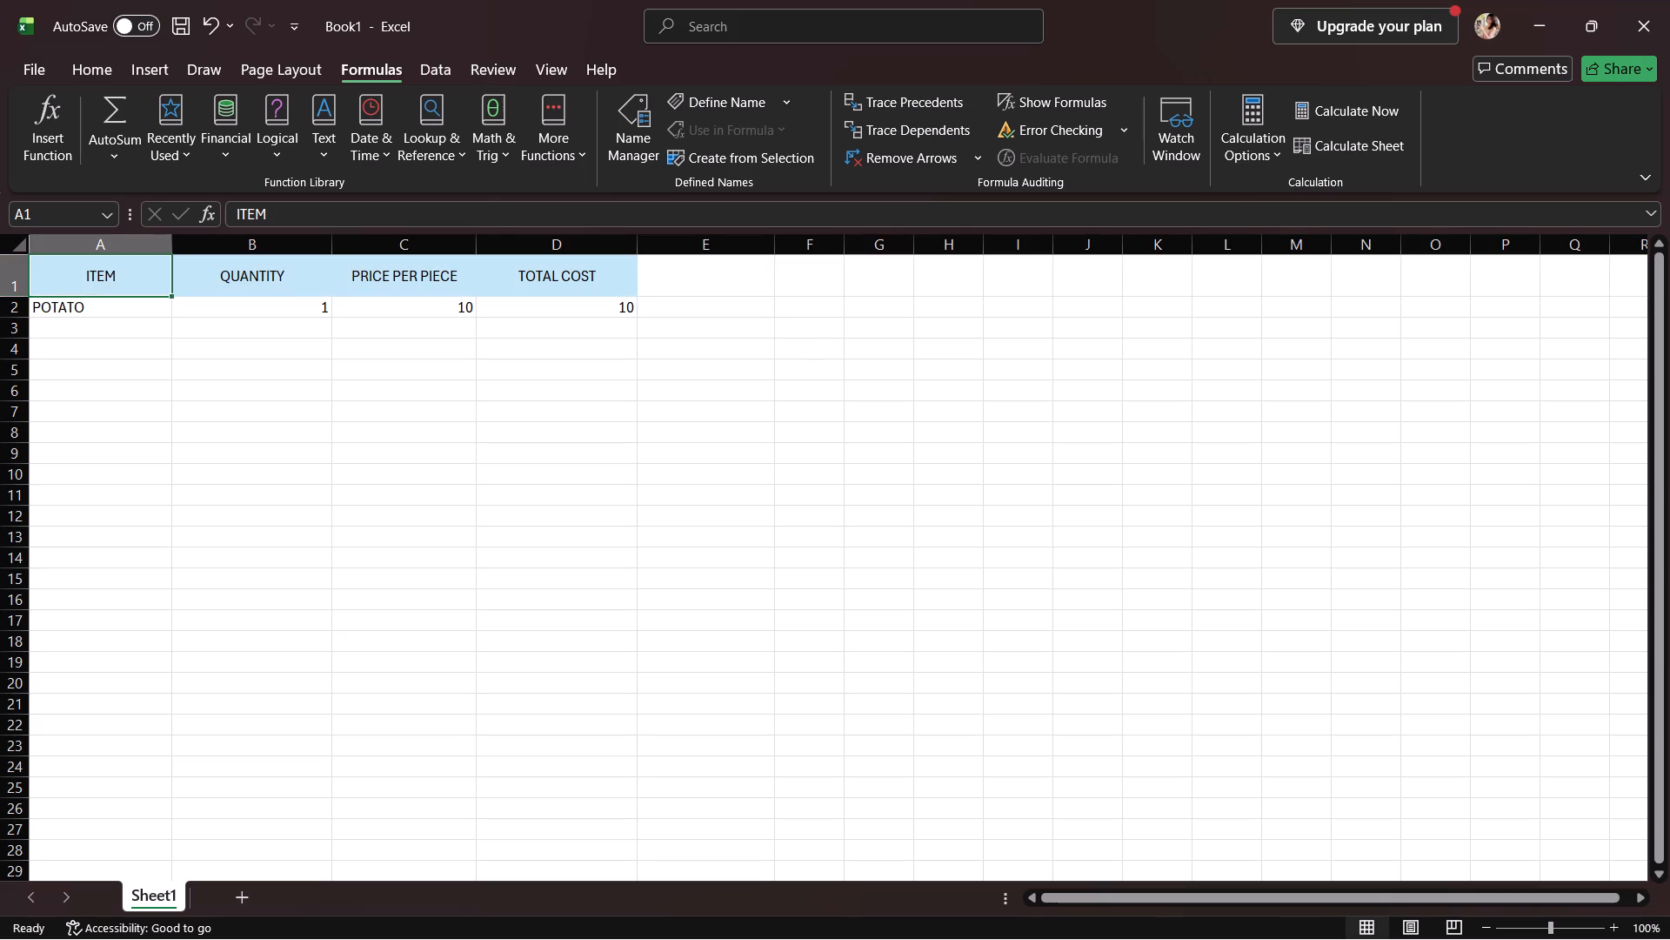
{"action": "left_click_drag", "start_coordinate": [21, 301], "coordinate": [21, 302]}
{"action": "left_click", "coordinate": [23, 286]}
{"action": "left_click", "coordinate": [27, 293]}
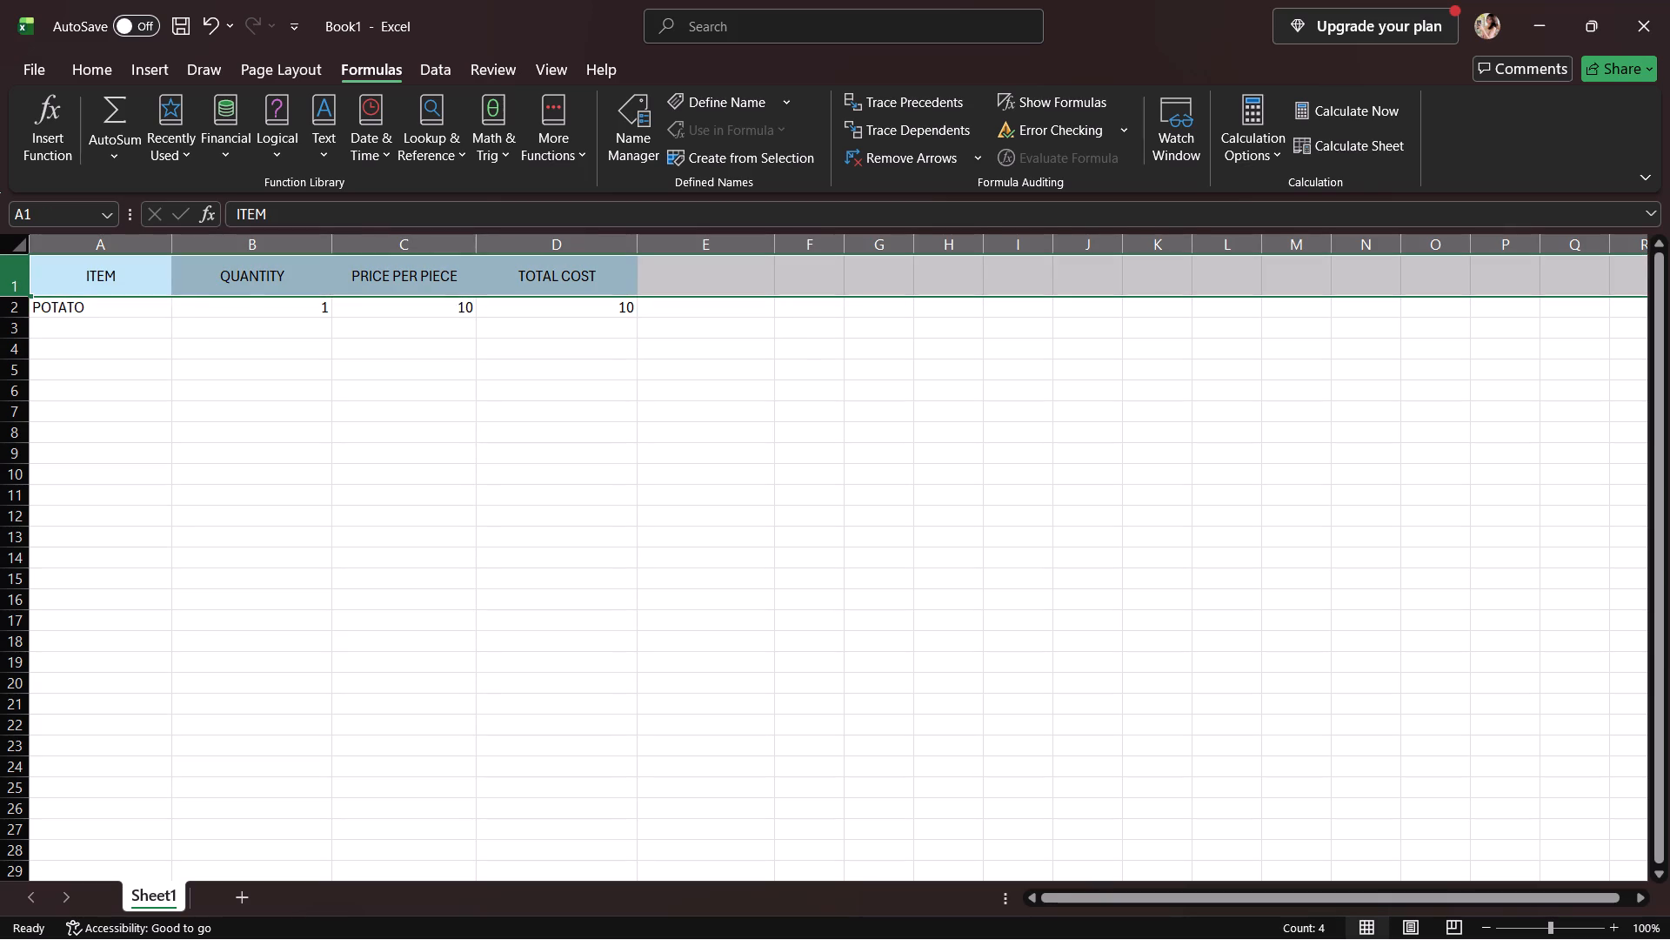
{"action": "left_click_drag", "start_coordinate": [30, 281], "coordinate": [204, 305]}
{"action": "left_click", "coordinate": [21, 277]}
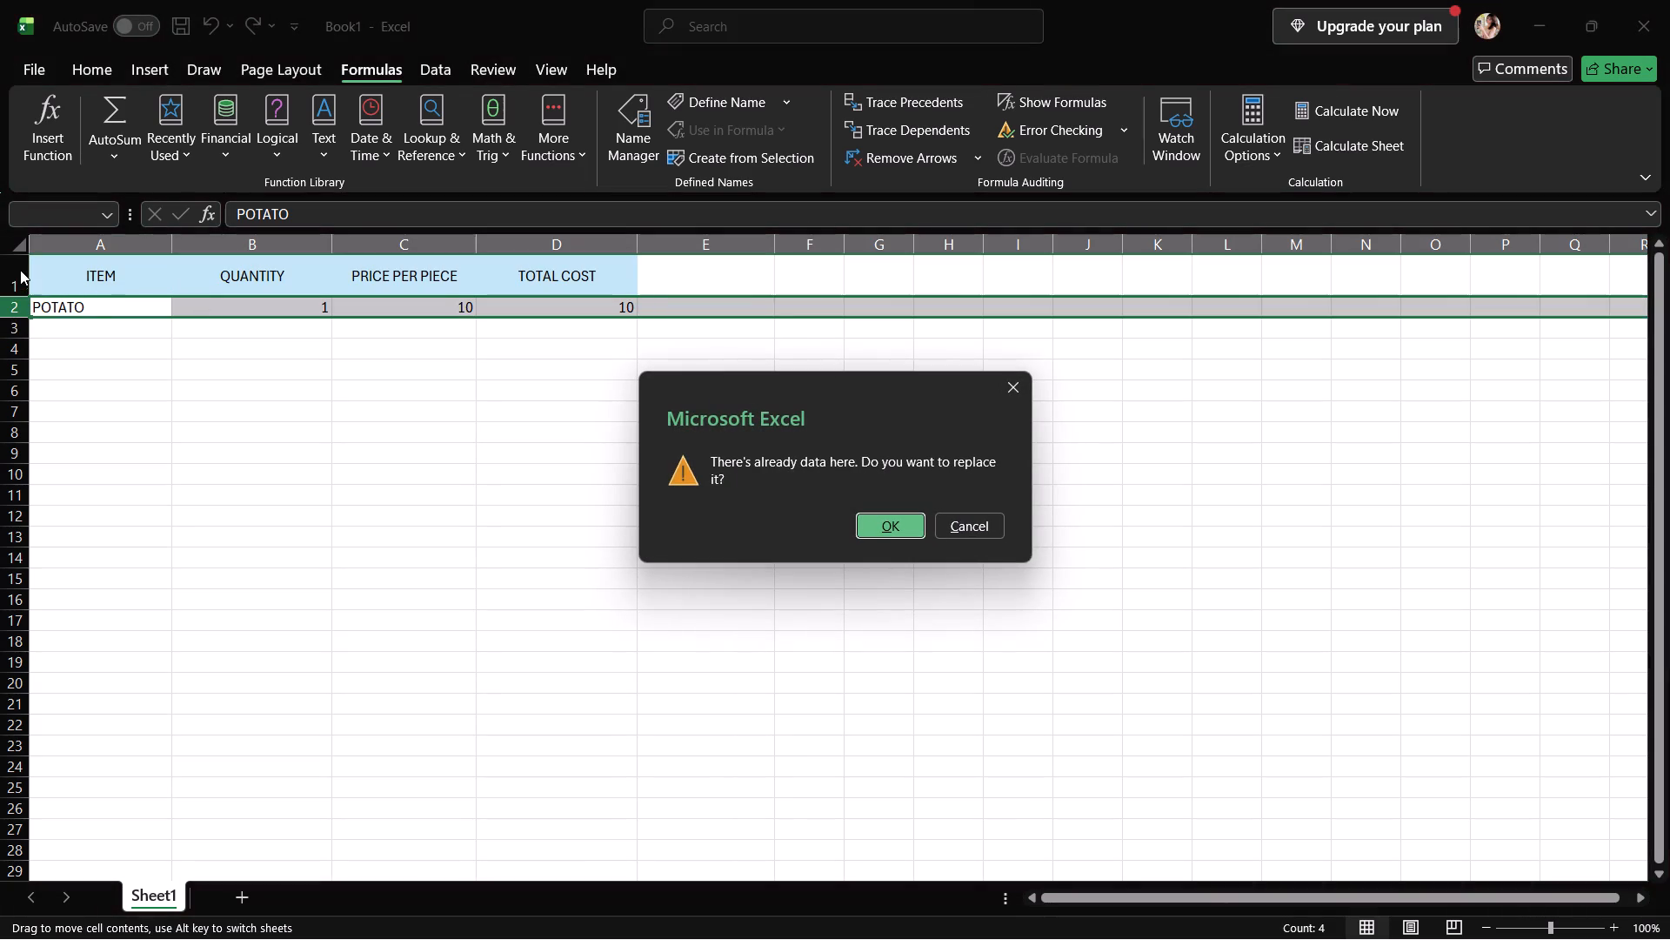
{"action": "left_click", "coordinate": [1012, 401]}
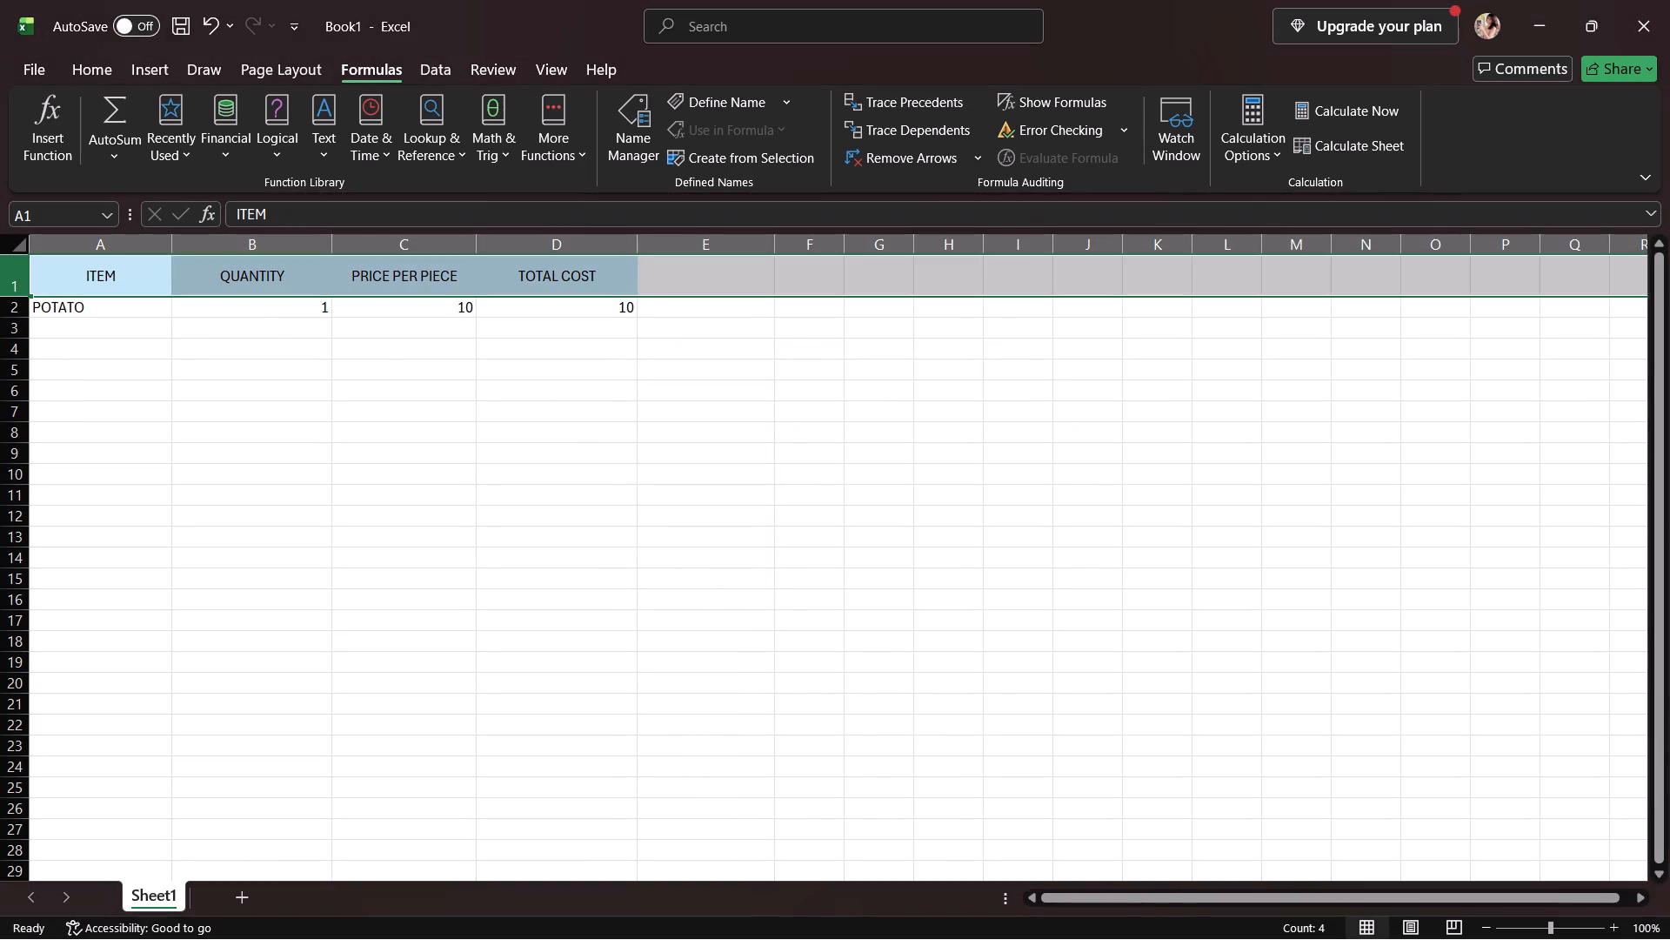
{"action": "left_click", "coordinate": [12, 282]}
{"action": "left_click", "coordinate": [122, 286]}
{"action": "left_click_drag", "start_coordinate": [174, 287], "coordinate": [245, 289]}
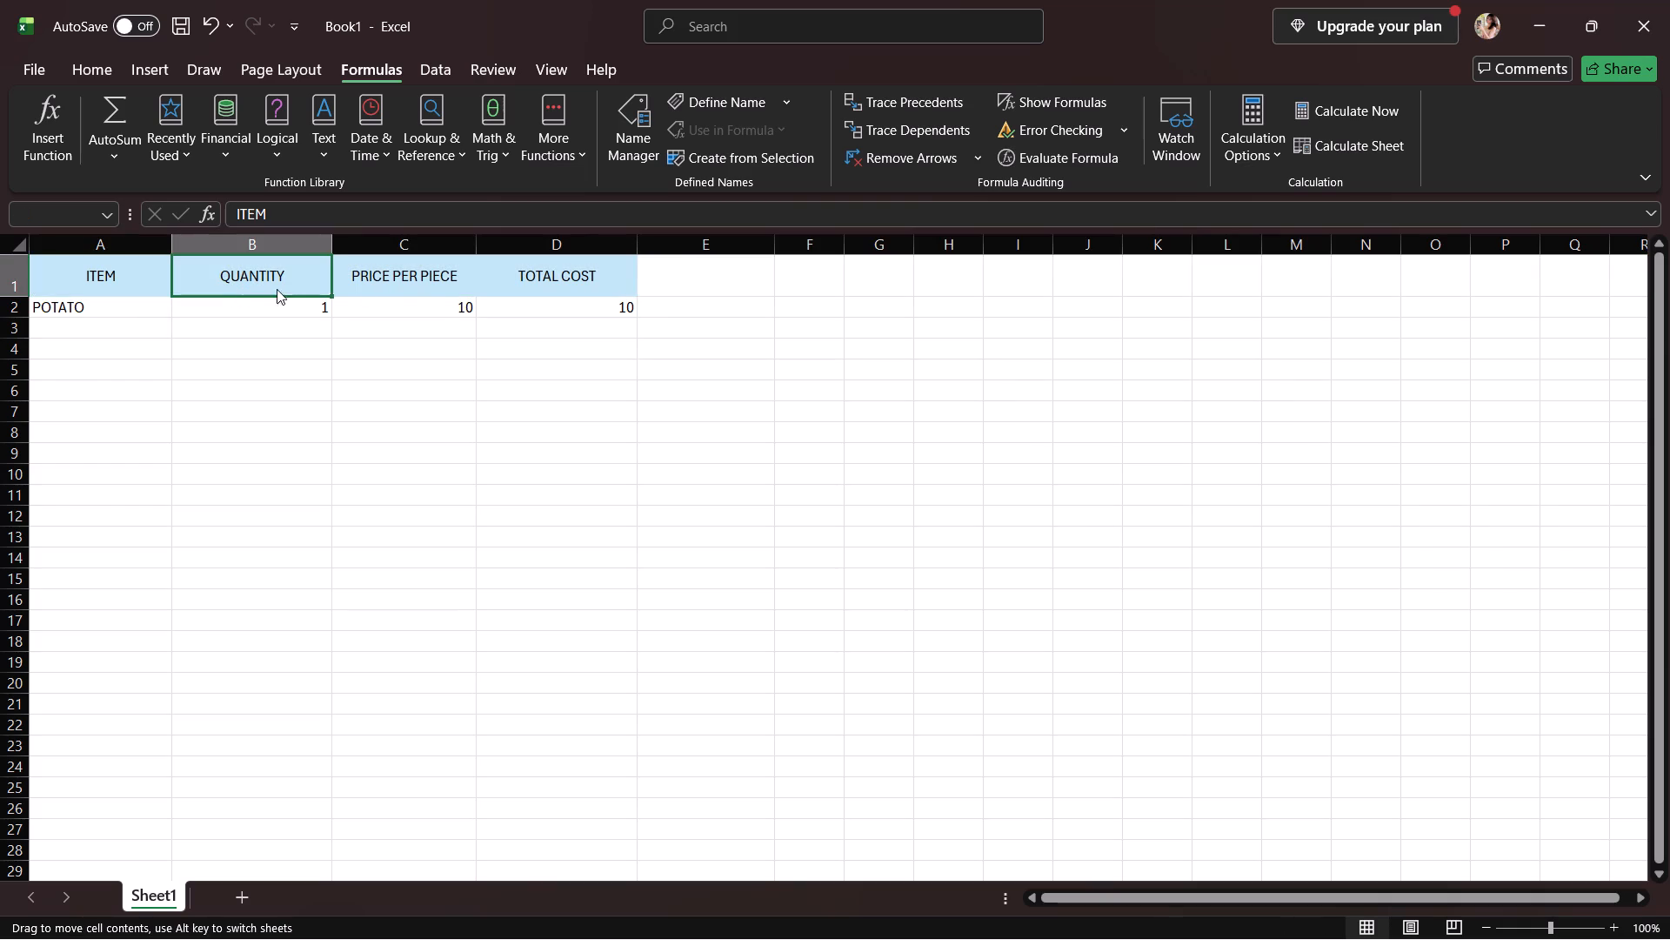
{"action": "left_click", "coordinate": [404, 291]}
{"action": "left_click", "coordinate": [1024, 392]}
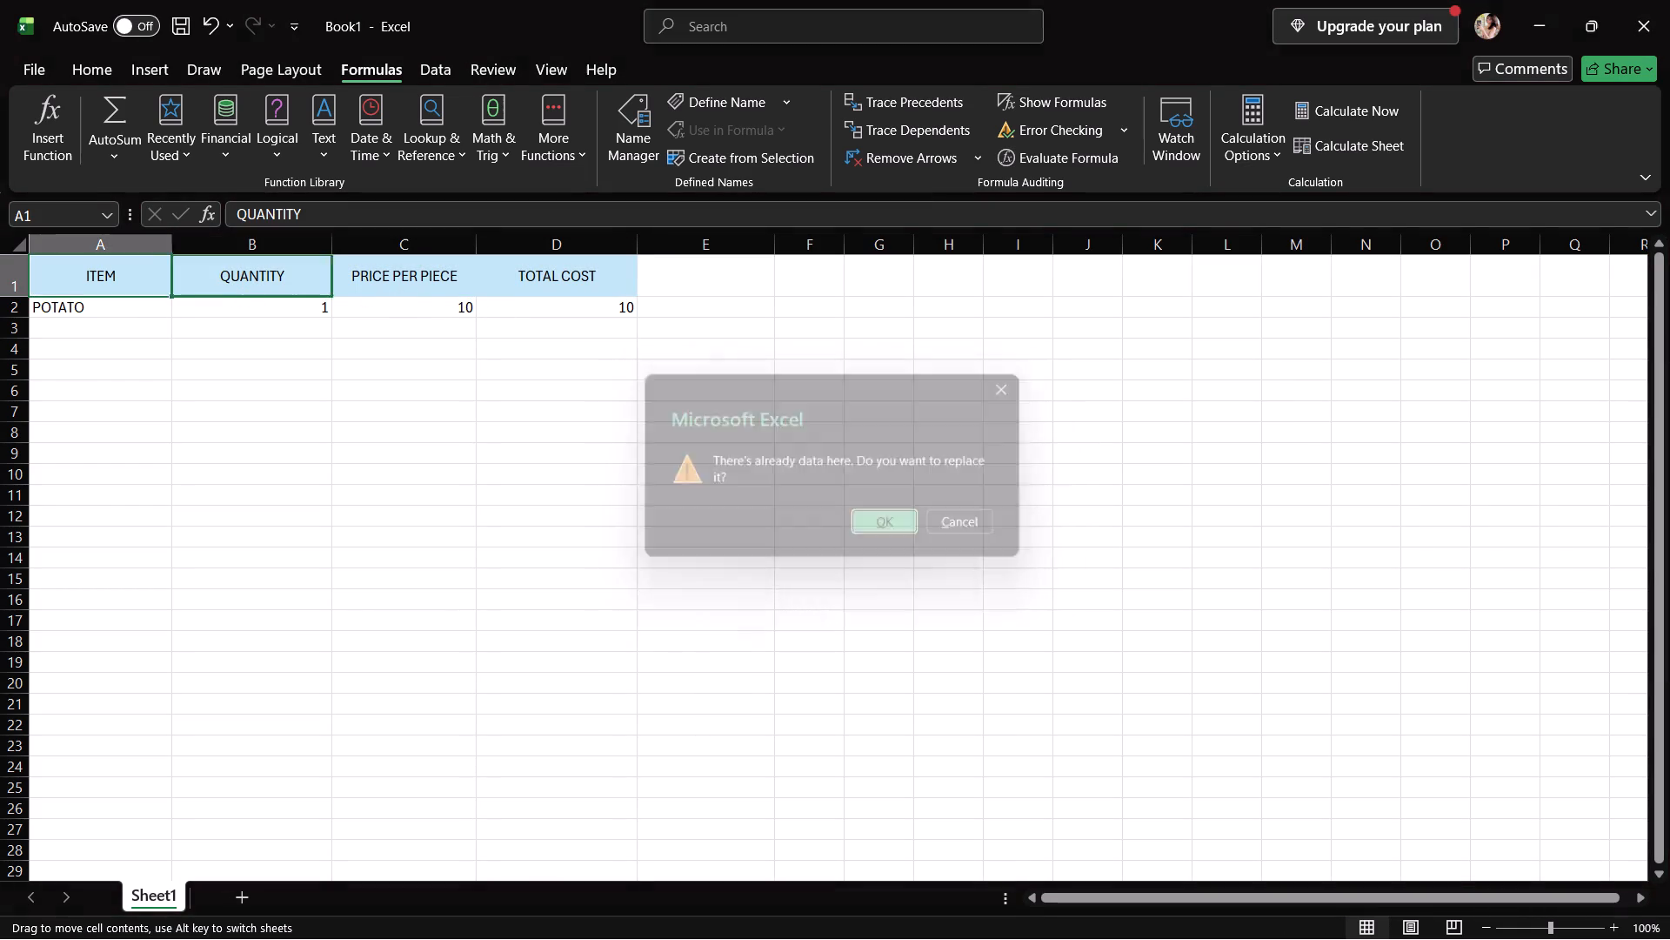
Enter PEPPER in cell A3 below POTATO, and add RED in front so the item reads RED PEPPER.
{"action": "left_click_drag", "start_coordinate": [52, 326], "coordinate": [43, 324]}
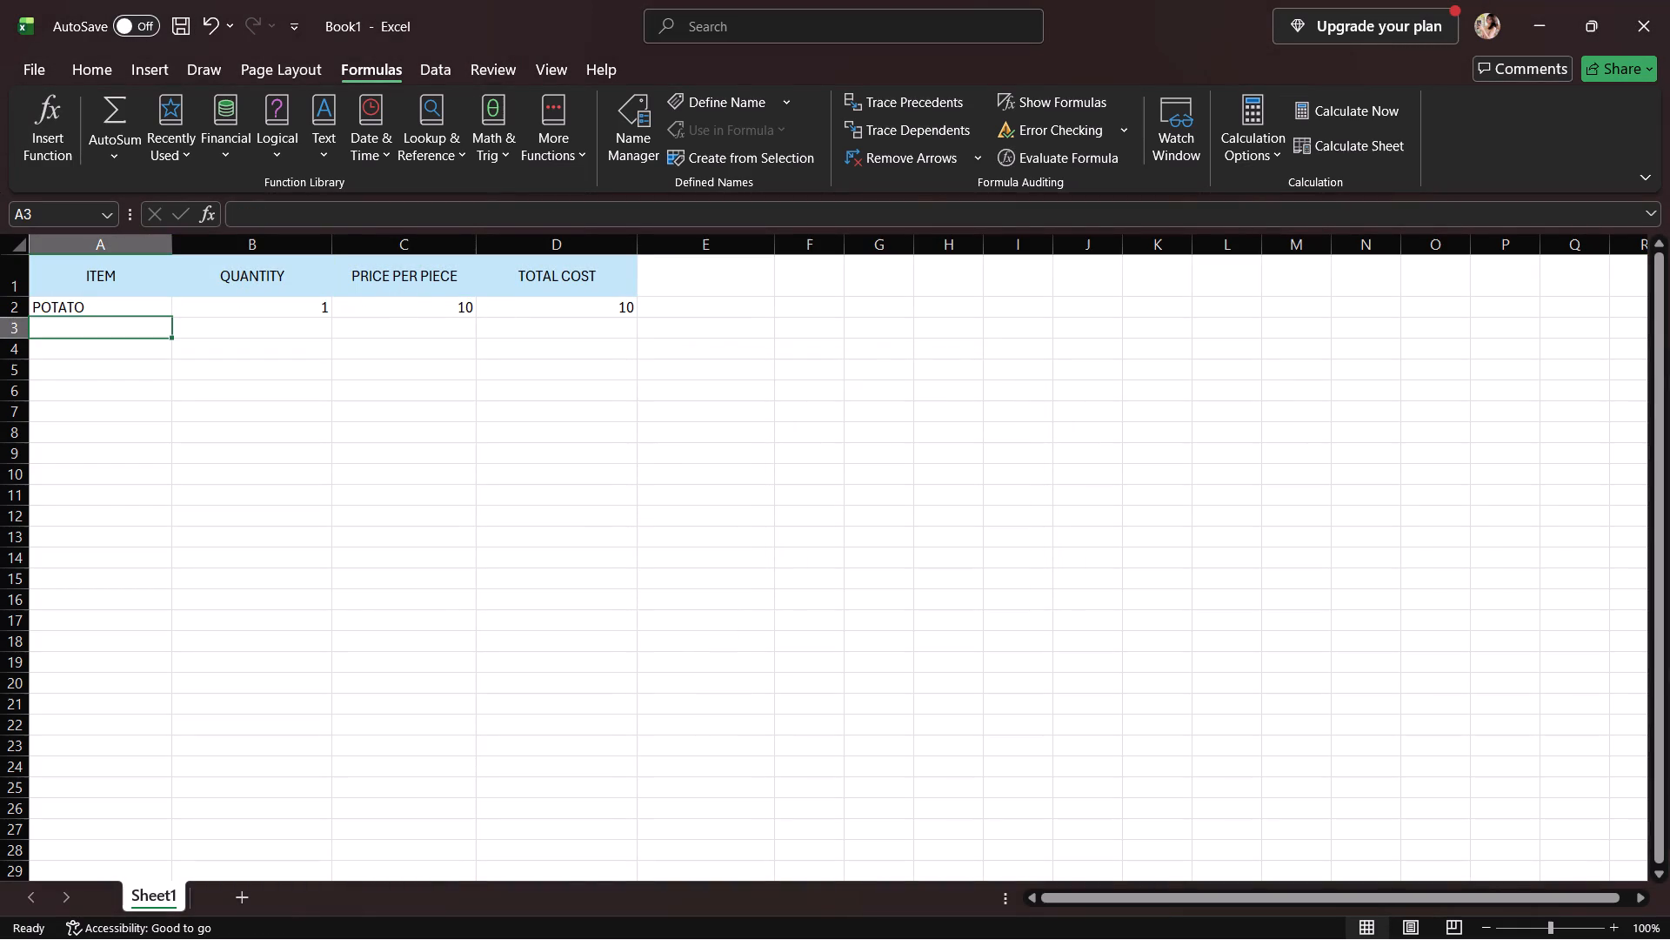
{"action": "type", "text": "PEPPER"}
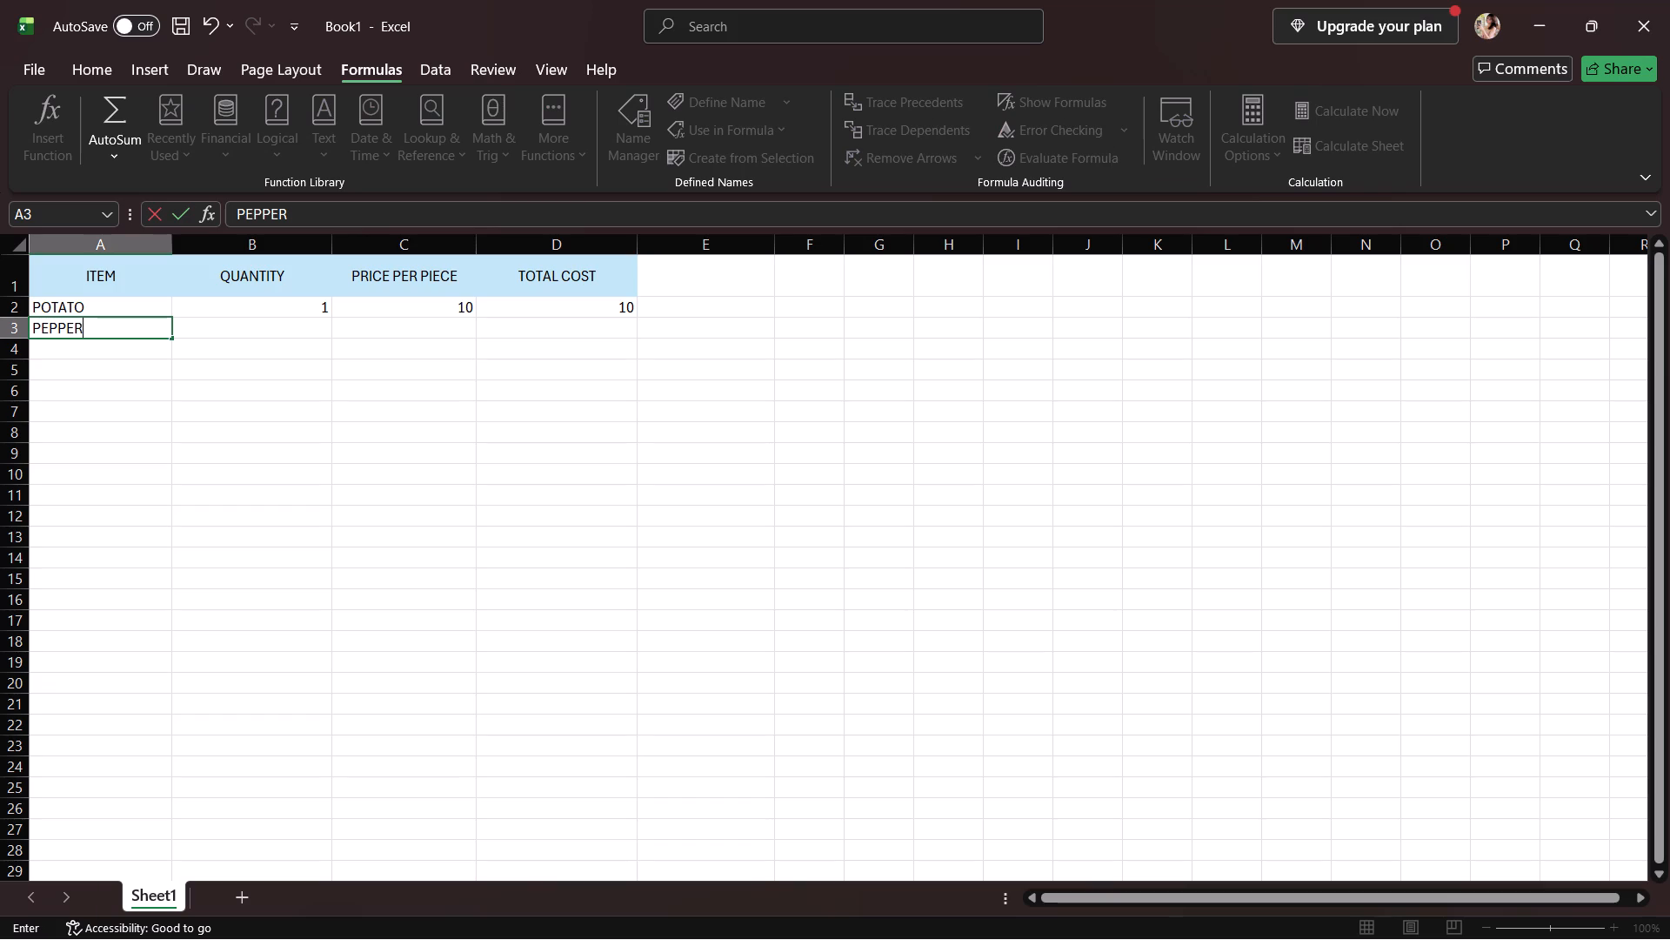
{"action": "left_click", "coordinate": [214, 336]}
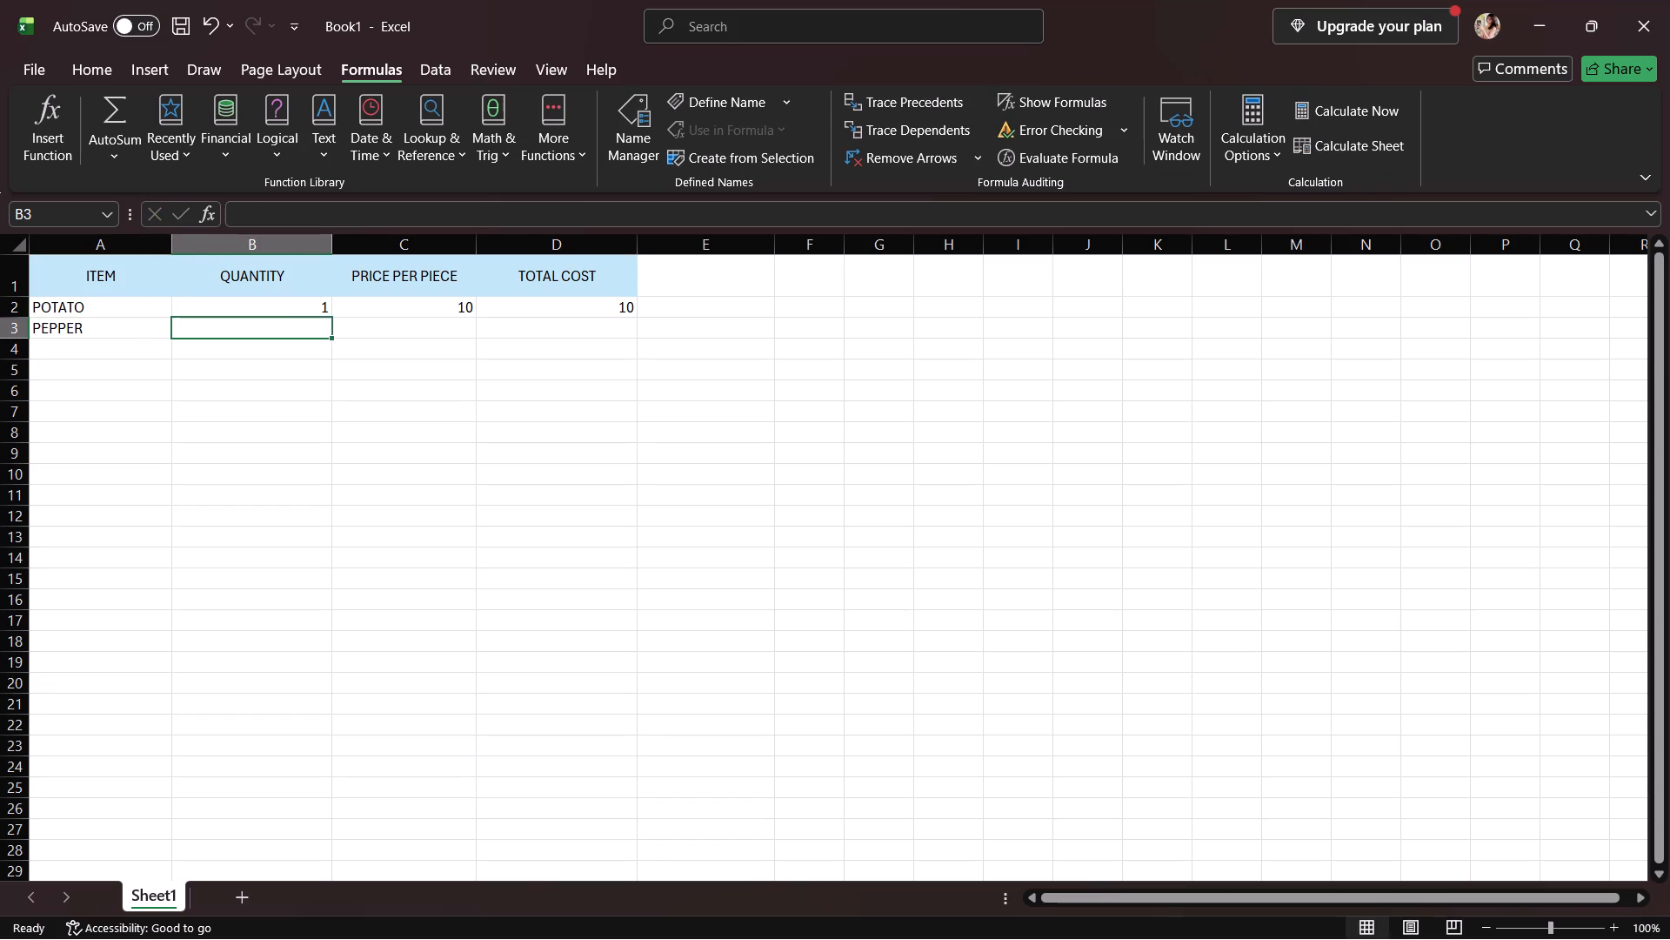
{"action": "left_click", "coordinate": [127, 334]}
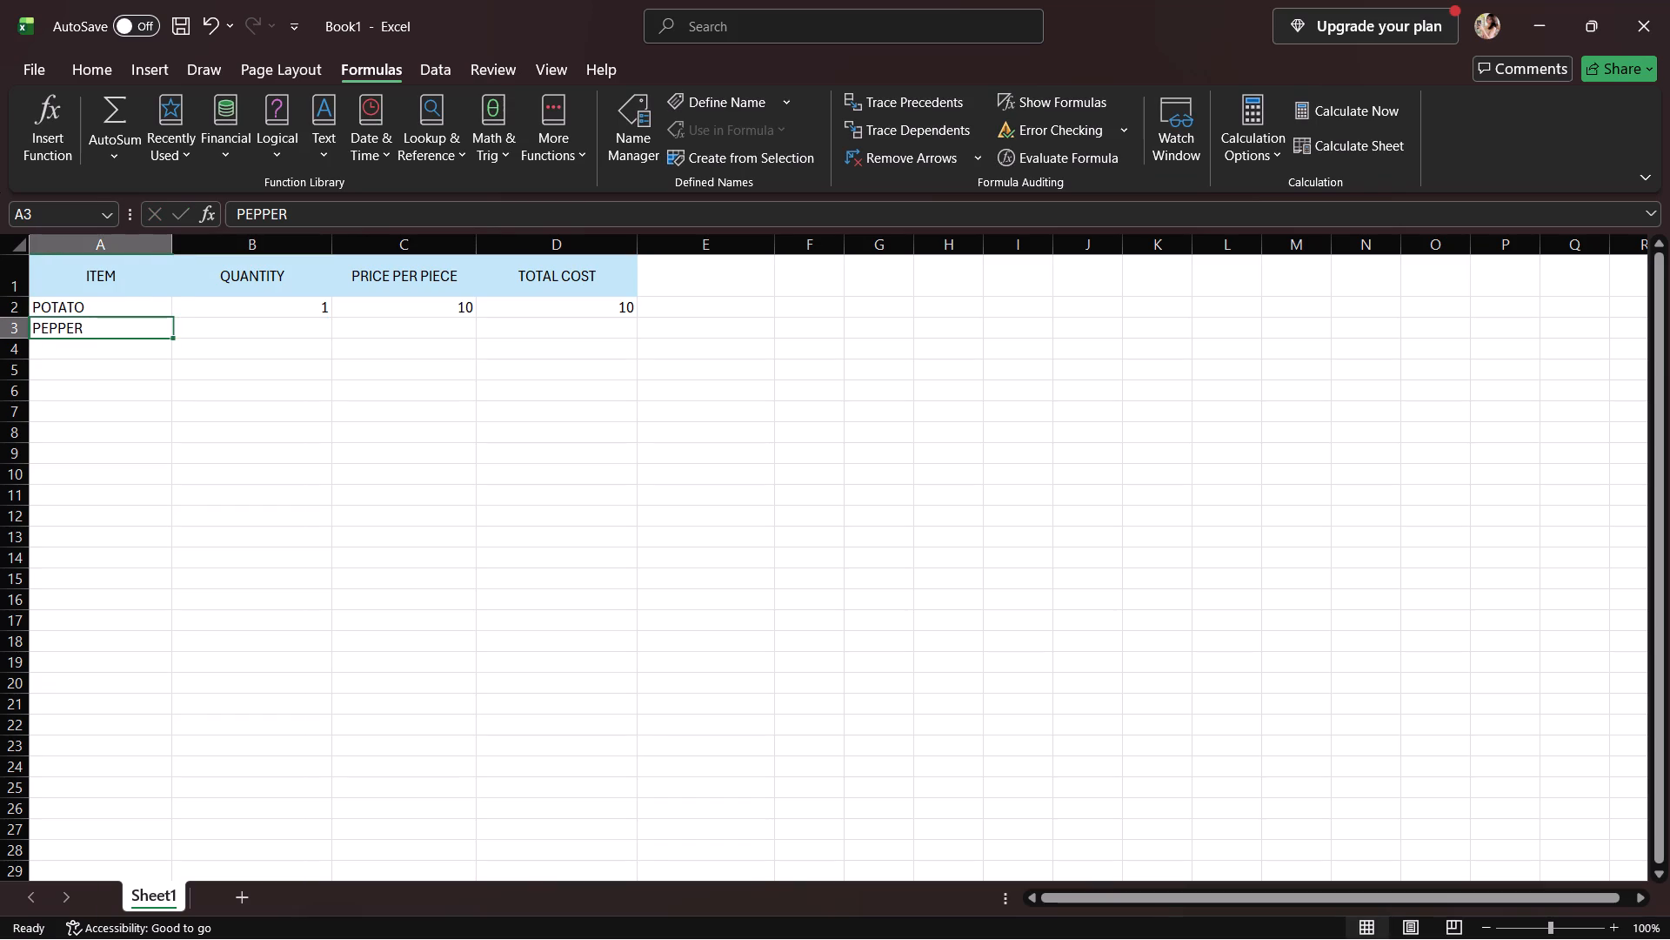
{"action": "left_click", "coordinate": [34, 327]}
{"action": "left_click", "coordinate": [29, 332]}
{"action": "left_click", "coordinate": [34, 332]}
{"action": "left_click", "coordinate": [231, 218]}
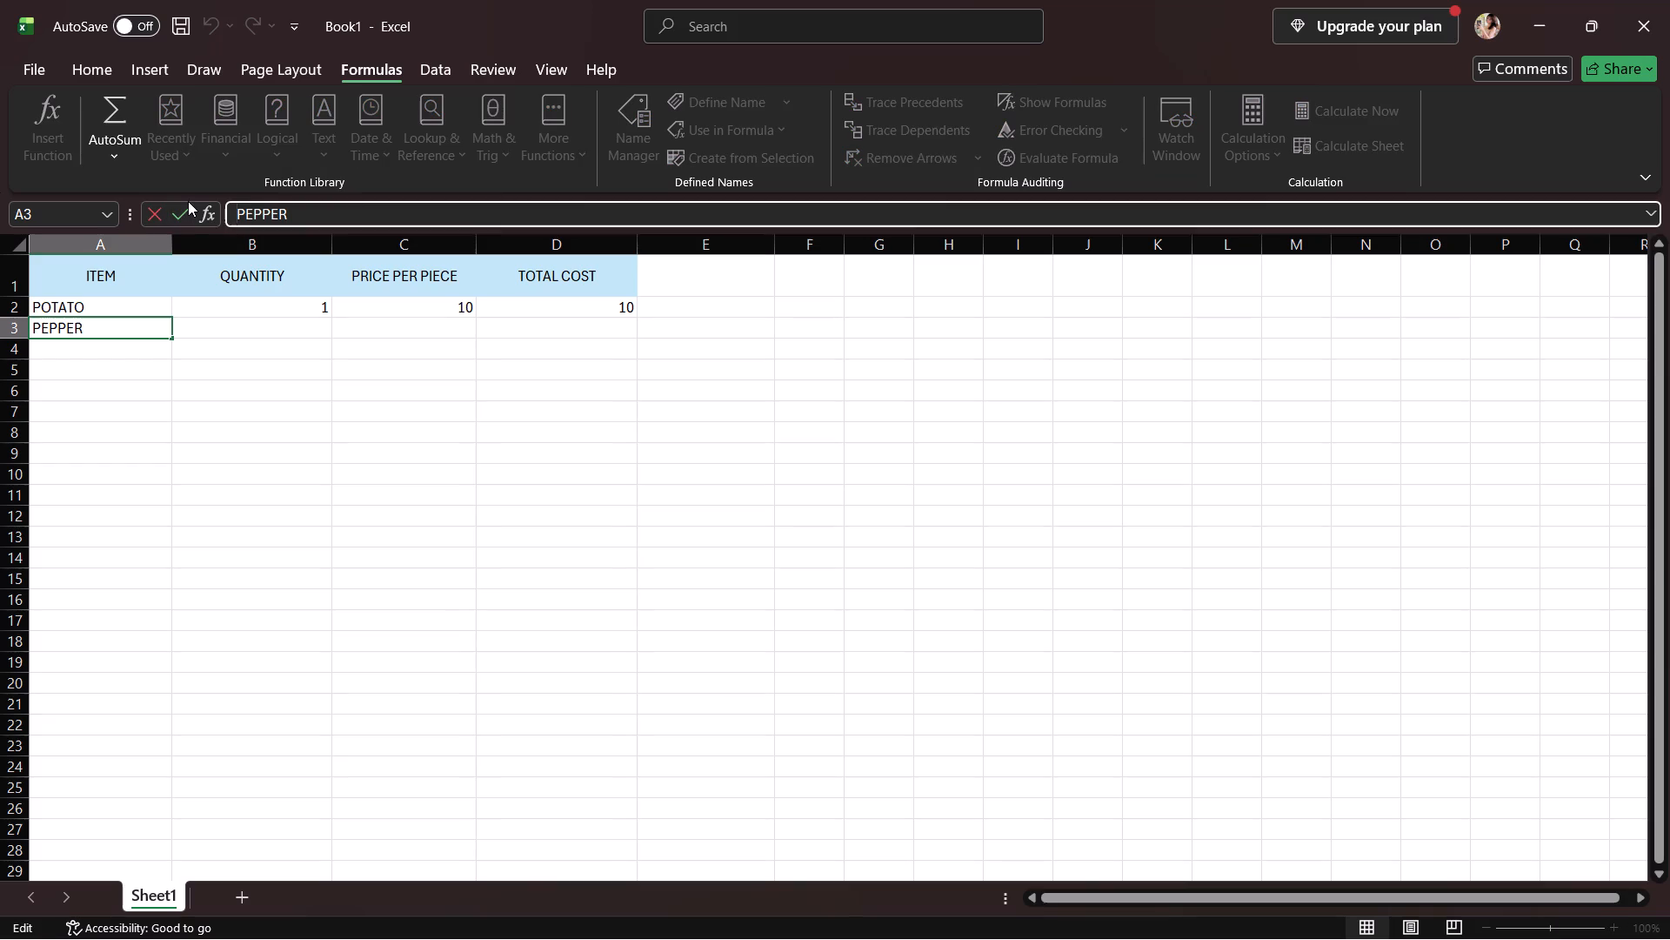
{"action": "type", "text": "RED"}
{"action": "key", "text": "space"}
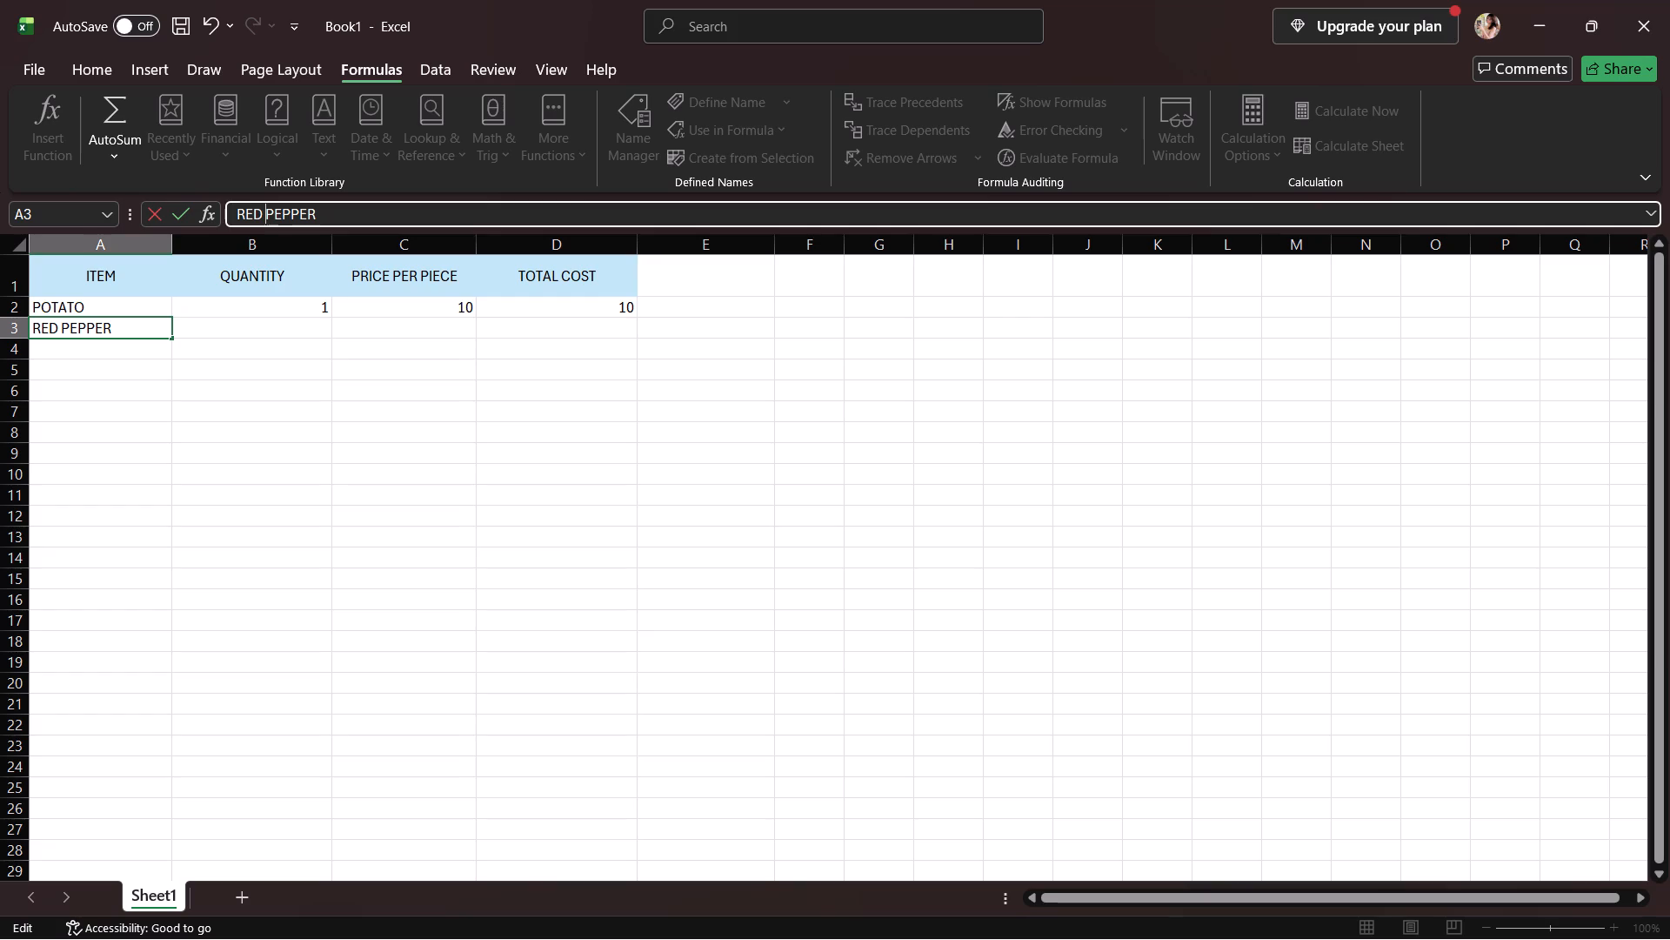
Fill in the RED PEPPER row with a quantity of 3 and a price per piece of 5.
{"action": "left_click", "coordinate": [269, 338]}
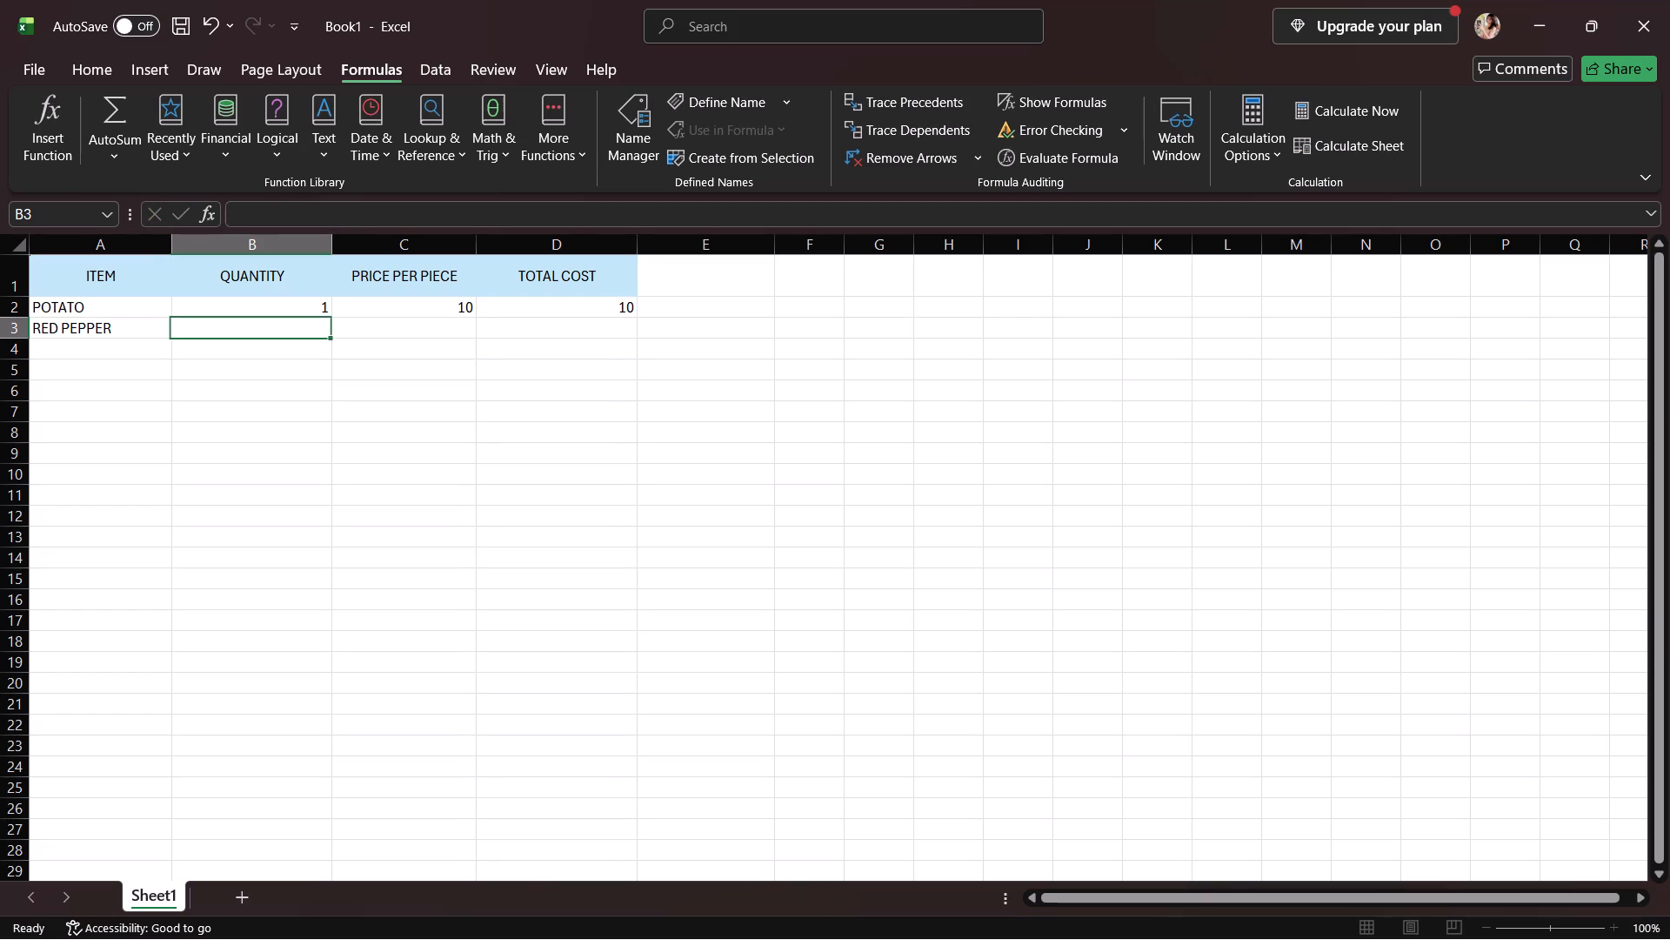
{"action": "key", "text": "3"}
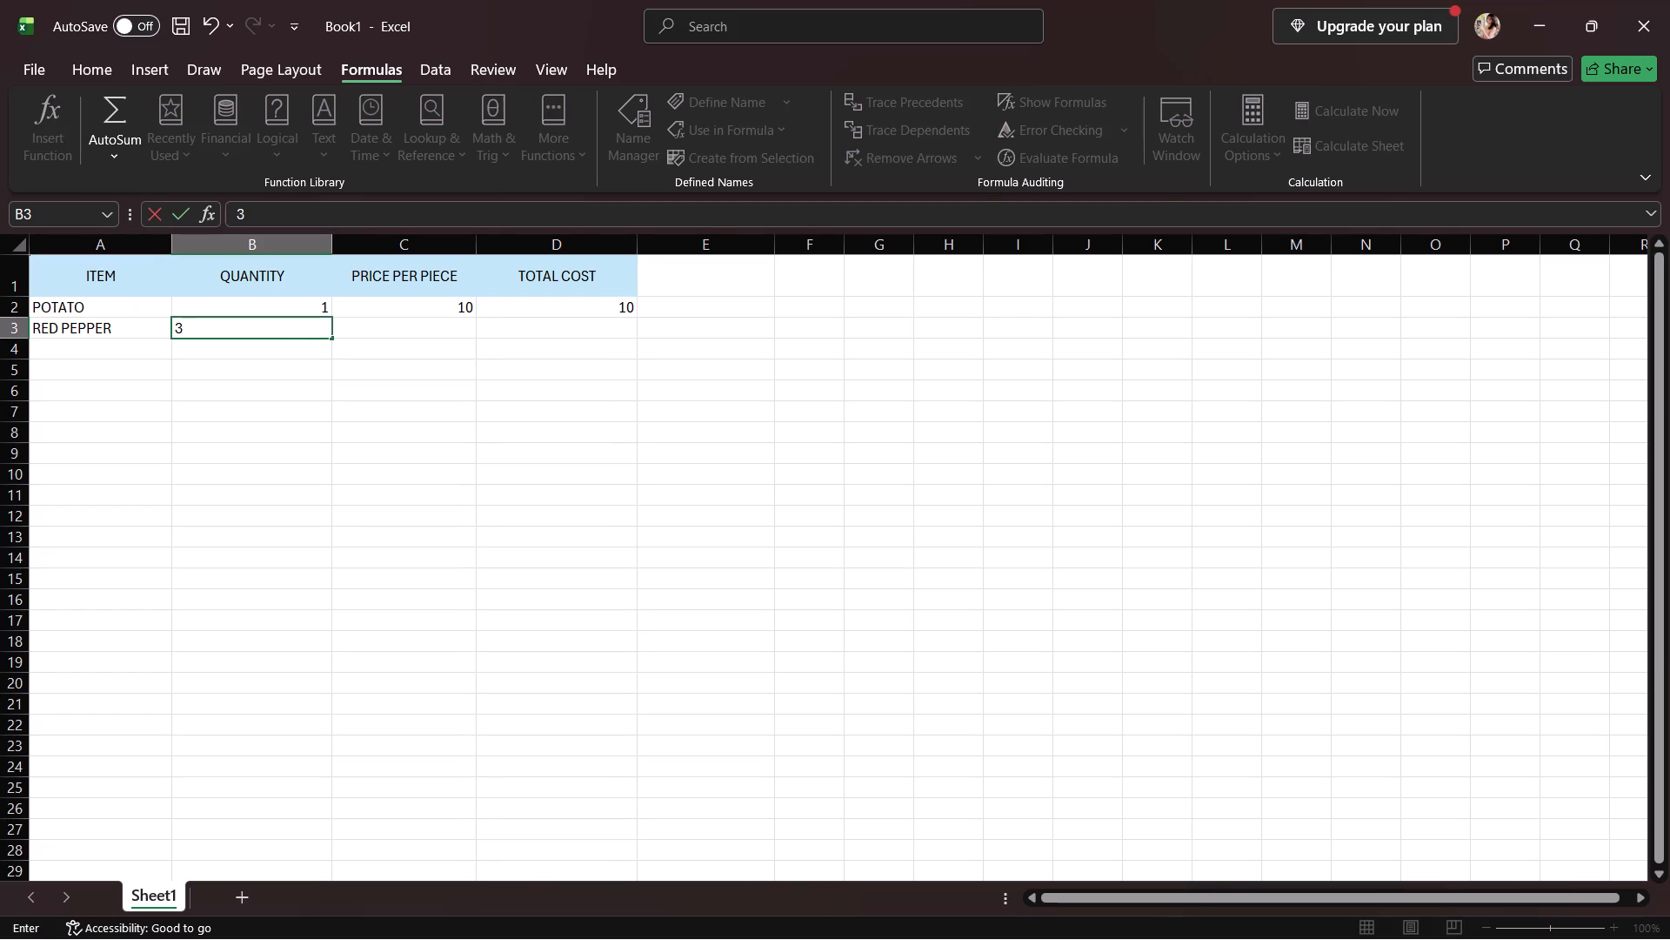
{"action": "left_click", "coordinate": [369, 333]}
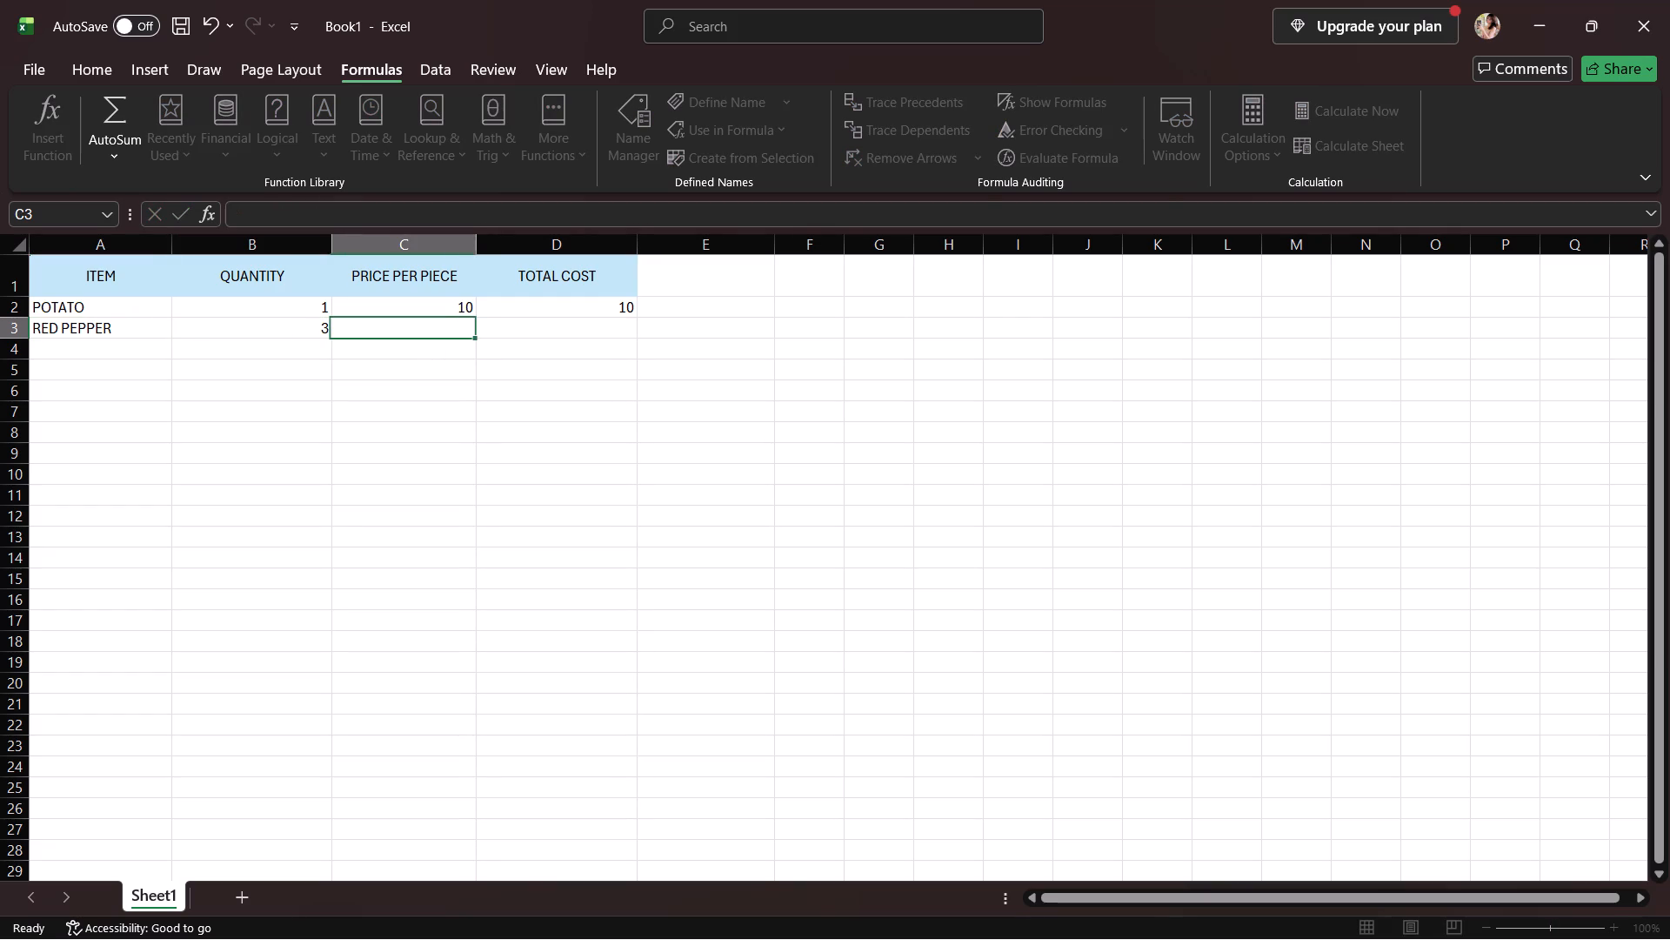
{"action": "key", "text": "5"}
{"action": "left_click", "coordinate": [353, 331]}
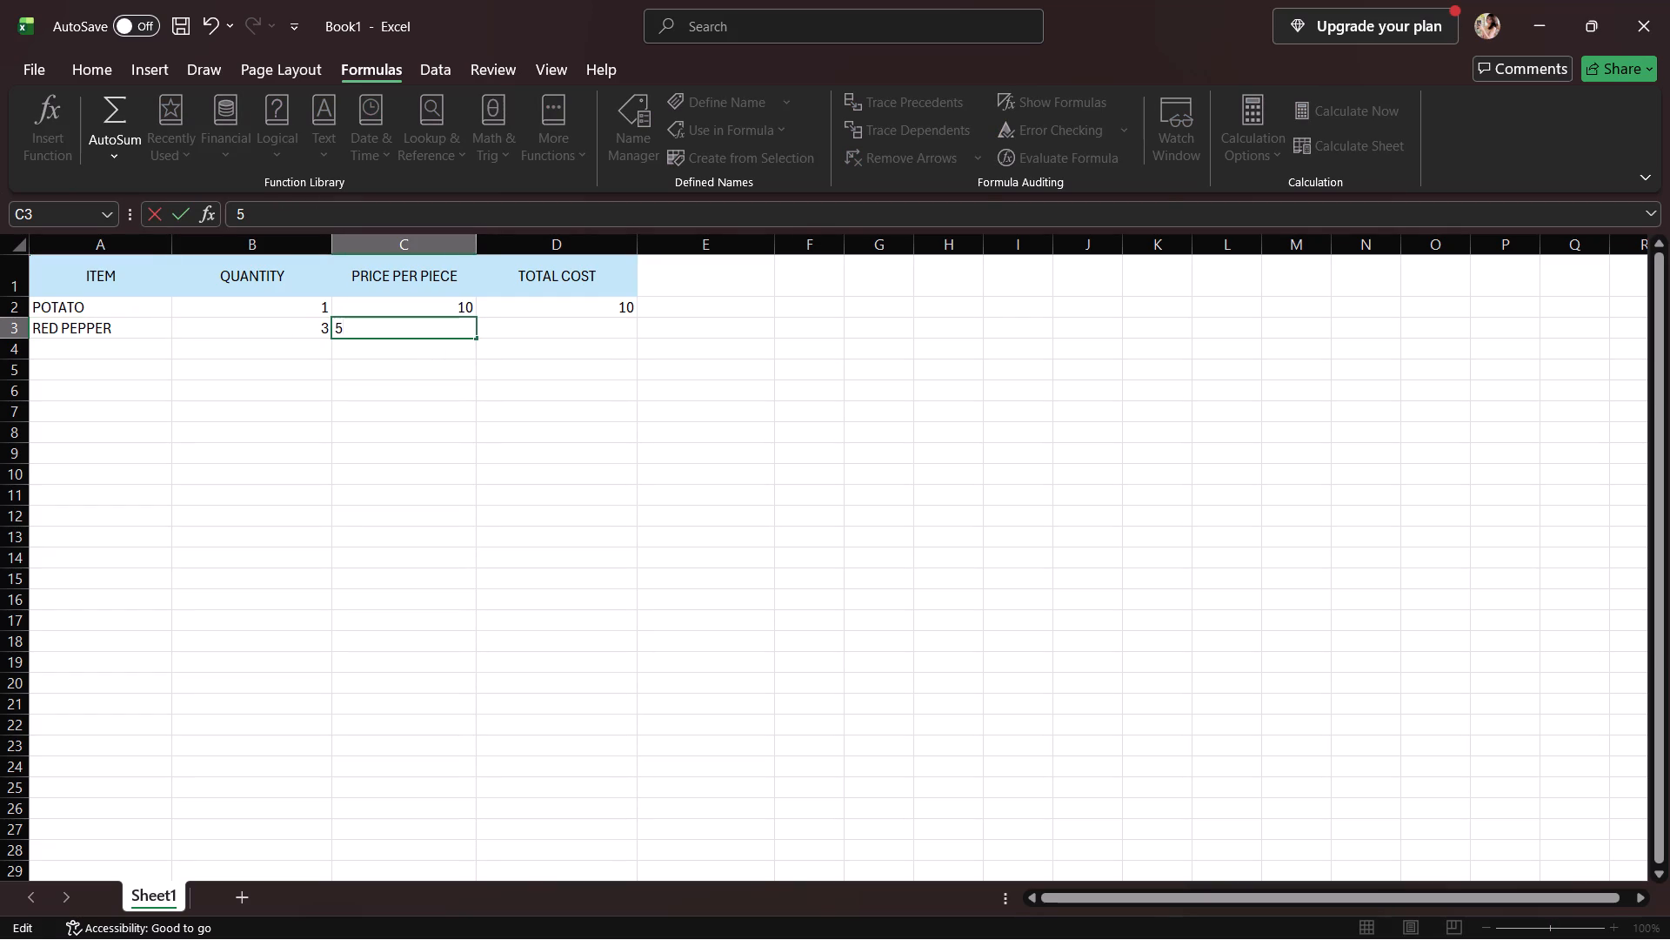
{"action": "left_click", "coordinate": [478, 332]}
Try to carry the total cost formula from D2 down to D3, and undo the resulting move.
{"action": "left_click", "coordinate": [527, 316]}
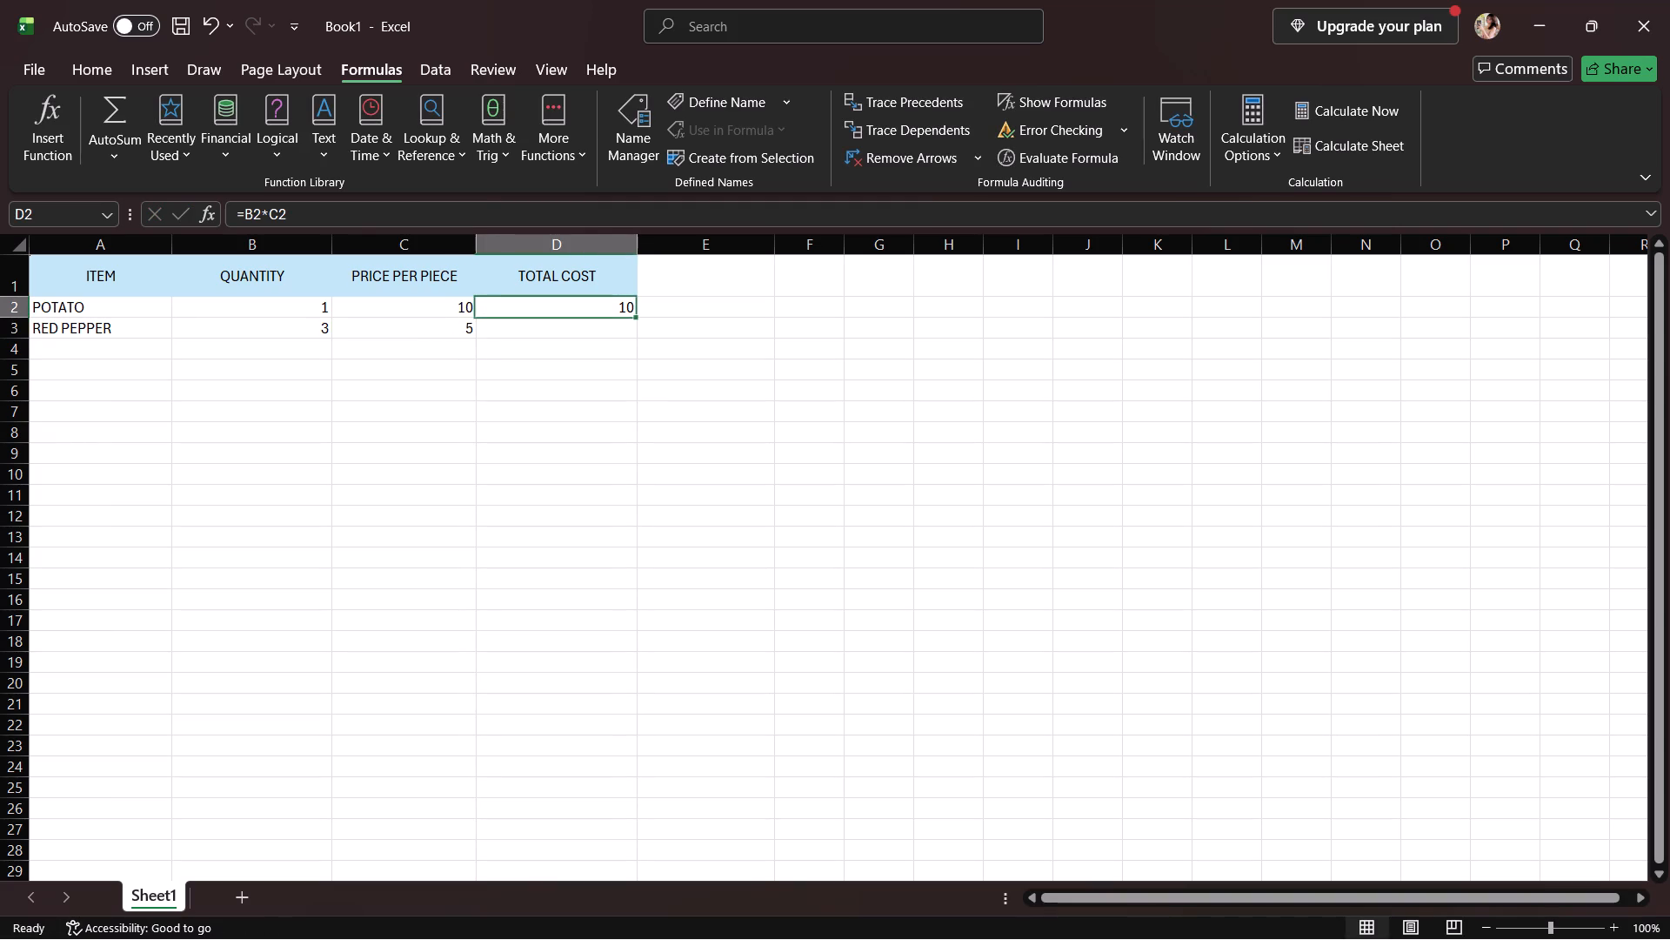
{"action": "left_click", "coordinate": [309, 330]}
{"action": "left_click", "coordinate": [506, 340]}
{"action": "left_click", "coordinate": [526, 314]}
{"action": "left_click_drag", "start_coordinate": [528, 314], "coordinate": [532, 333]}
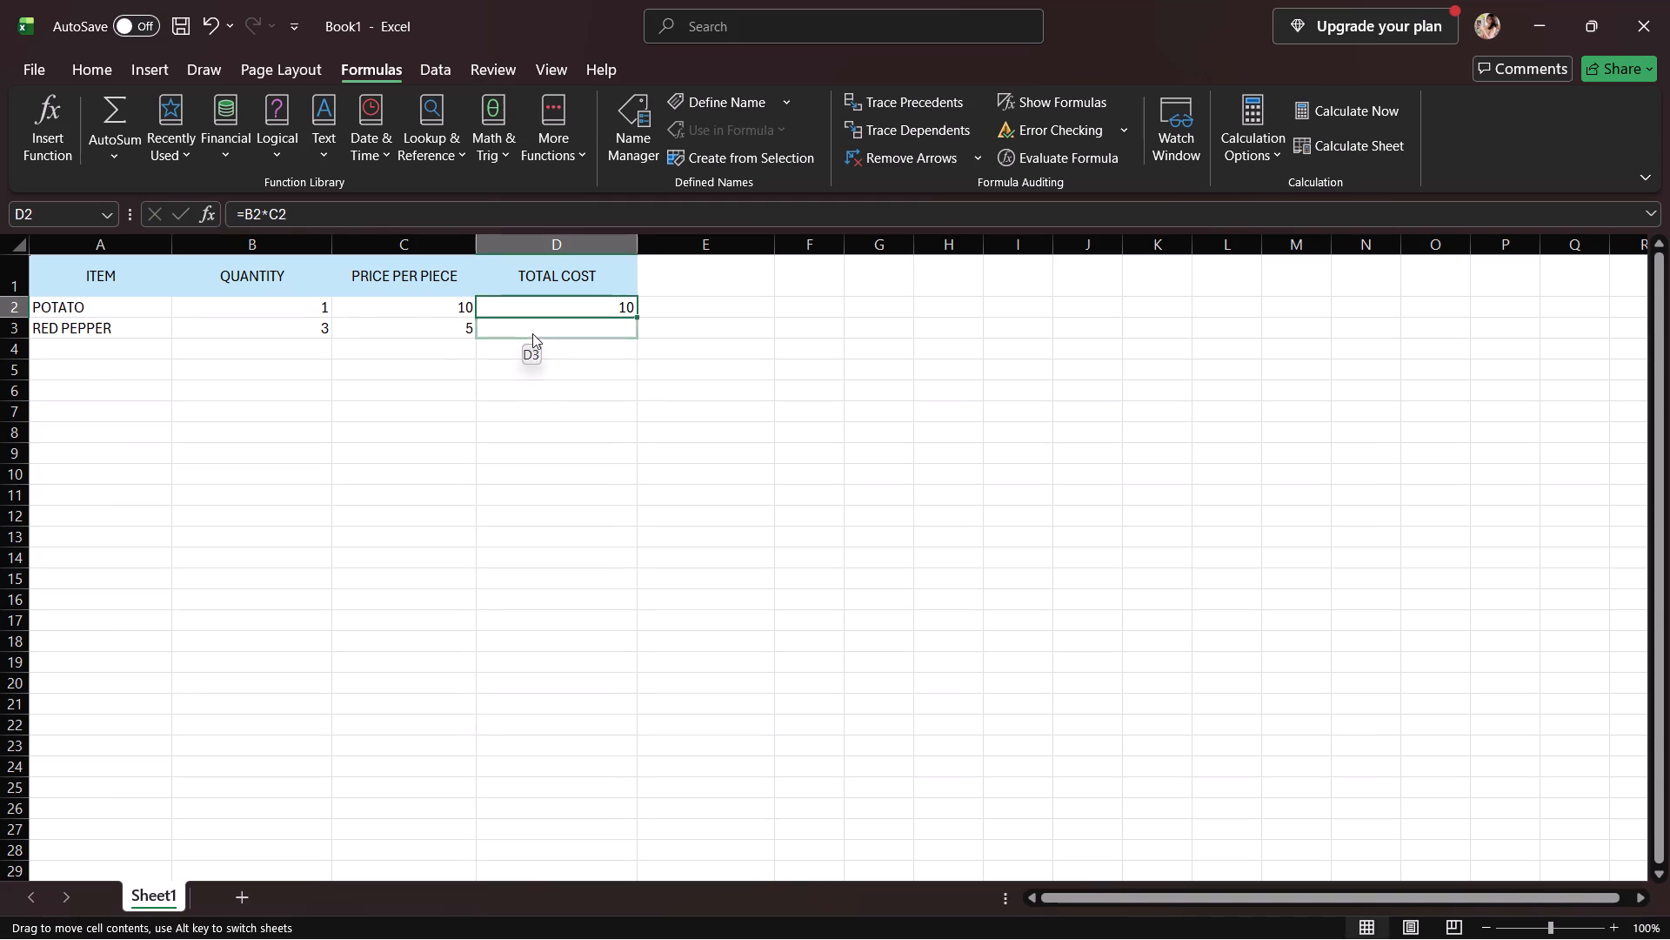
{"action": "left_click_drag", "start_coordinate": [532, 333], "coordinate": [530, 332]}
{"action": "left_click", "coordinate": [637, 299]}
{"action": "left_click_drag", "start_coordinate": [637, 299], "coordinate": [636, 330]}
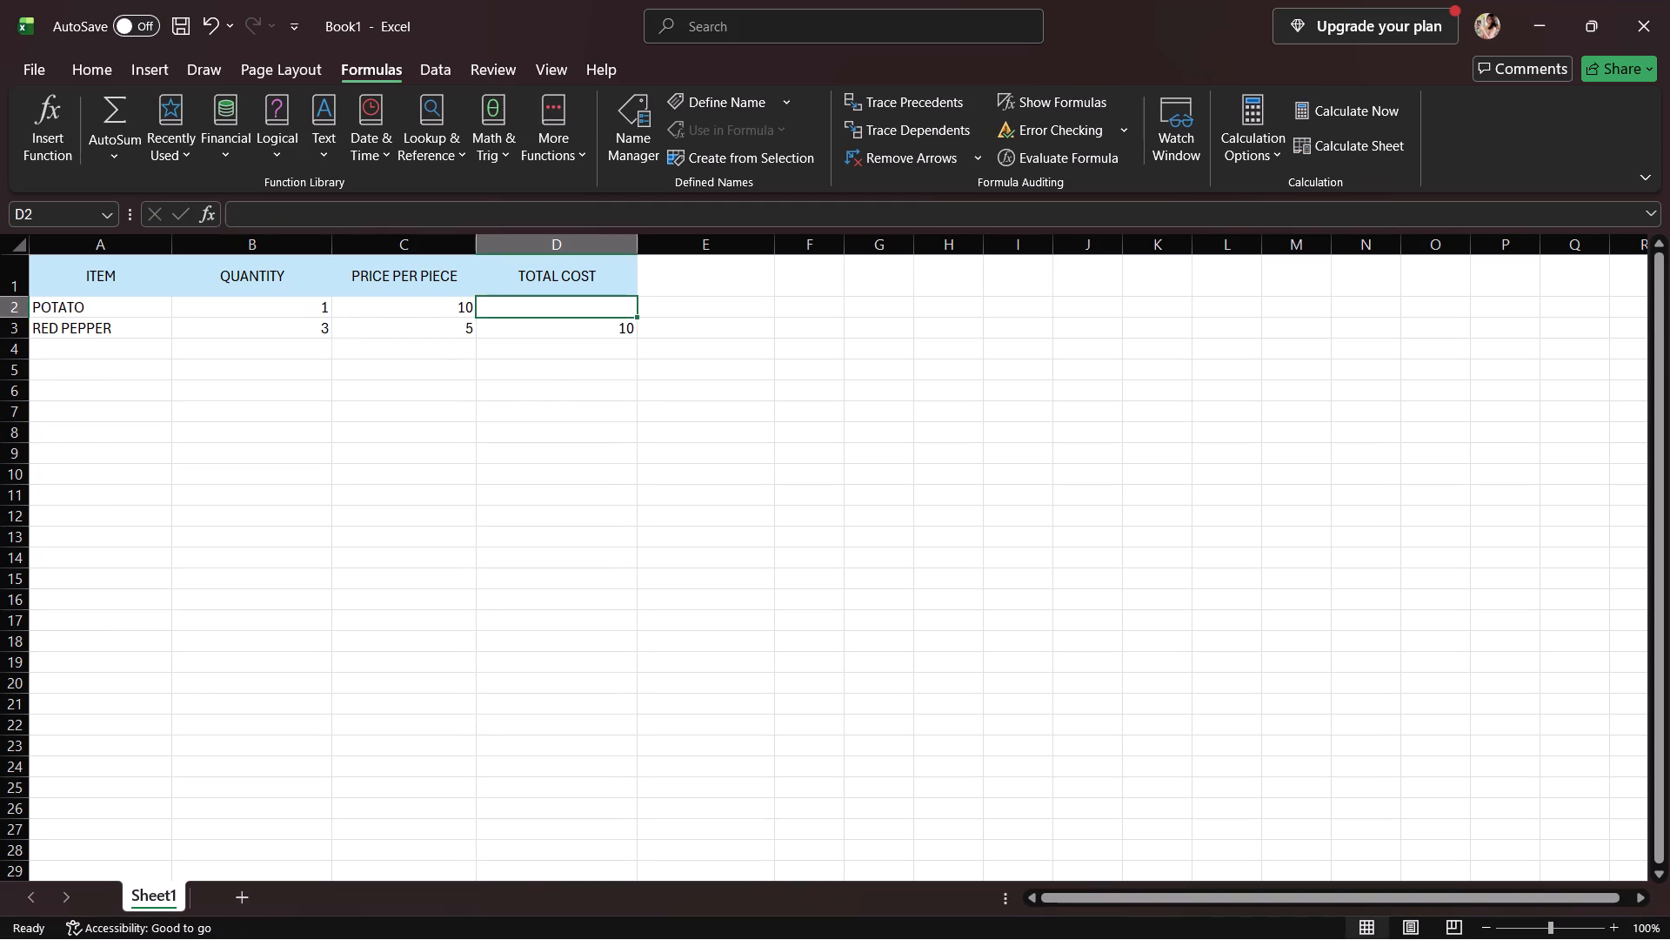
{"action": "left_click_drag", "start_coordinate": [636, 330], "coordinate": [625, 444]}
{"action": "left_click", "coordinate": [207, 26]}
Build the formula =B3*C3 in the RED PEPPER row's total cost cell D3 and commit it.
{"action": "left_click_drag", "start_coordinate": [311, 329], "coordinate": [558, 350]}
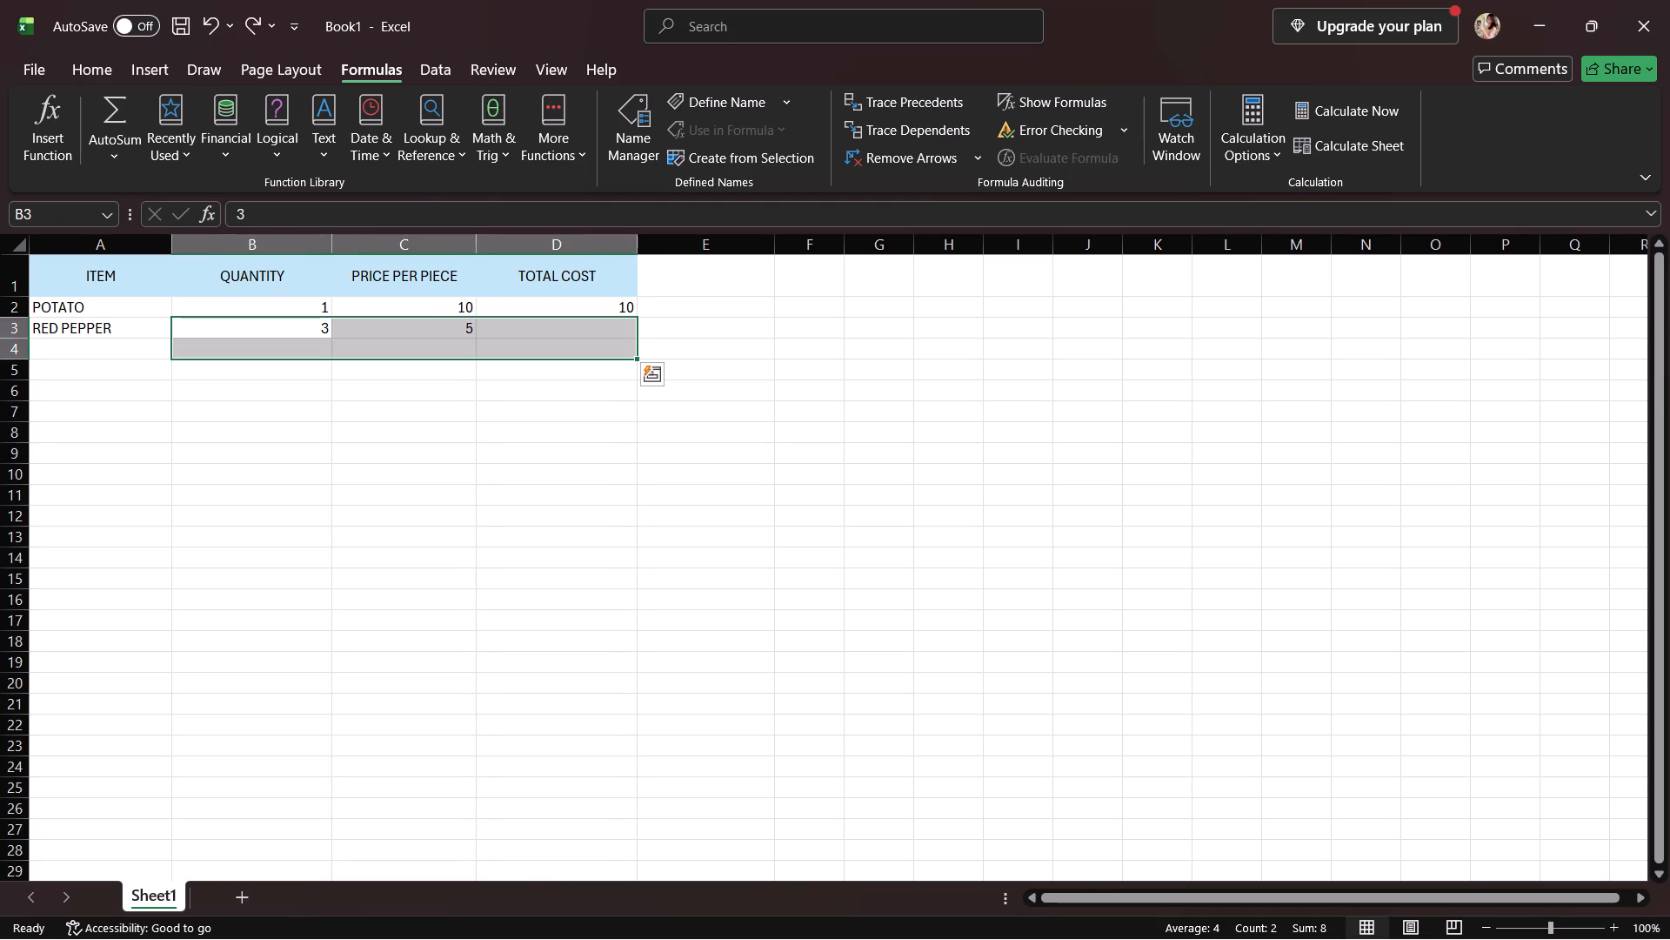
{"action": "left_click", "coordinate": [551, 335]}
{"action": "left_click", "coordinate": [553, 328]}
{"action": "left_click", "coordinate": [553, 324]}
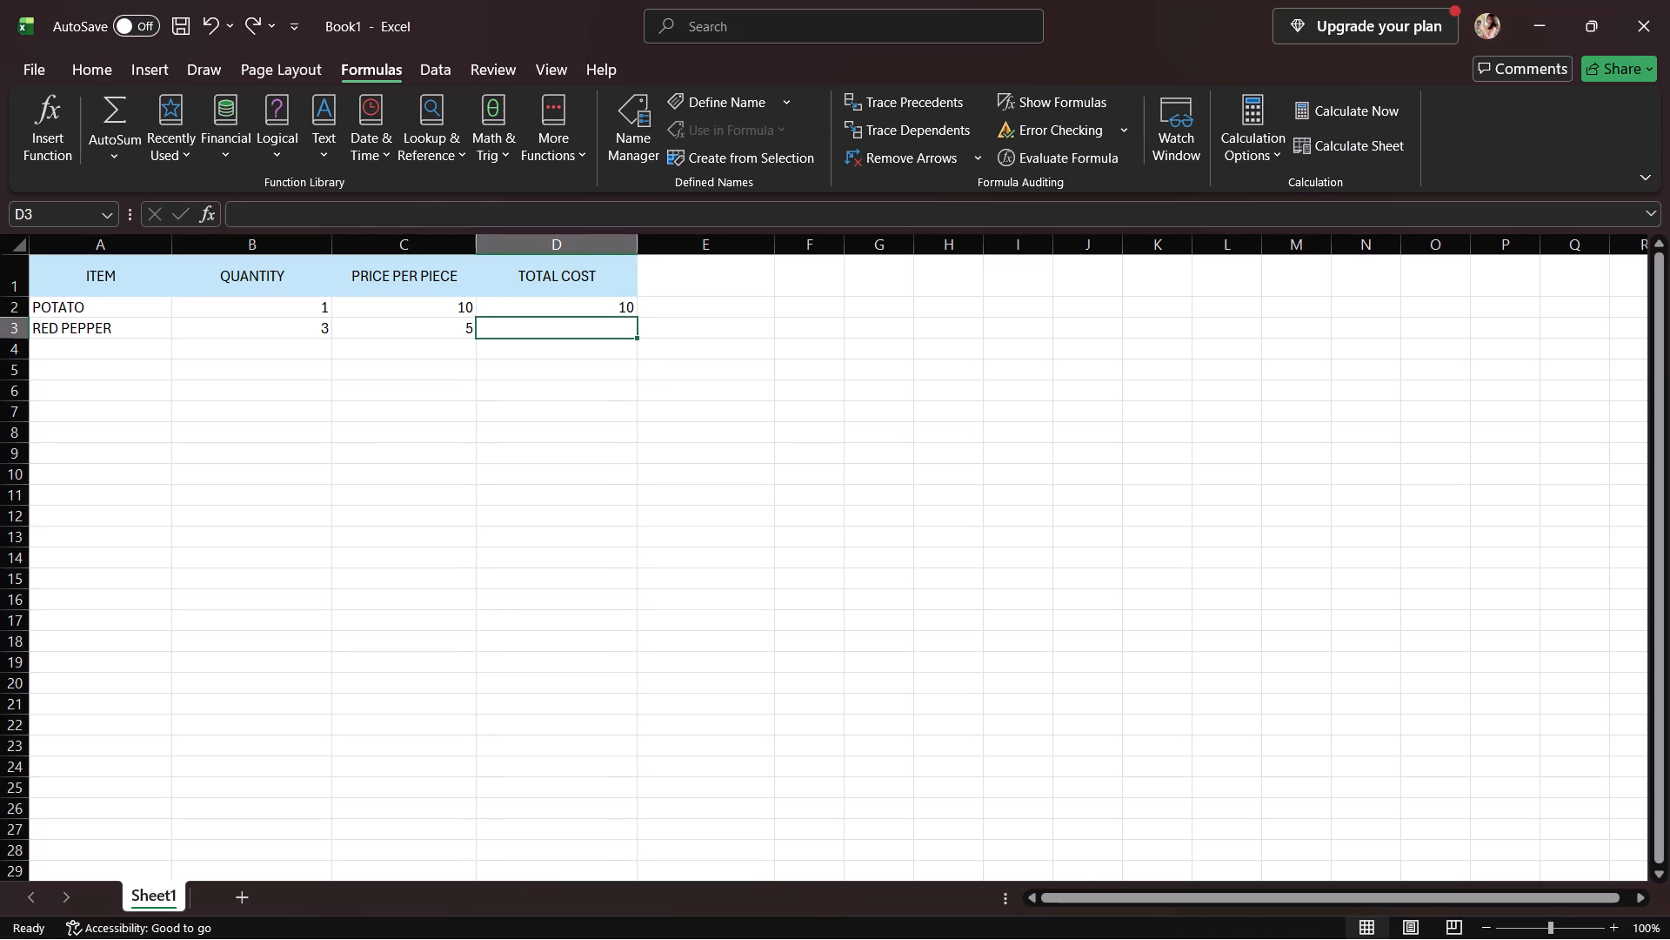
{"action": "key", "text": "equal"}
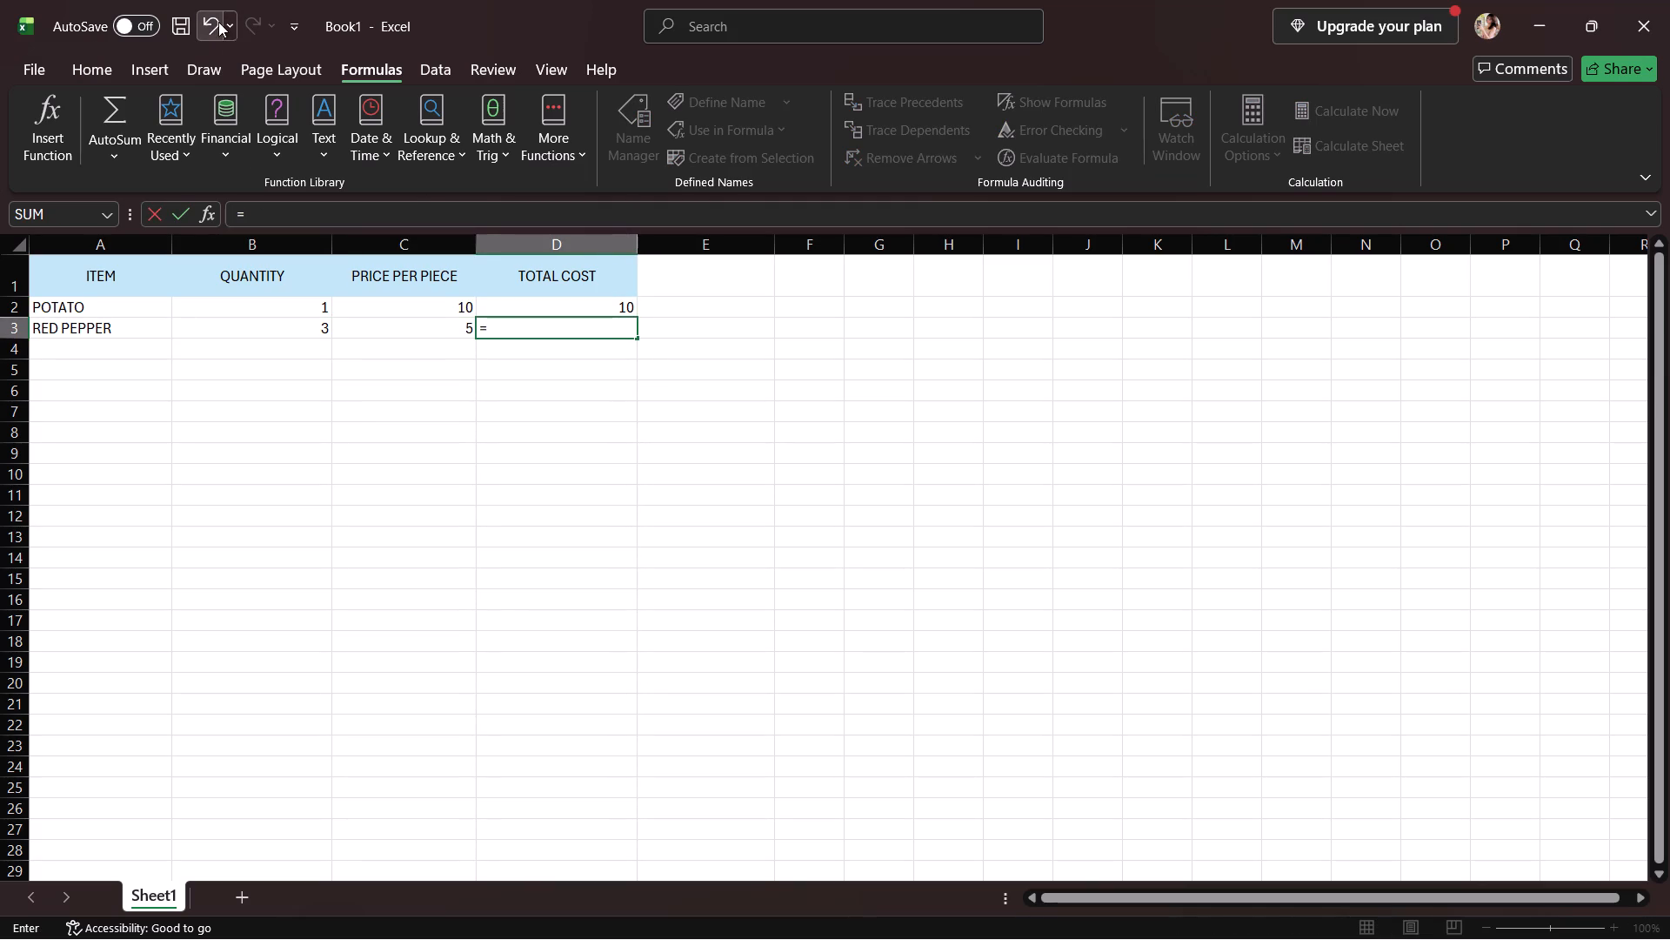
{"action": "left_click", "coordinate": [312, 338]}
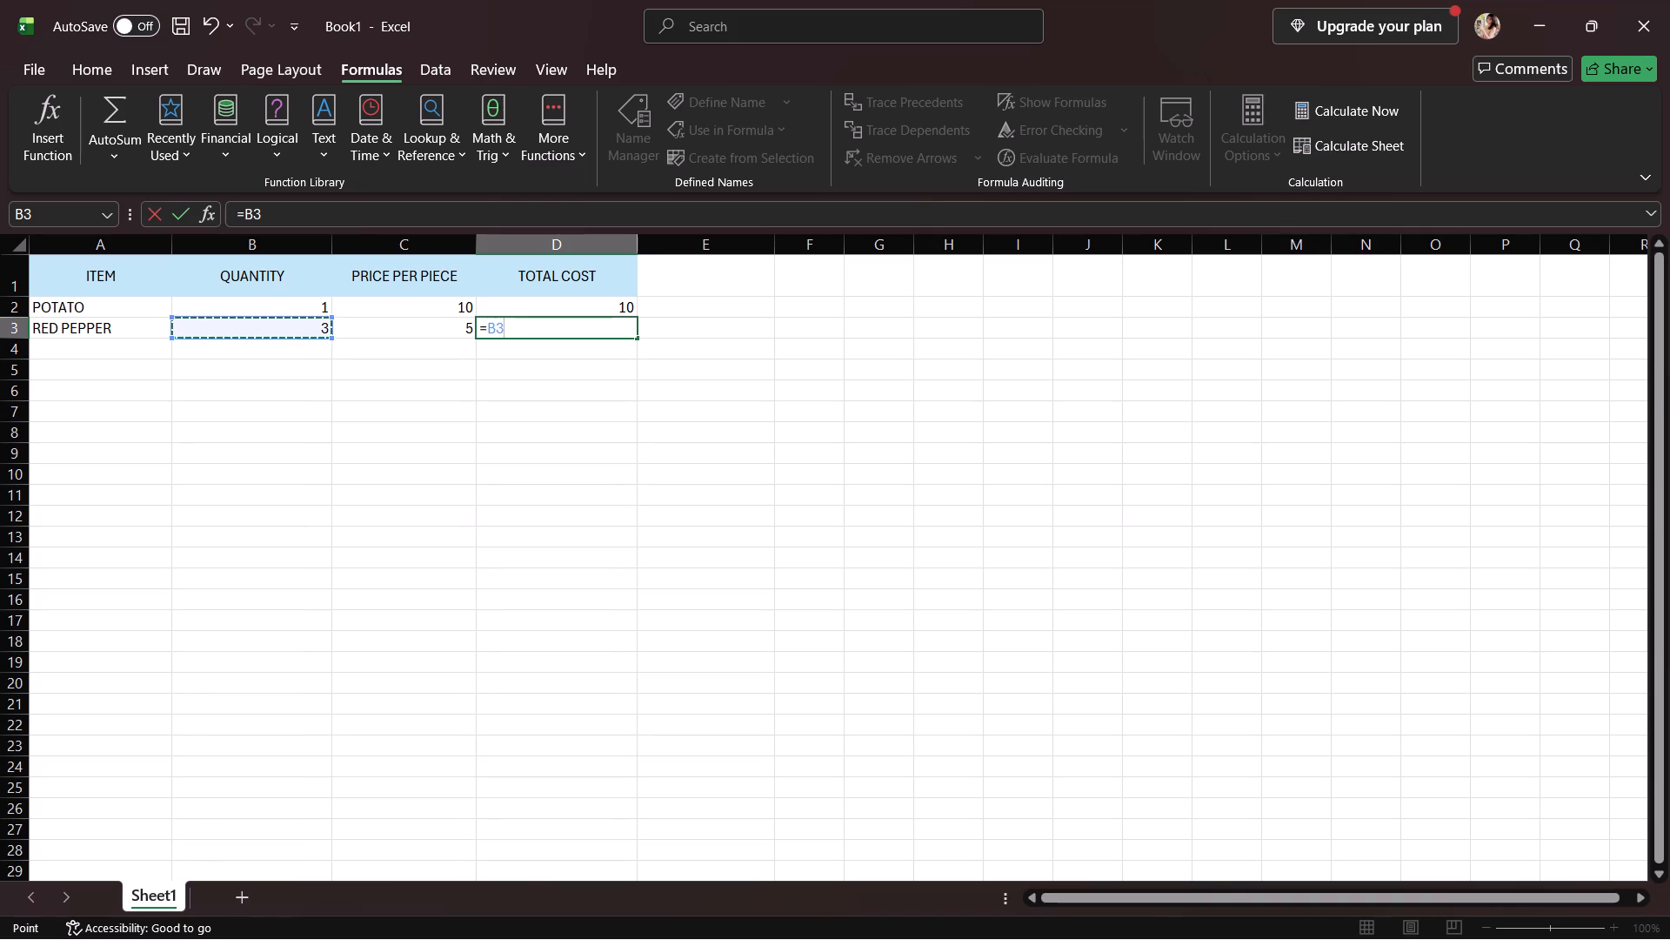
{"action": "key", "text": "8"}
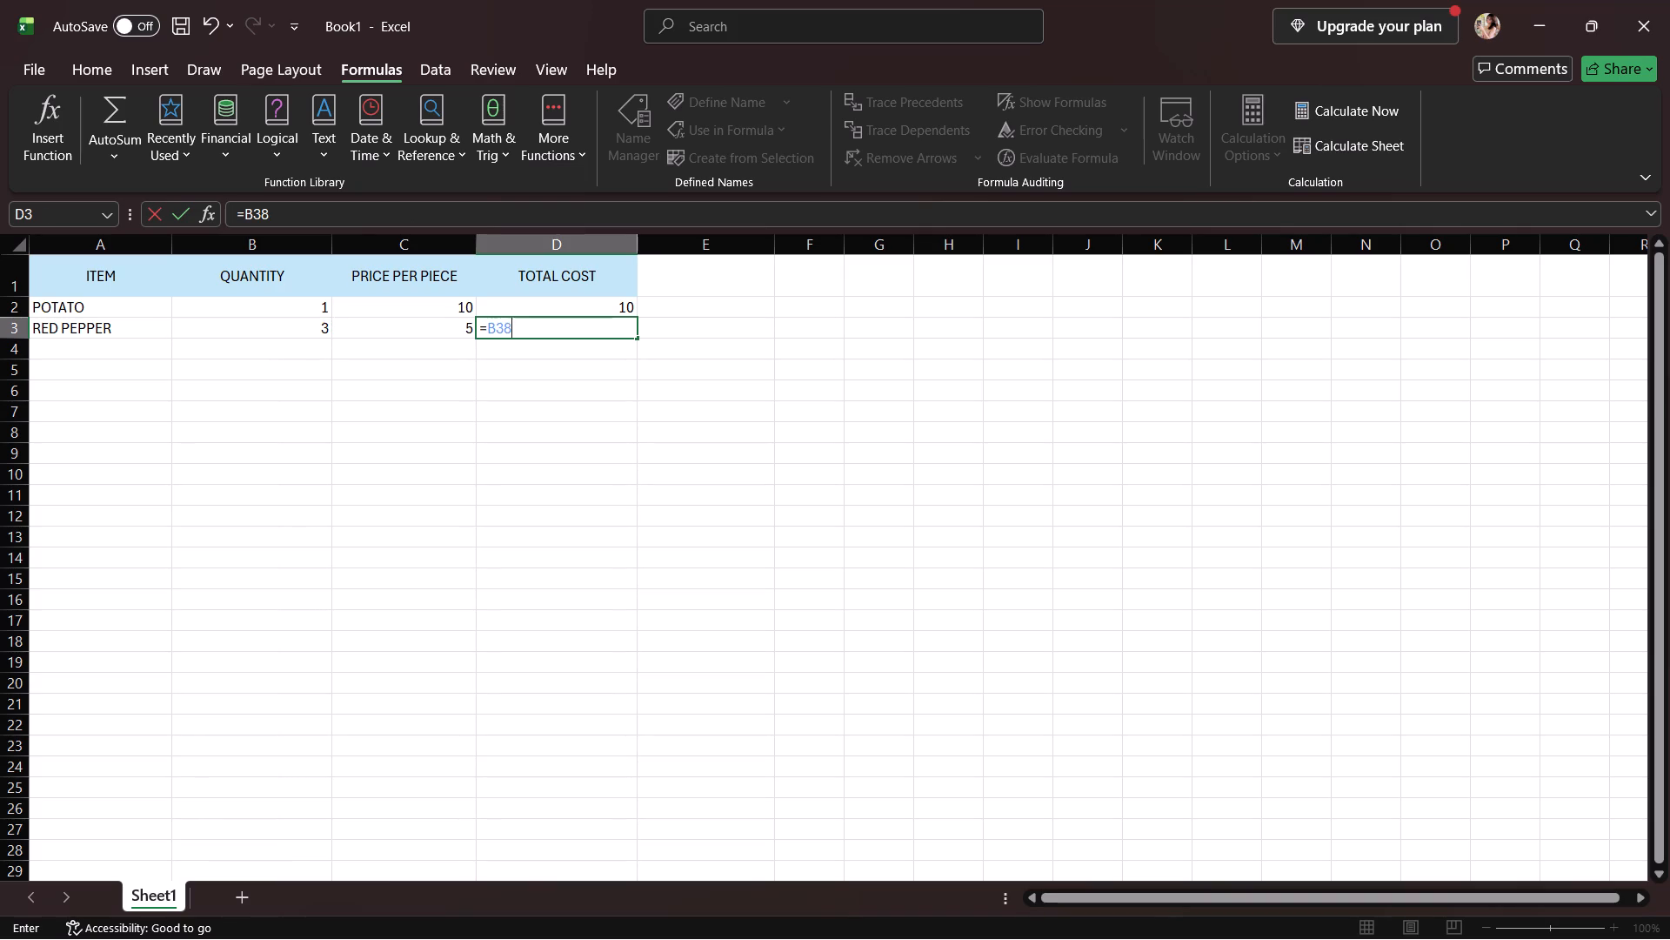
{"action": "key", "text": "BackSpace"}
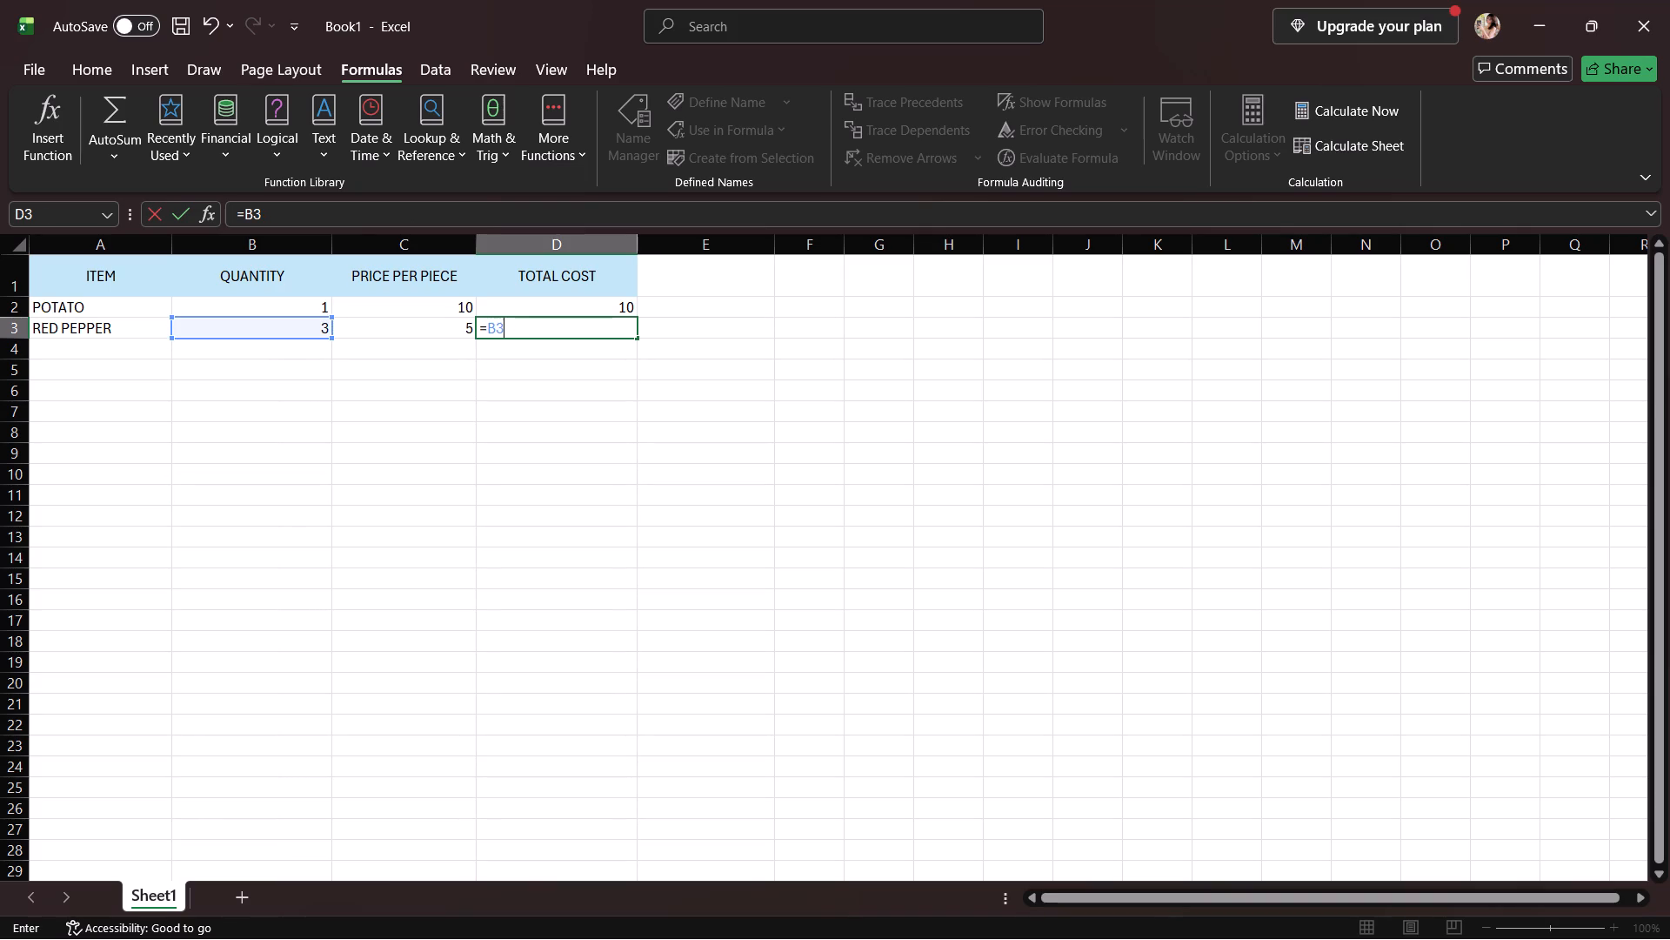
{"action": "key", "text": "shift+asterisk"}
{"action": "left_click", "coordinate": [398, 334]}
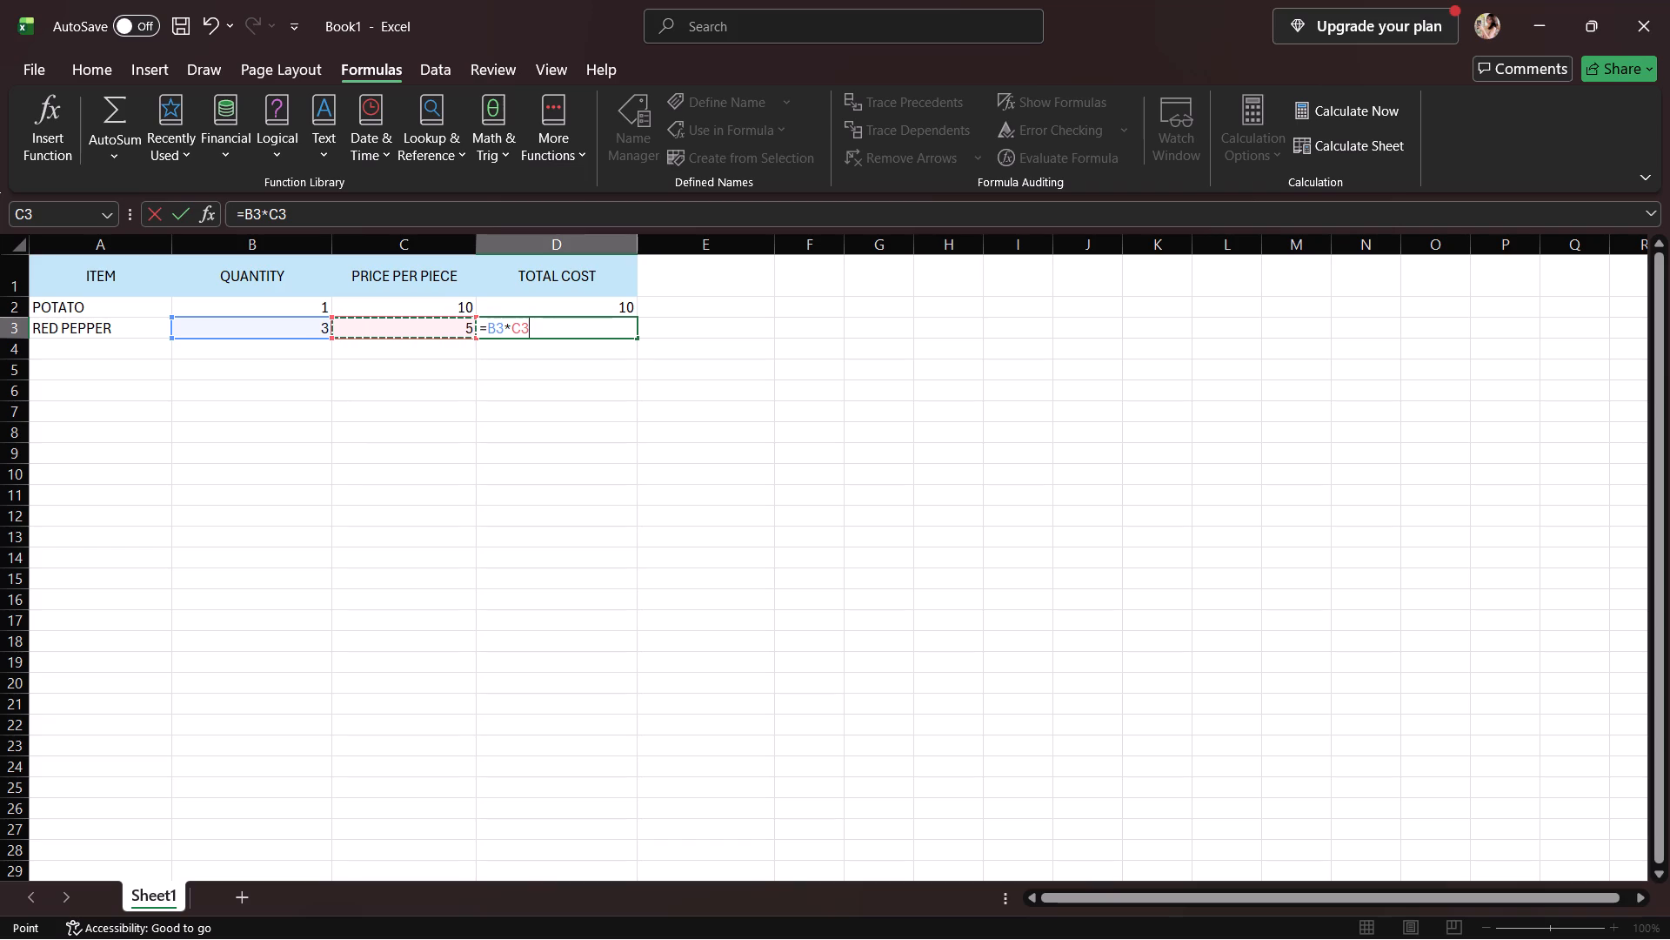
{"action": "key", "text": "Return"}
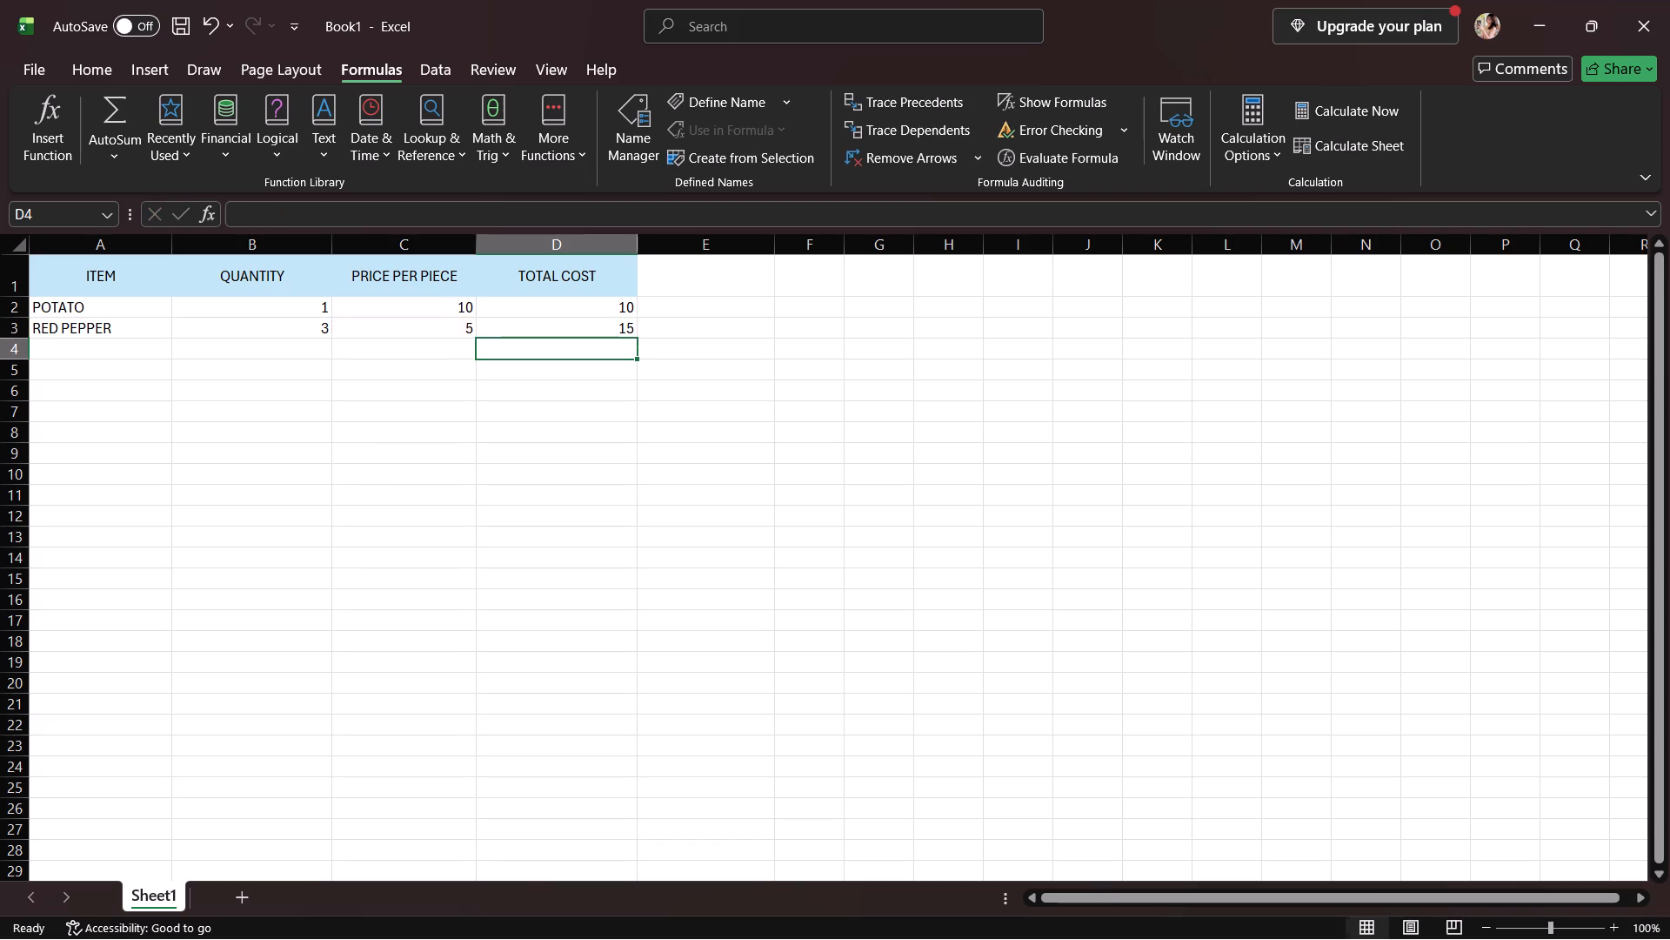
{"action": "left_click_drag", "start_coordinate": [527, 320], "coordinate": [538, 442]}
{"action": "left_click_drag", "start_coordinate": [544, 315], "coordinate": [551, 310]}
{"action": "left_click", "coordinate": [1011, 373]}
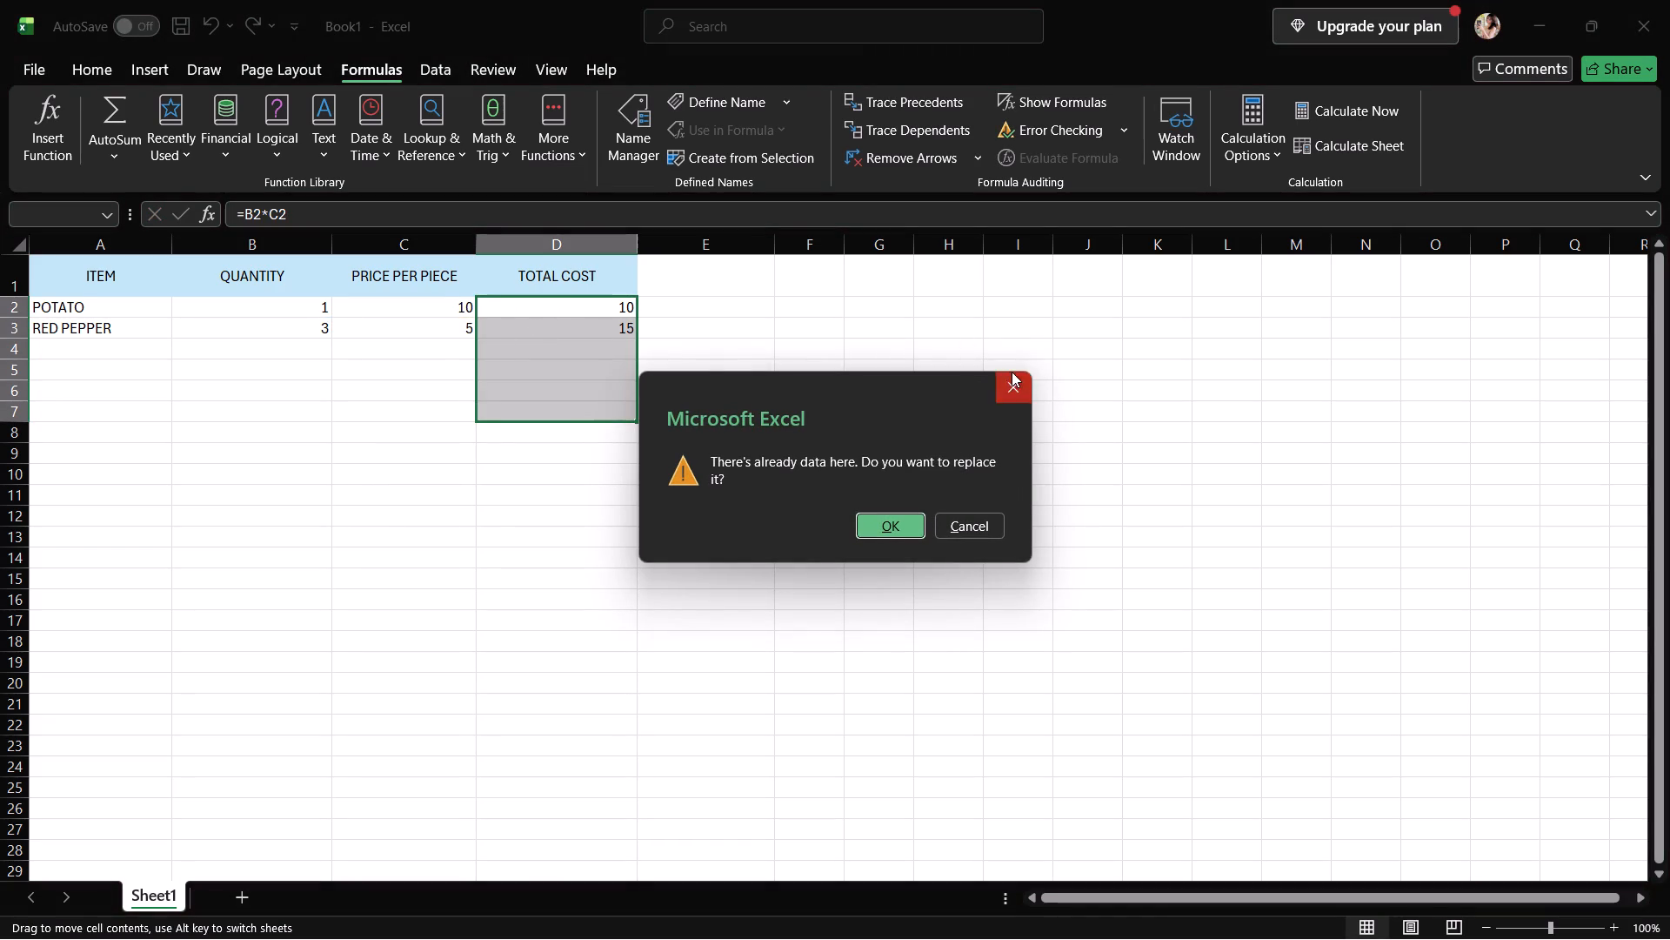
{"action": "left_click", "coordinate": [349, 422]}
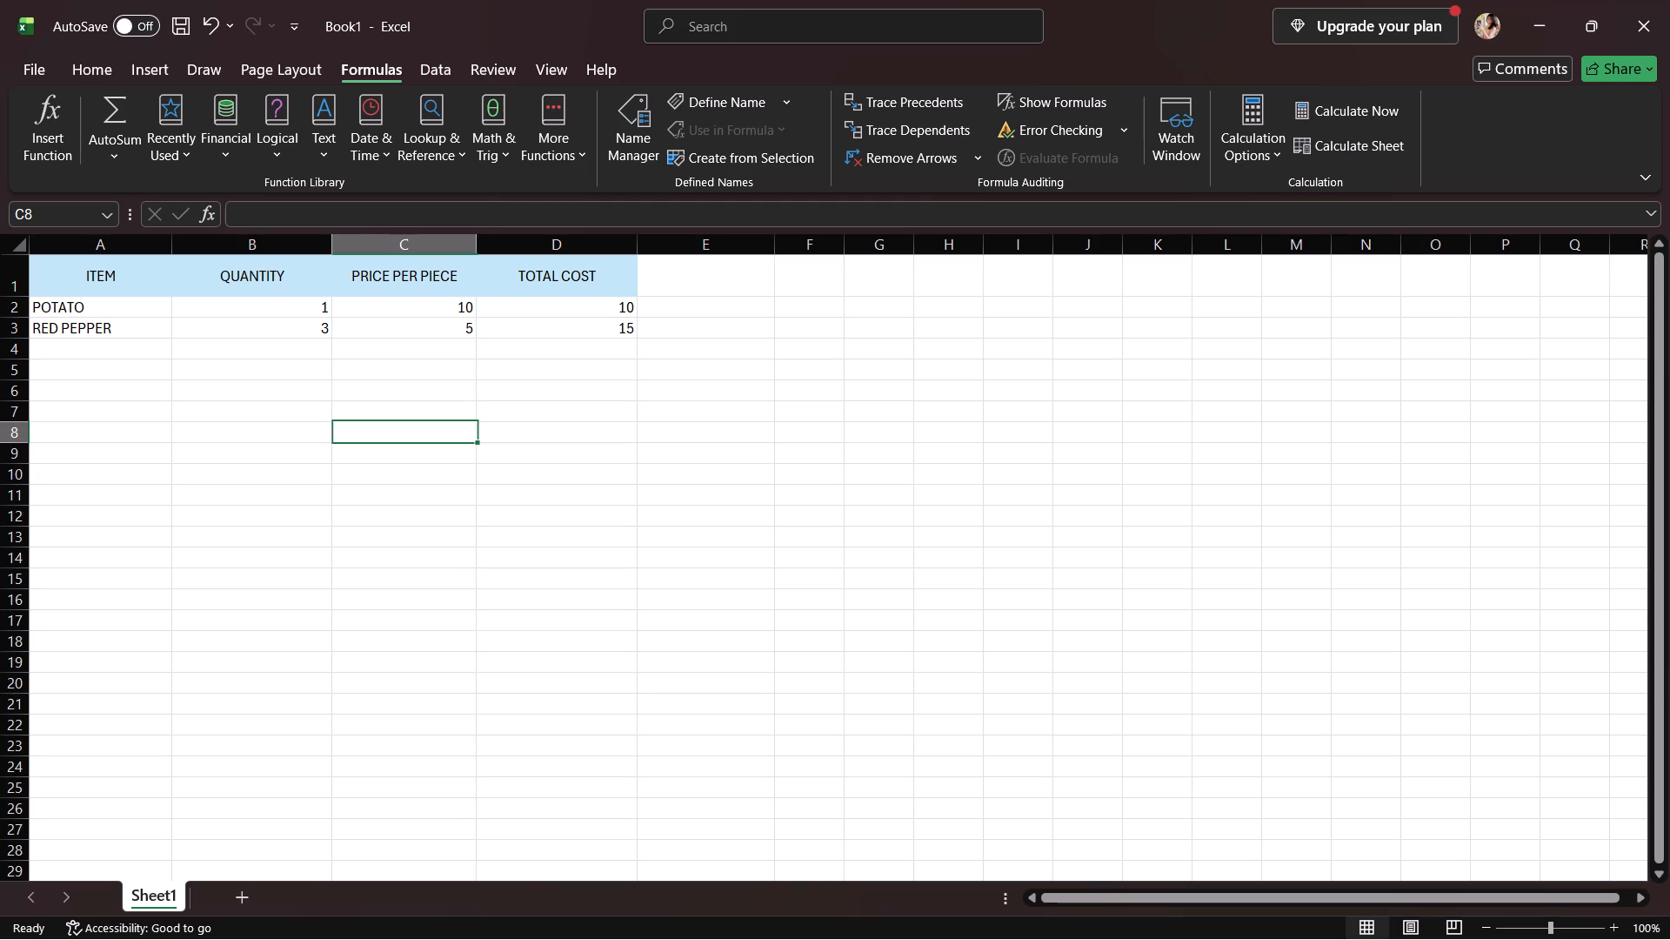
Add the items ONION and GARLIC in cells A4 and A5 below RED PEPPER.
{"action": "left_click", "coordinate": [121, 352]}
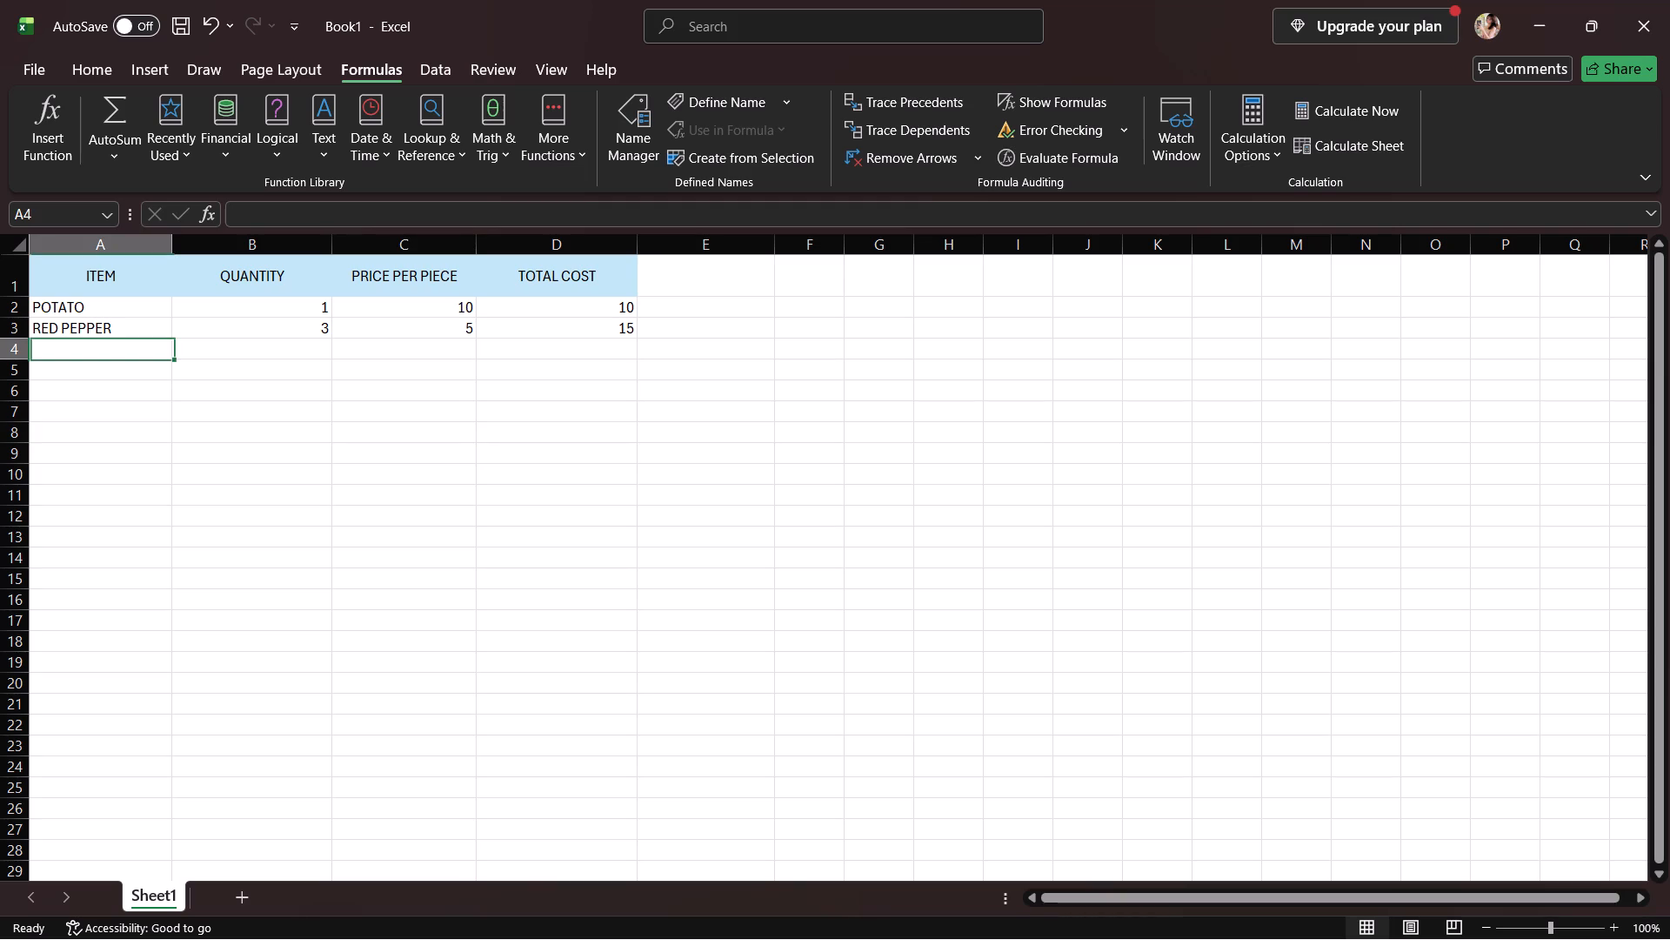
{"action": "left_click", "coordinate": [157, 348]}
{"action": "type", "text": "ONION"}
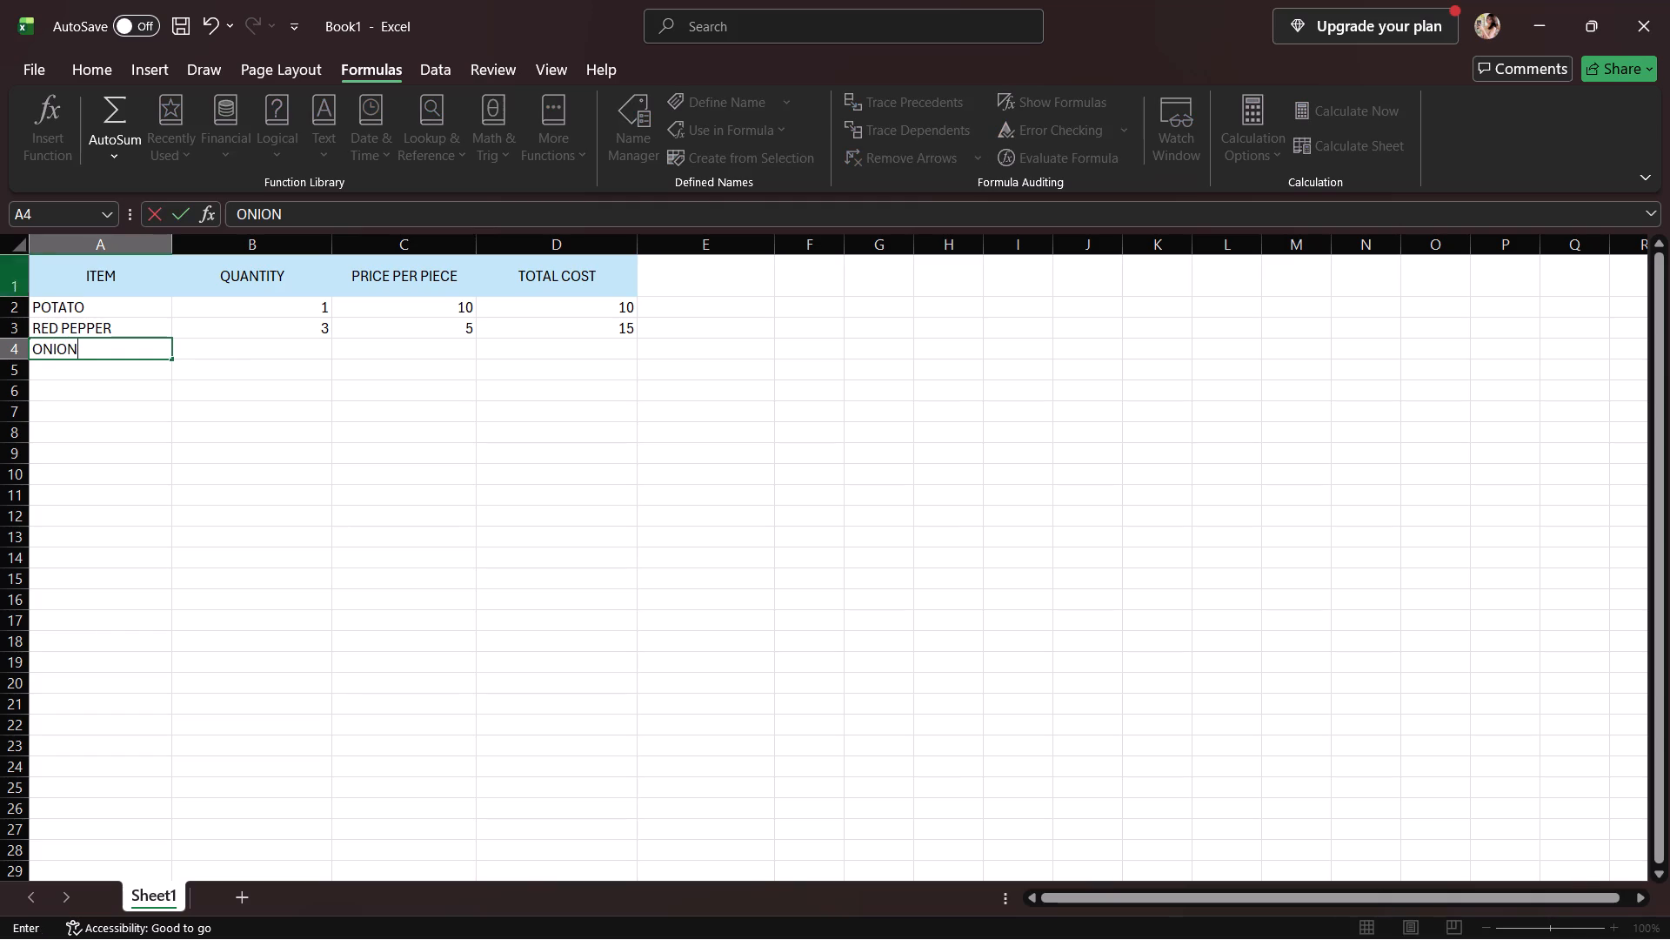
{"action": "left_click", "coordinate": [98, 373]}
{"action": "type", "text": "GARLIC"}
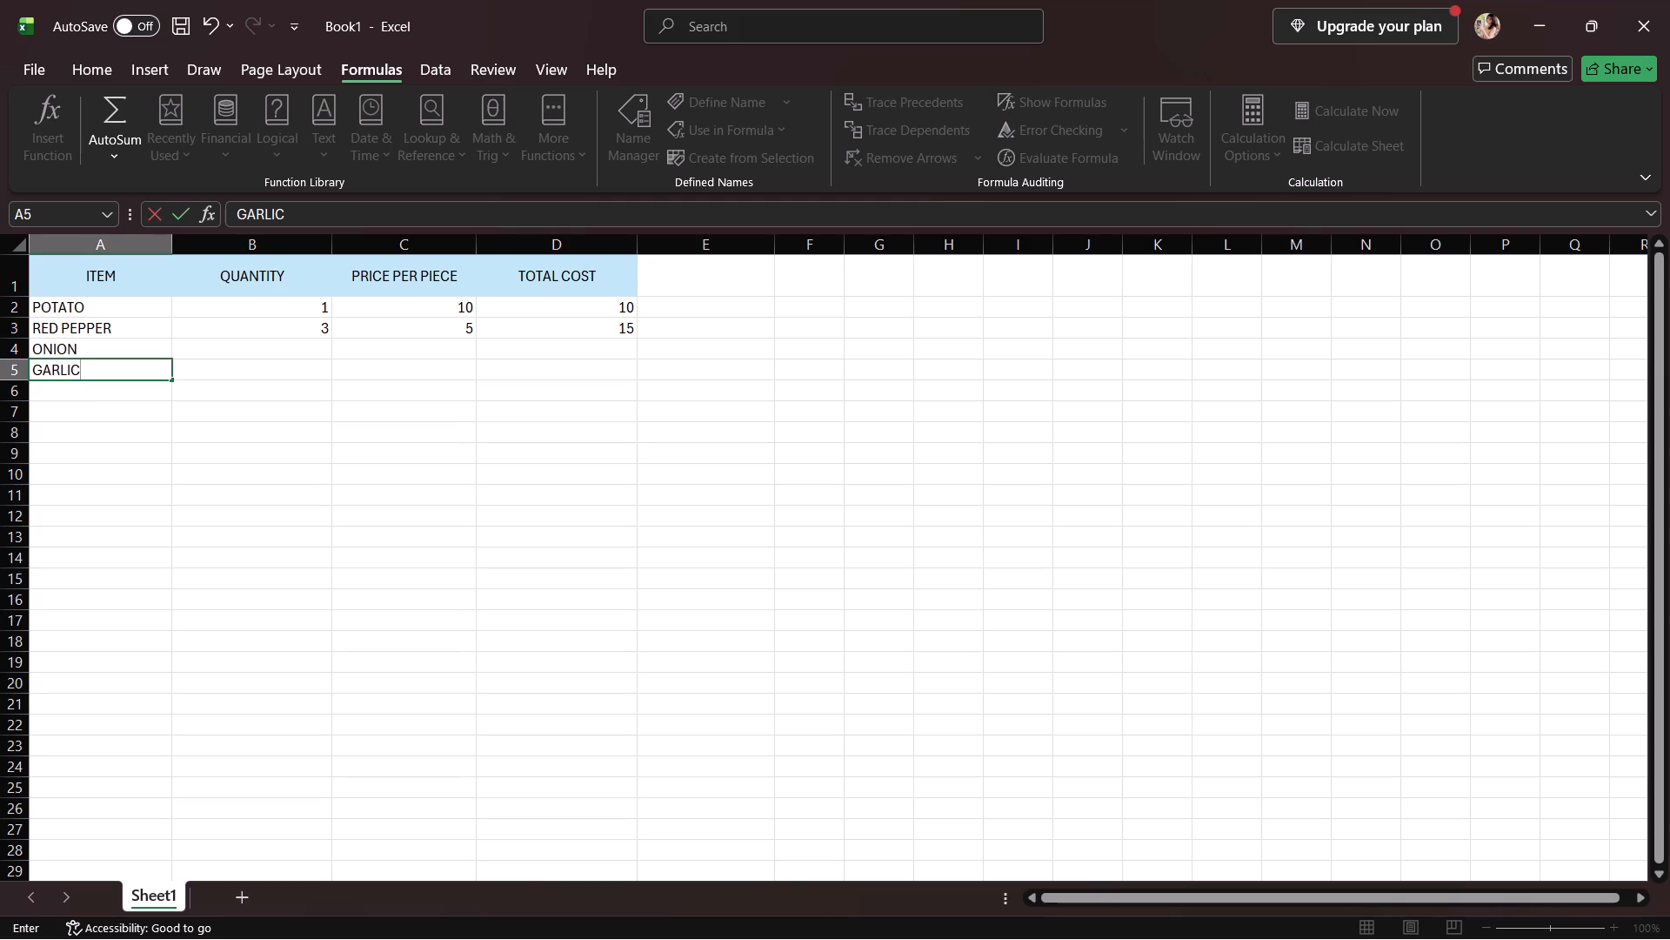
{"action": "left_click", "coordinate": [111, 383]}
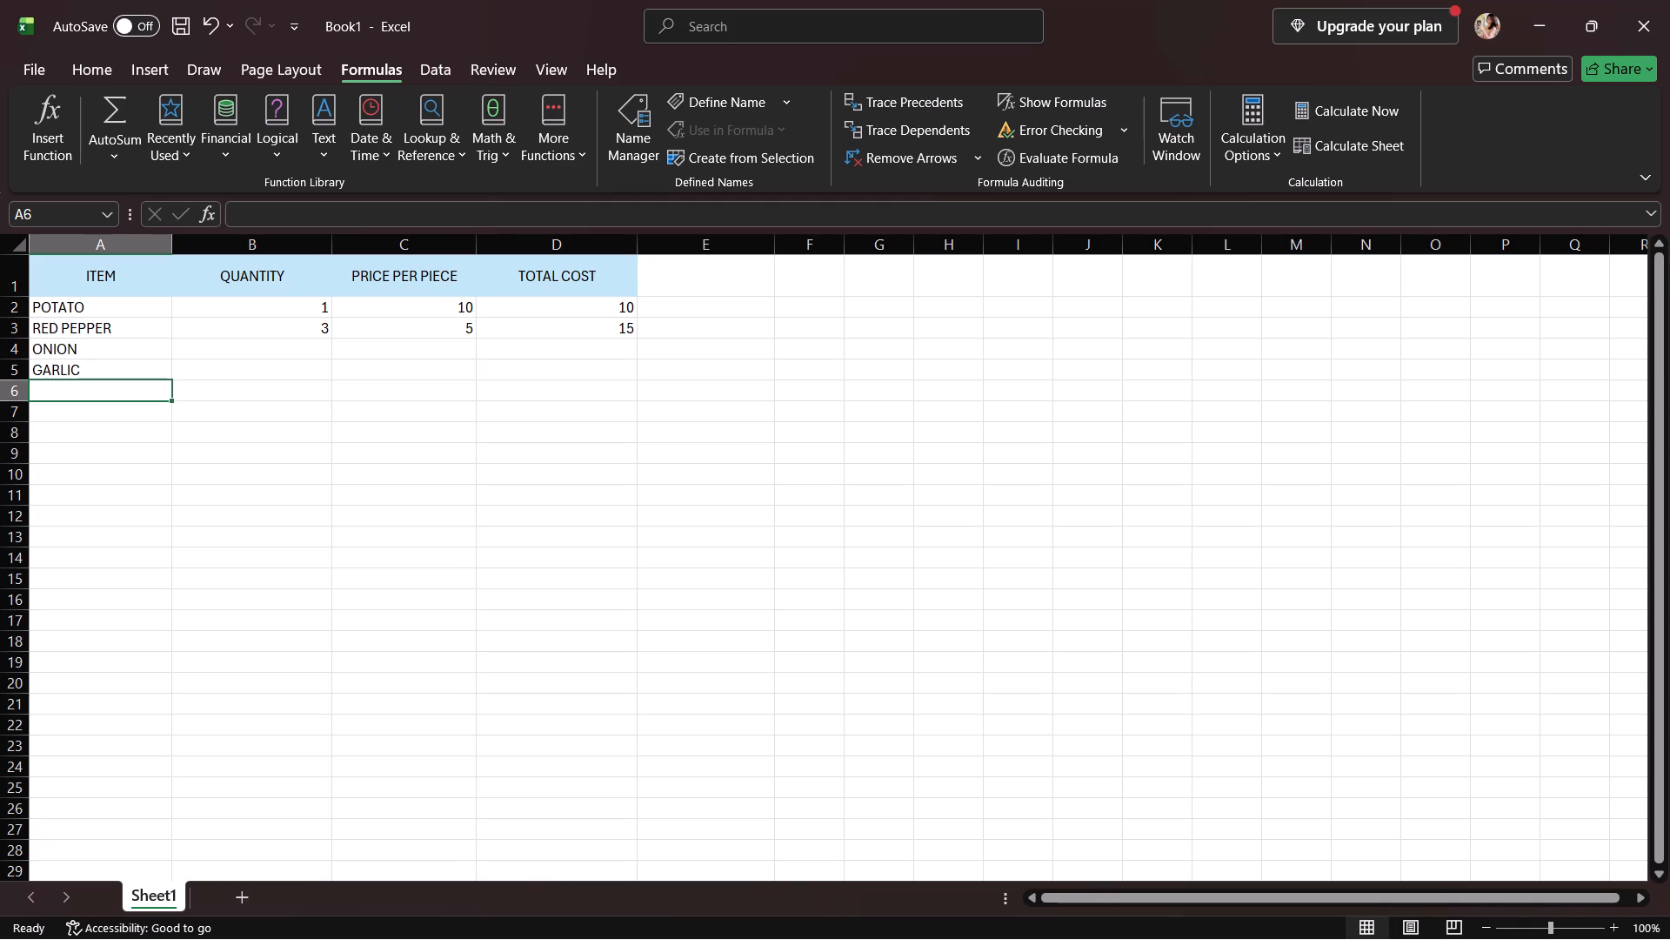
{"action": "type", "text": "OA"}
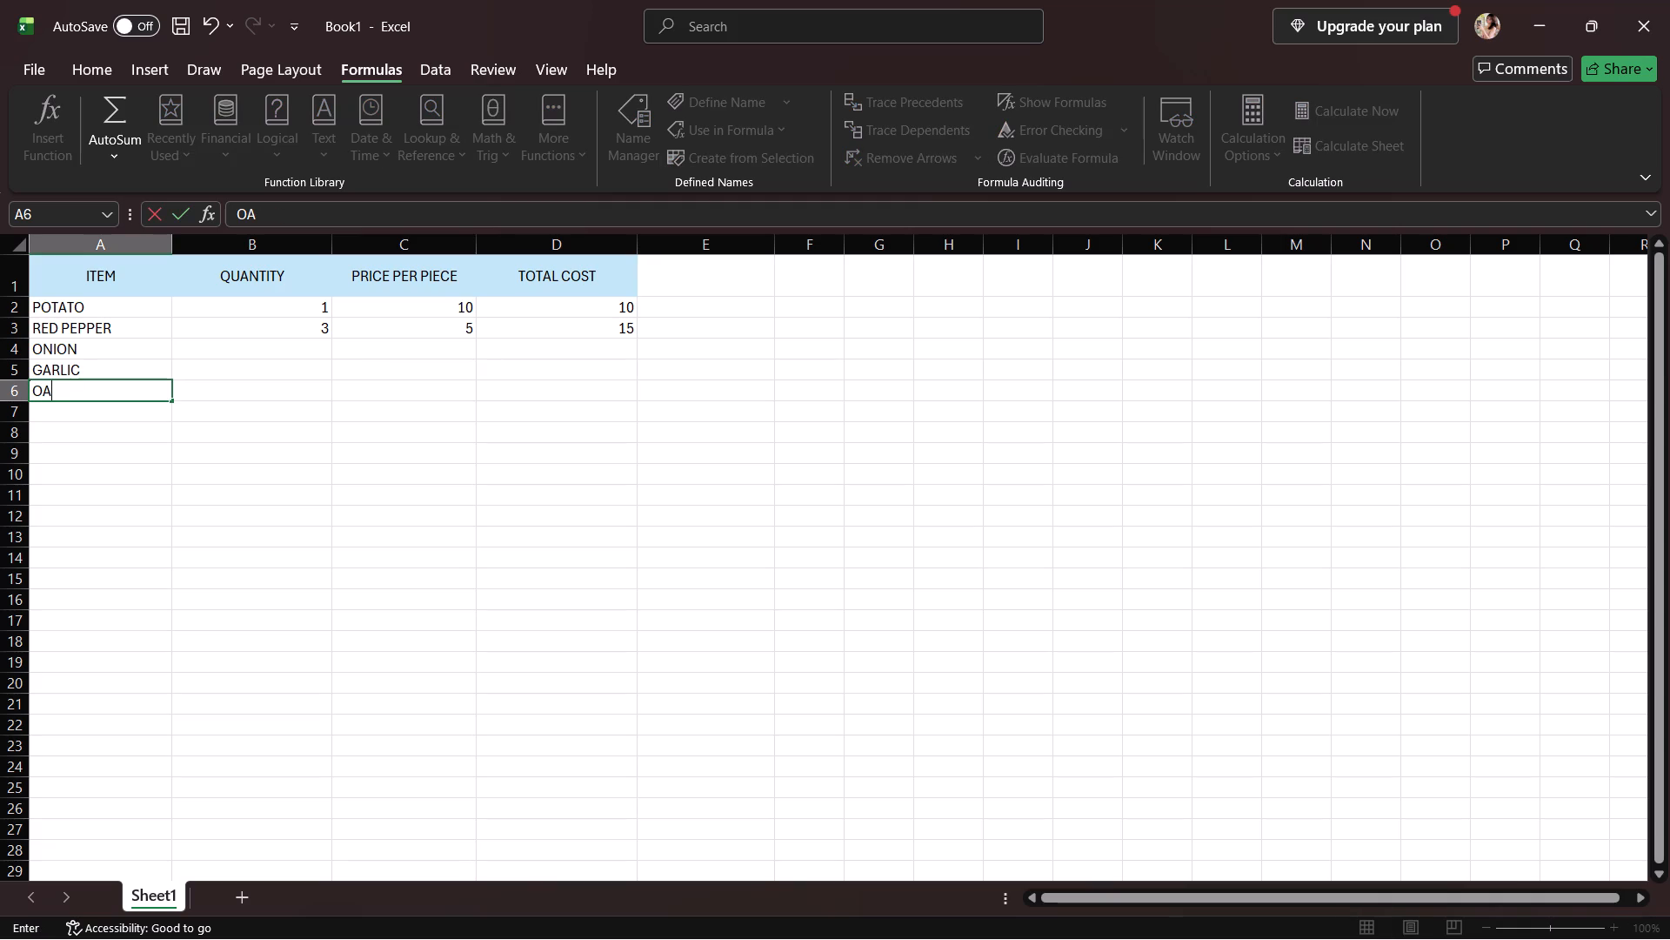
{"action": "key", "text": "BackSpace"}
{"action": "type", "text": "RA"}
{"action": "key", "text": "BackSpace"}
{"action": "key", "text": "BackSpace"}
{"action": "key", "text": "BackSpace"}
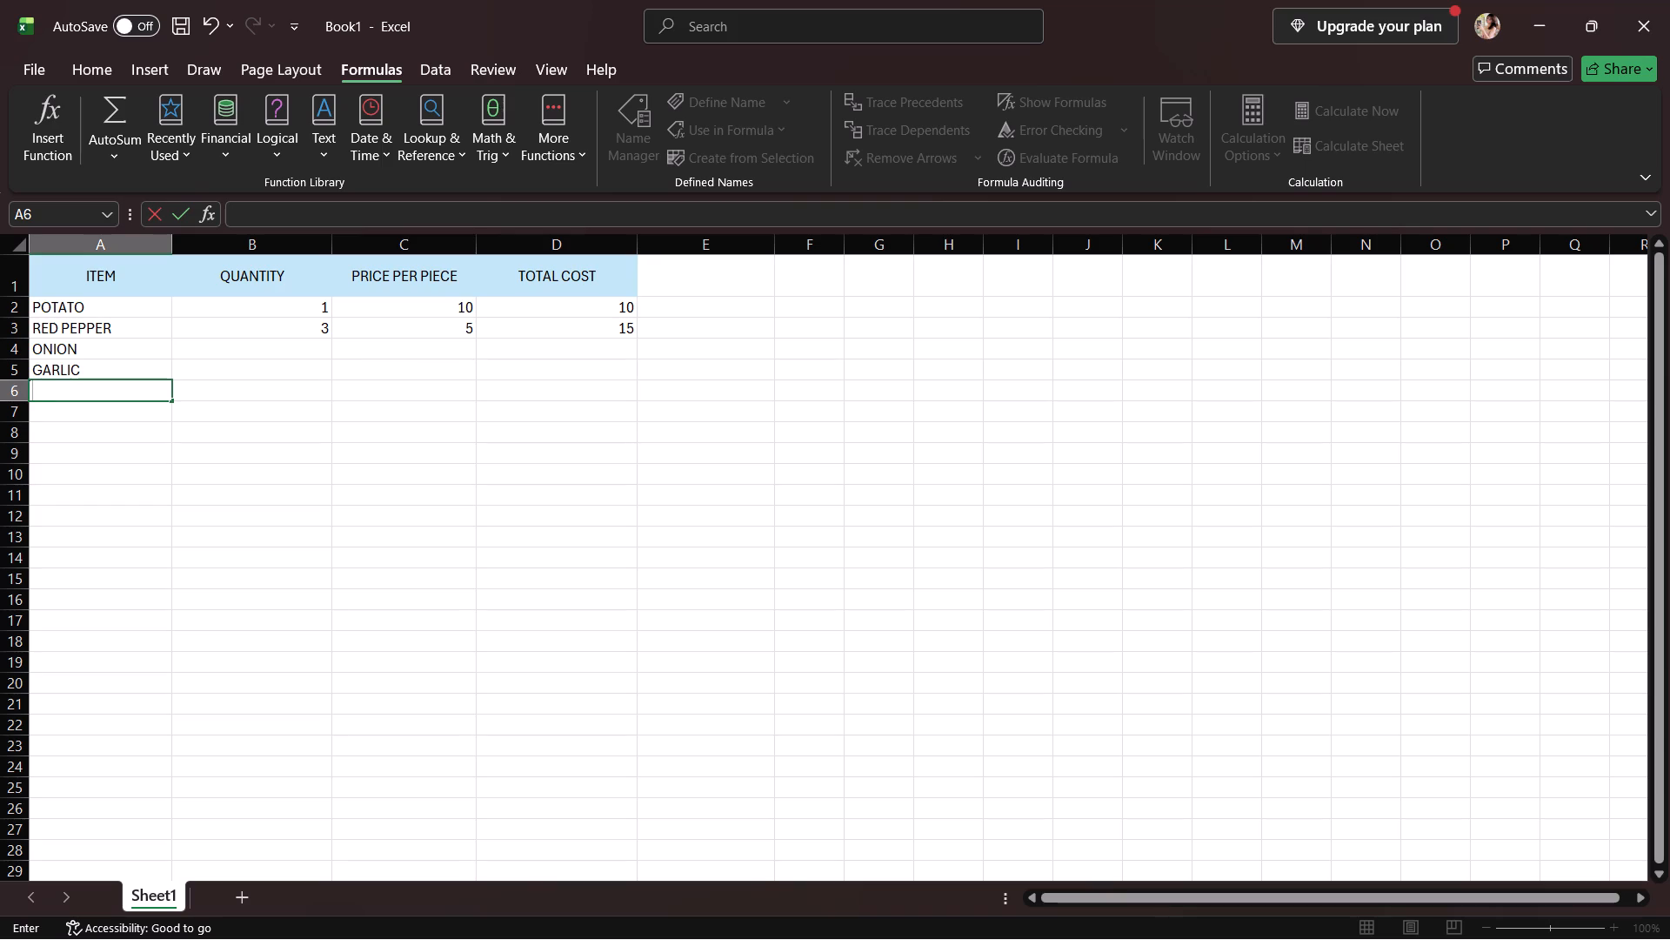
Enter quantities of 10 for ONION and 20 for GARLIC in cells B4 and B5.
{"action": "left_click_drag", "start_coordinate": [300, 343], "coordinate": [296, 367]}
{"action": "left_click", "coordinate": [295, 353]}
{"action": "type", "text": "10"}
{"action": "left_click", "coordinate": [280, 379]}
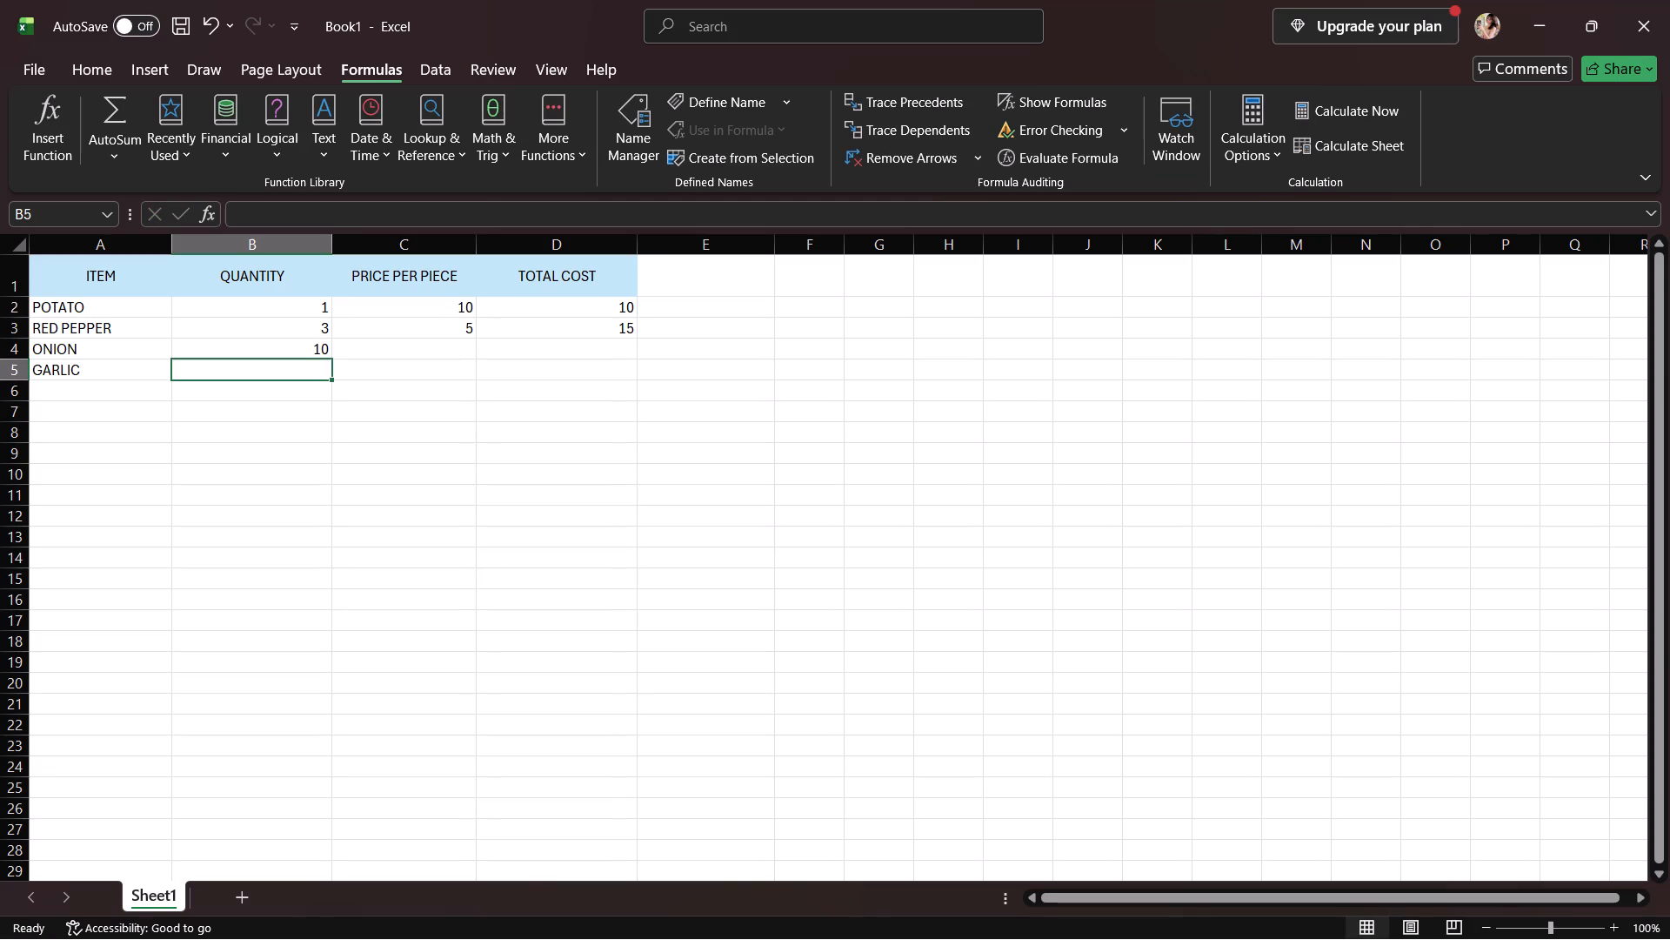
{"action": "key", "text": "1"}
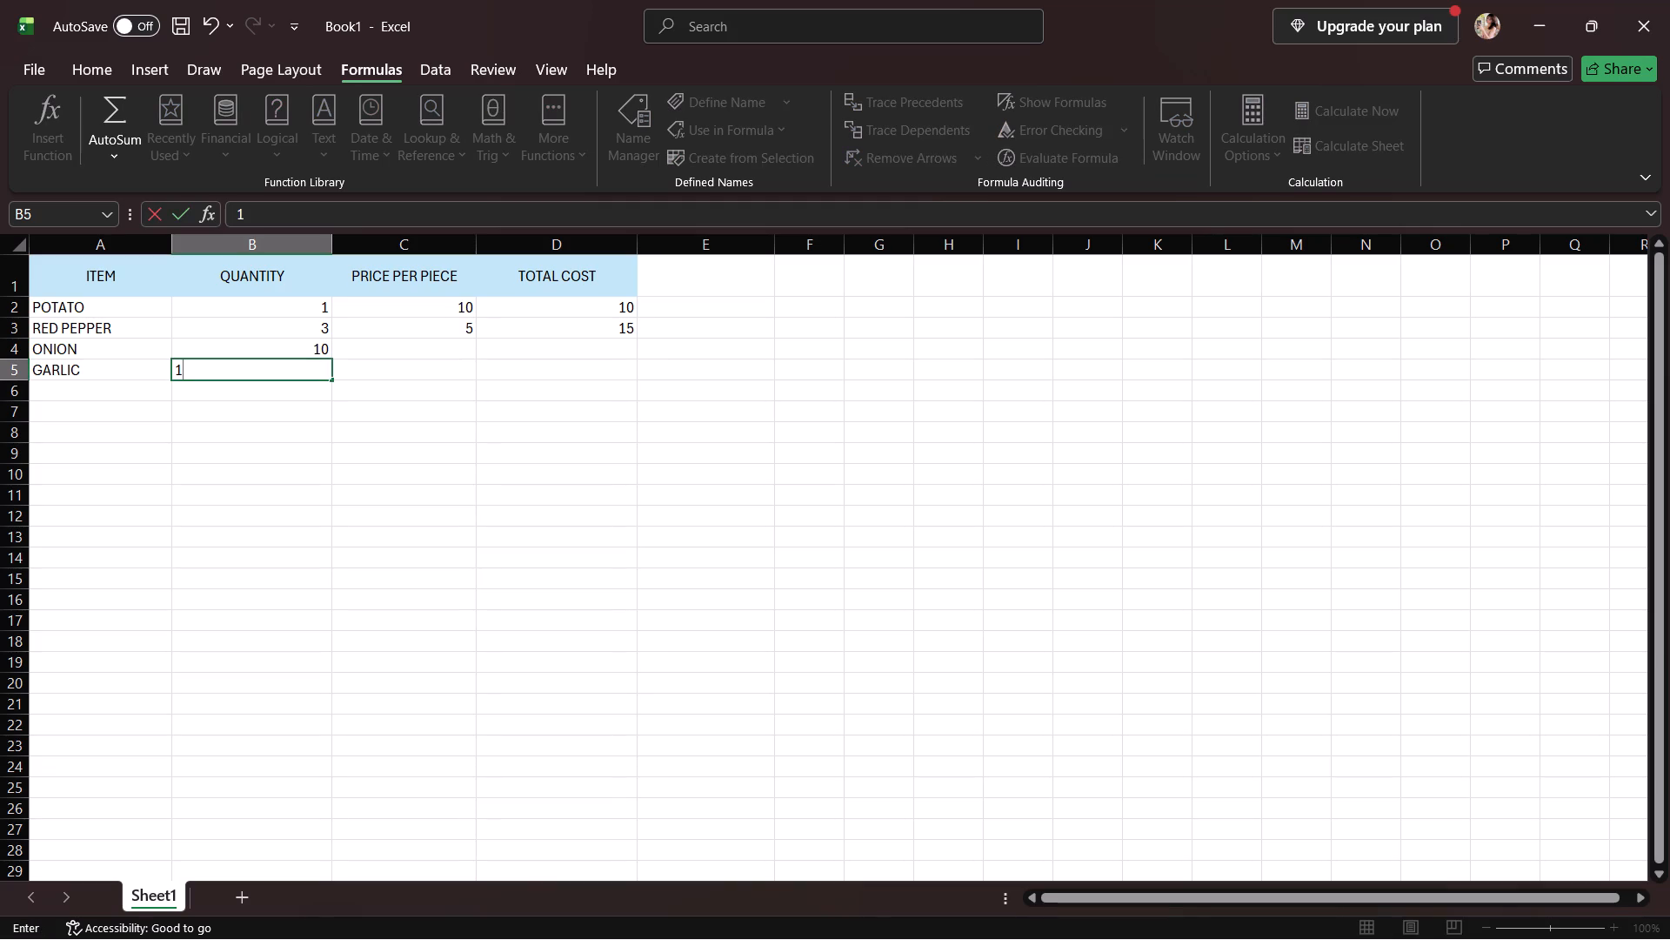
{"action": "key", "text": "BackSpace"}
{"action": "type", "text": "20"}
Enter prices per piece of 10 for ONION and 12 for GARLIC in cells C4 and C5.
{"action": "left_click", "coordinate": [436, 347]}
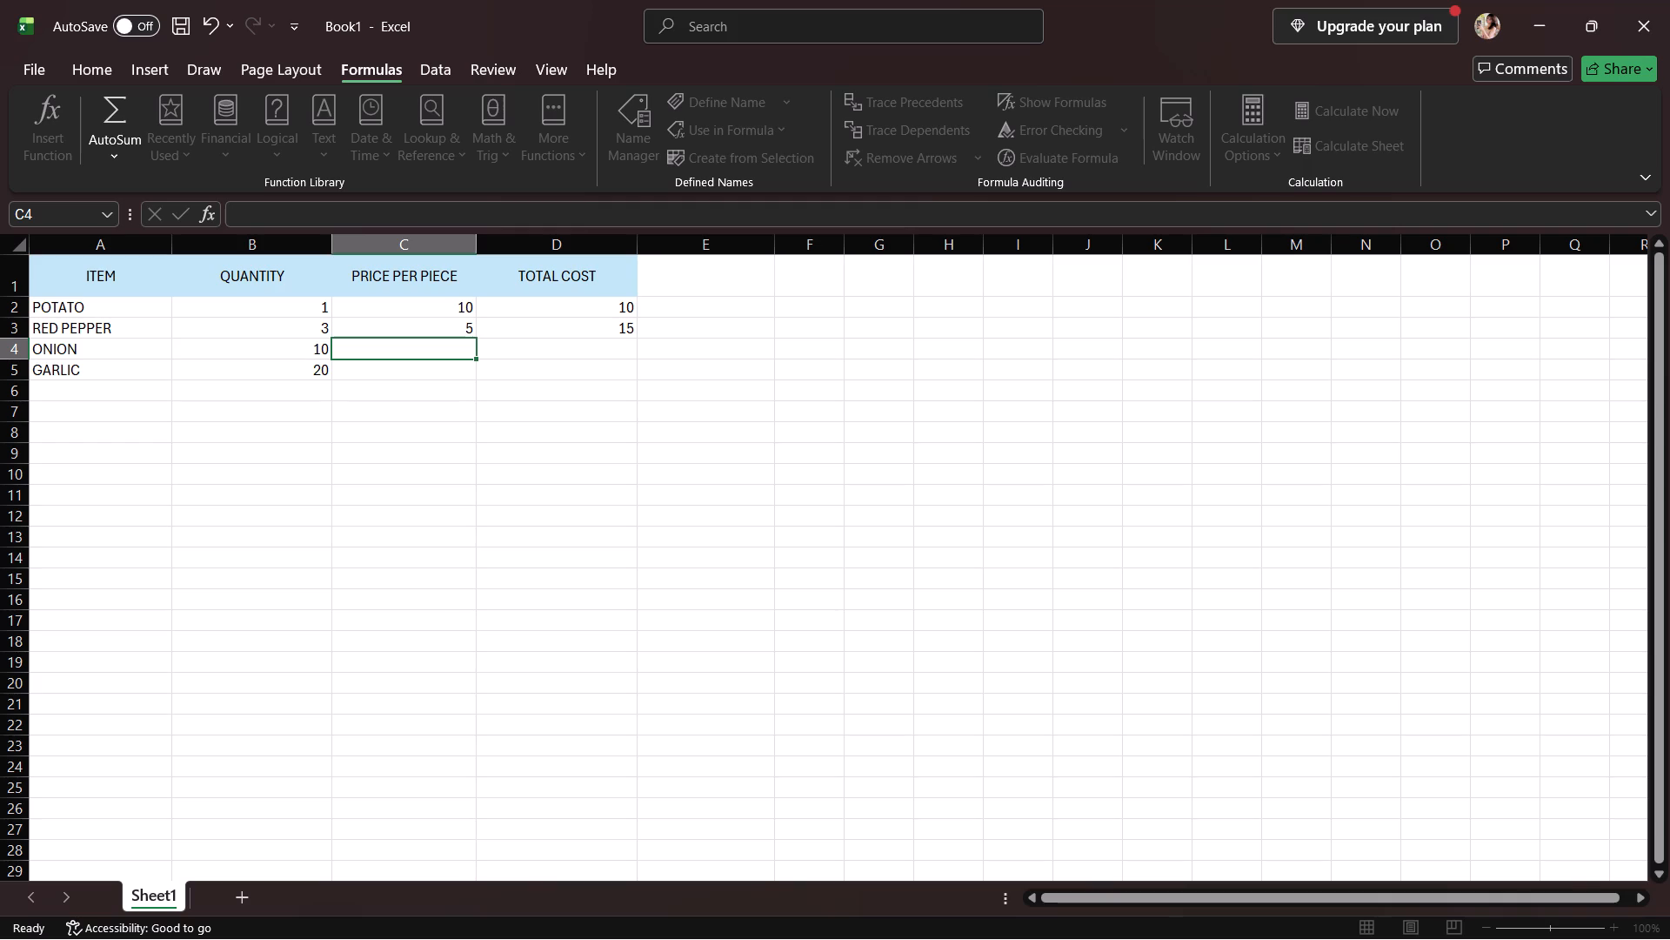
{"action": "type", "text": "10"}
{"action": "left_click", "coordinate": [427, 374]}
{"action": "type", "text": "12"}
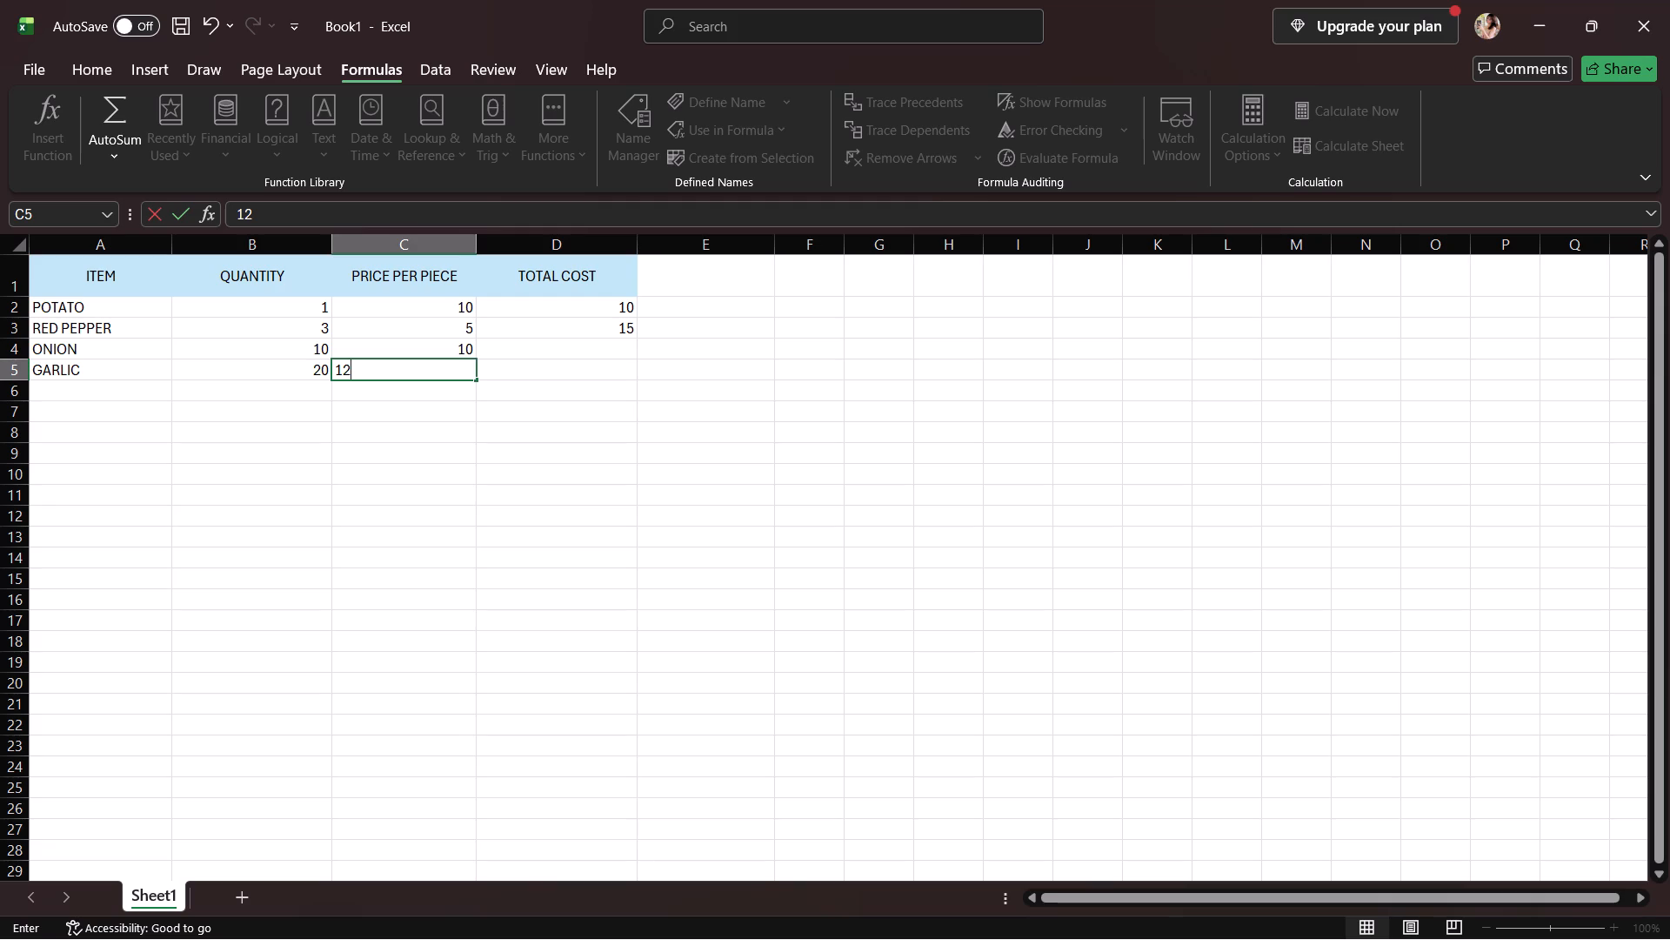
Fill the total cost formula =B2*C2 from D2 down through D5 to cover the ONION and GARLIC rows.
{"action": "double_click", "coordinate": [584, 314]}
{"action": "left_click", "coordinate": [591, 302]}
{"action": "left_click_drag", "start_coordinate": [591, 302], "coordinate": [597, 315]}
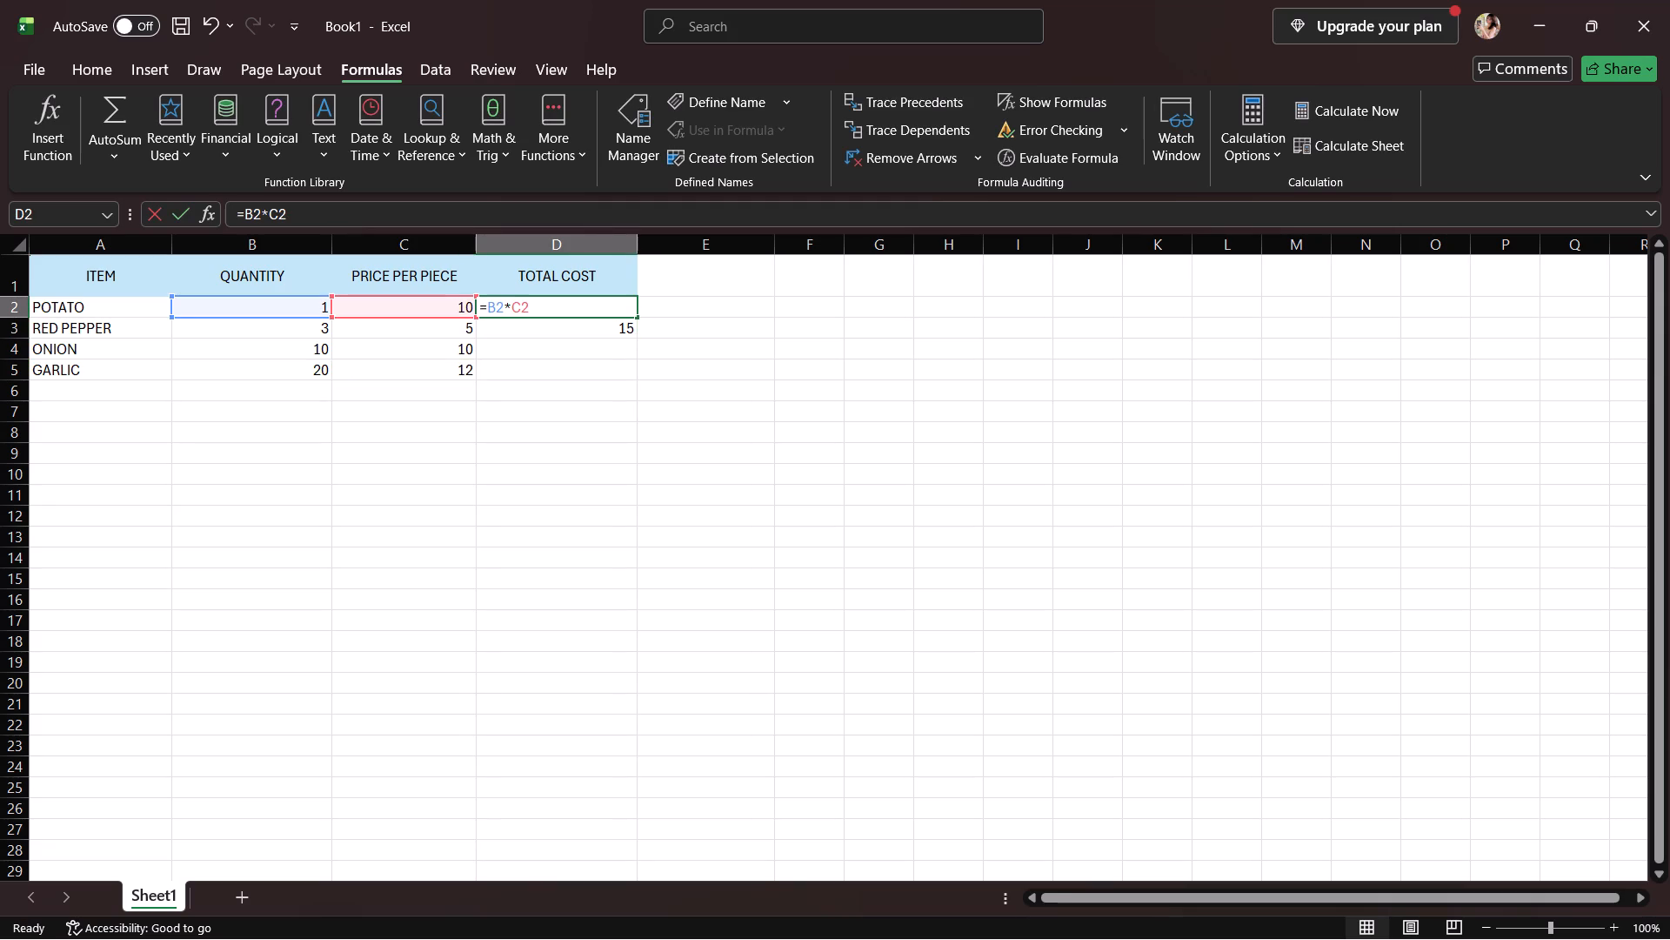
{"action": "left_click_drag", "start_coordinate": [597, 315], "coordinate": [603, 375]}
{"action": "double_click", "coordinate": [635, 322]}
{"action": "left_click", "coordinate": [624, 312]}
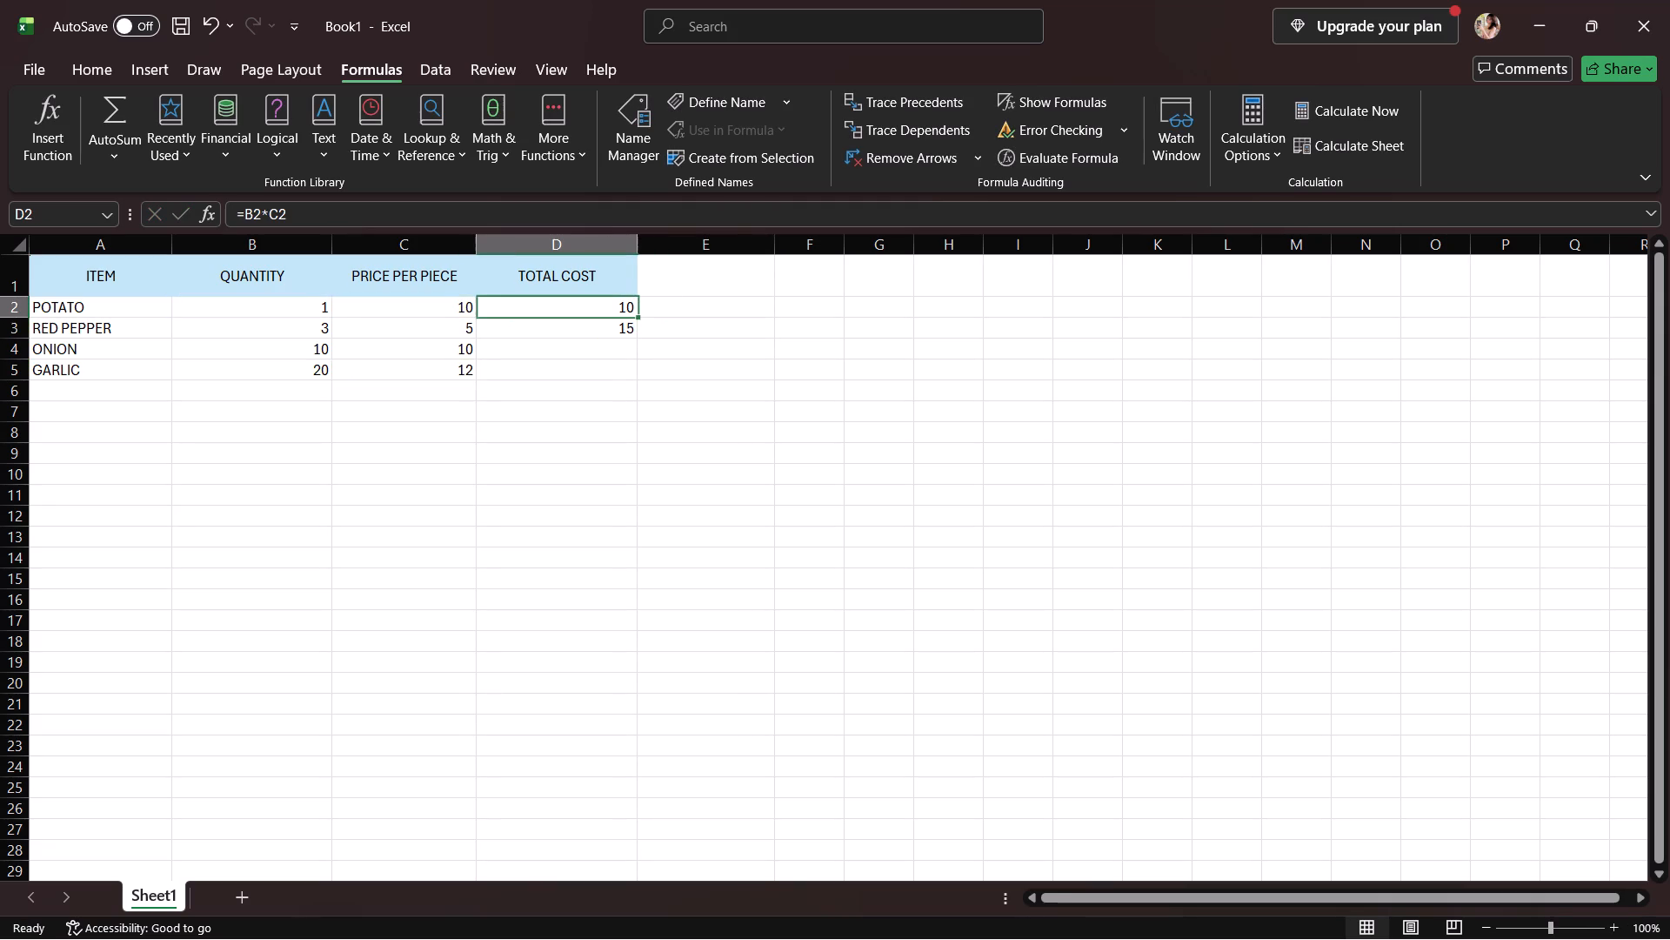
{"action": "left_click_drag", "start_coordinate": [638, 316], "coordinate": [639, 379]}
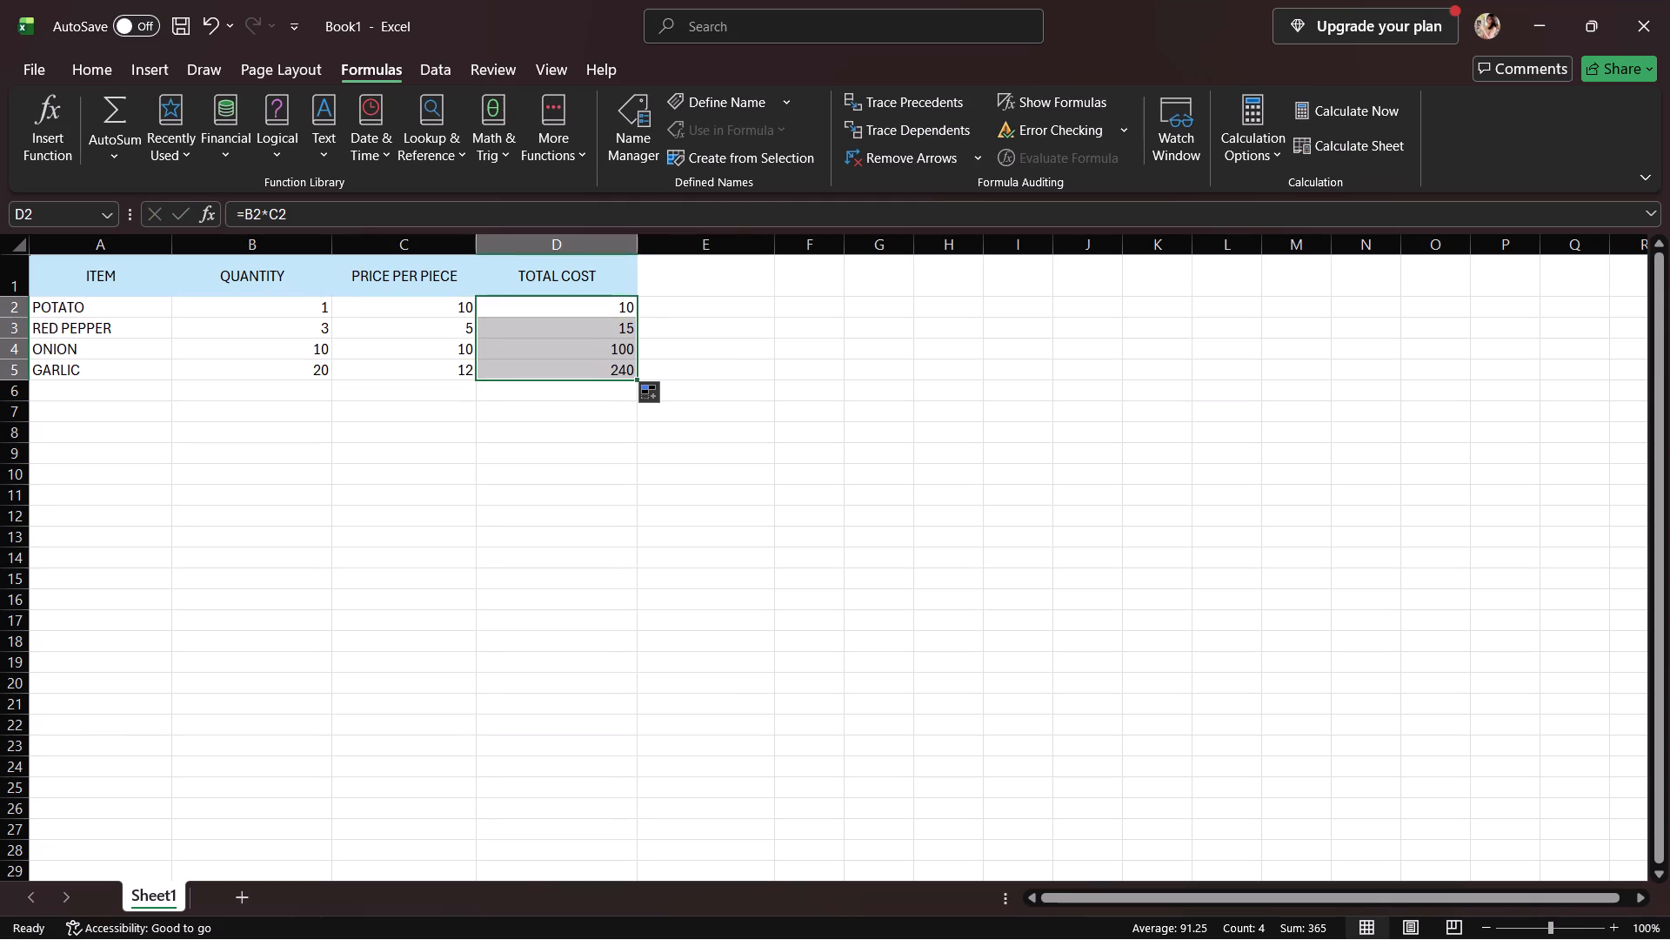
{"action": "left_click", "coordinate": [560, 367]}
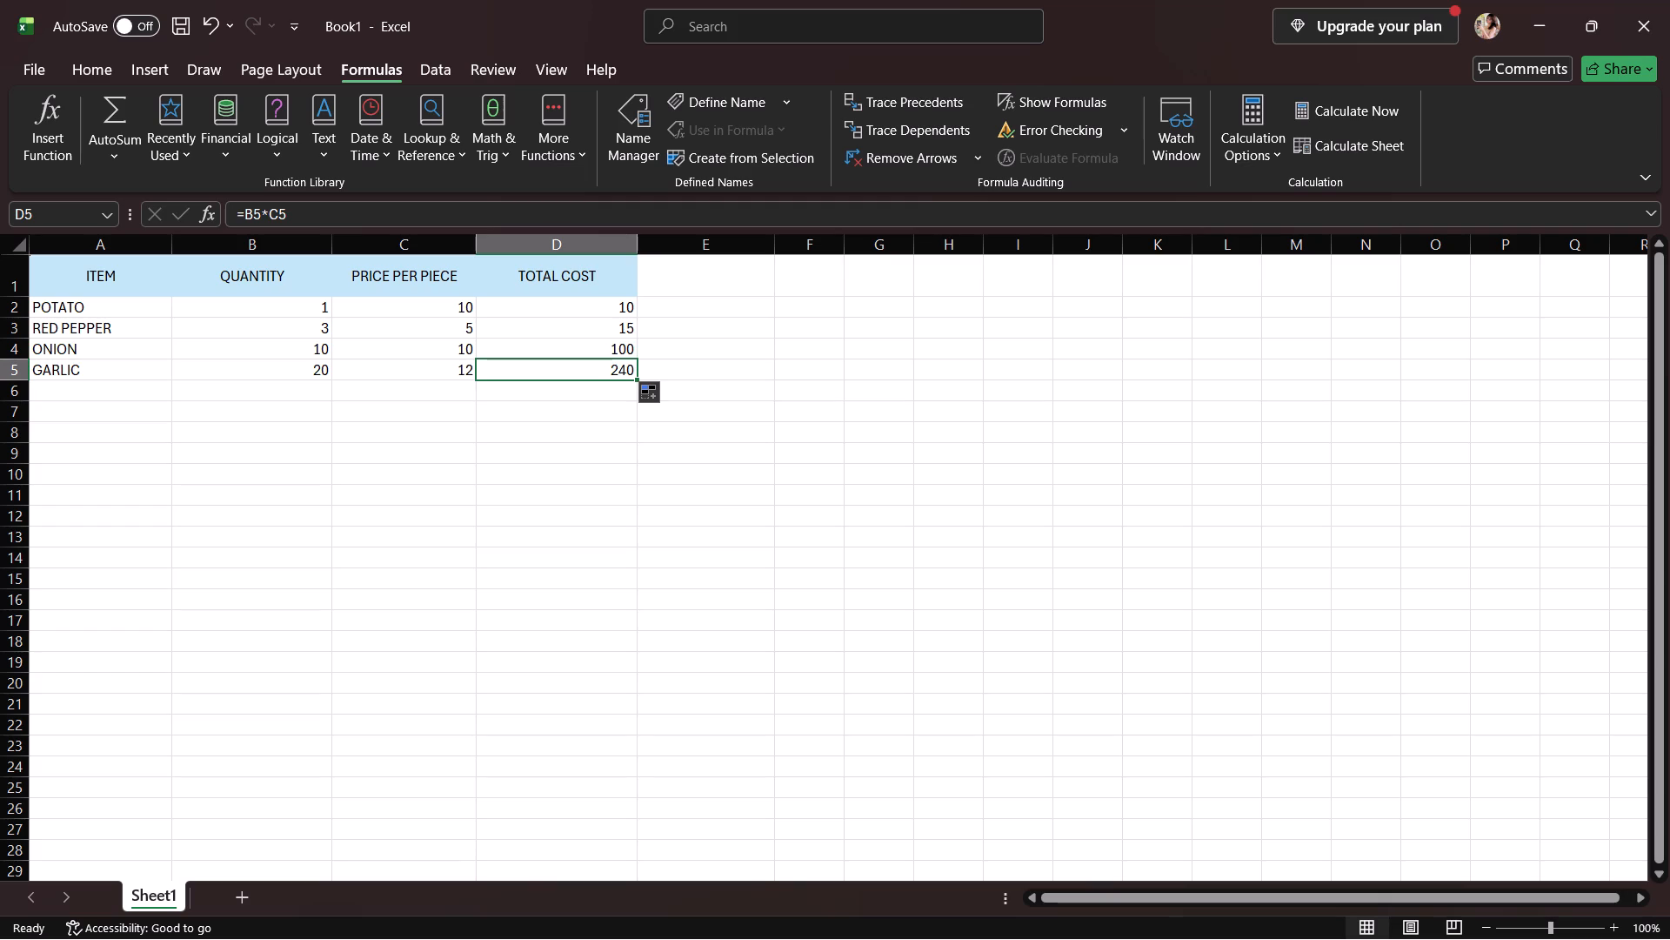
{"action": "left_click", "coordinate": [616, 410]}
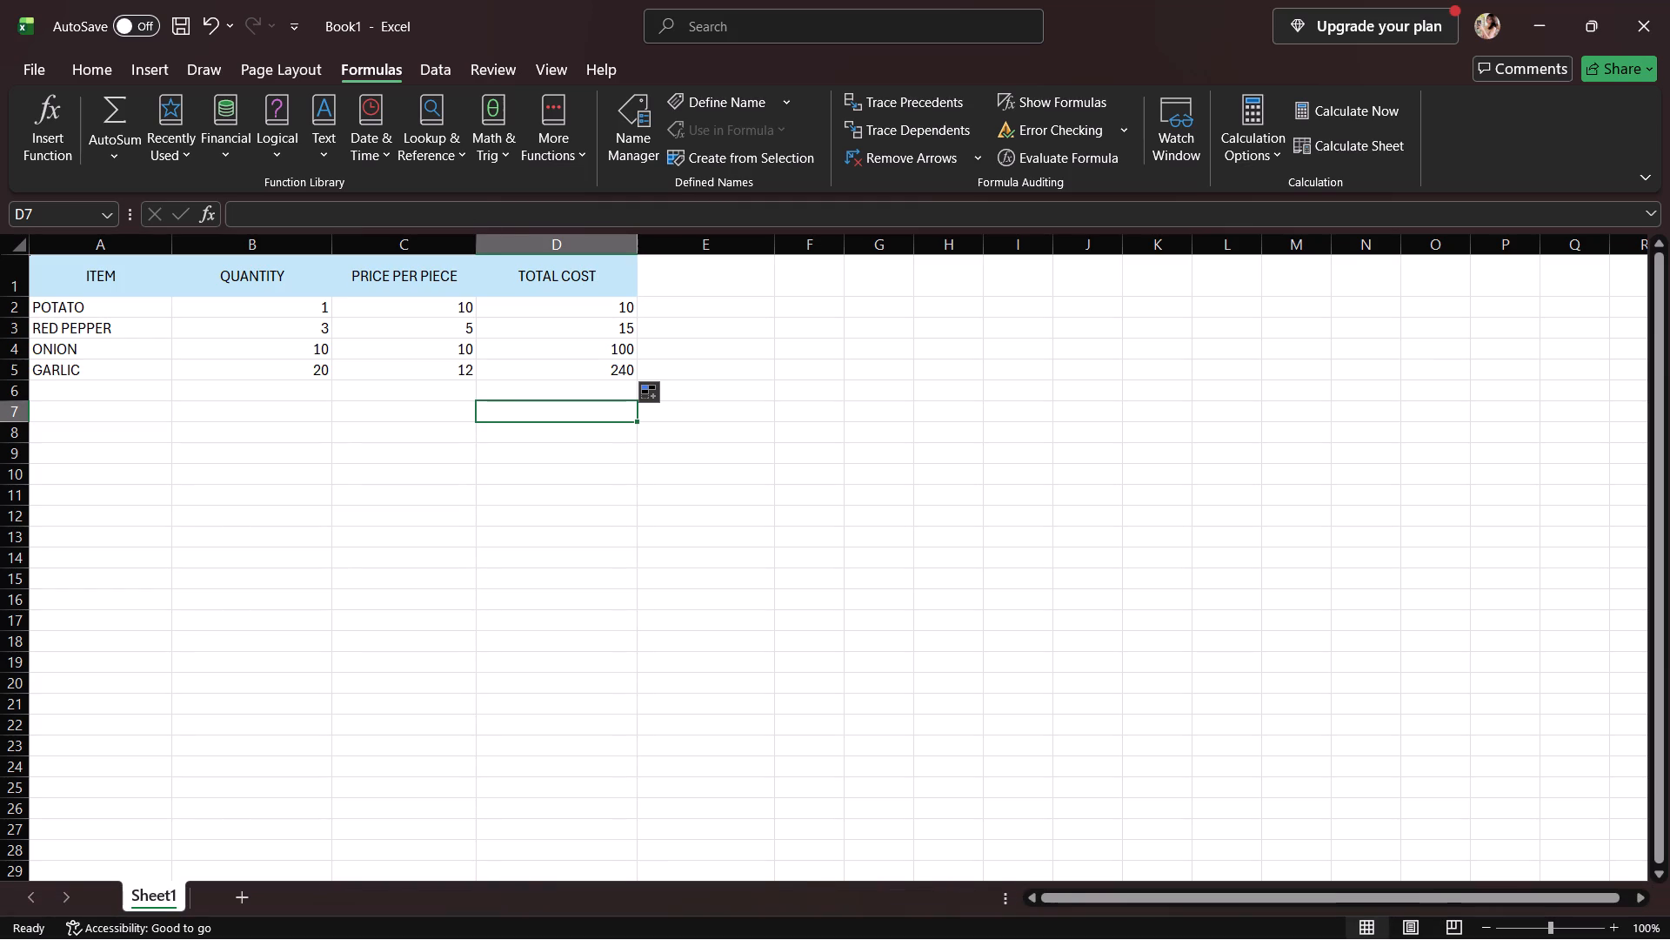
List CHICKEN, PORK, HOTDOGS, FRIES and CARROTS as further items in cells A6 to A10.
{"action": "left_click", "coordinate": [136, 390]}
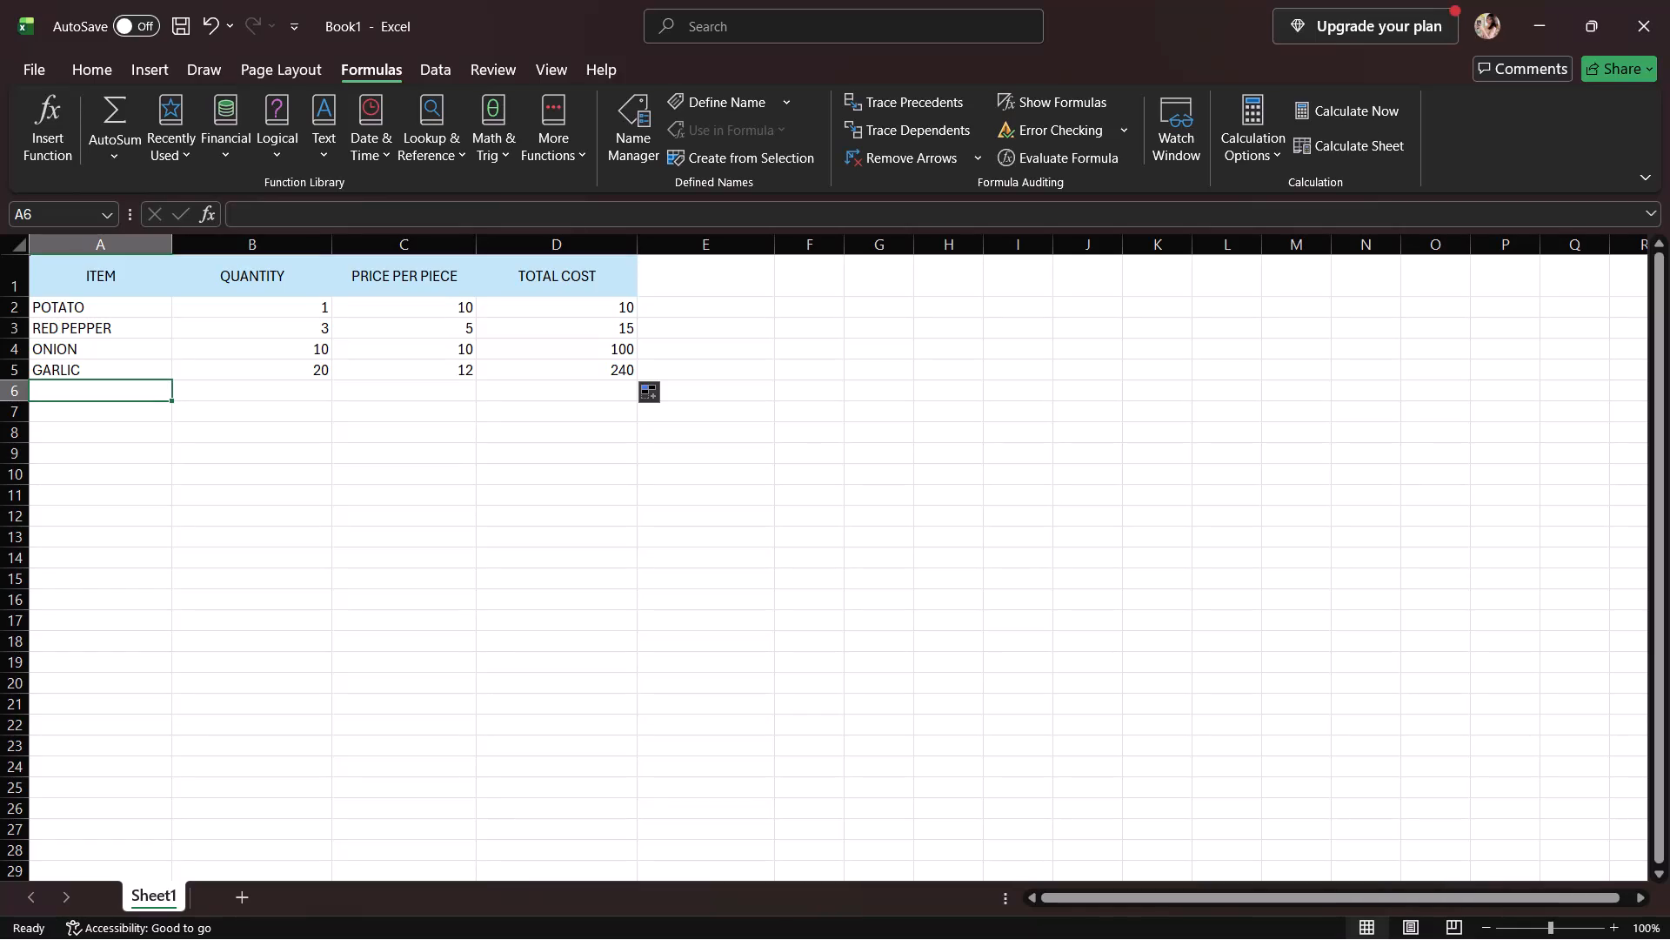
{"action": "type", "text": "CH"}
{"action": "type", "text": "ICKEB"}
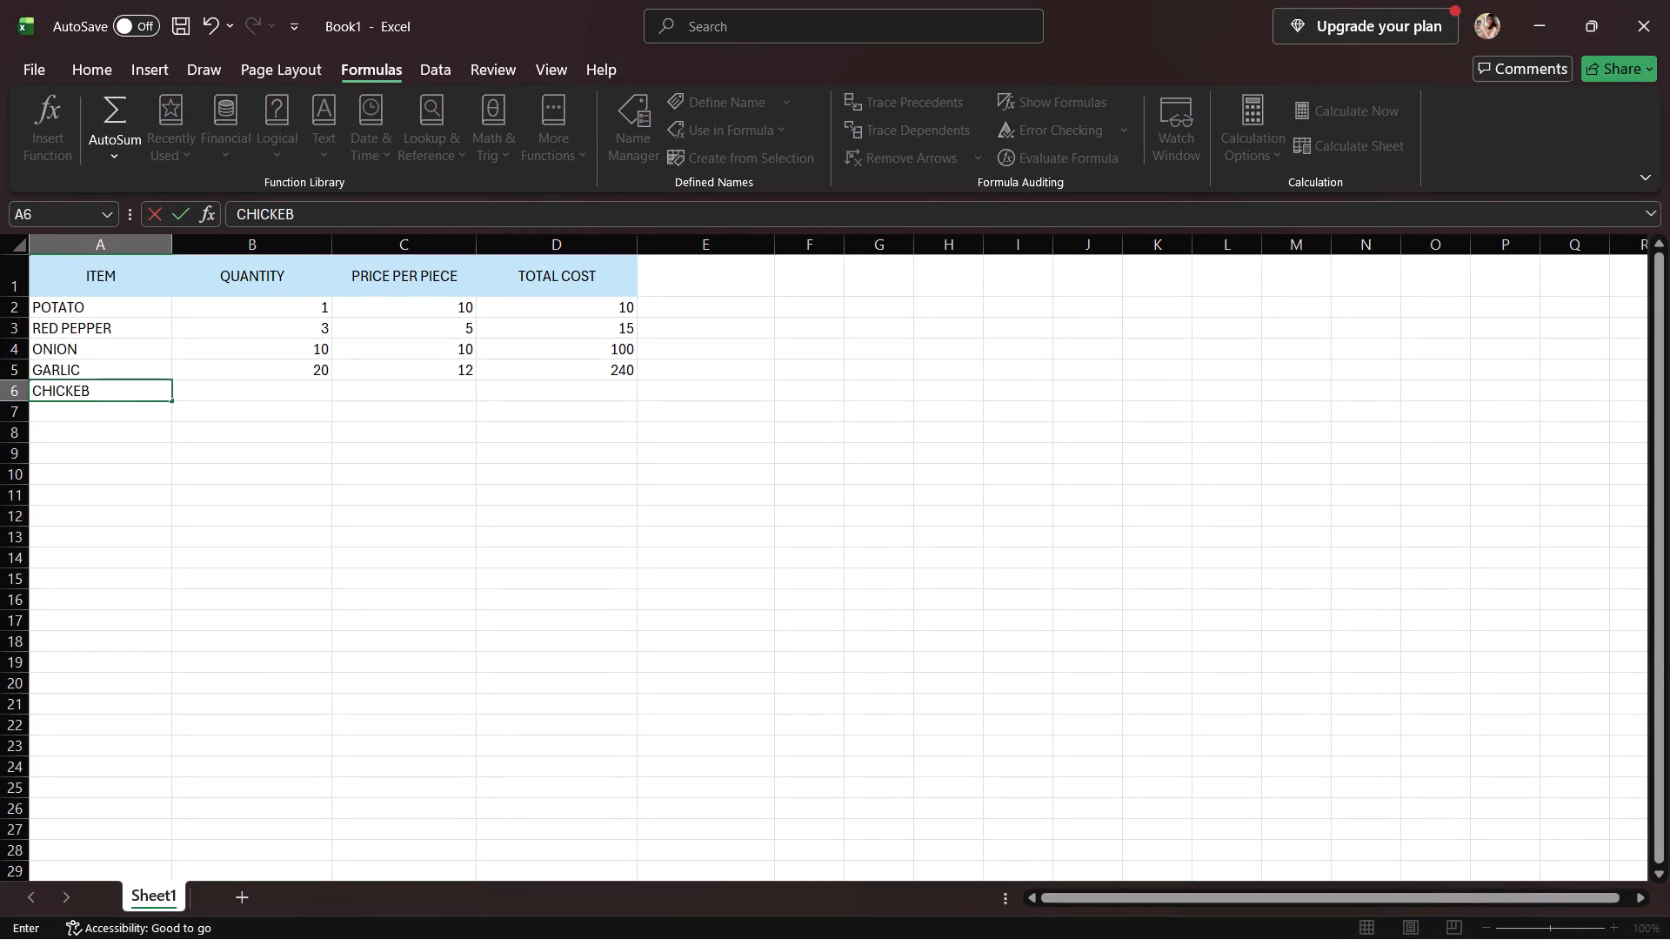
{"action": "key", "text": "BackSpace"}
{"action": "key", "text": "n"}
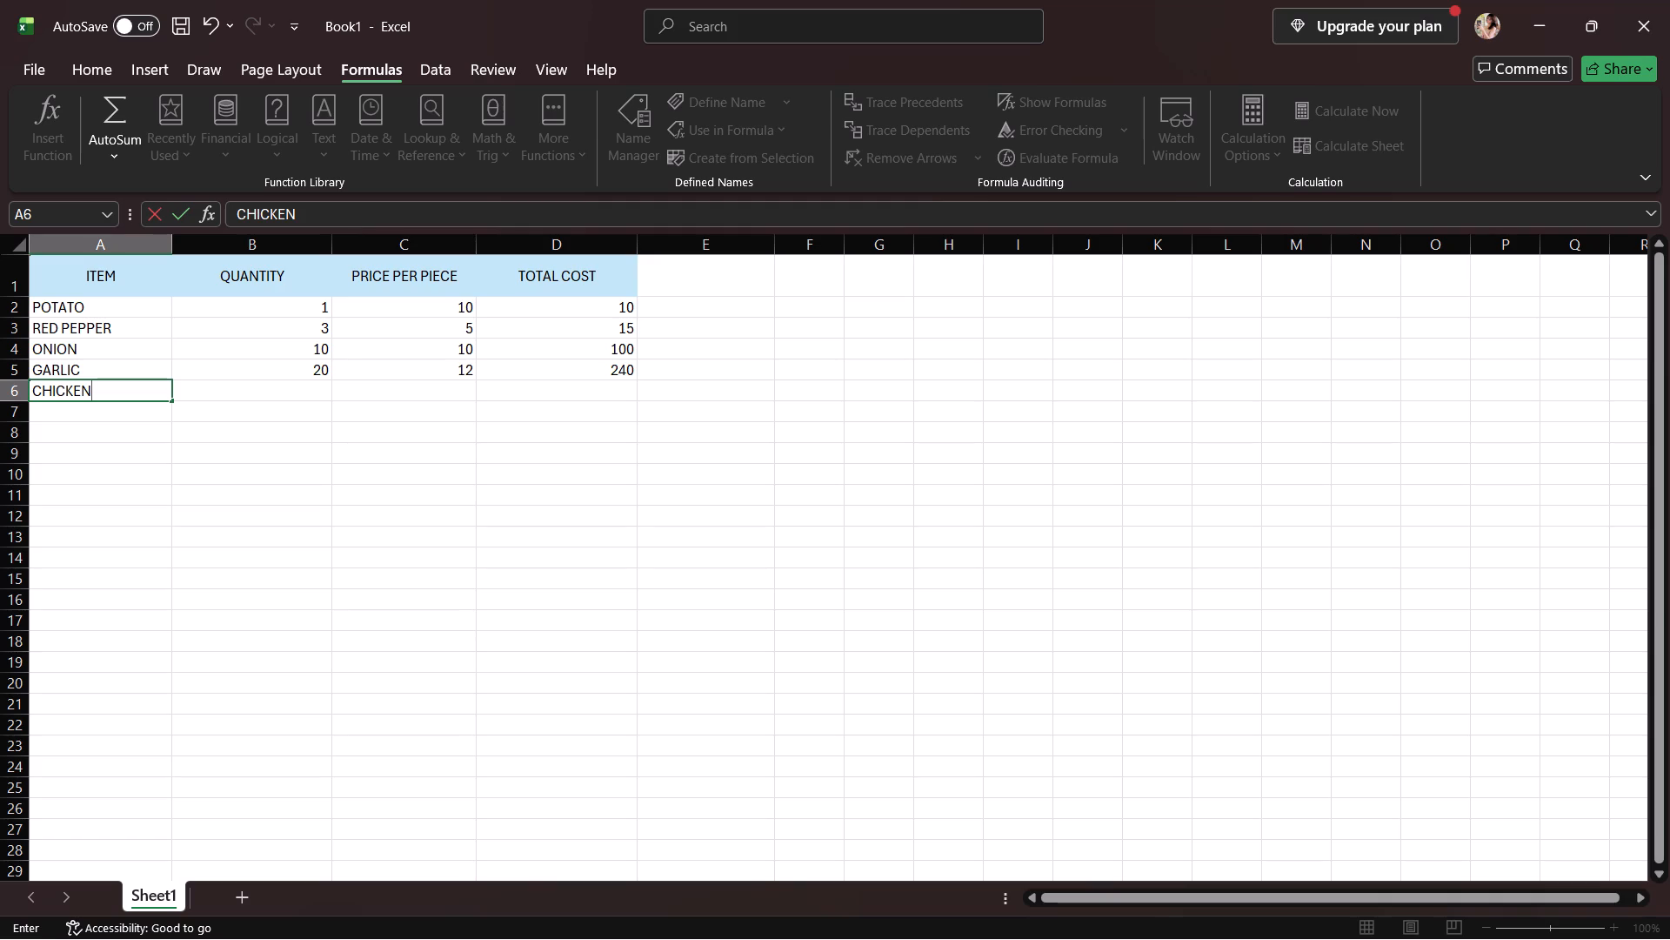
{"action": "left_click", "coordinate": [111, 416]}
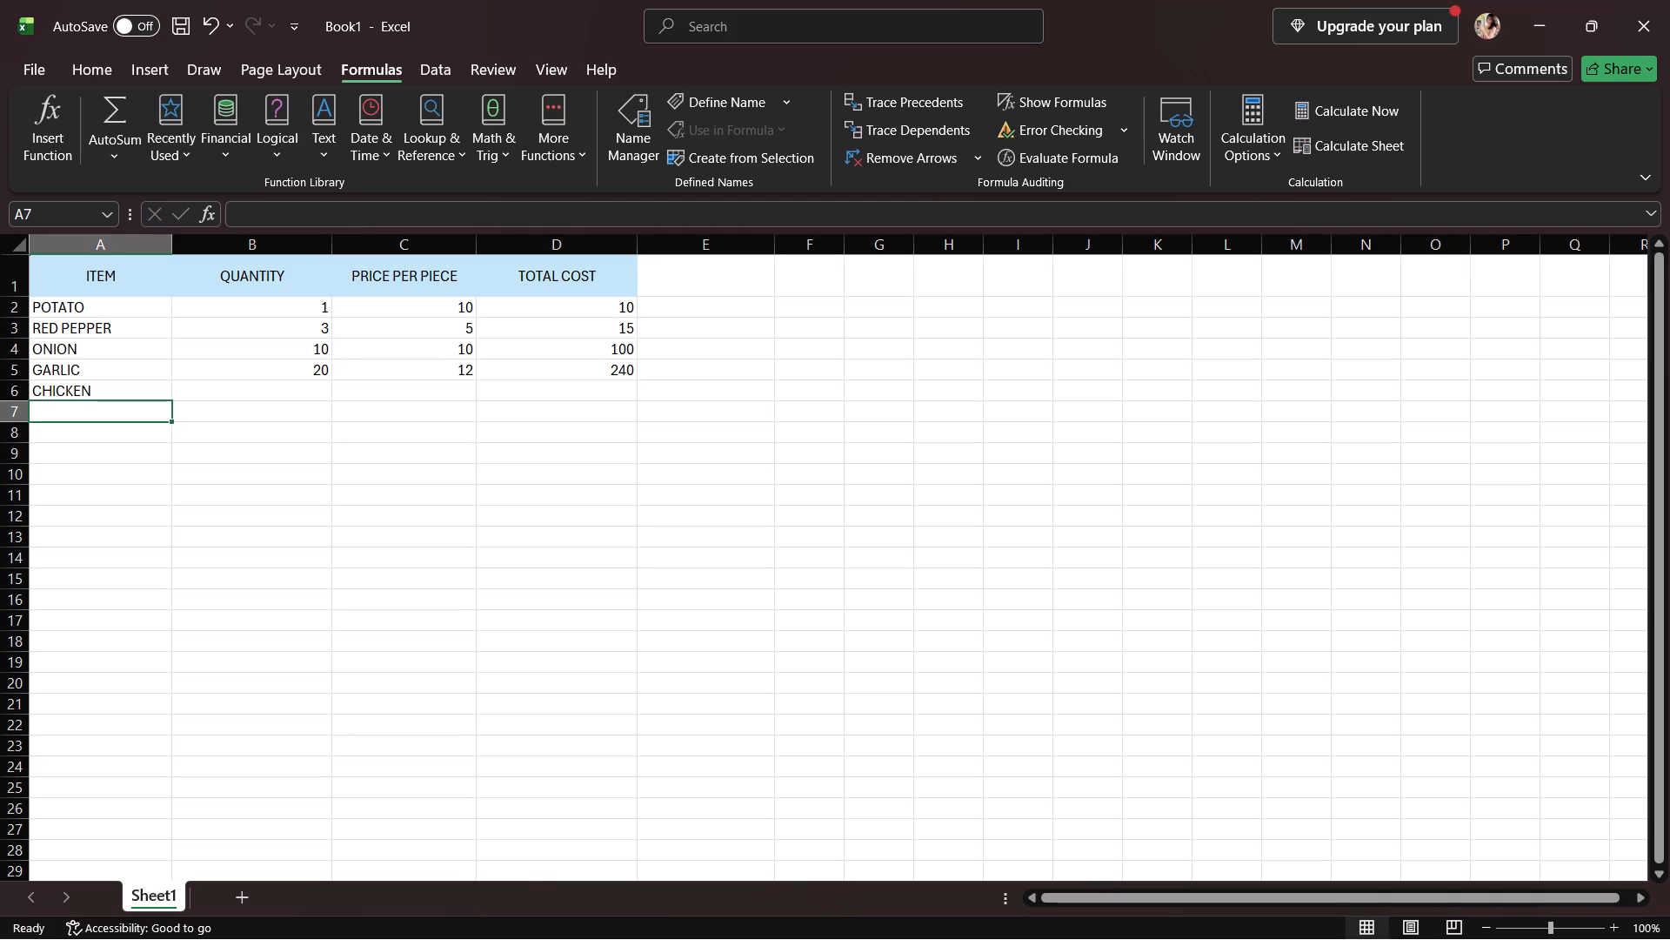
{"action": "type", "text": "PORK"}
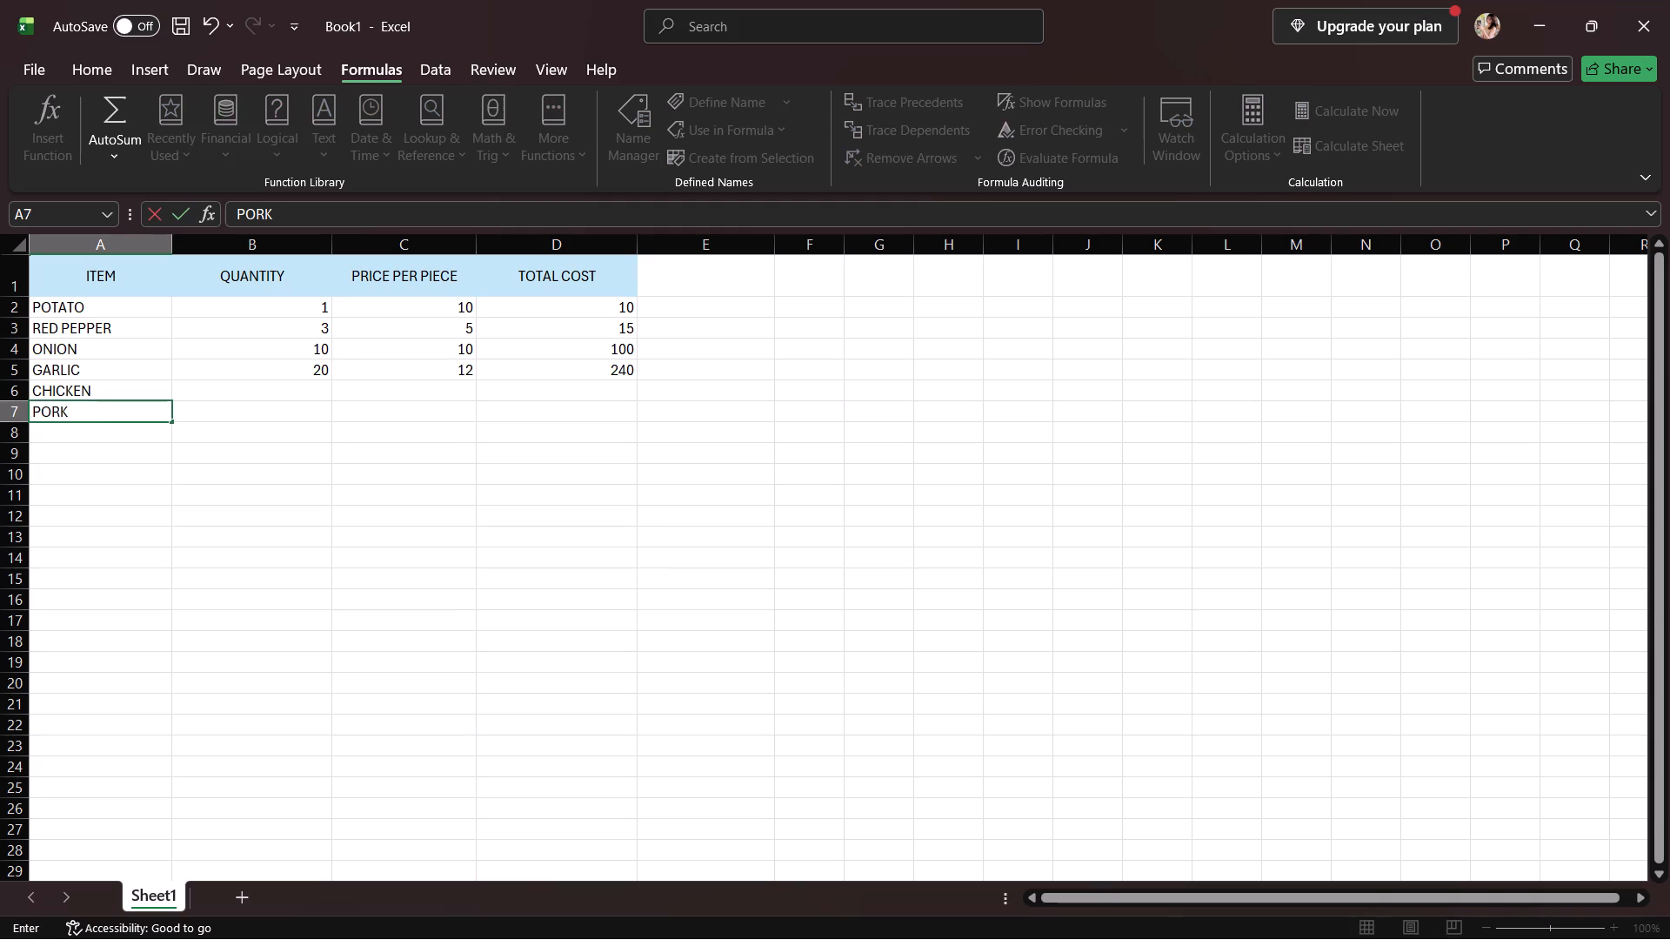
{"action": "left_click", "coordinate": [134, 436]}
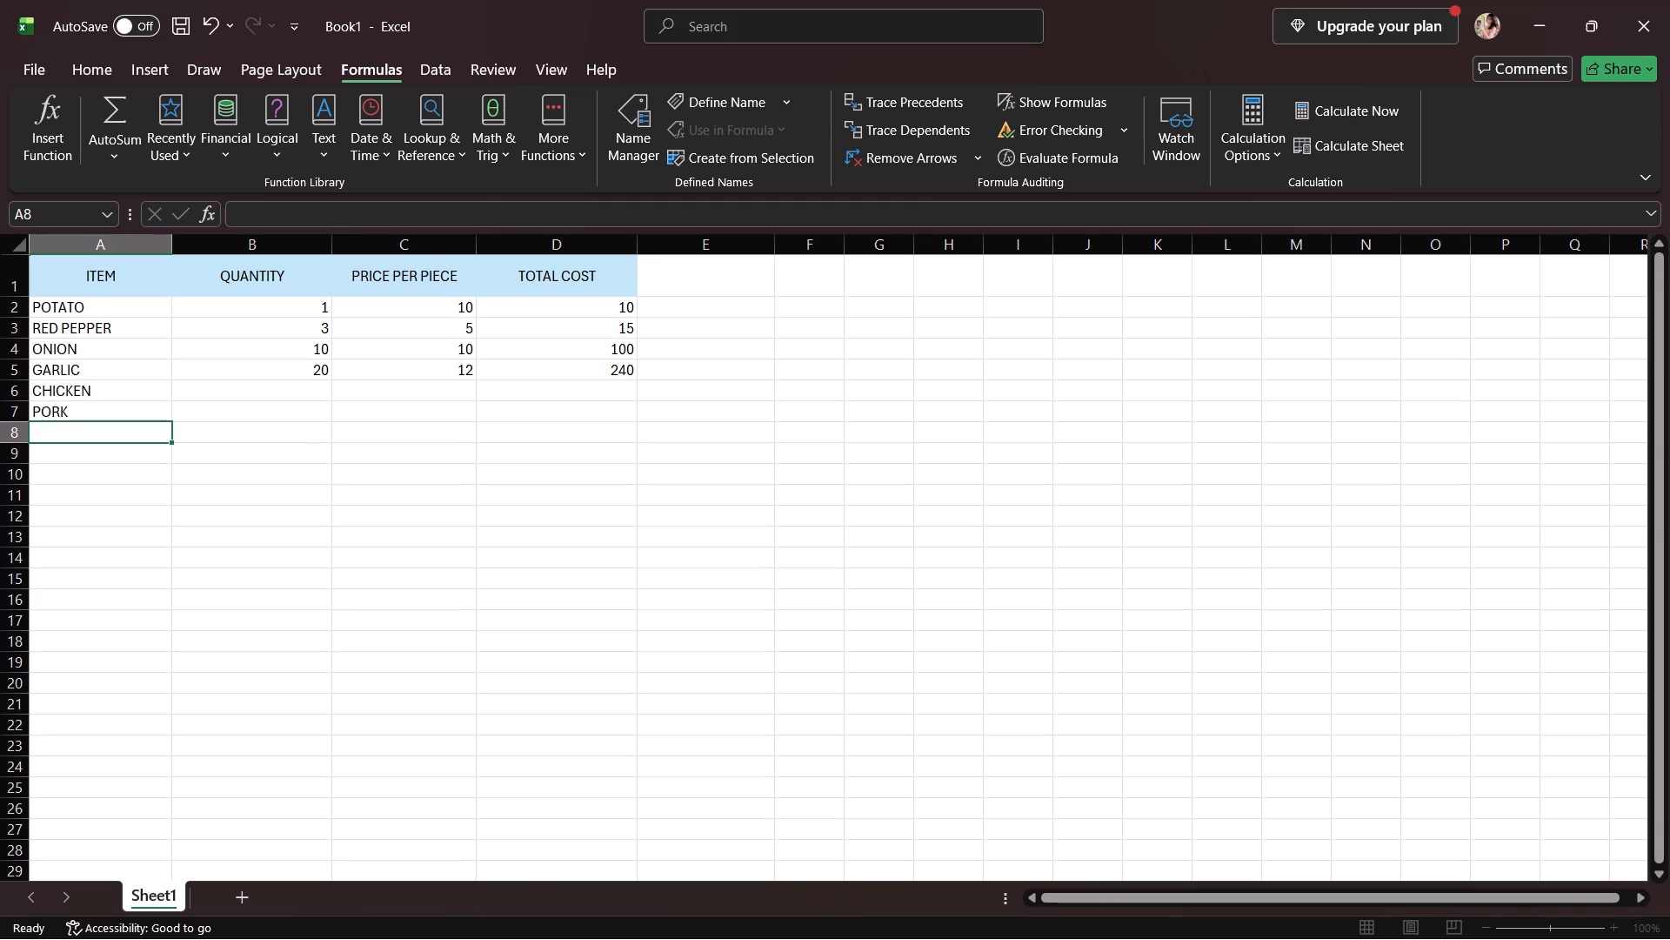
{"action": "type", "text": "HOTDOGS"}
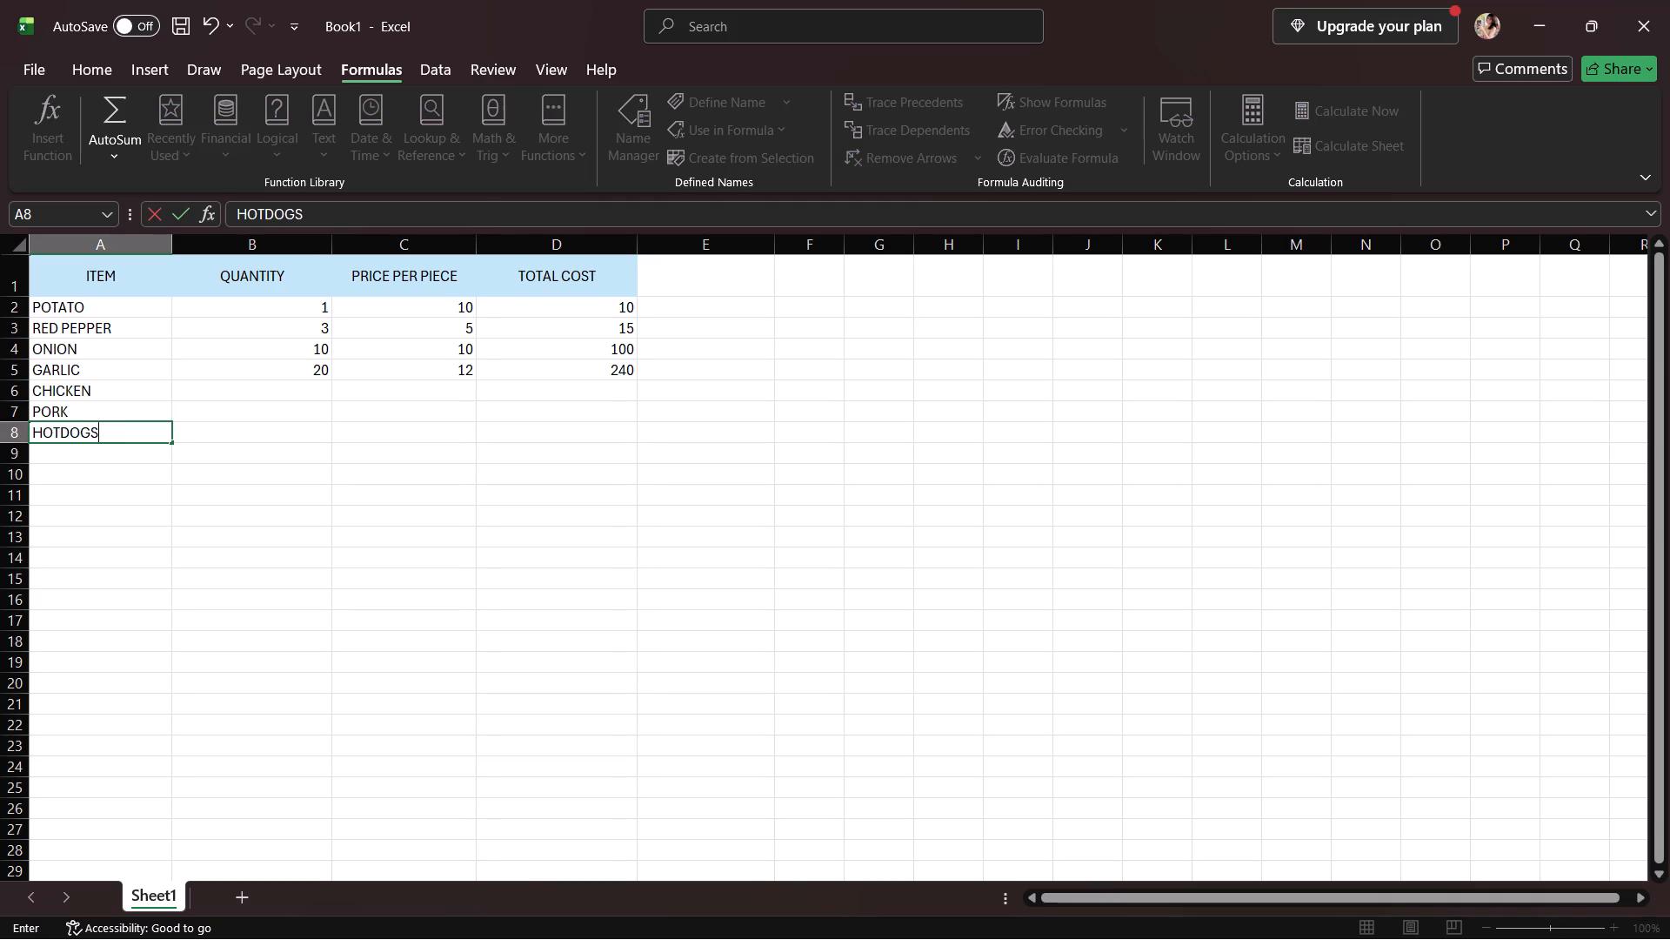
{"action": "left_click", "coordinate": [94, 459]}
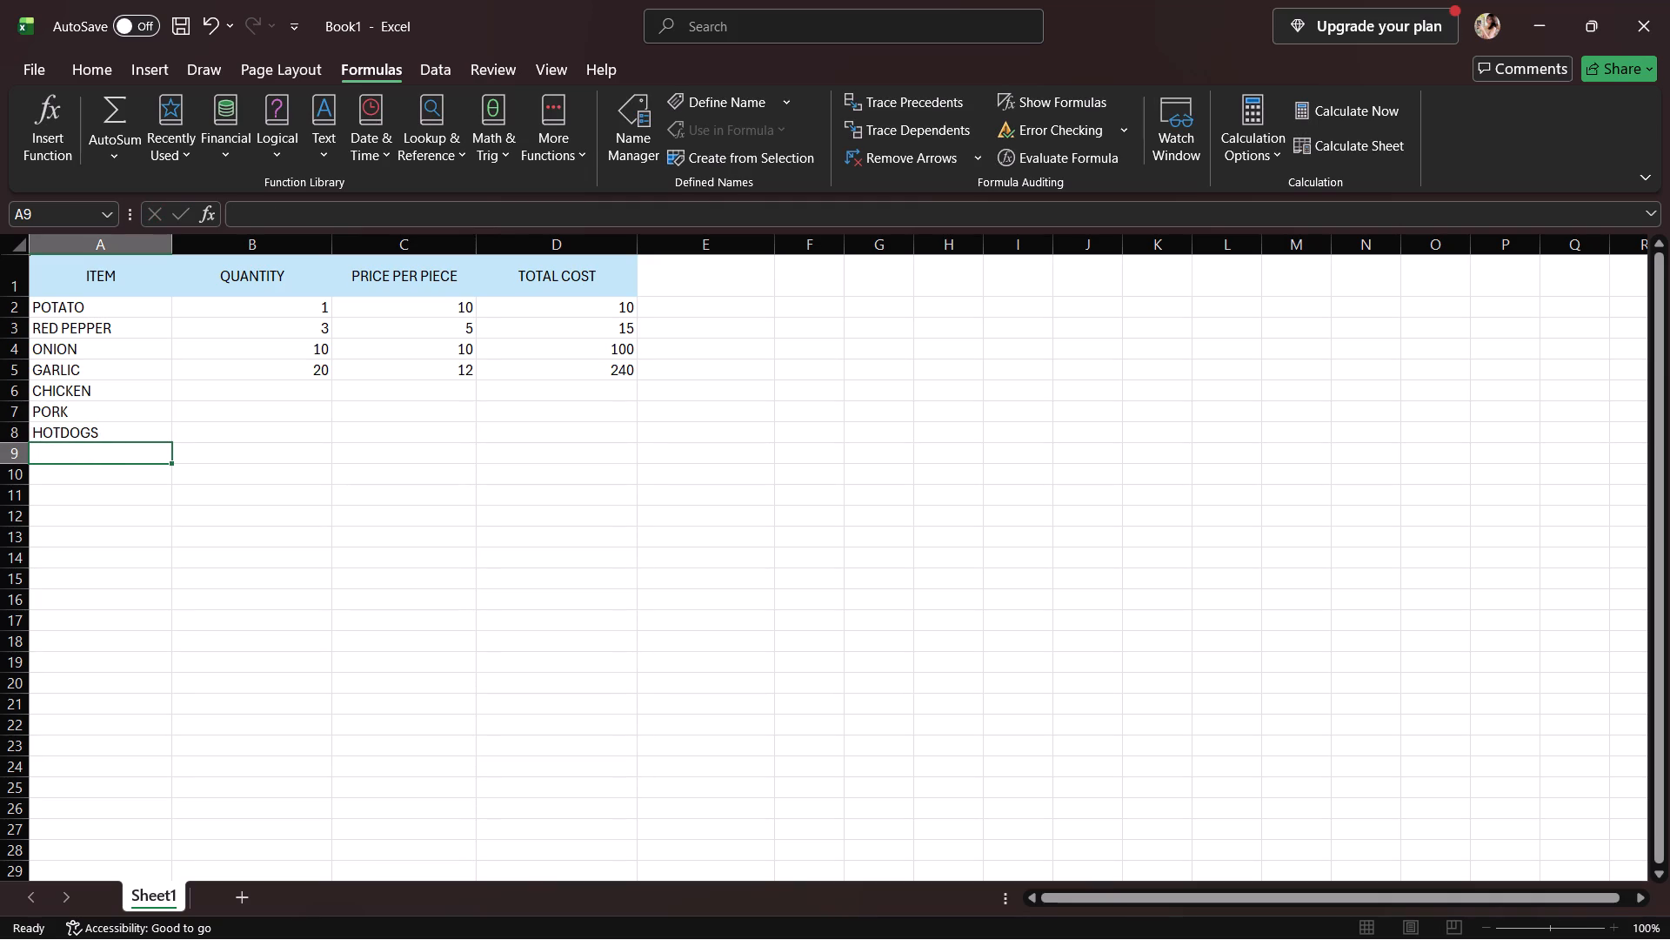
{"action": "left_click", "coordinate": [77, 452]}
{"action": "type", "text": "FRIES"}
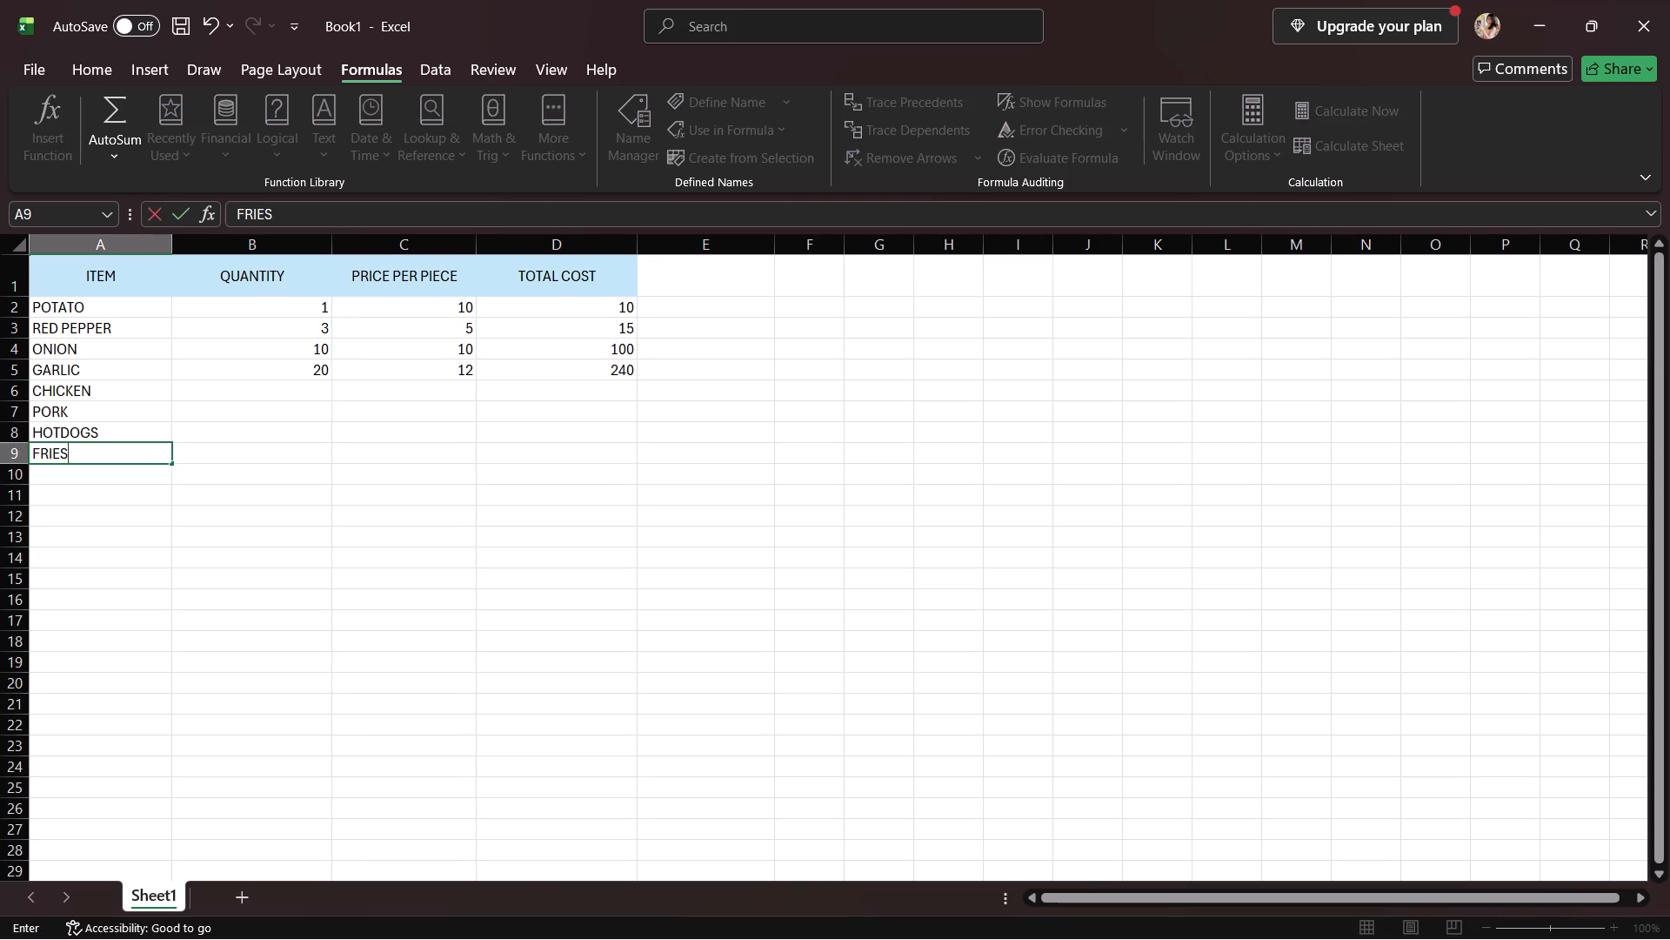
{"action": "left_click", "coordinate": [94, 485]}
{"action": "left_click", "coordinate": [95, 483]}
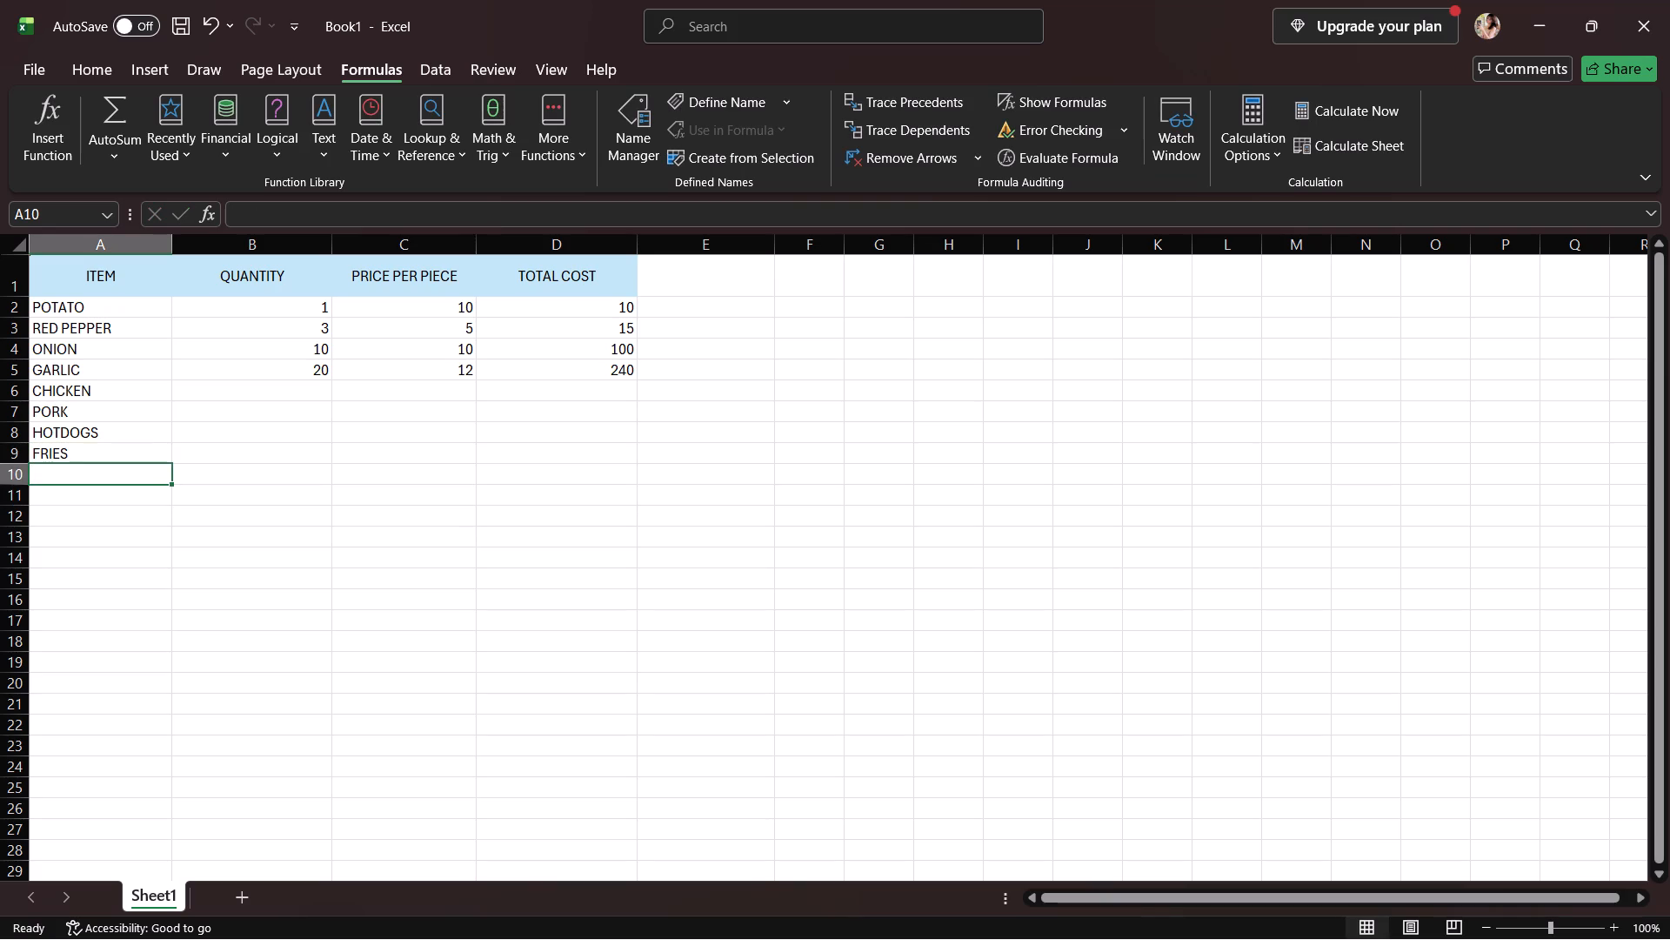
{"action": "type", "text": "CARROTS"}
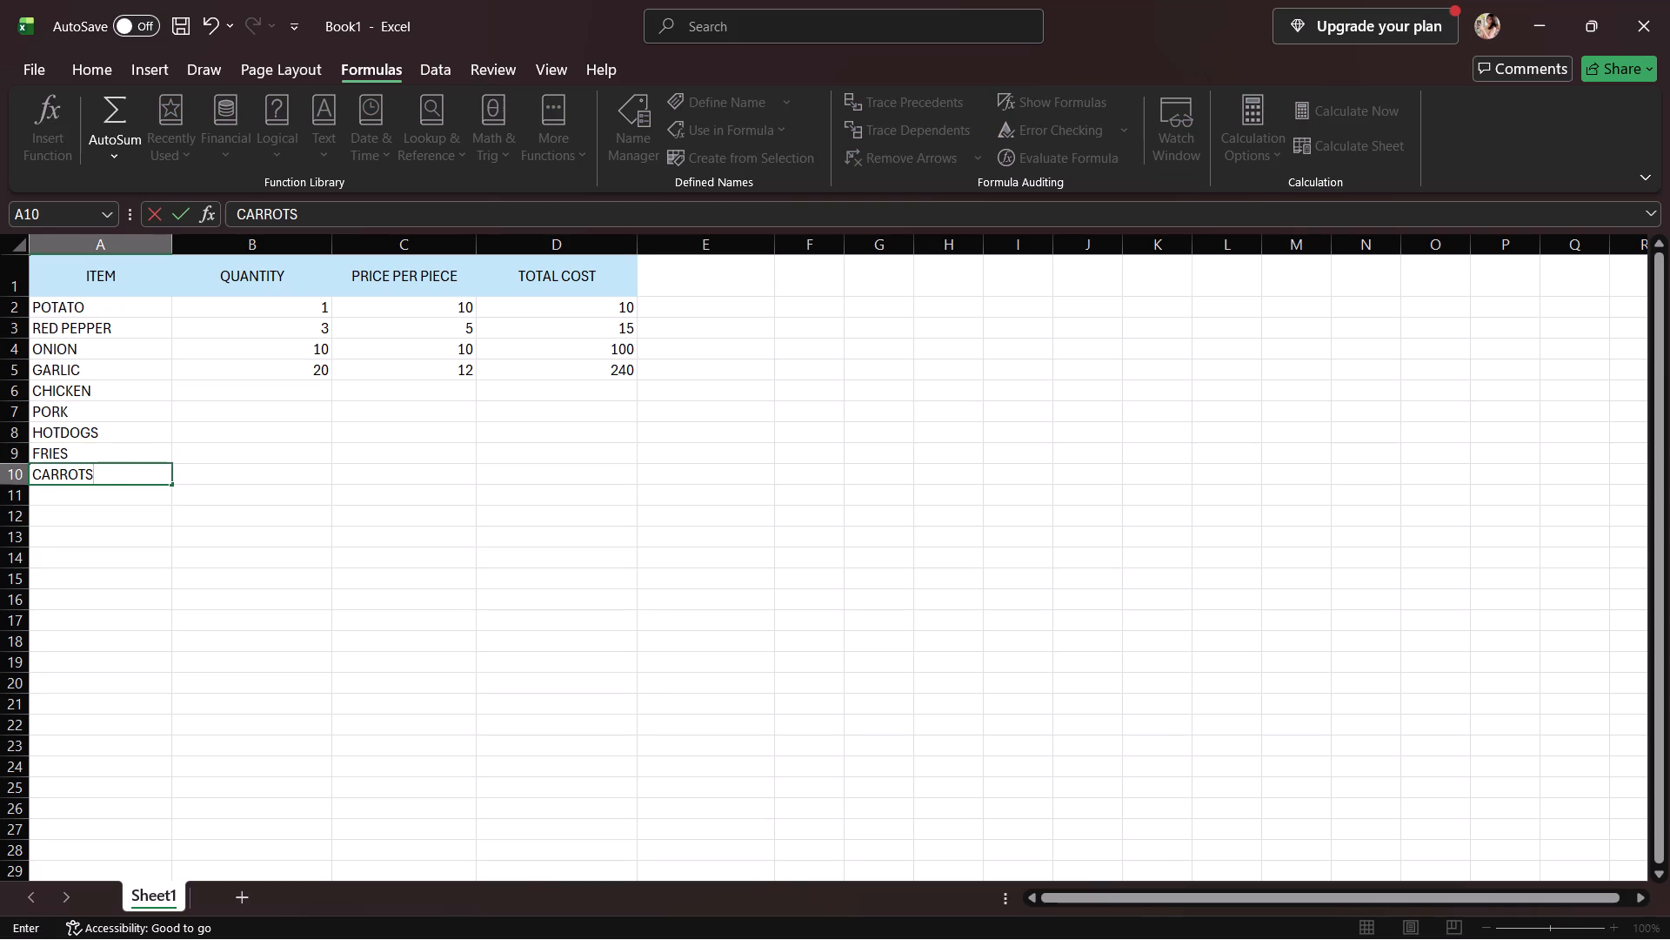
{"action": "left_click", "coordinate": [101, 498]}
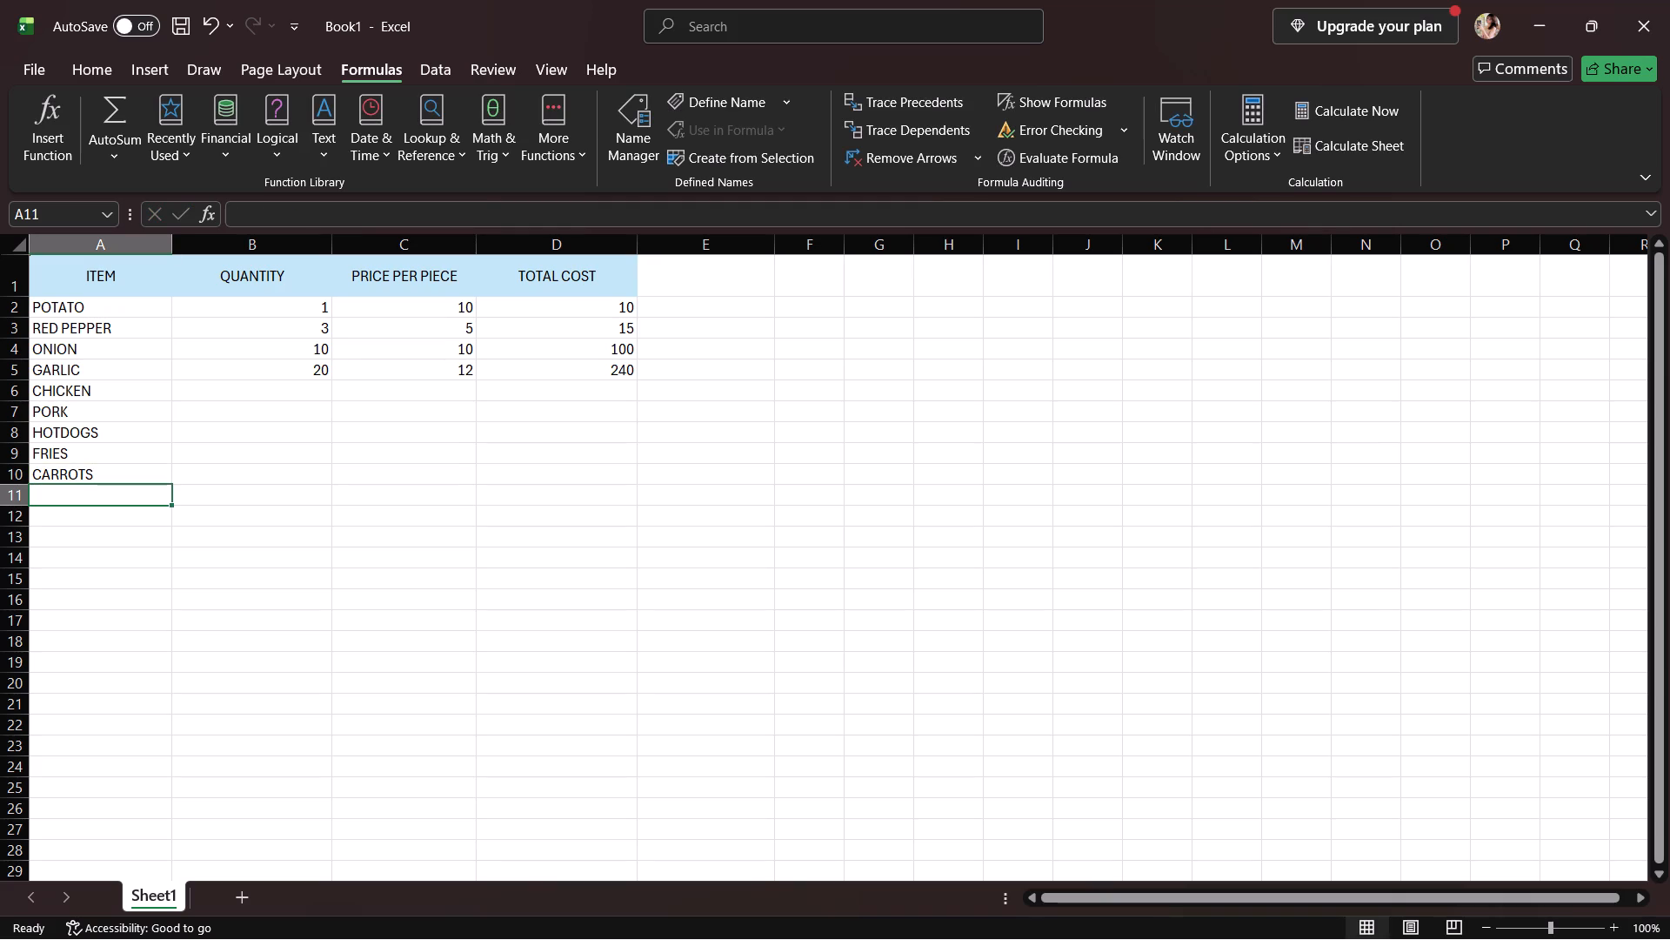
Enter quantities of 23 for CHICKEN, 15 for PORK, 15 for HOTDOGS, 20 for FRIES and 5 for CARROTS in cells B6 to B10.
{"action": "left_click", "coordinate": [334, 384]}
{"action": "left_click", "coordinate": [317, 387]}
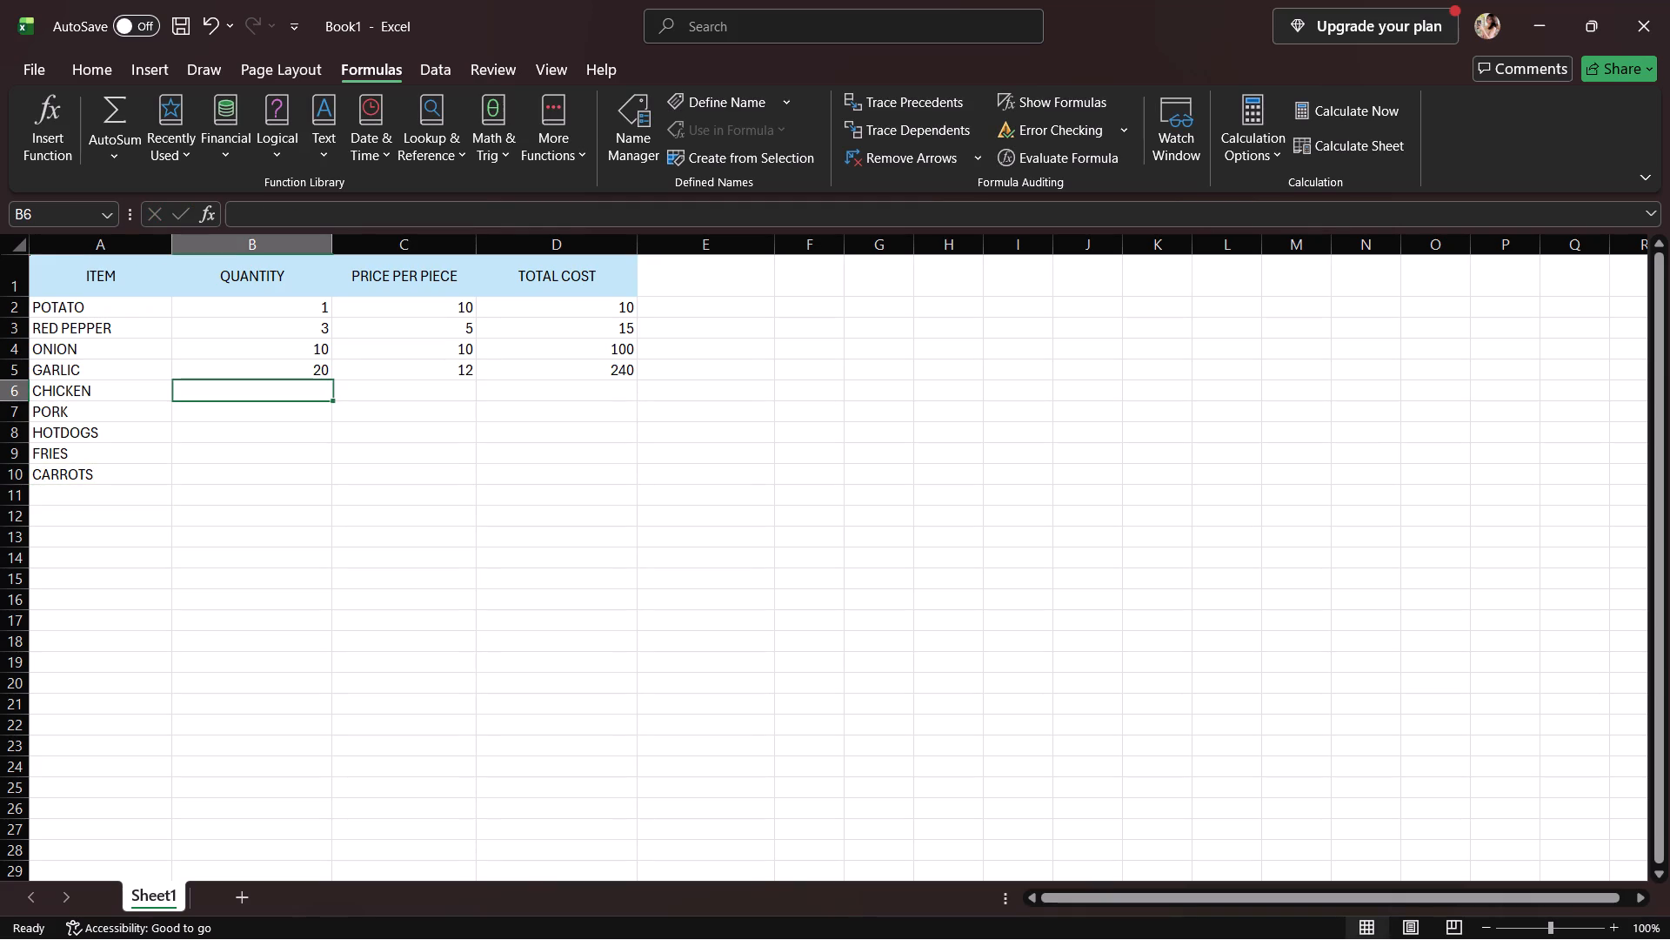
{"action": "type", "text": "23"}
{"action": "left_click", "coordinate": [252, 417]}
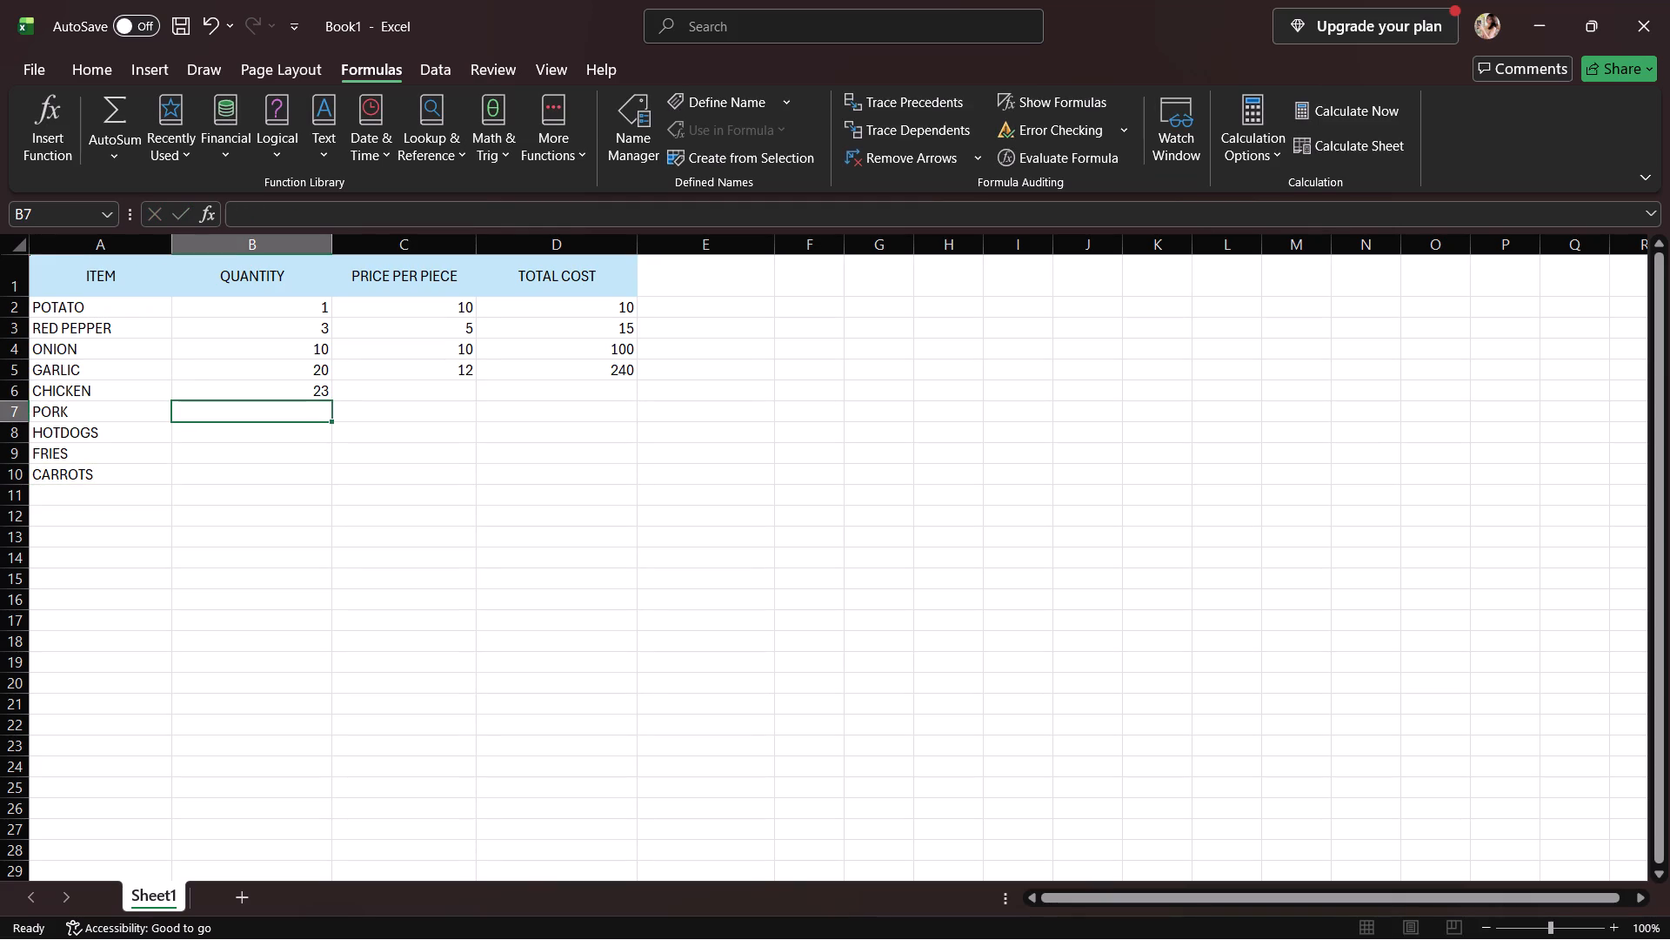
{"action": "type", "text": "15"}
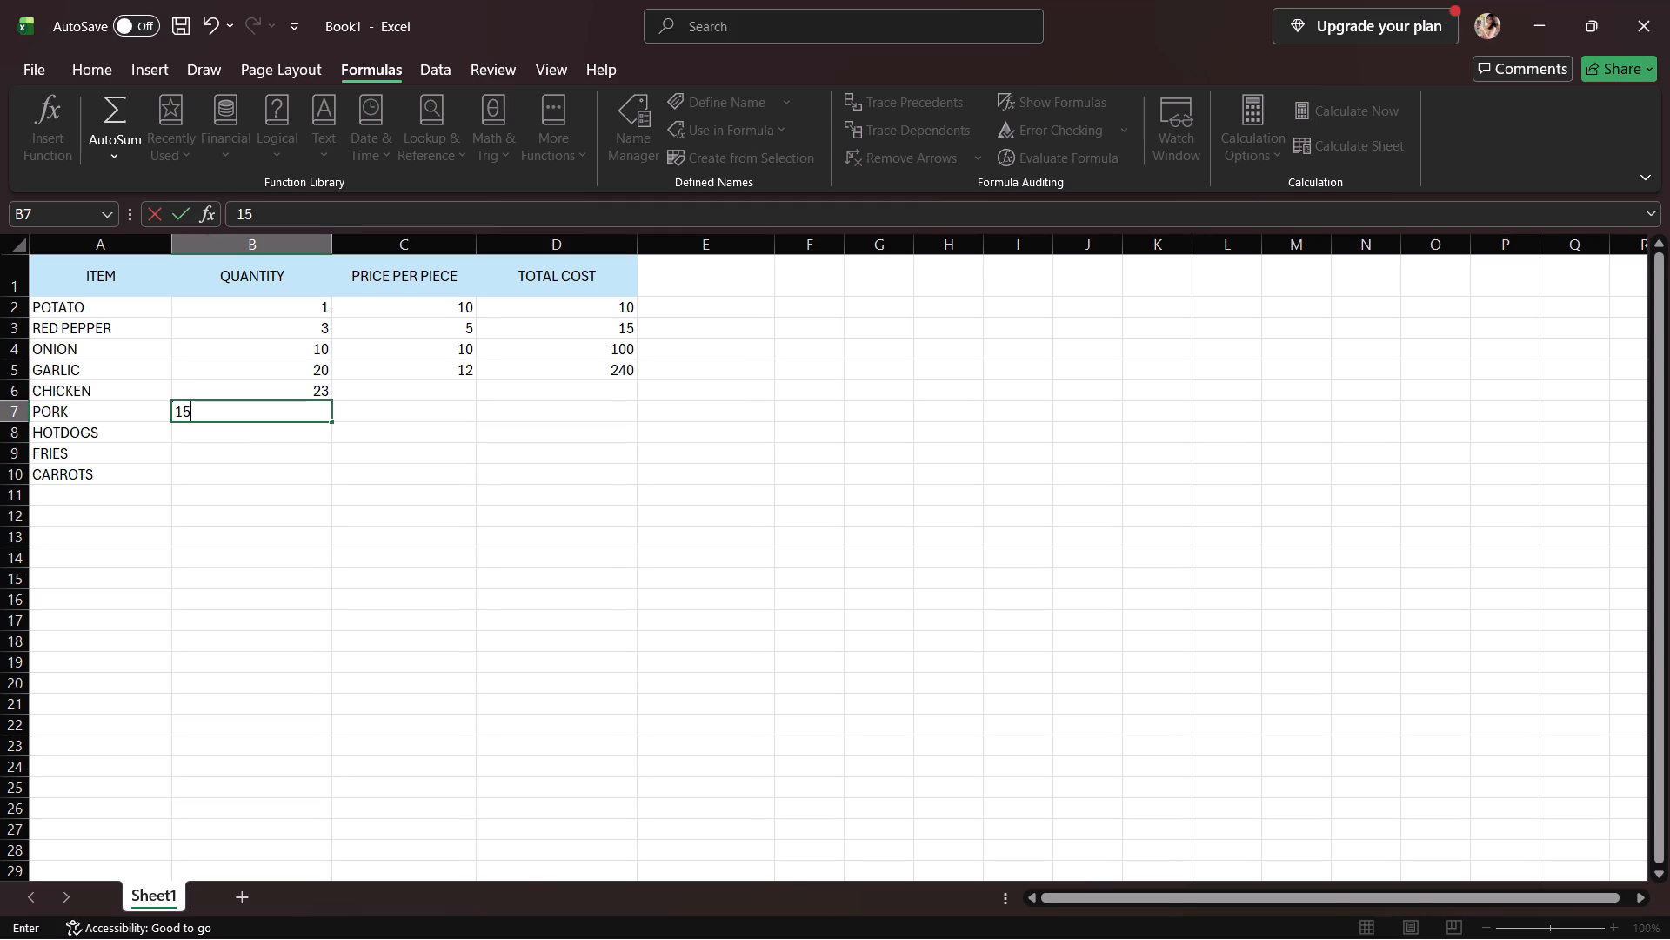
{"action": "left_click", "coordinate": [276, 433]}
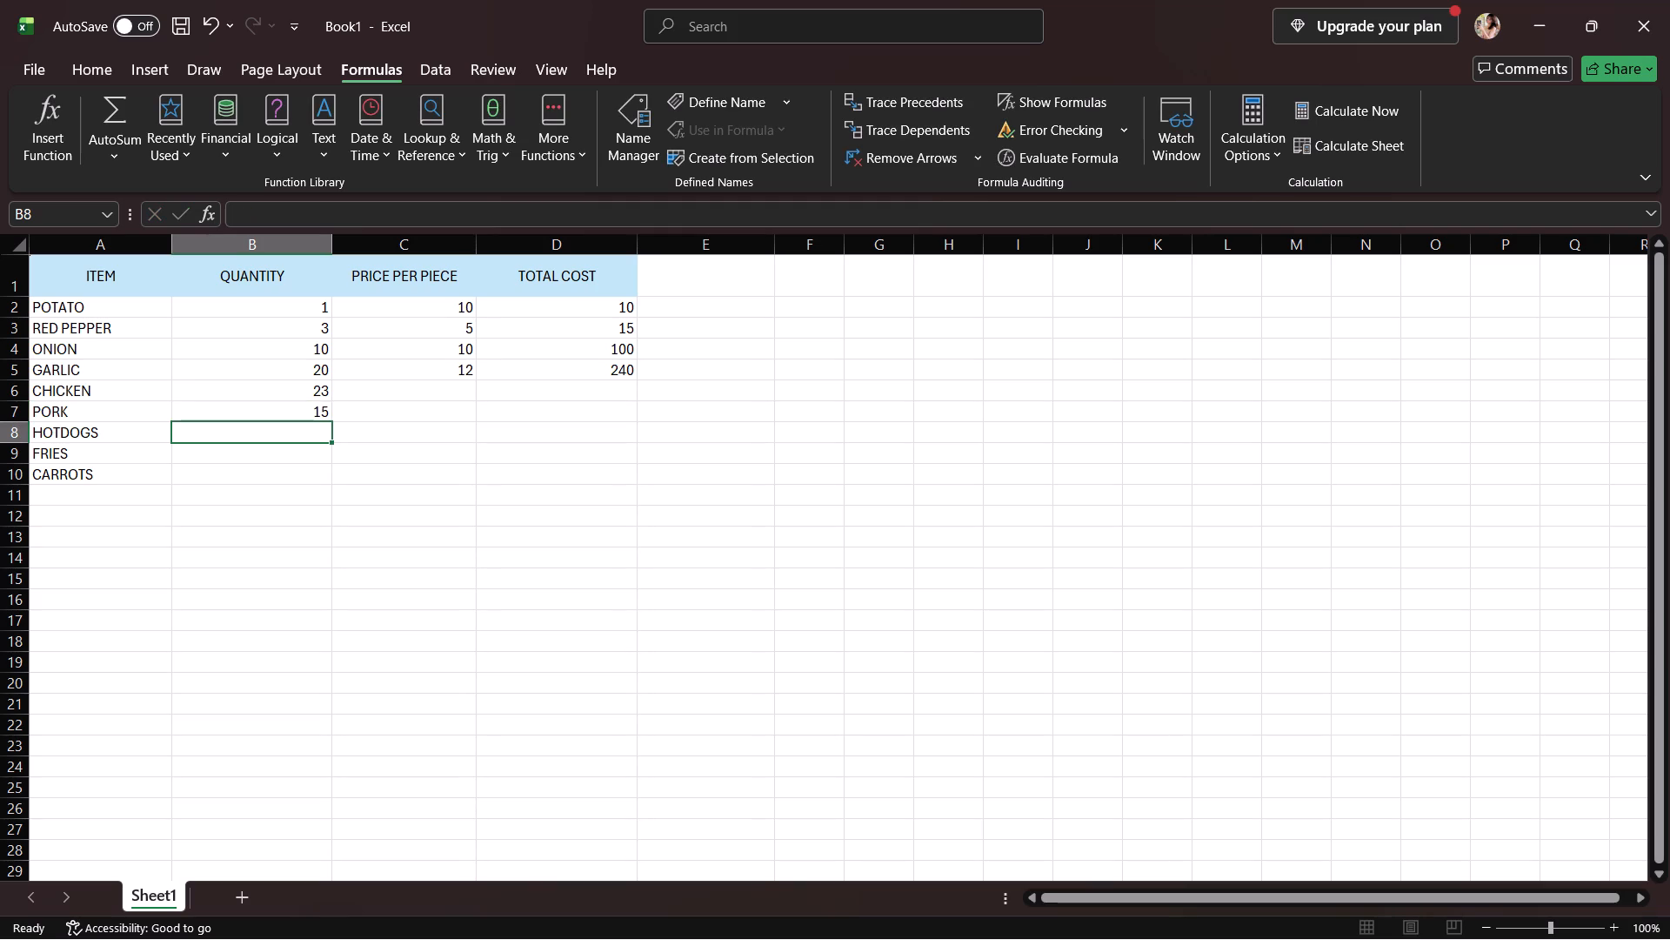
{"action": "type", "text": "15"}
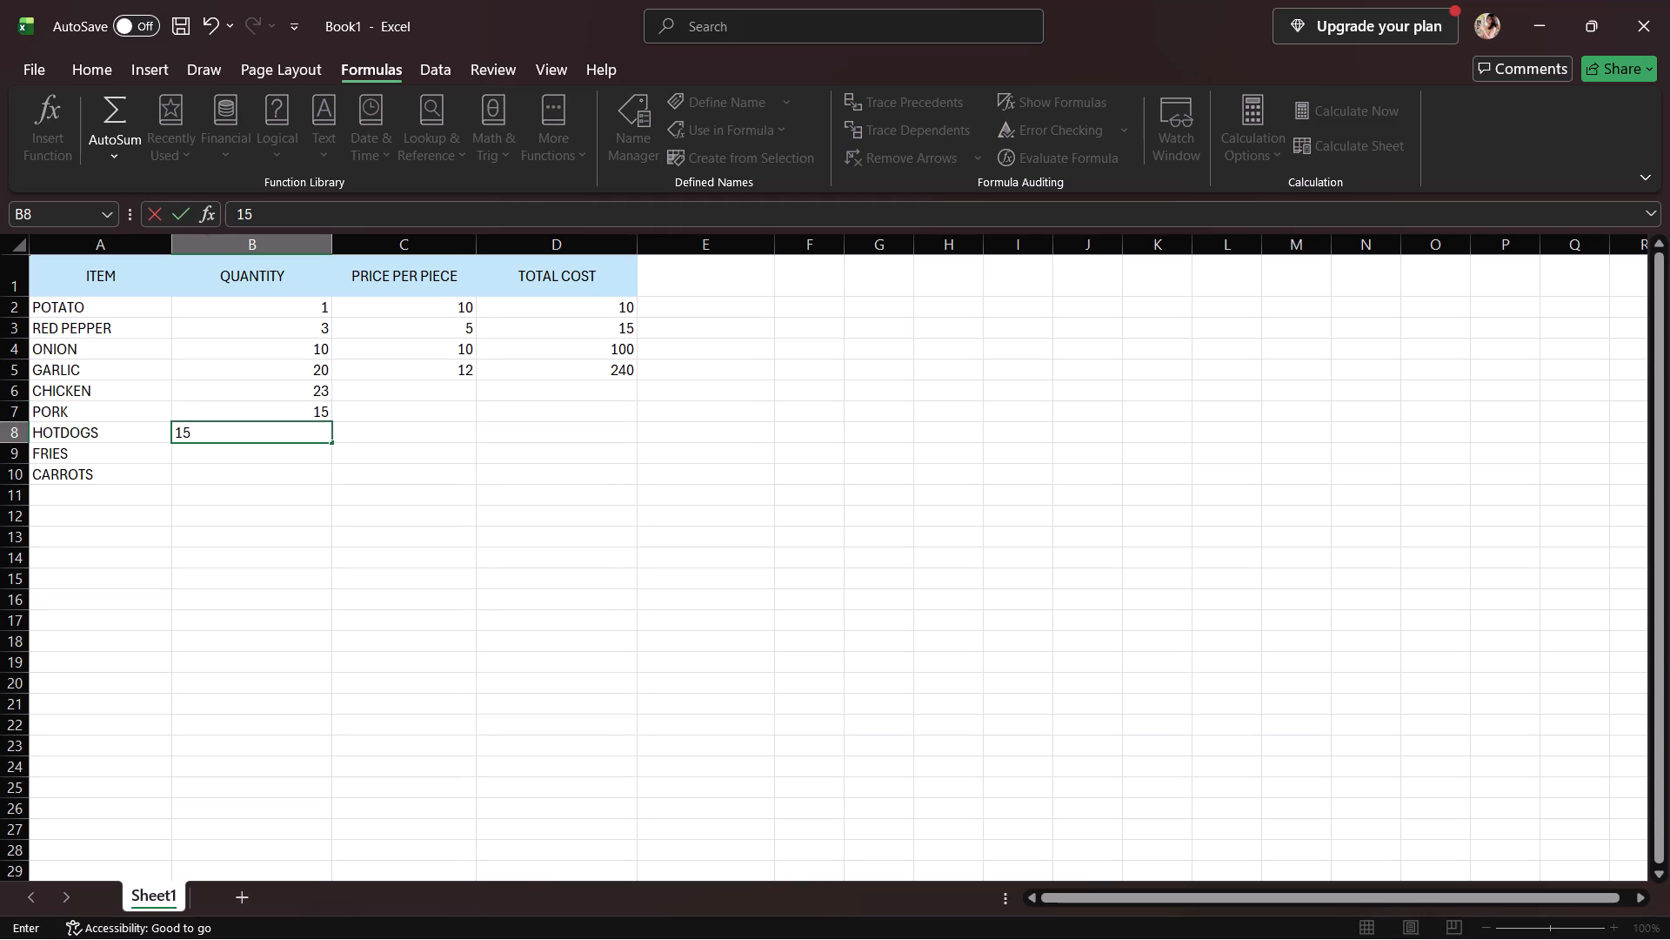
{"action": "left_click", "coordinate": [292, 444]}
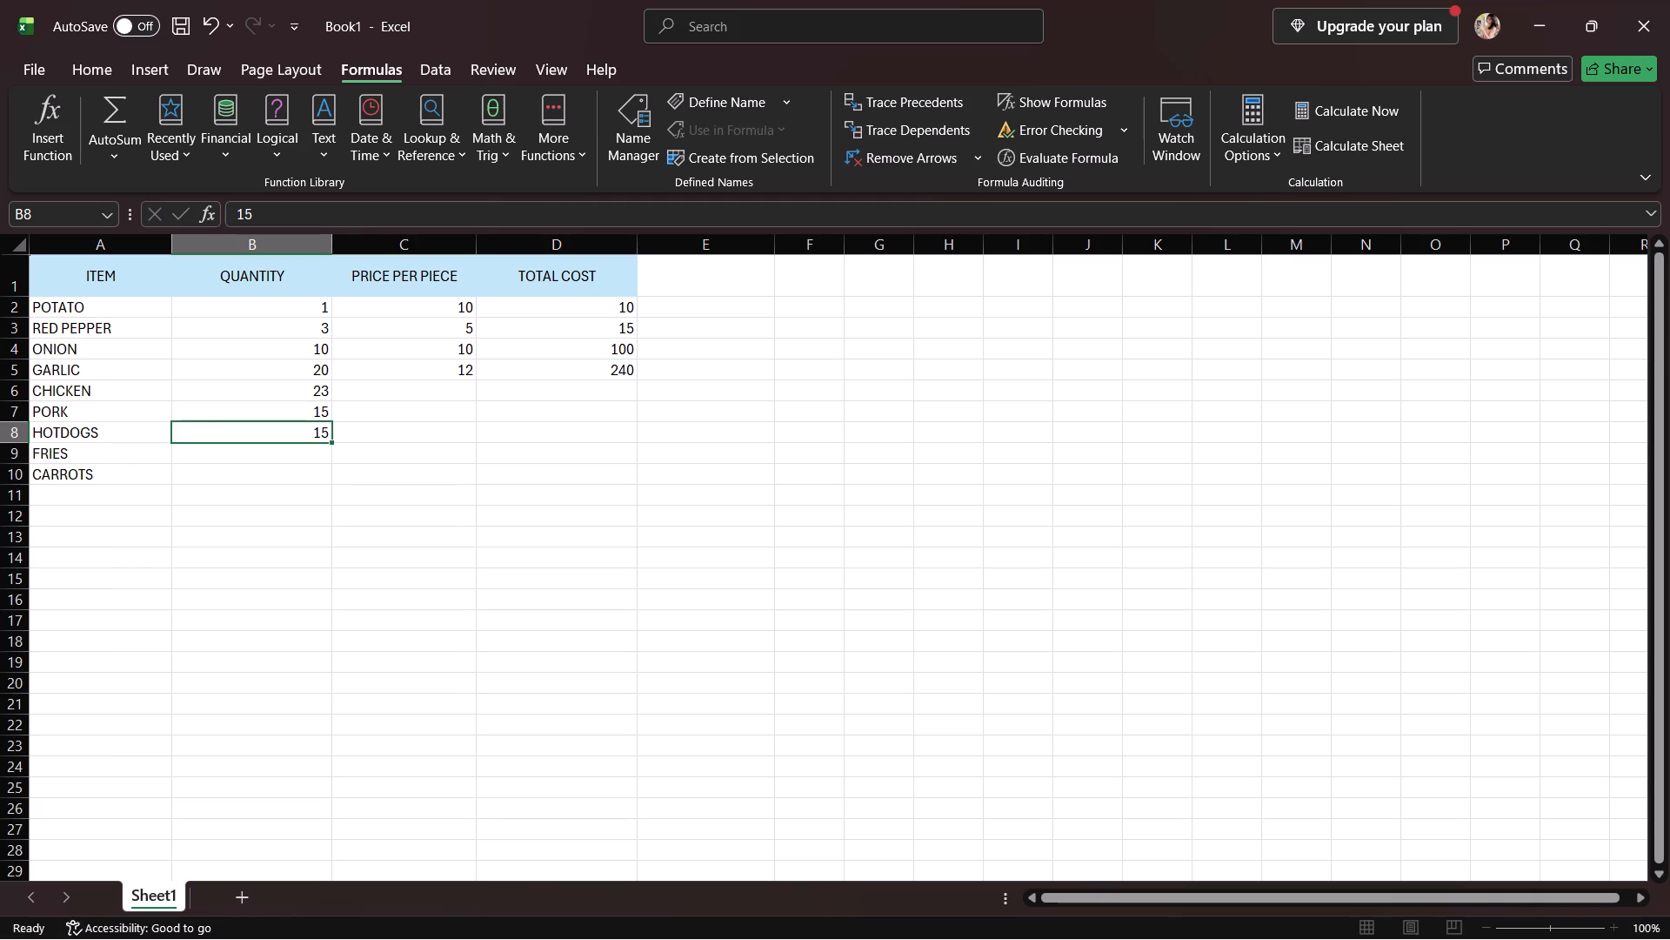
{"action": "left_click", "coordinate": [285, 456]}
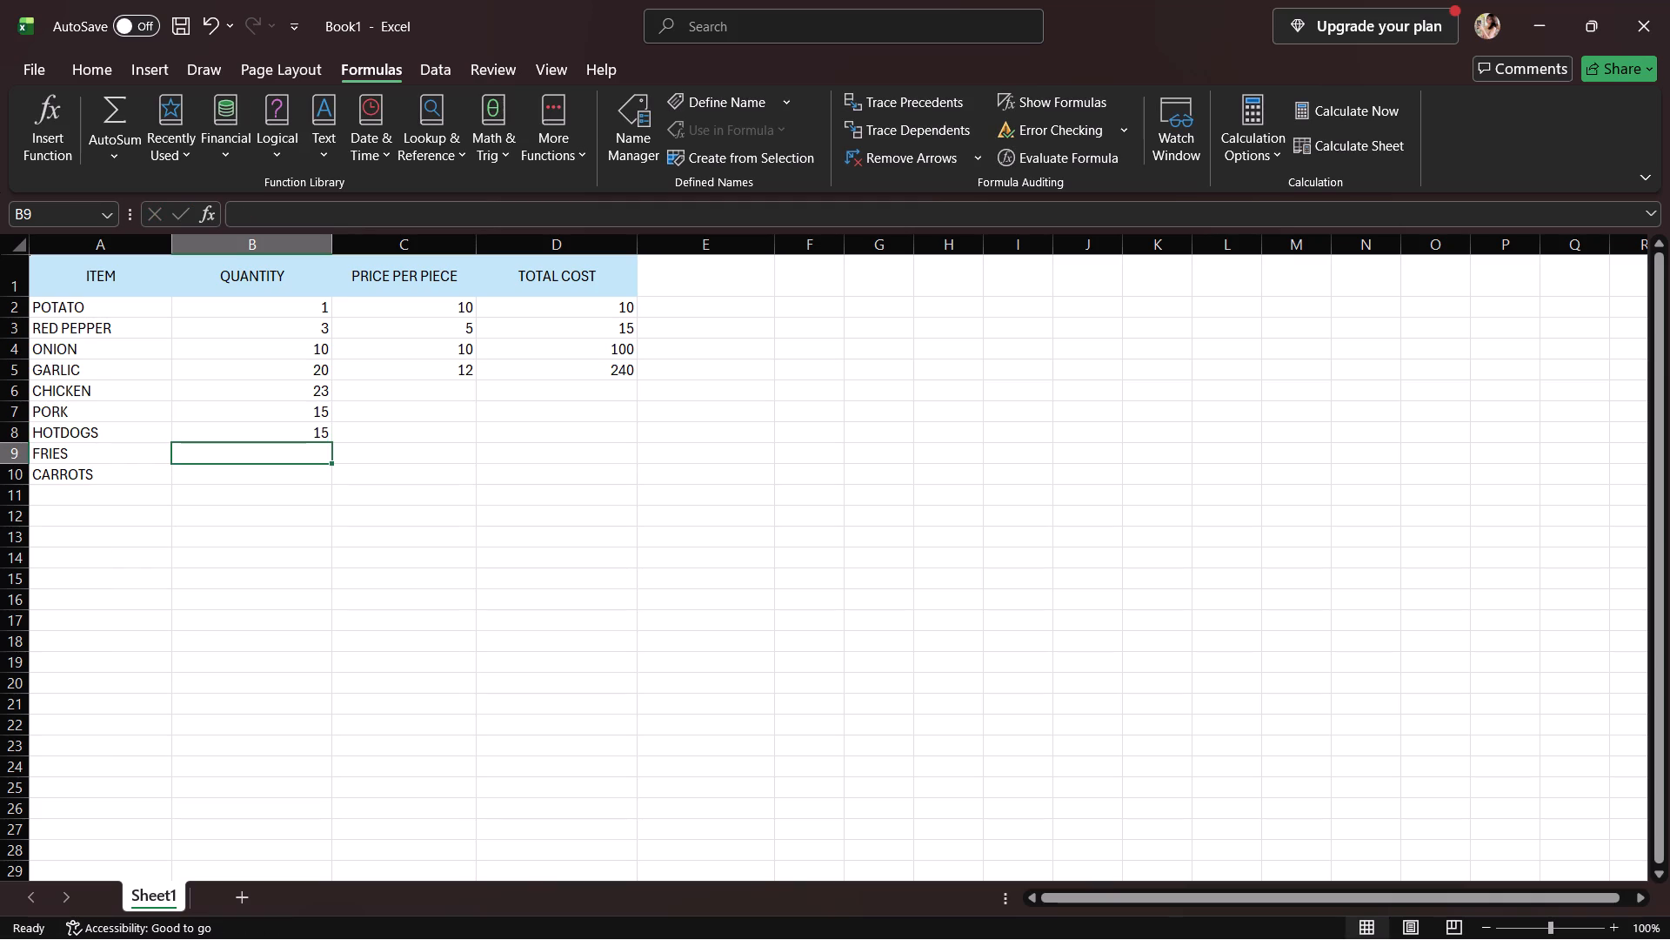
{"action": "type", "text": "20"}
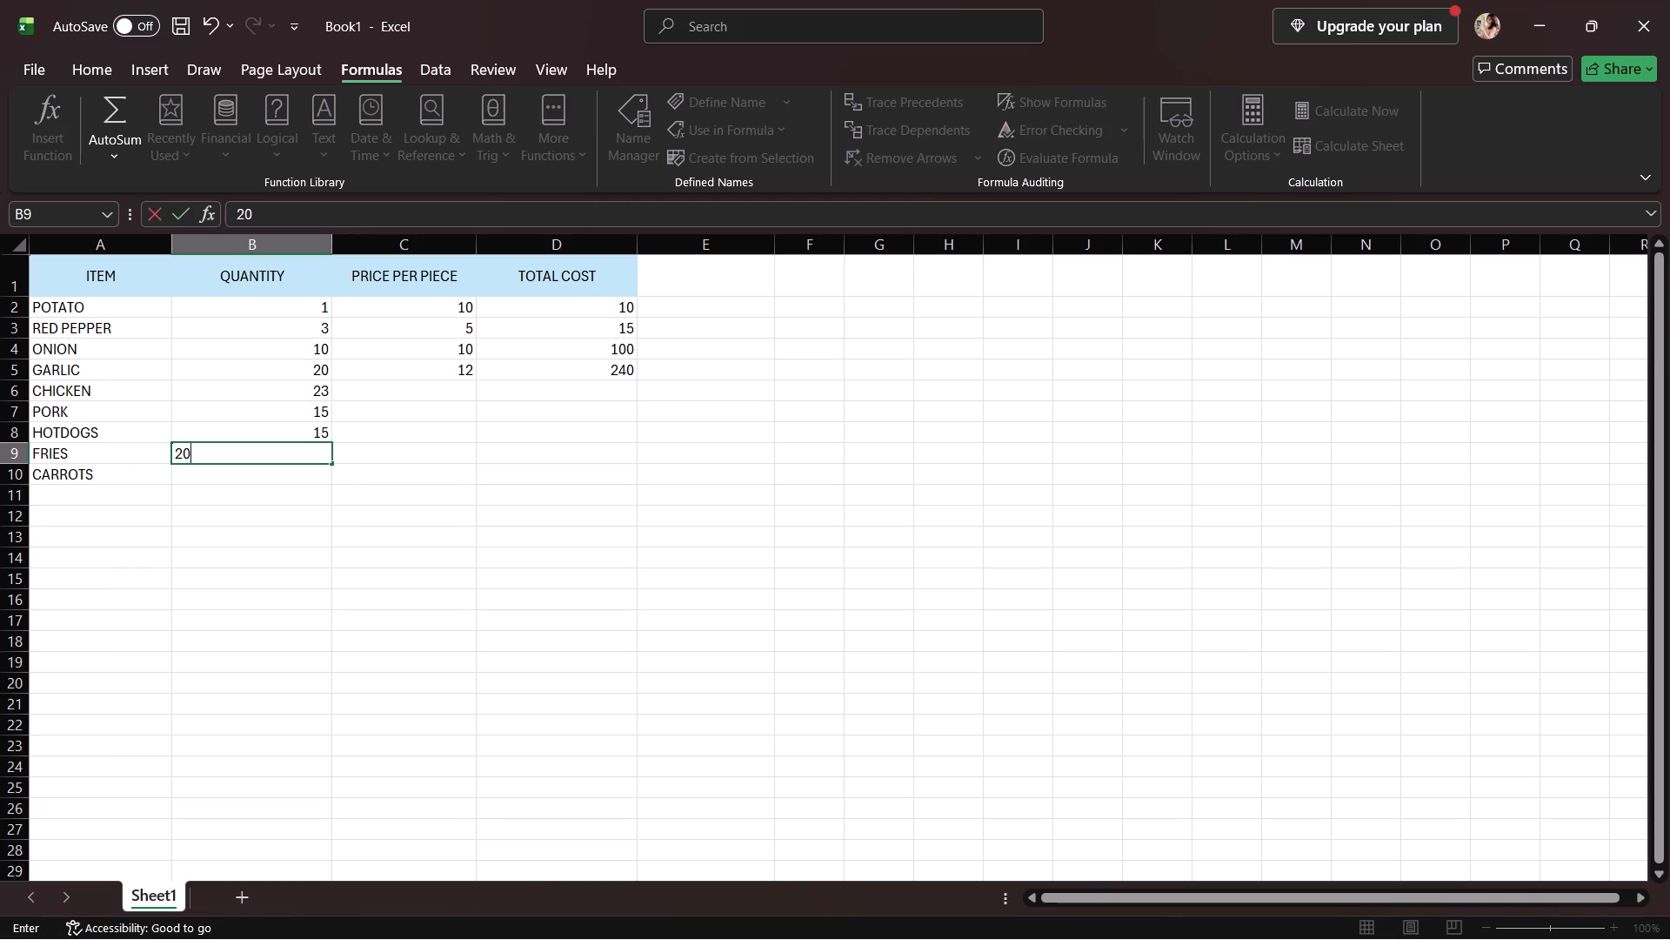
{"action": "left_click", "coordinate": [277, 487]}
{"action": "left_click", "coordinate": [285, 468]}
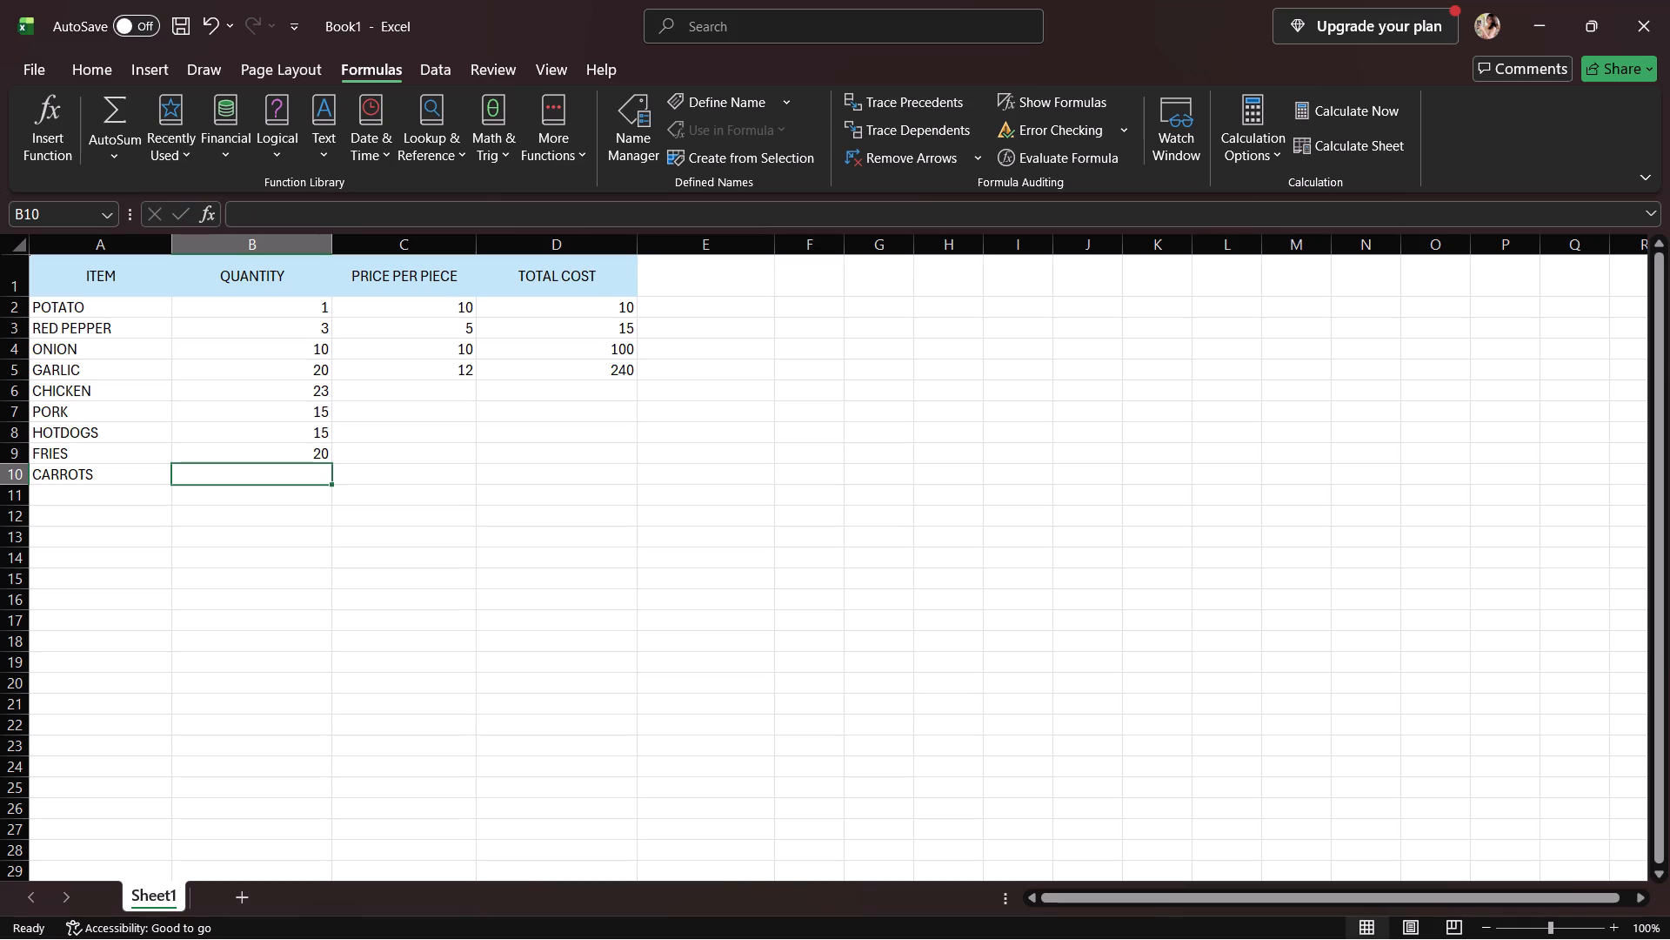
{"action": "left_click", "coordinate": [307, 307]}
{"action": "left_click", "coordinate": [324, 307]}
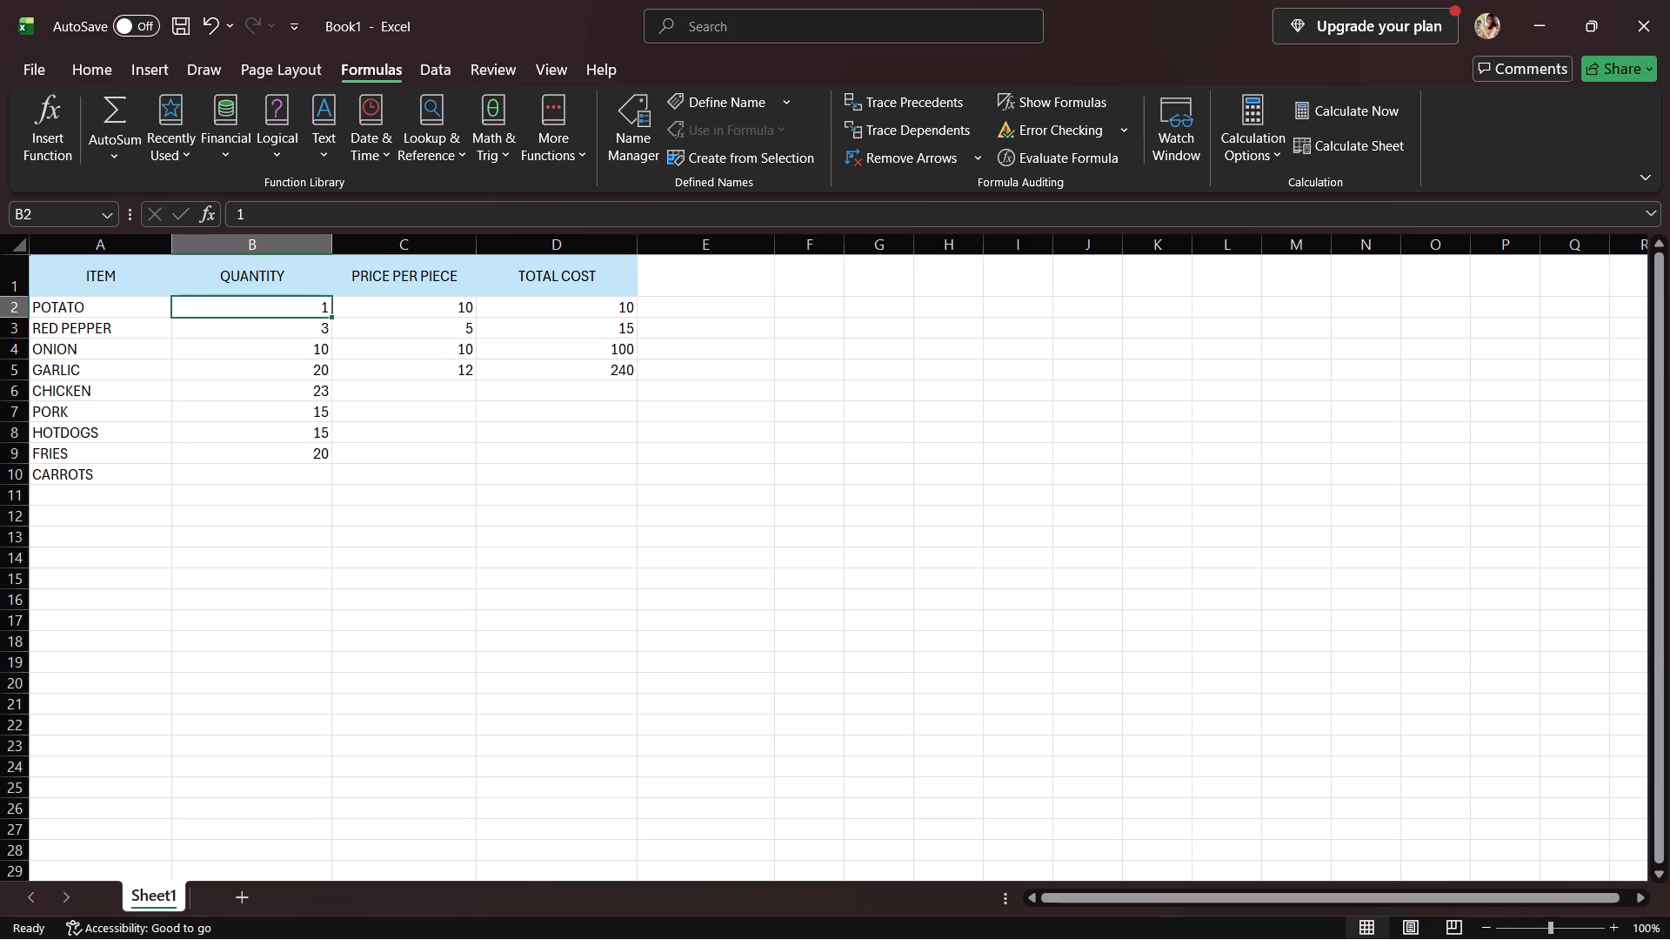
{"action": "left_click", "coordinate": [252, 481]}
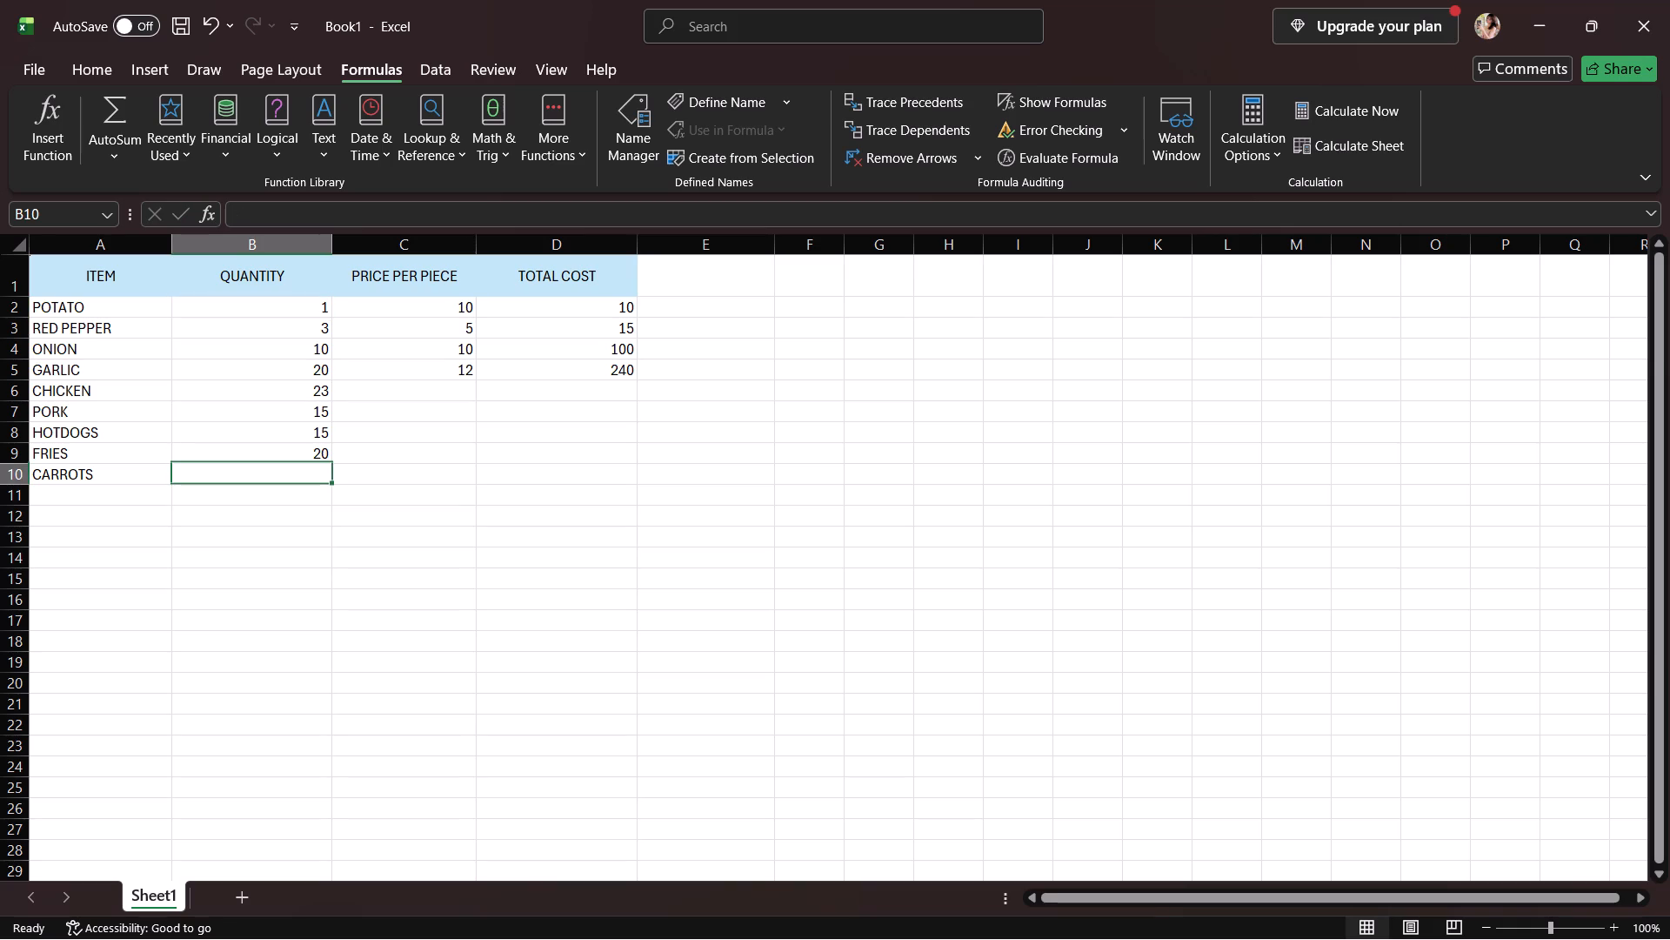
{"action": "key", "text": "5"}
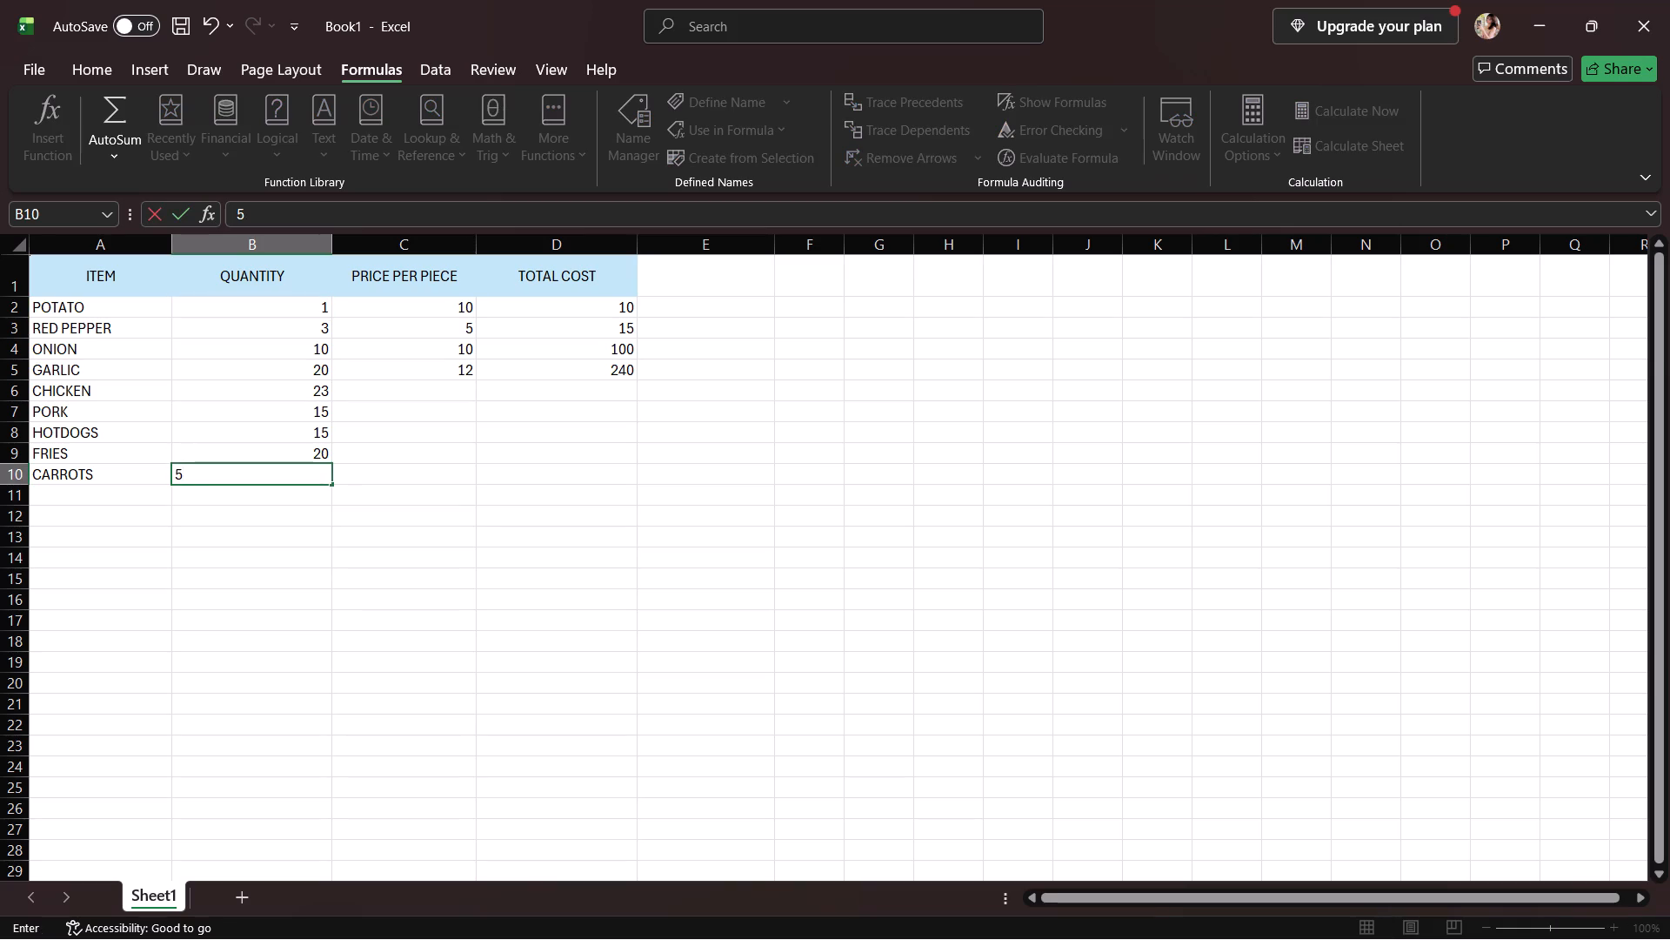
Enter prices per piece of 120 for CHICKEN and 150 for PORK in cells C6 and C7.
{"action": "left_click", "coordinate": [366, 400]}
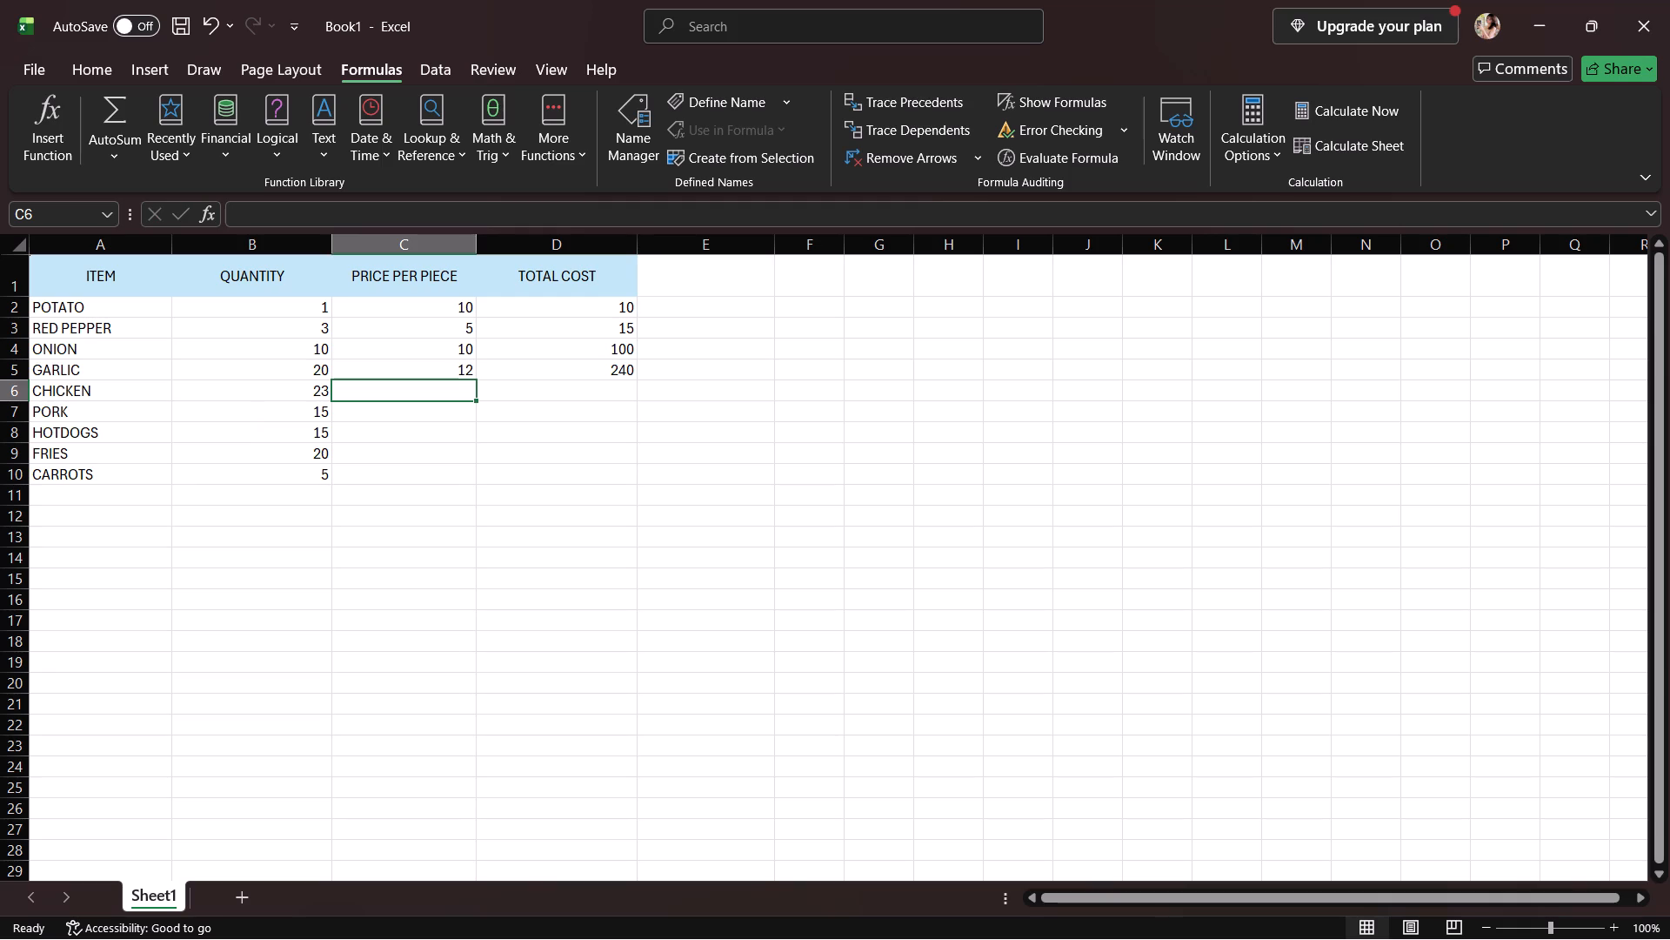
{"action": "type", "text": "100"}
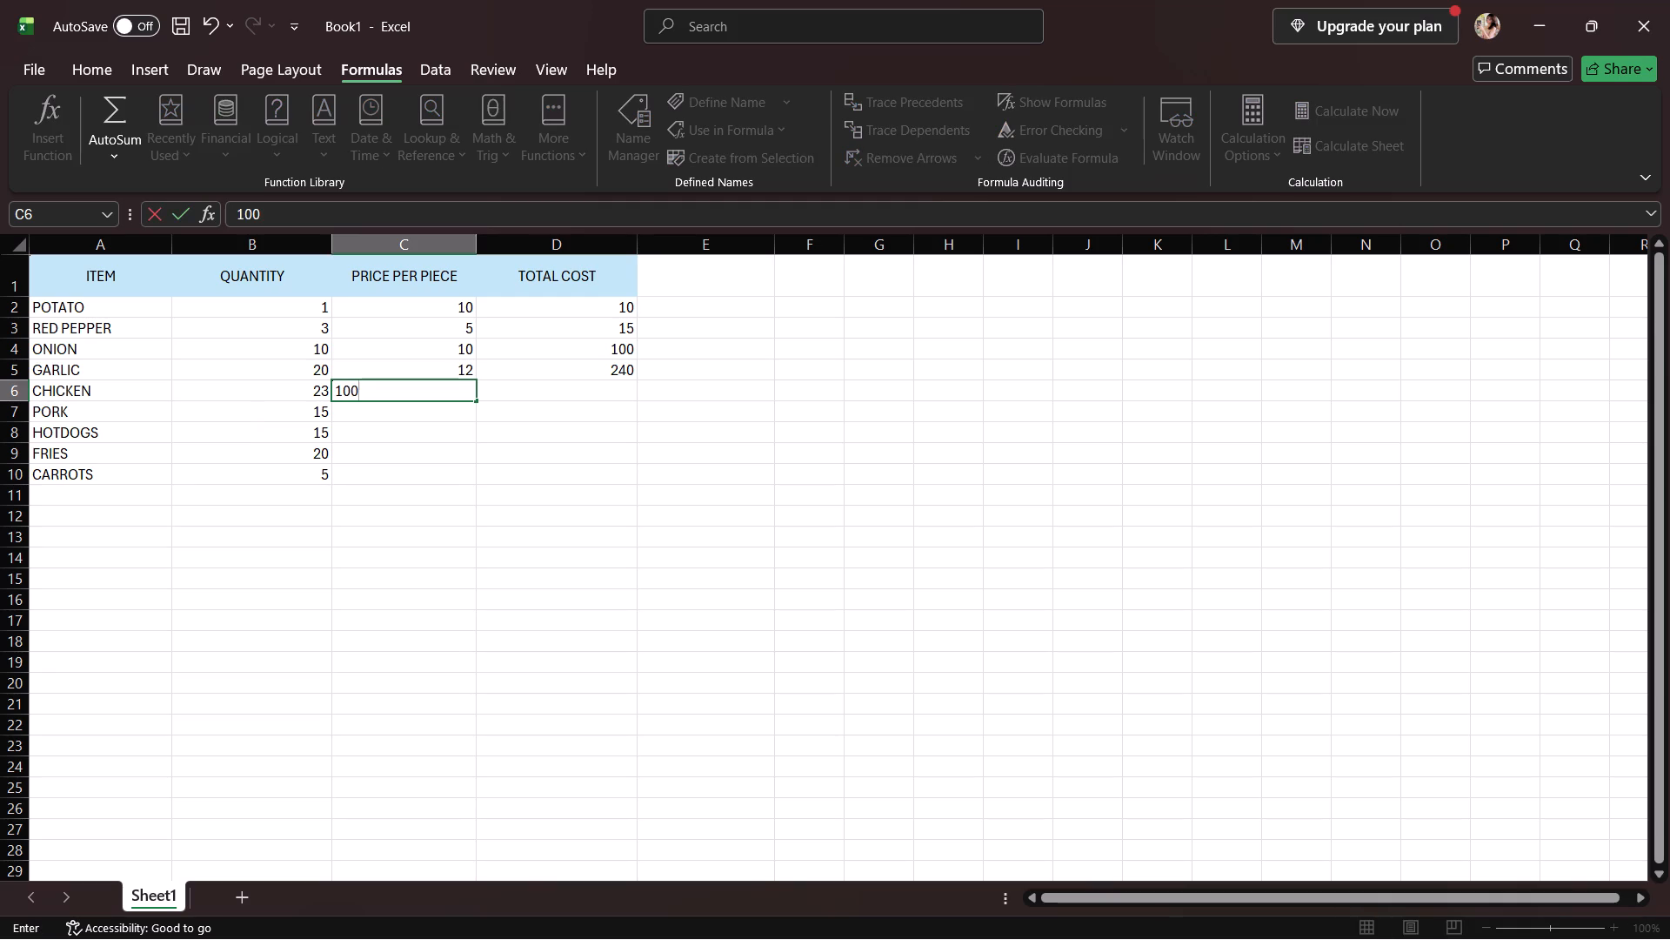
{"action": "key", "text": "BackSpace"}
{"action": "key", "text": "BackSpace"}
{"action": "type", "text": "20"}
{"action": "left_click", "coordinate": [438, 413]}
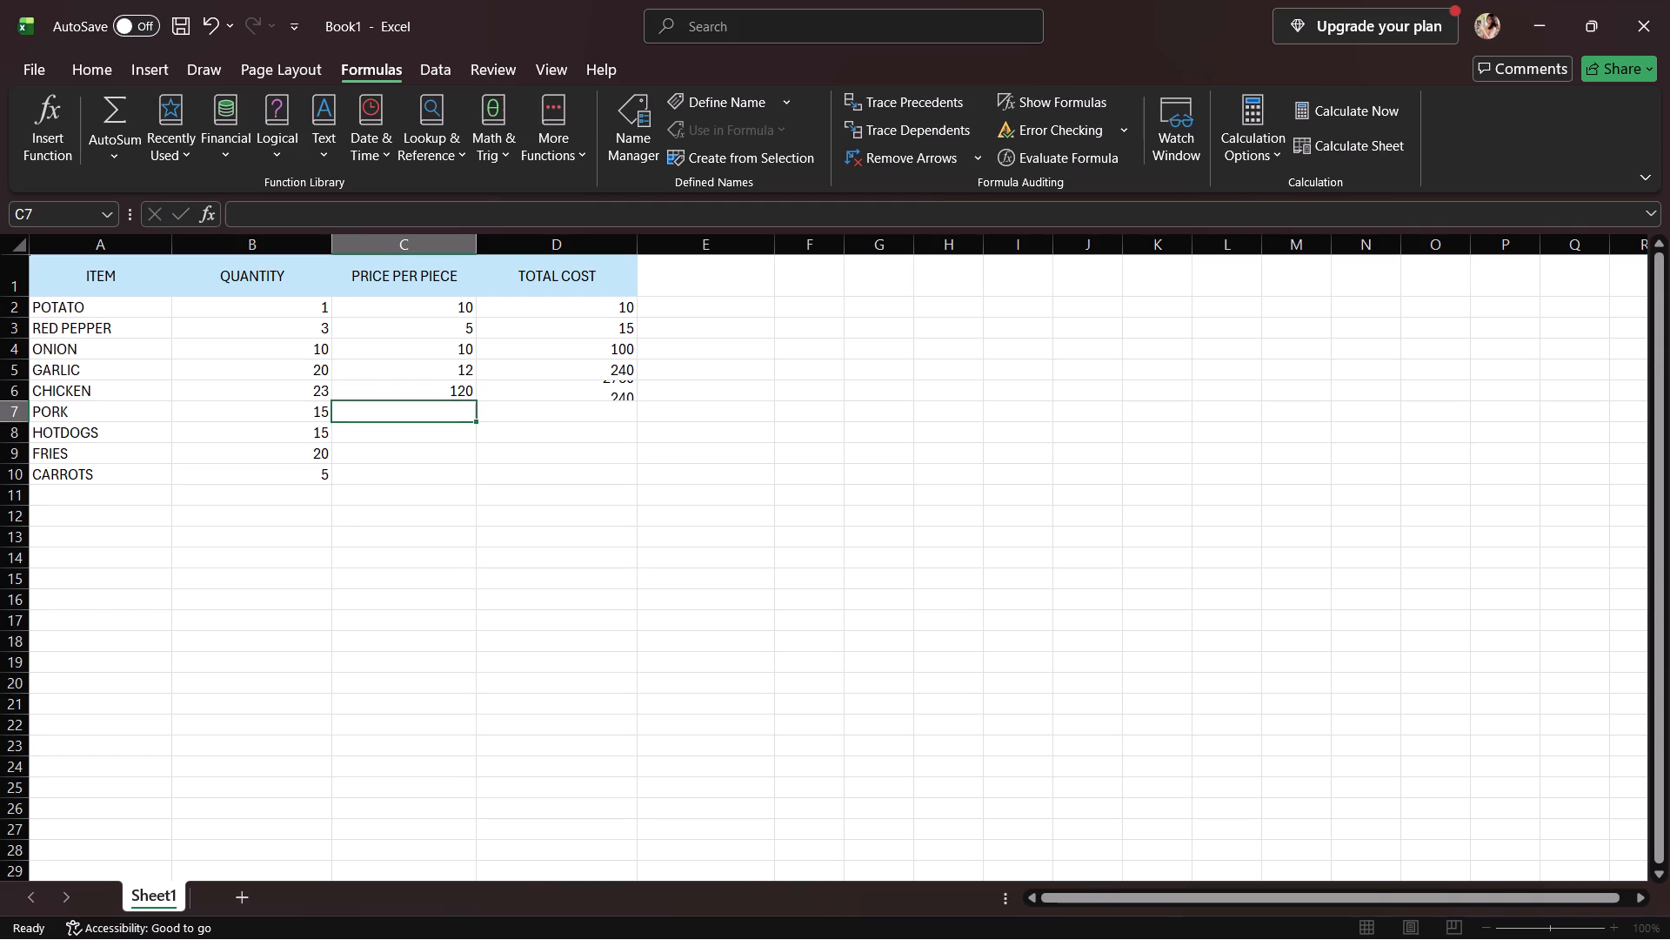
{"action": "type", "text": "15"}
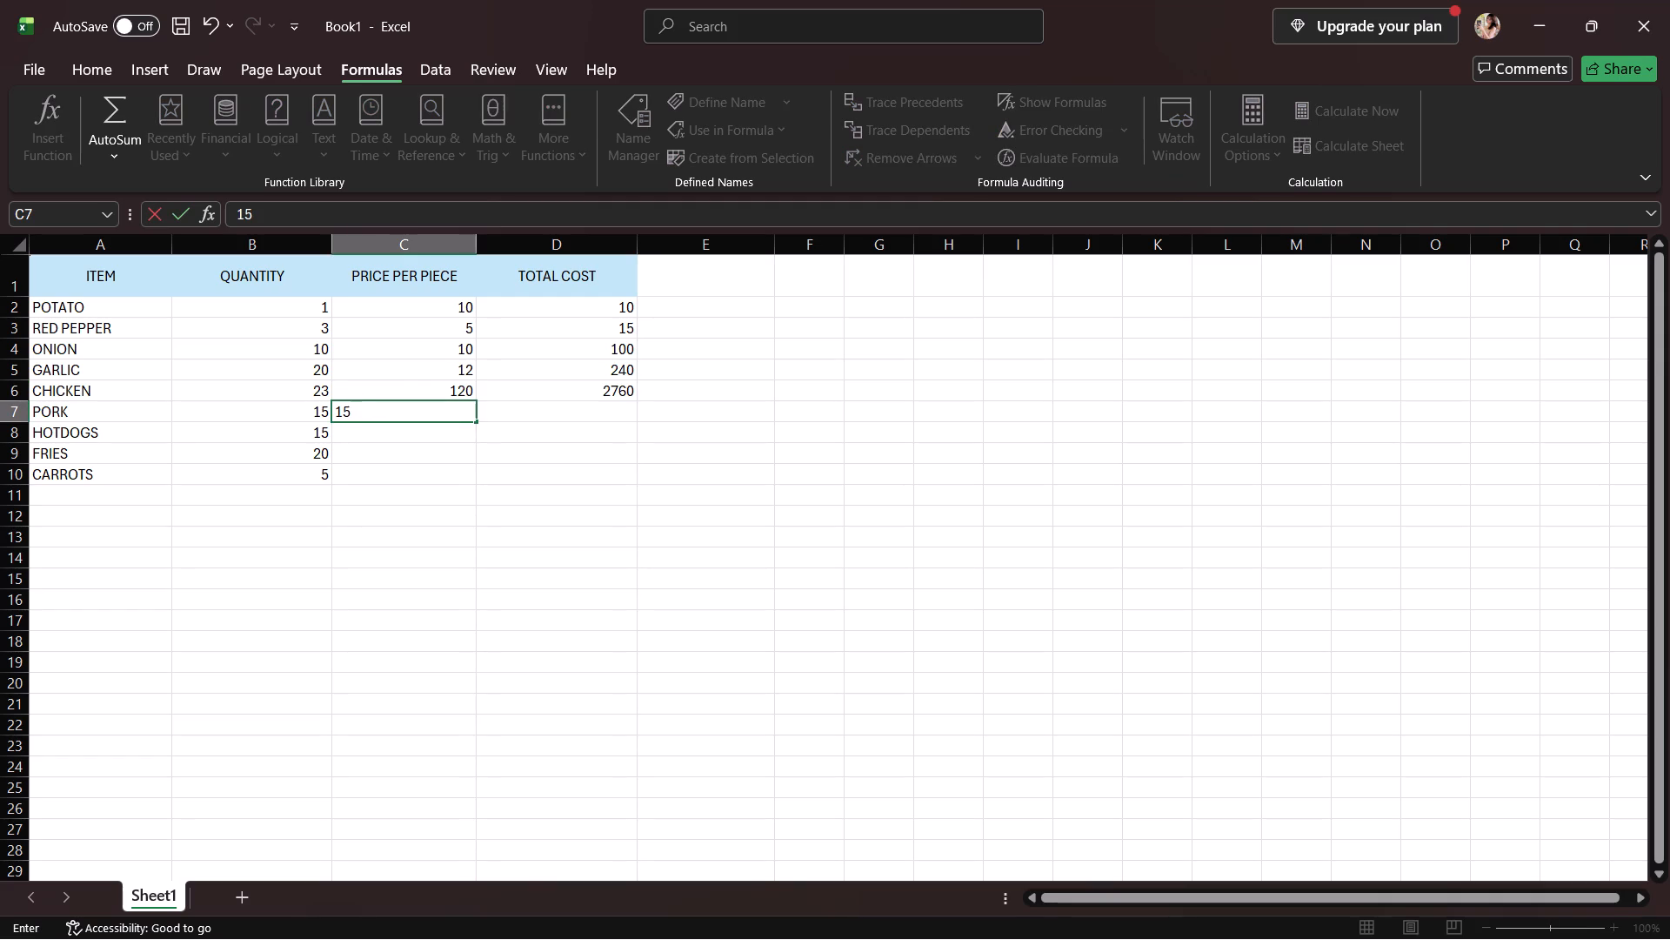
{"action": "key", "text": "0"}
Enter prices per piece of 87 for HOTDOGS, 110 for FRIES and 15 for CARROTS in cells C8 to C10.
{"action": "left_click", "coordinate": [374, 438]}
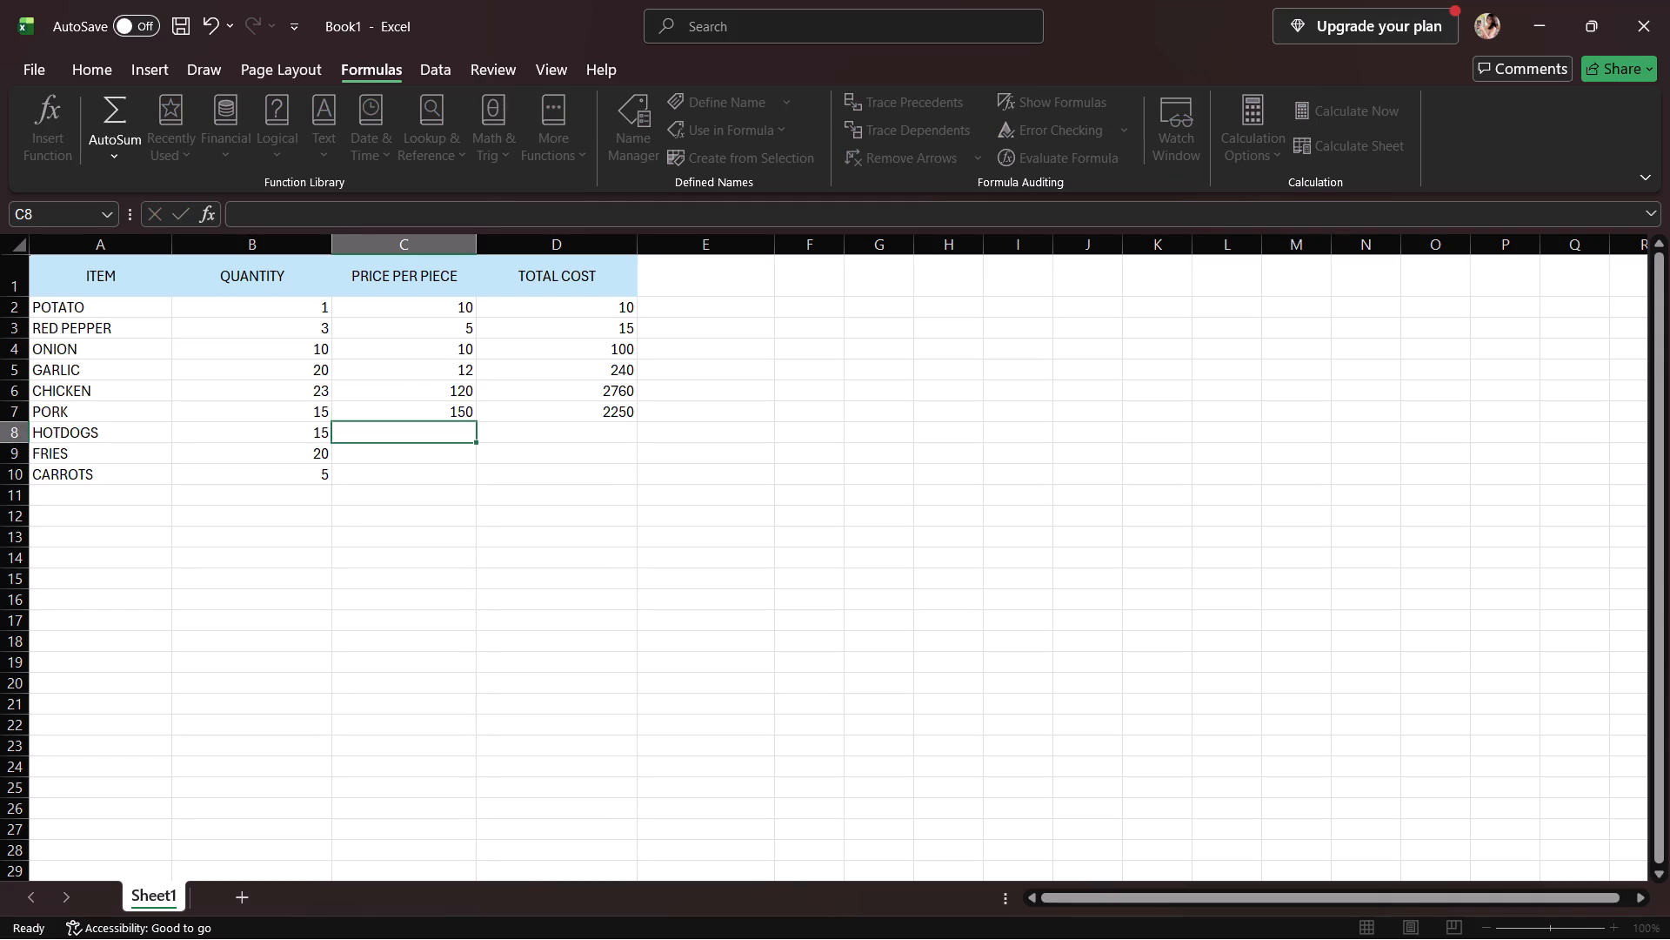
{"action": "key", "text": "8"}
{"action": "key", "text": "7"}
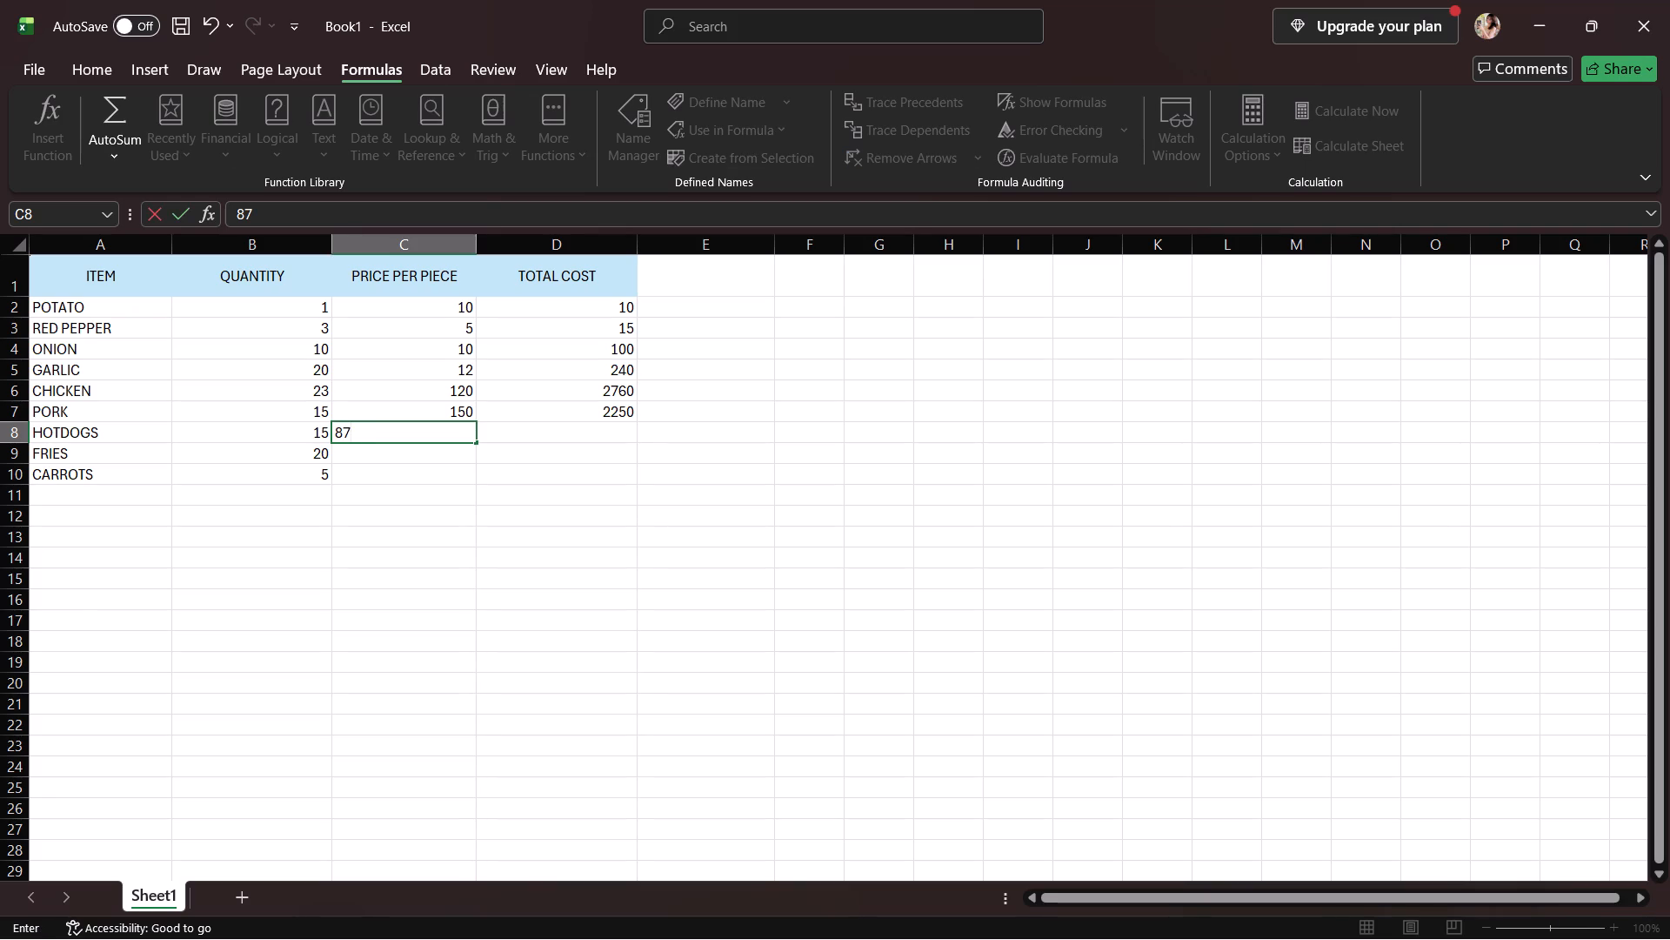
{"action": "left_click", "coordinate": [393, 467]}
{"action": "left_click", "coordinate": [391, 446]}
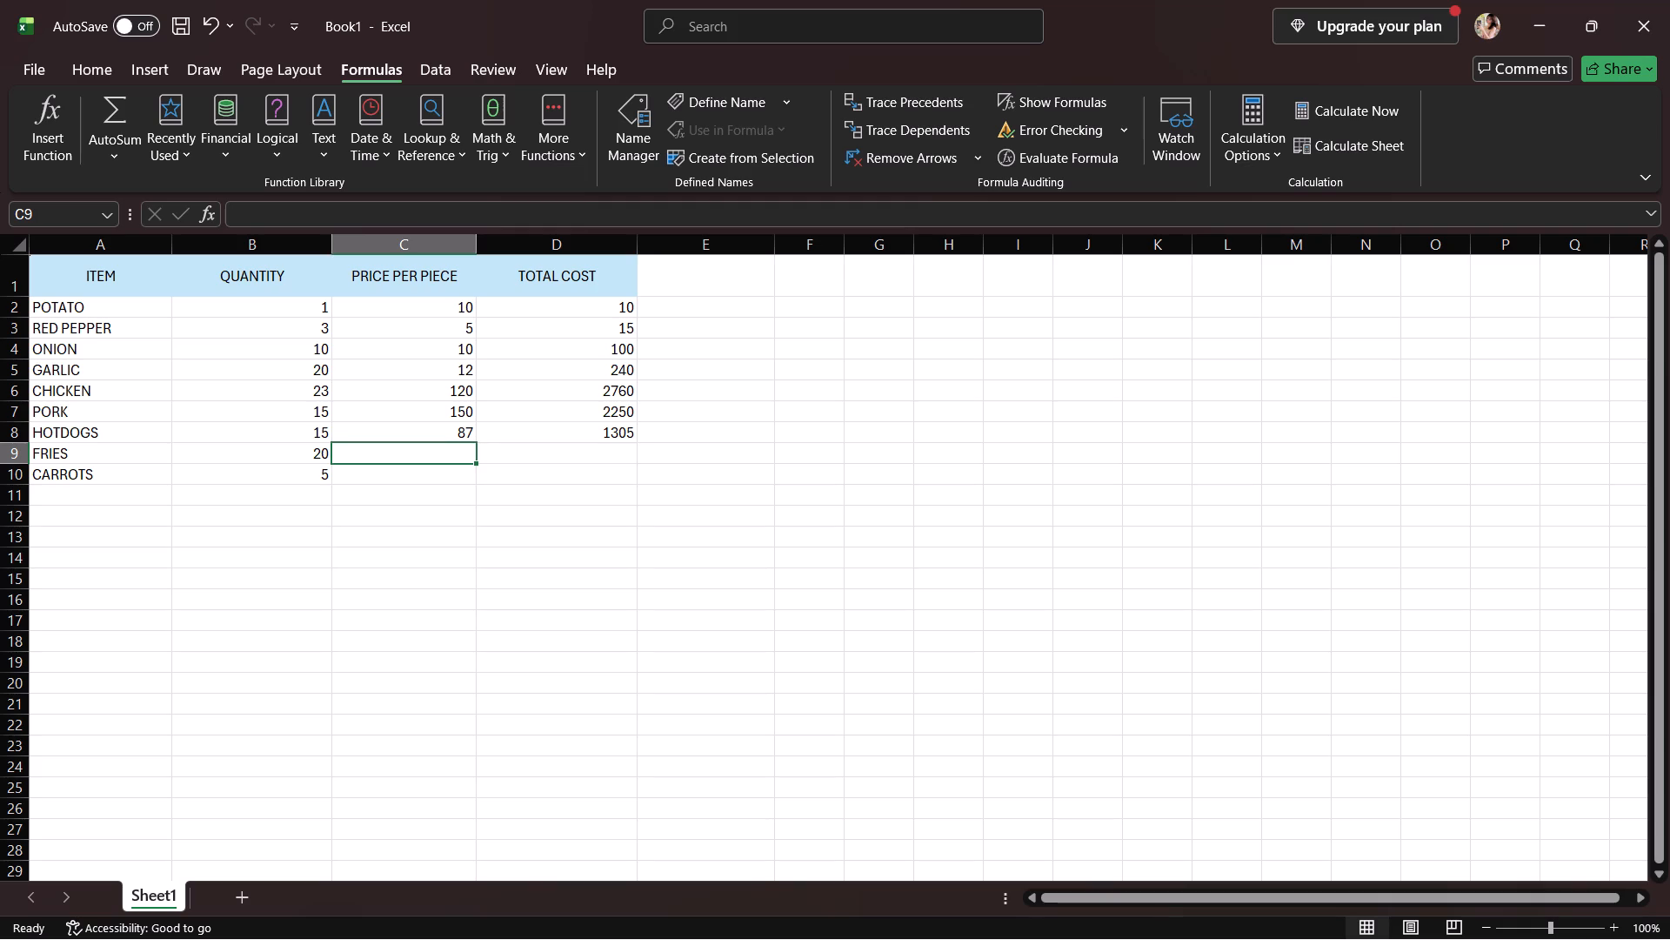
{"action": "key", "text": "1"}
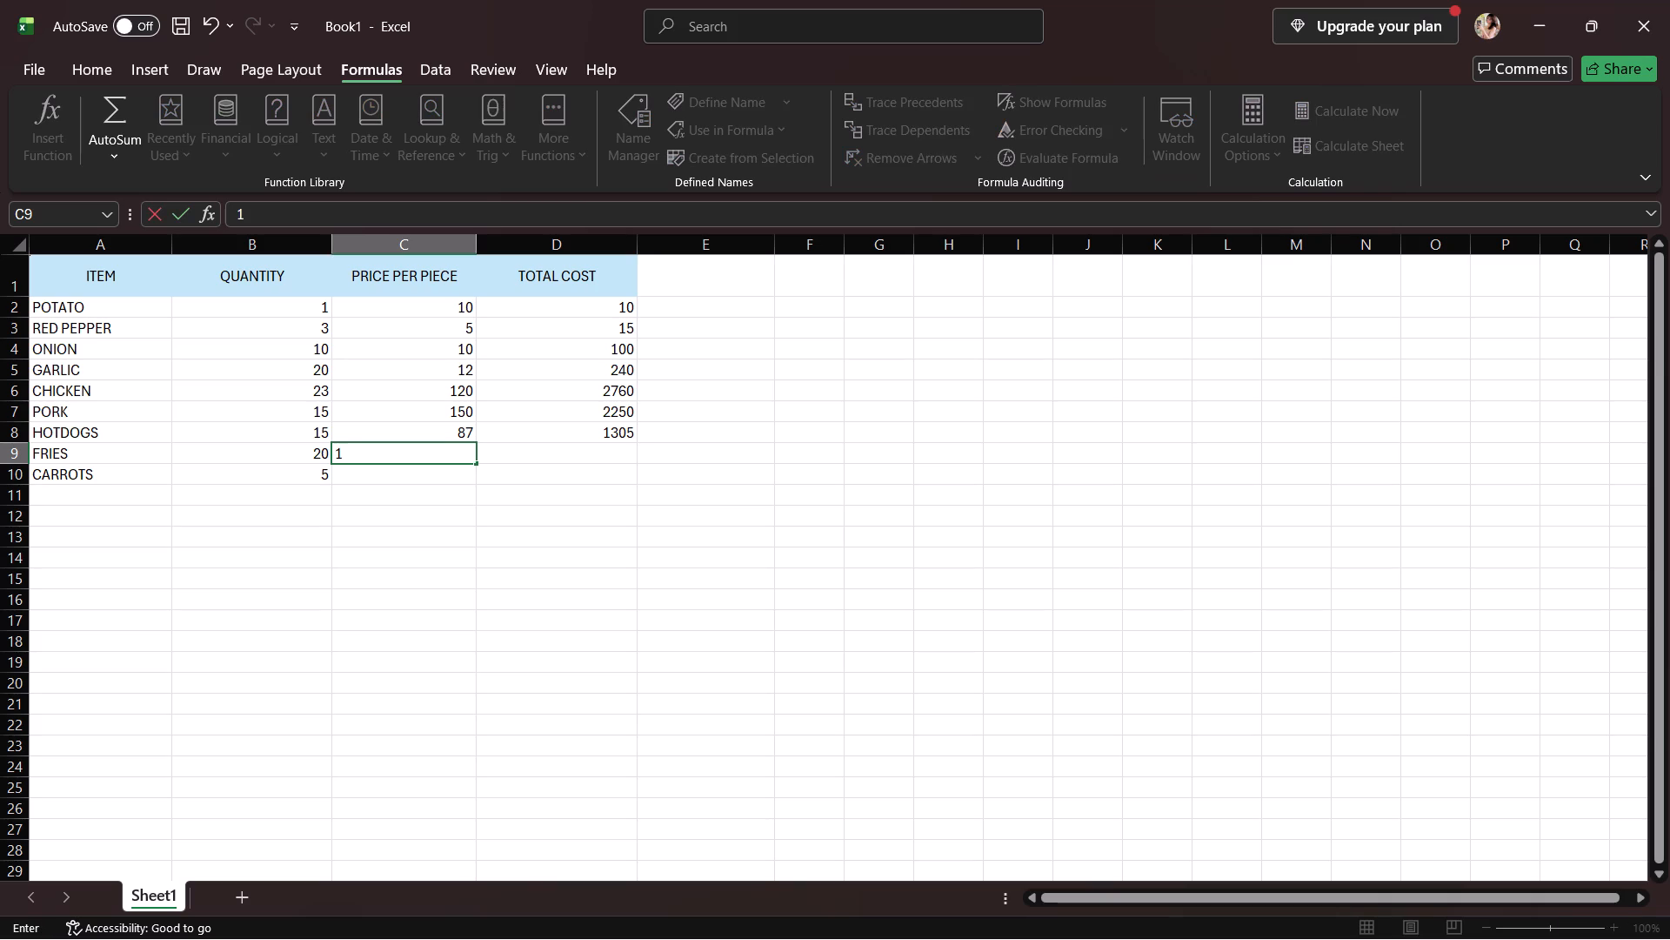
{"action": "type", "text": "10"}
{"action": "left_click", "coordinate": [409, 486]}
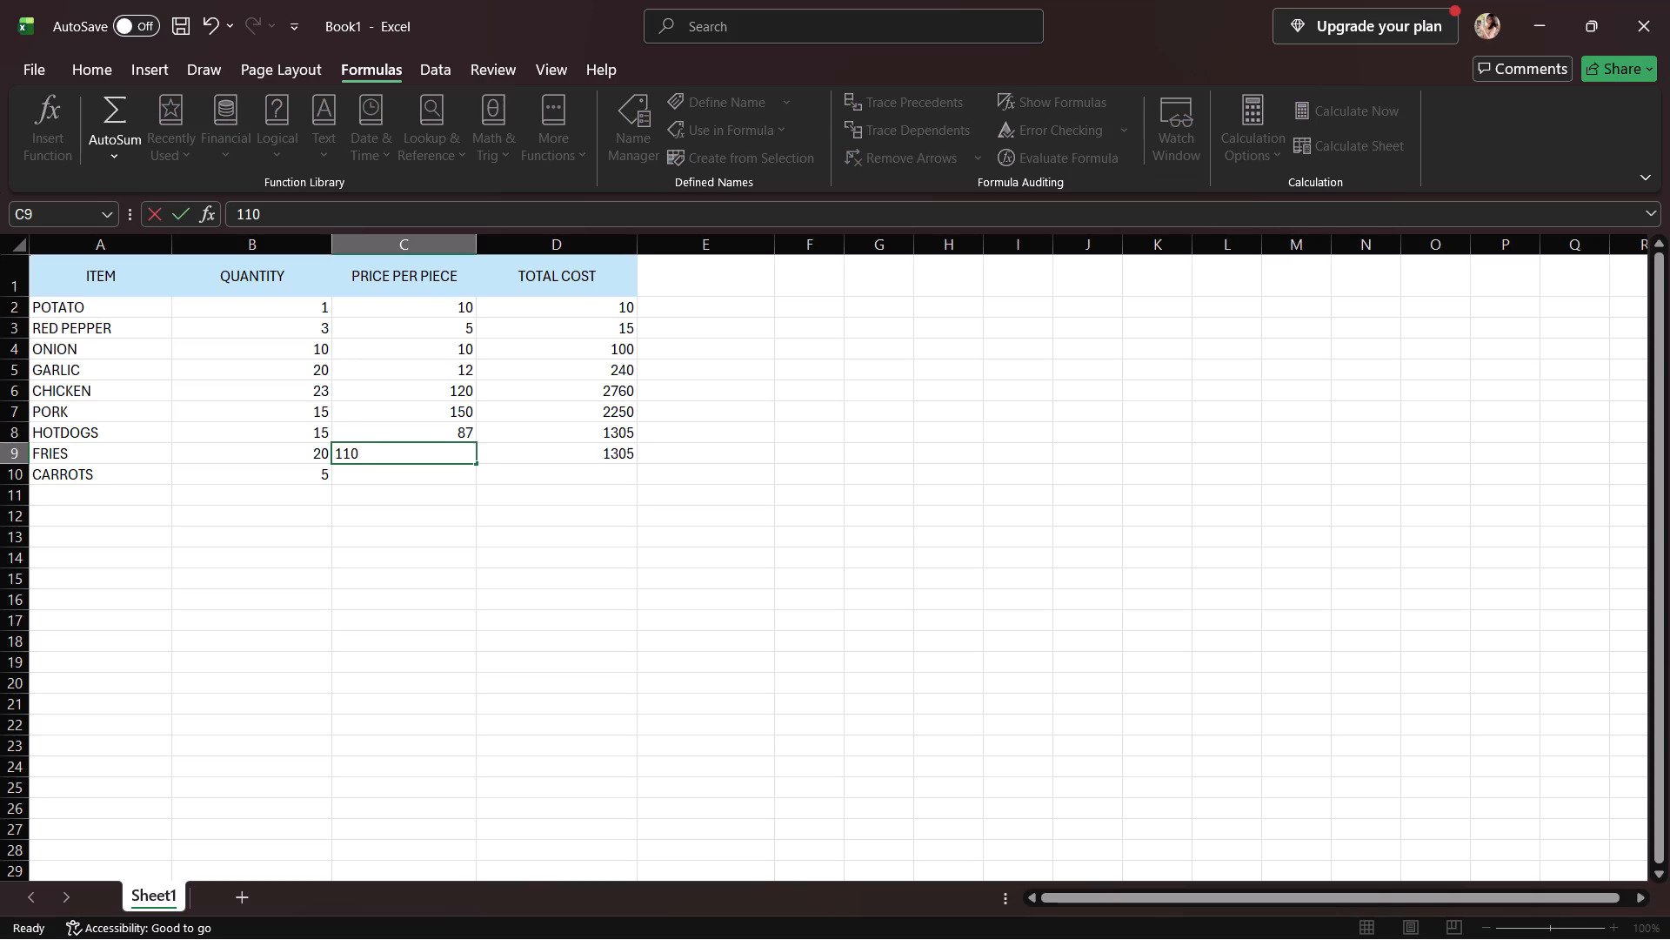
{"action": "left_click", "coordinate": [411, 478]}
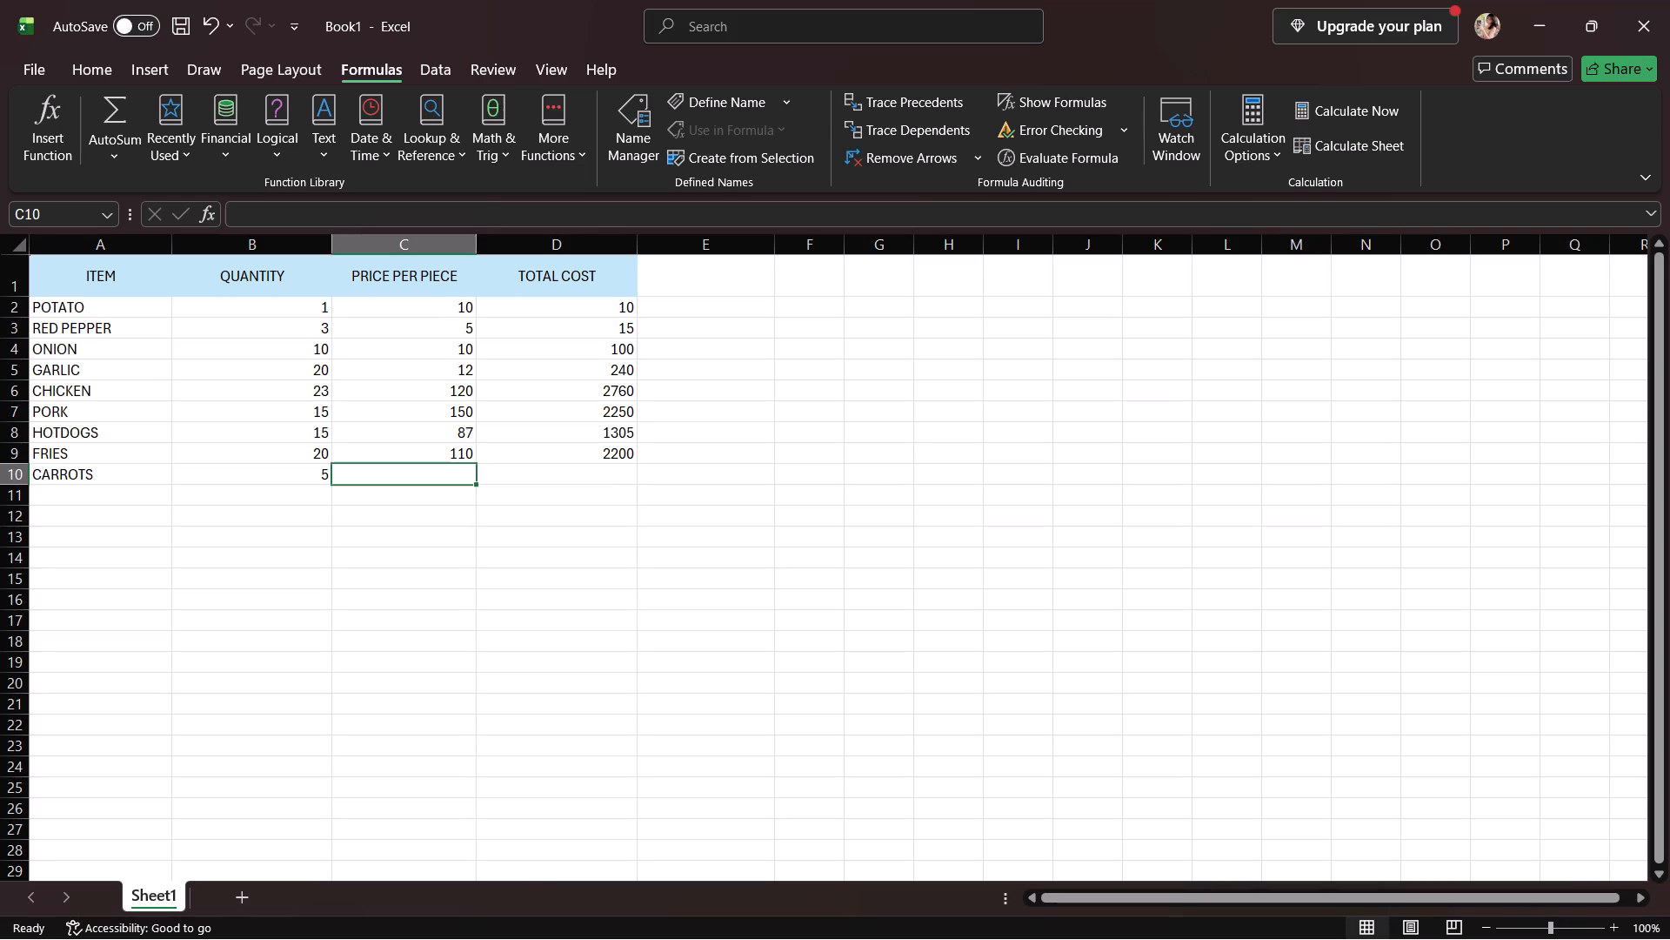
{"action": "type", "text": "15"}
{"action": "left_click", "coordinate": [496, 483]}
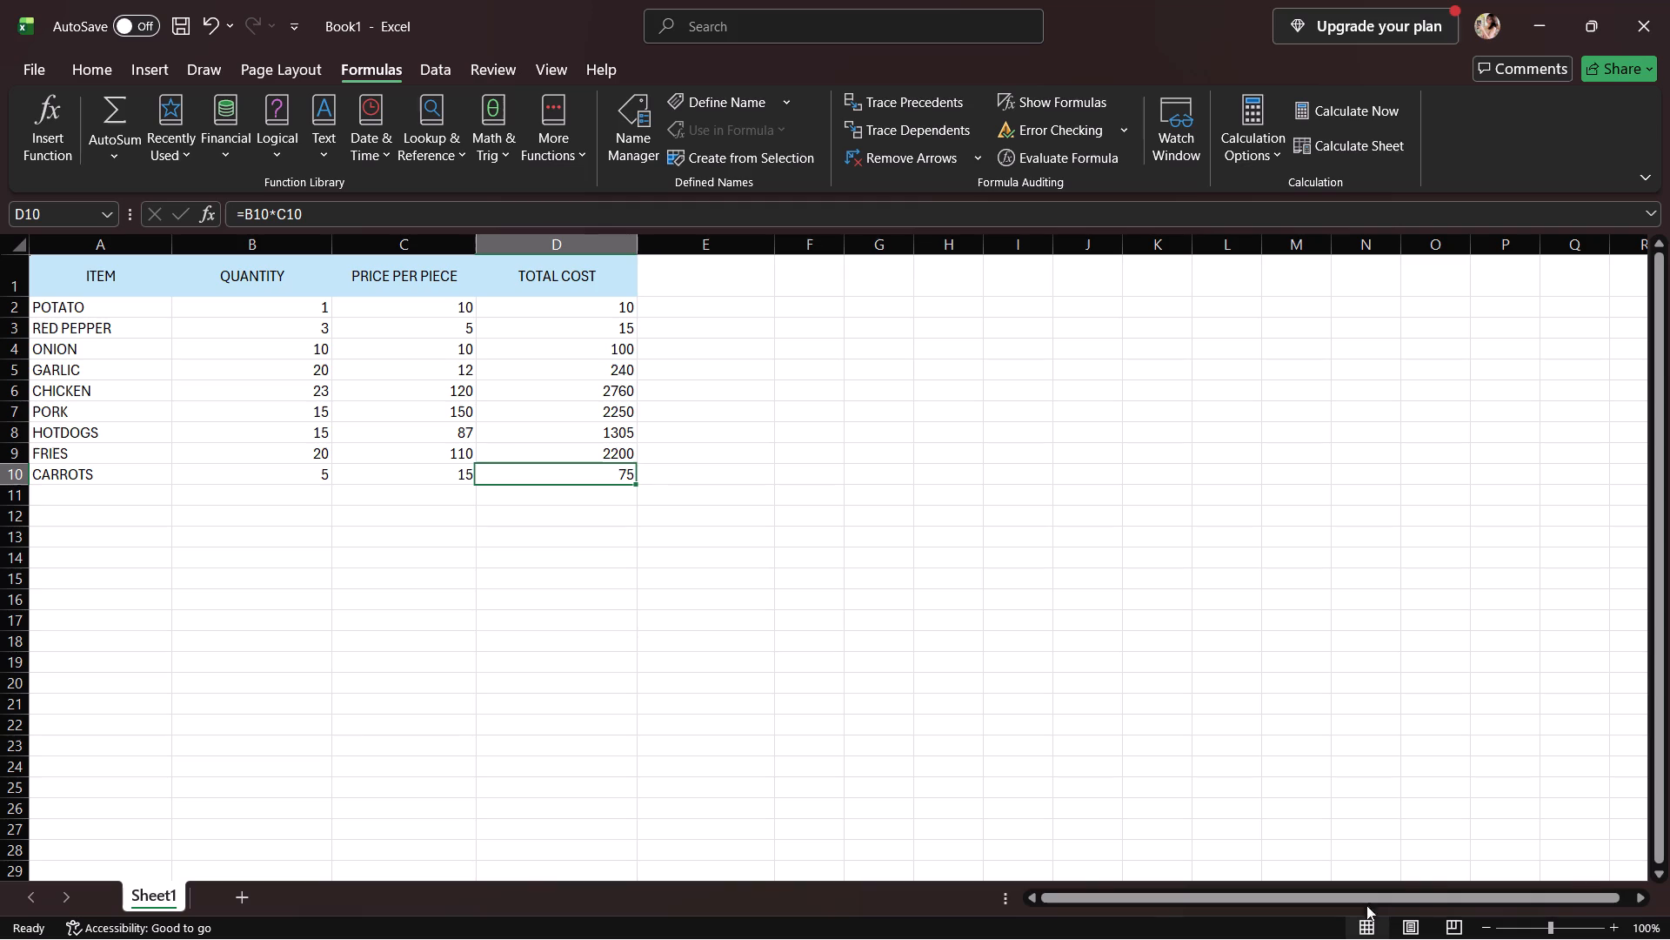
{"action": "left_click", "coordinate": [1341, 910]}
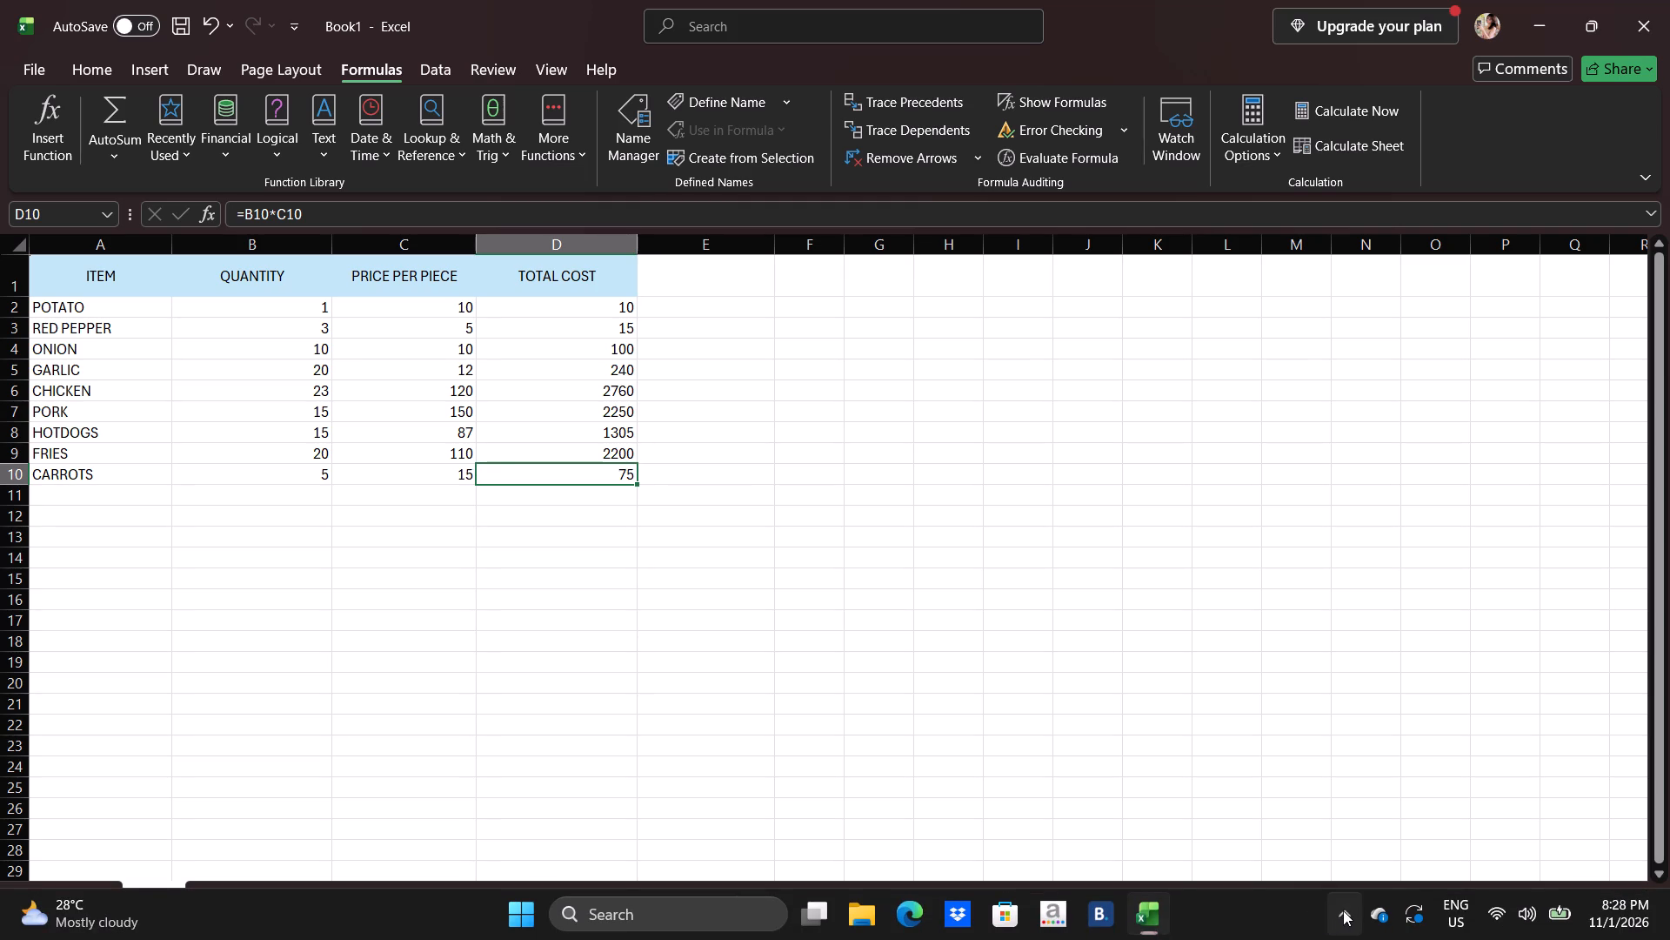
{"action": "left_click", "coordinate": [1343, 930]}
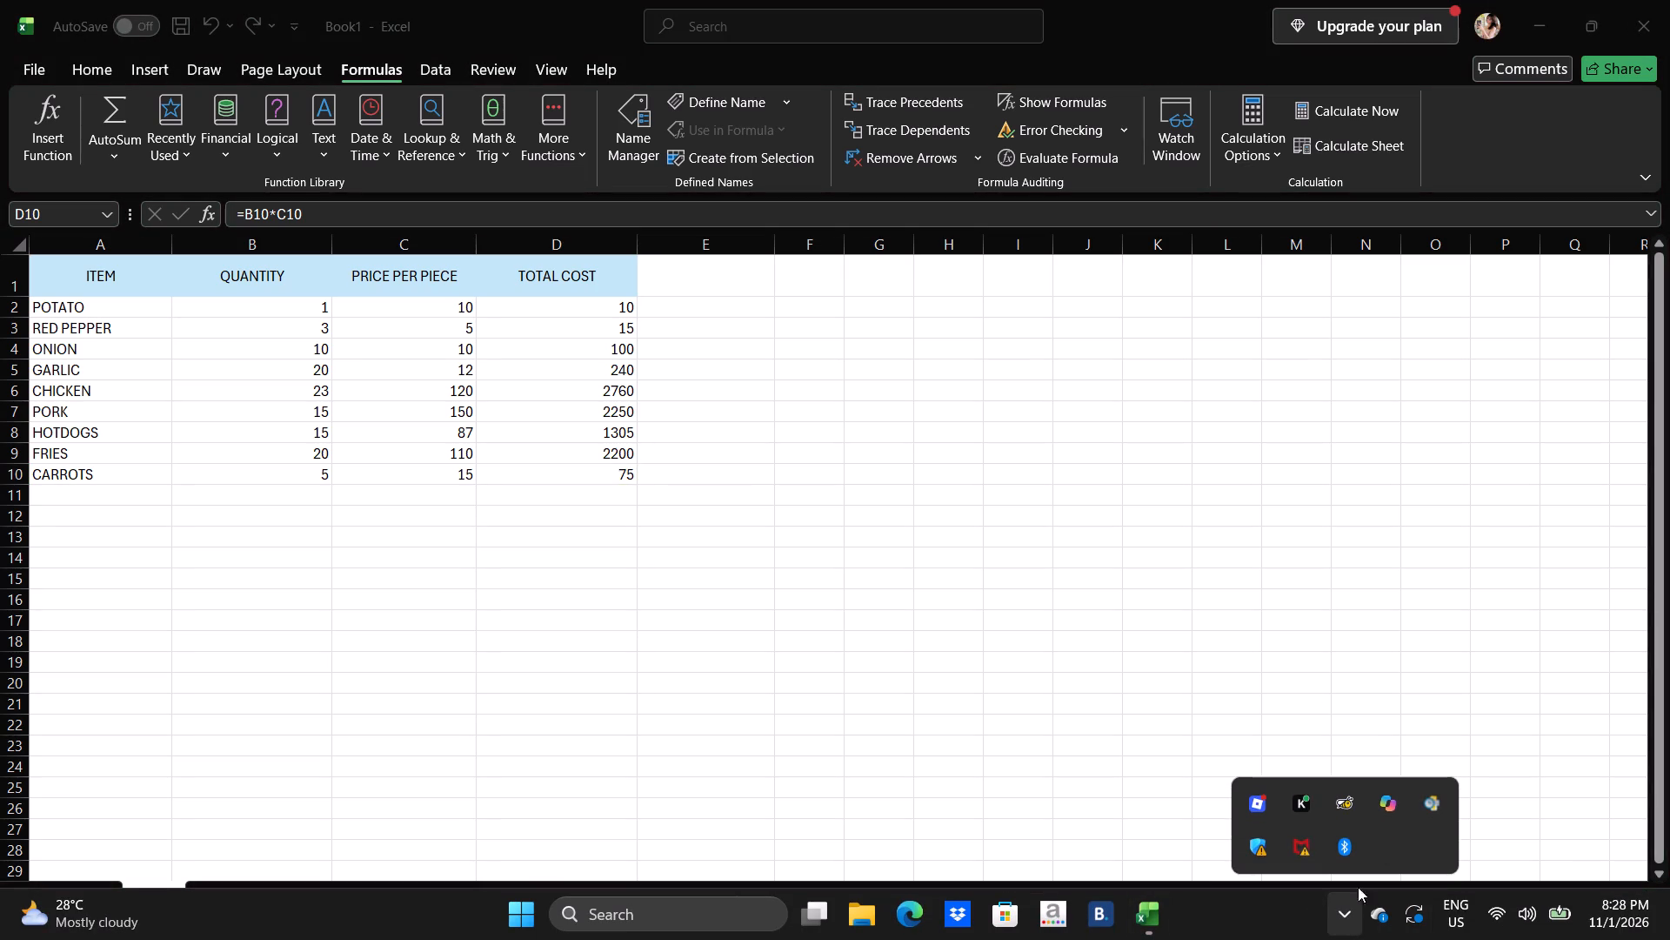
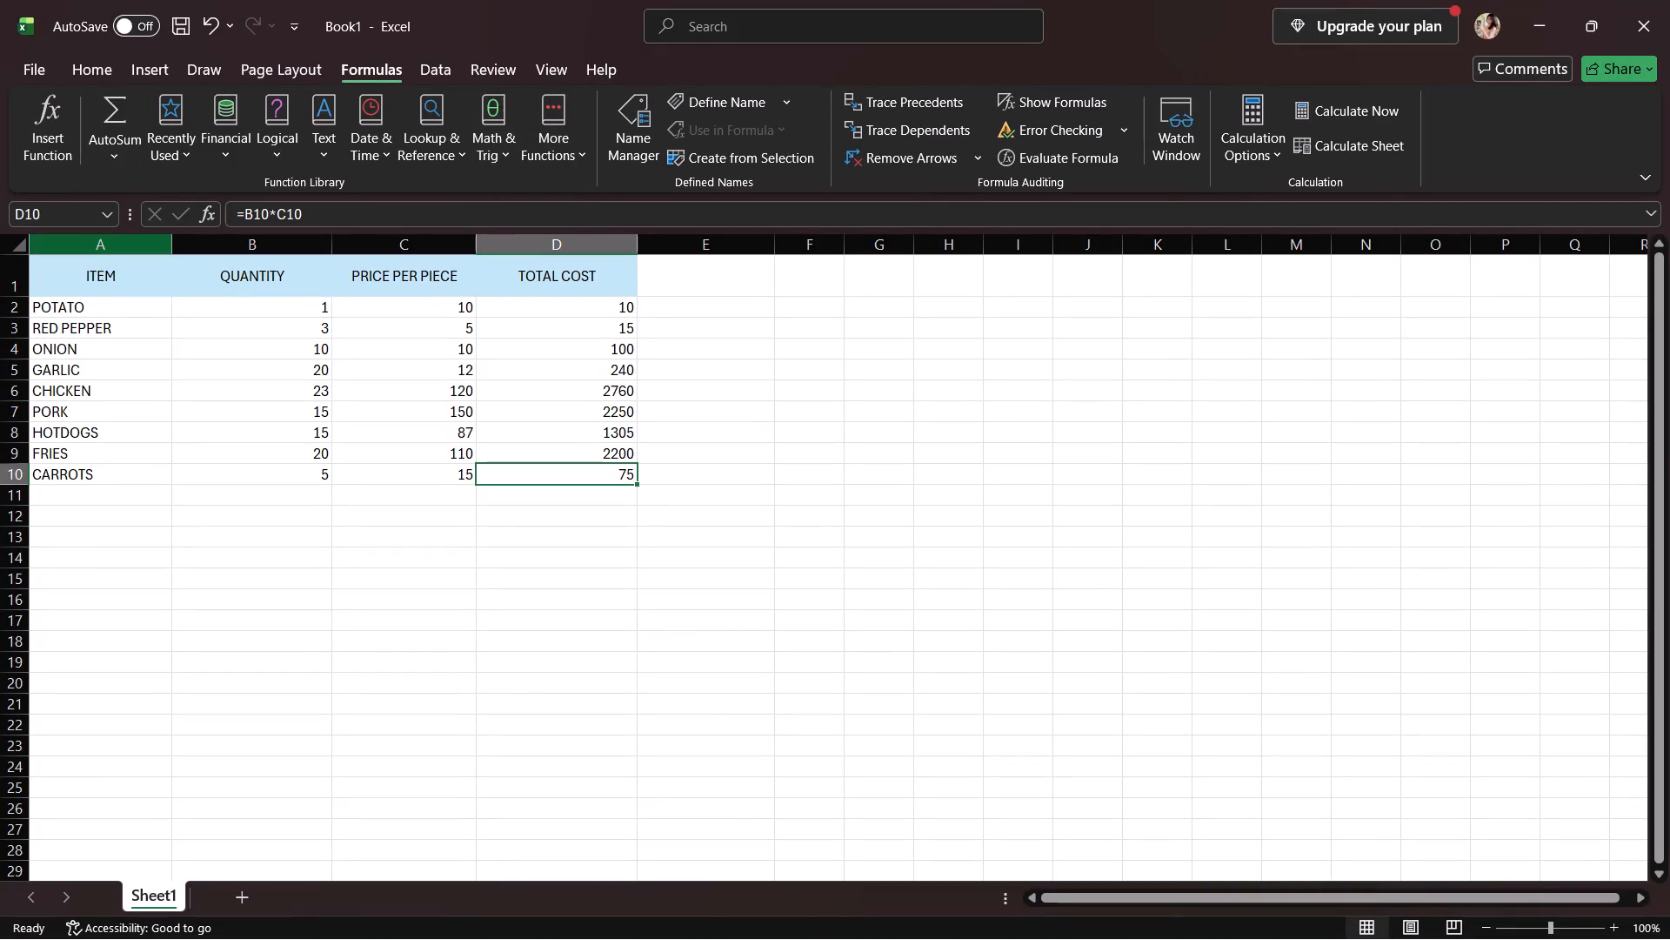
List PECHAY, CABBAGE and LONGGANISA as further items in cells A11 to A13.
{"action": "left_click", "coordinate": [85, 490]}
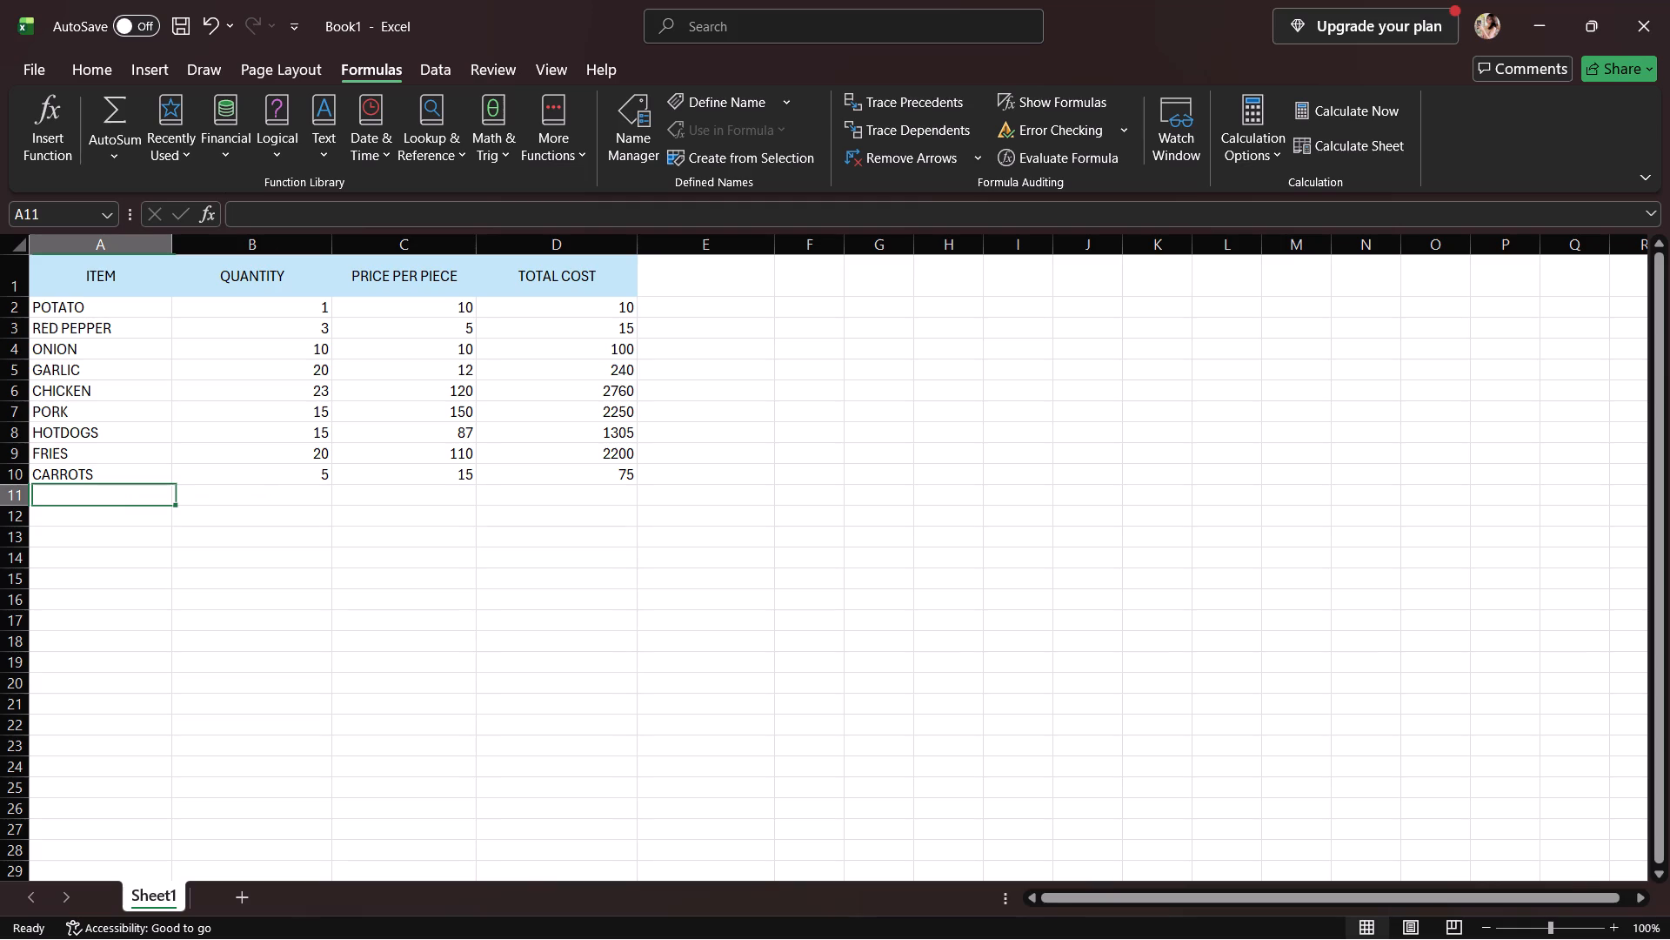
{"action": "left_click", "coordinate": [72, 503]}
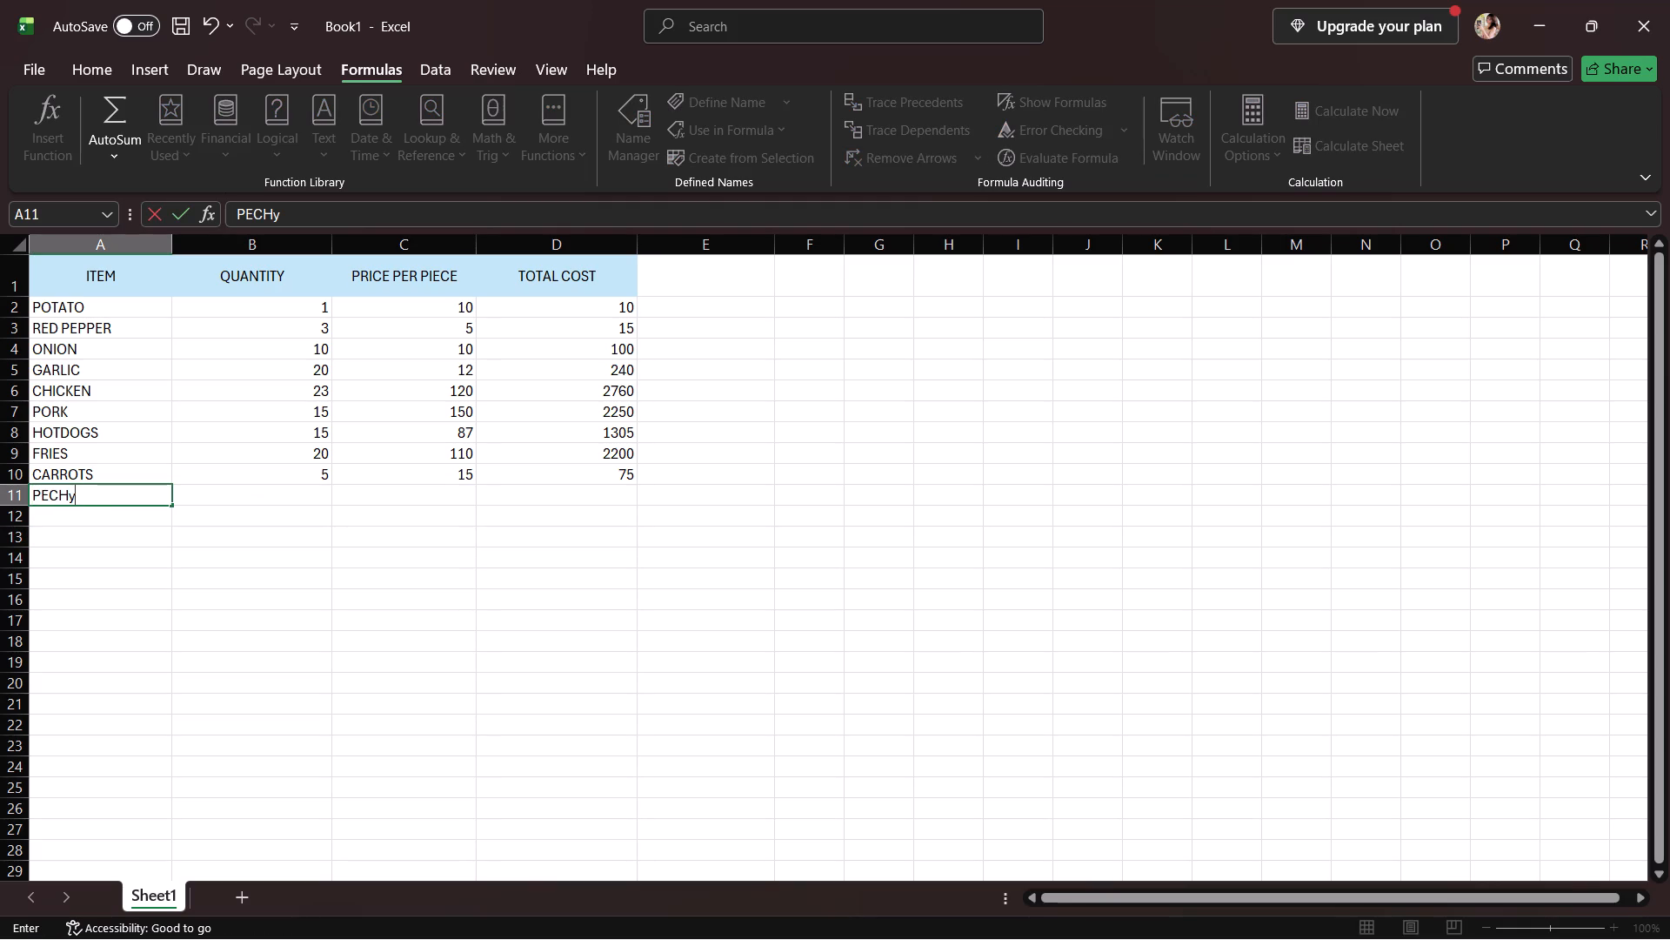
{"action": "key", "text": "BackSpace"}
{"action": "type", "text": "AY"}
{"action": "left_click", "coordinate": [87, 520]}
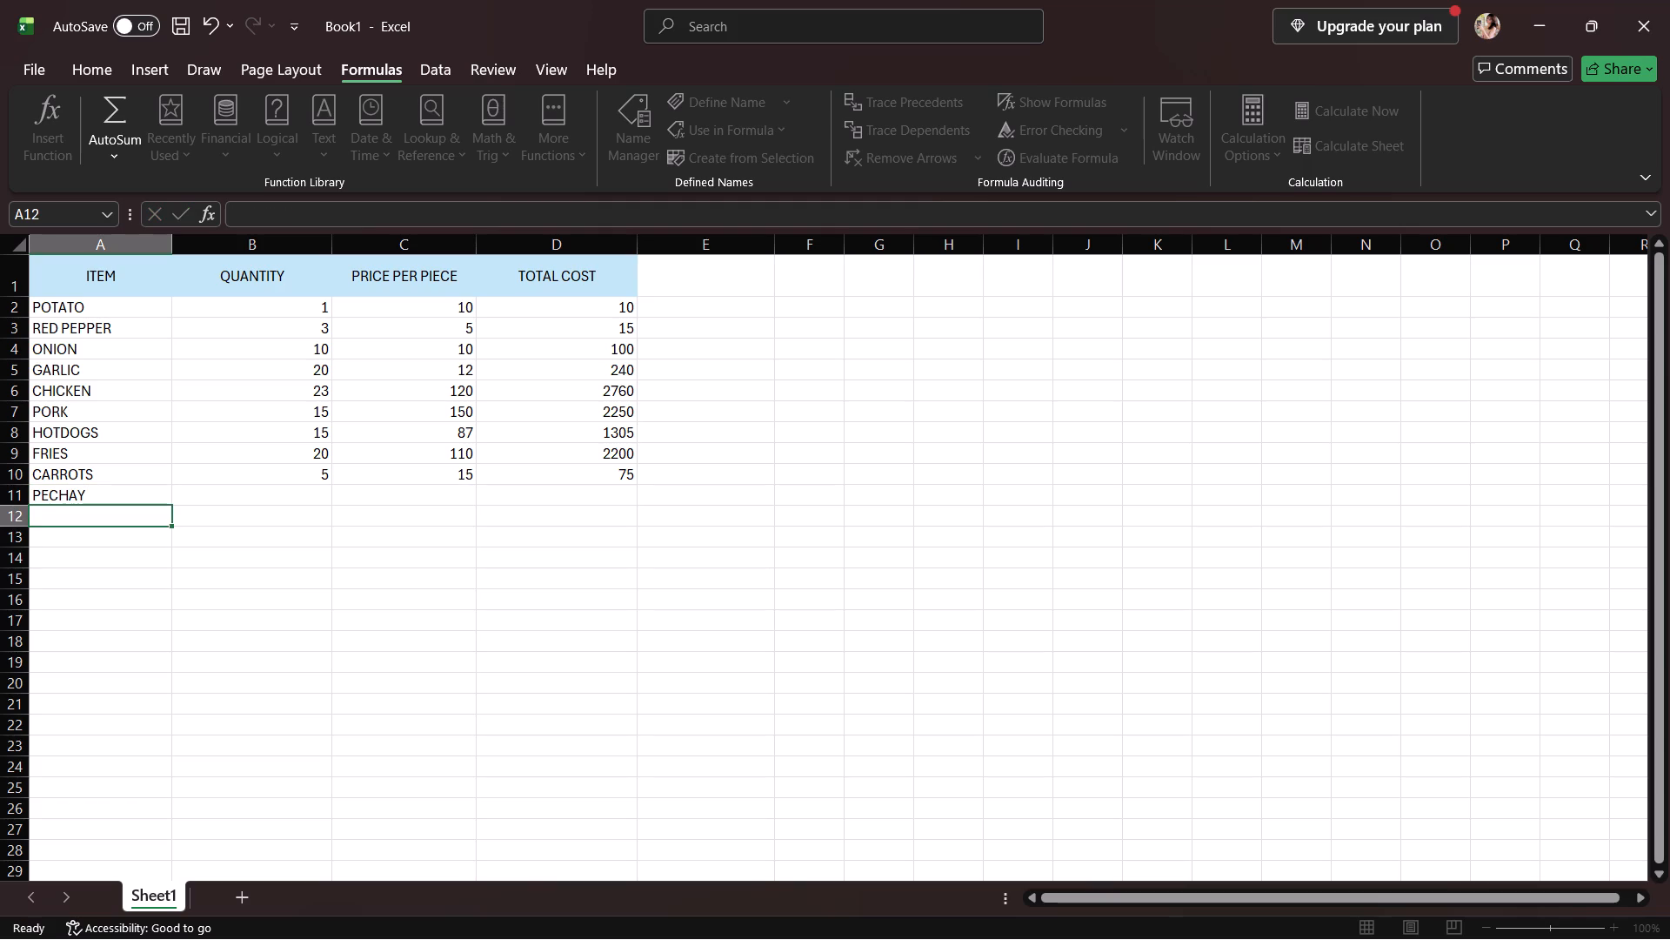
{"action": "type", "text": "CABBAGE"}
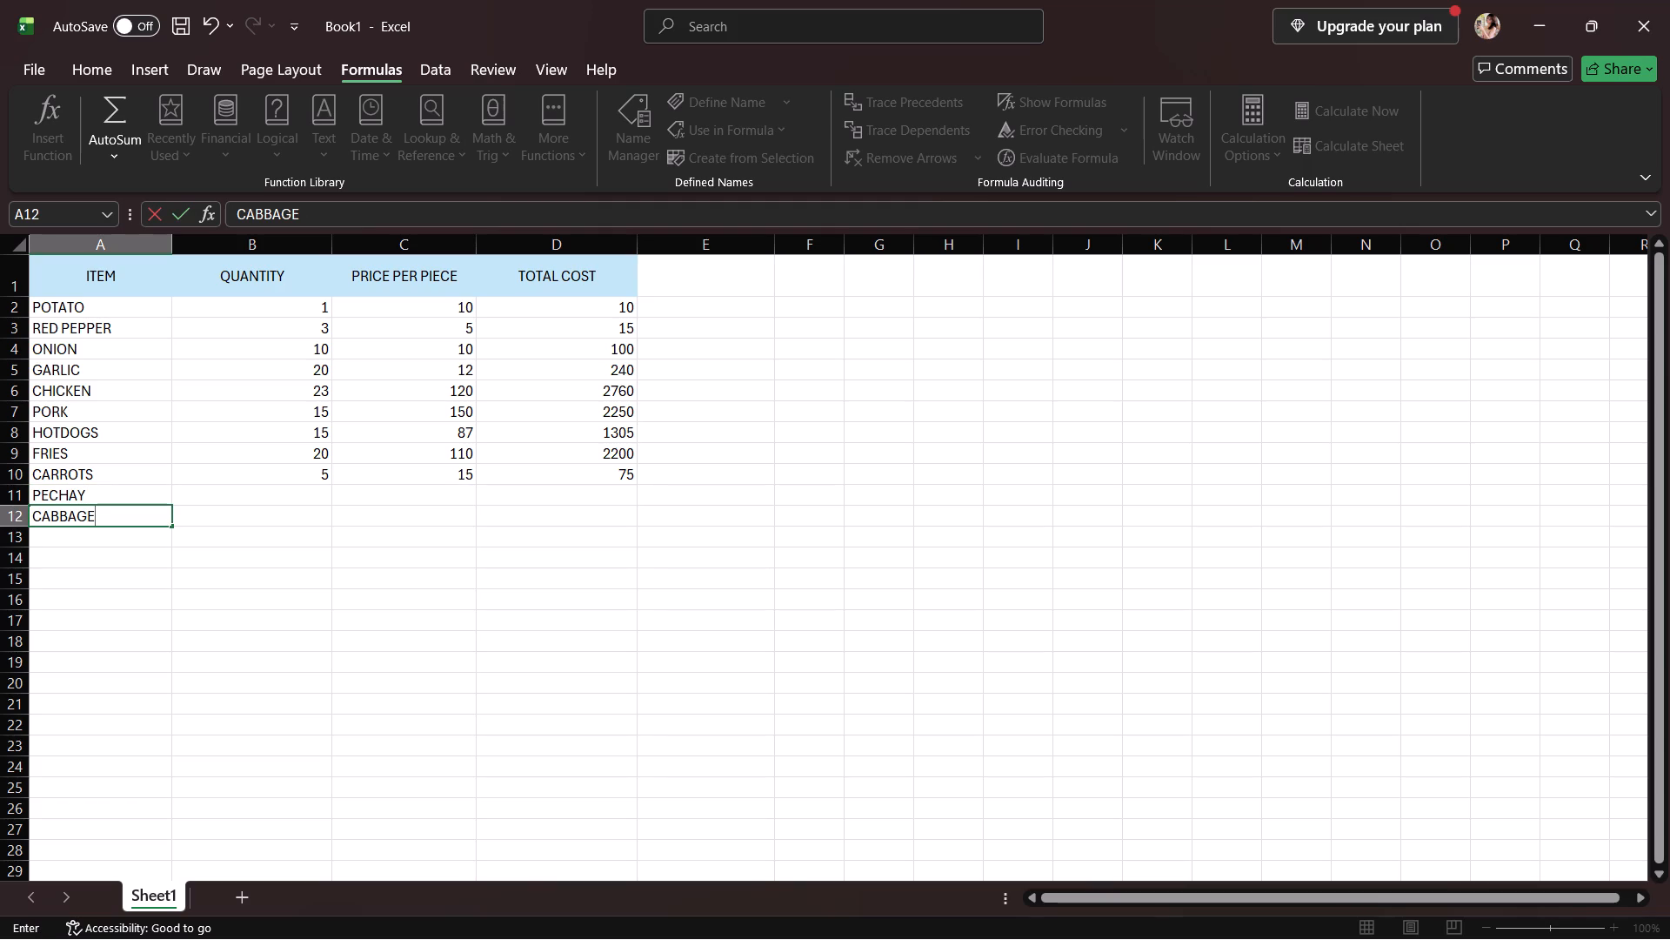
{"action": "left_click", "coordinate": [138, 543]}
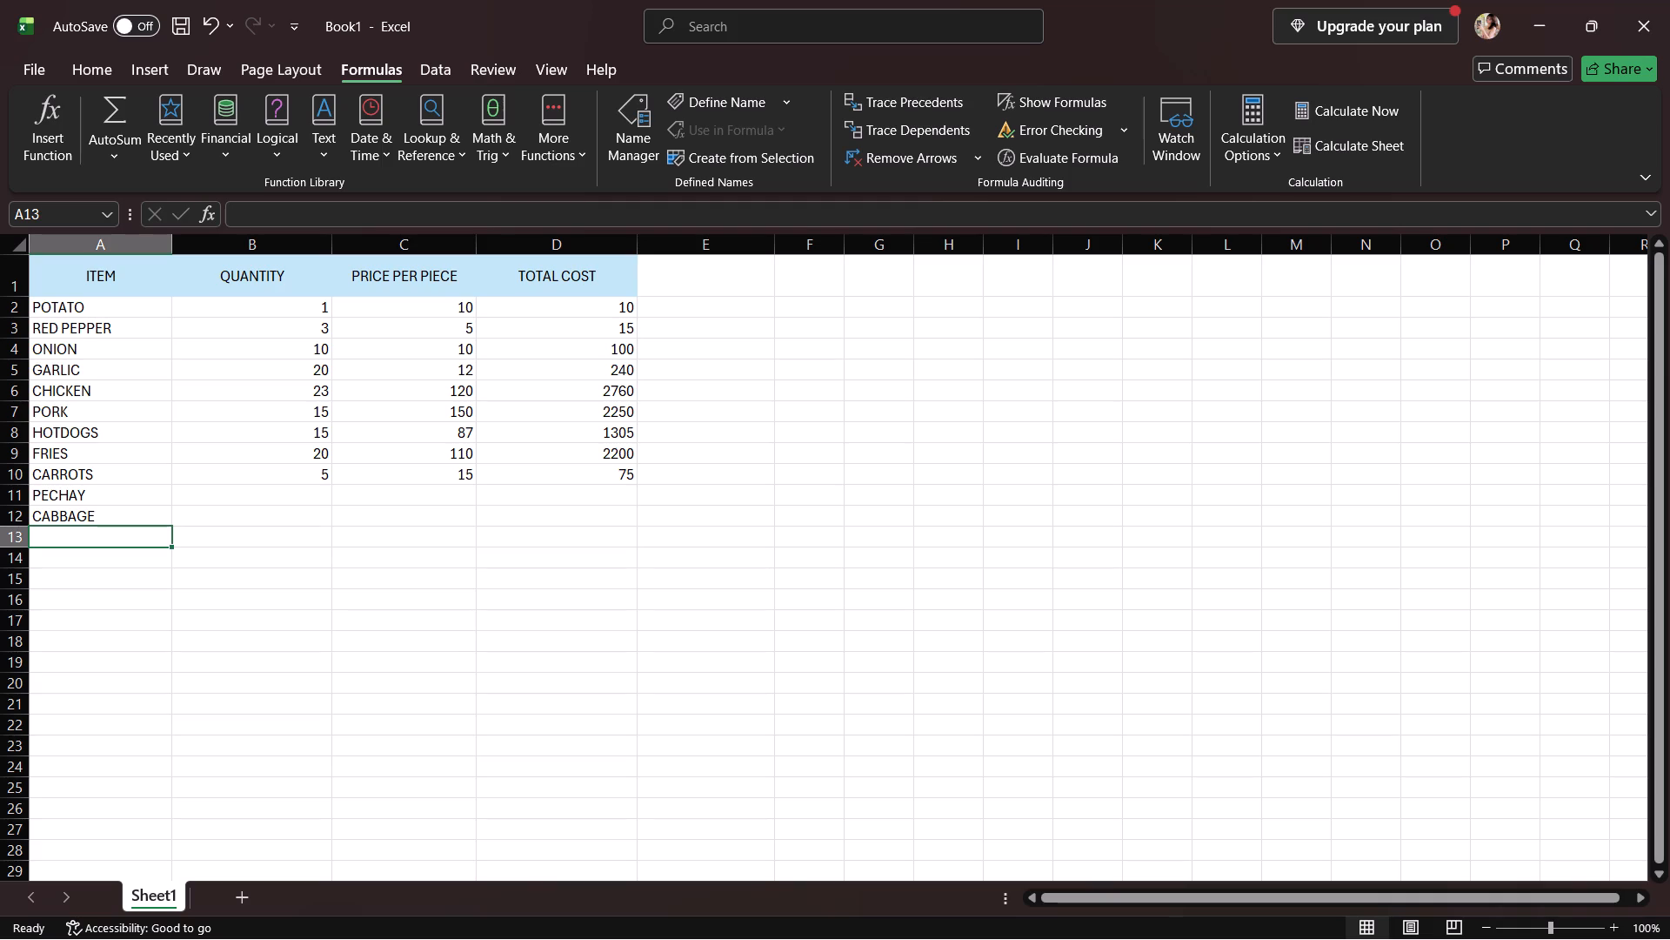
{"action": "type", "text": "LO"}
{"action": "type", "text": "NGGANISA"}
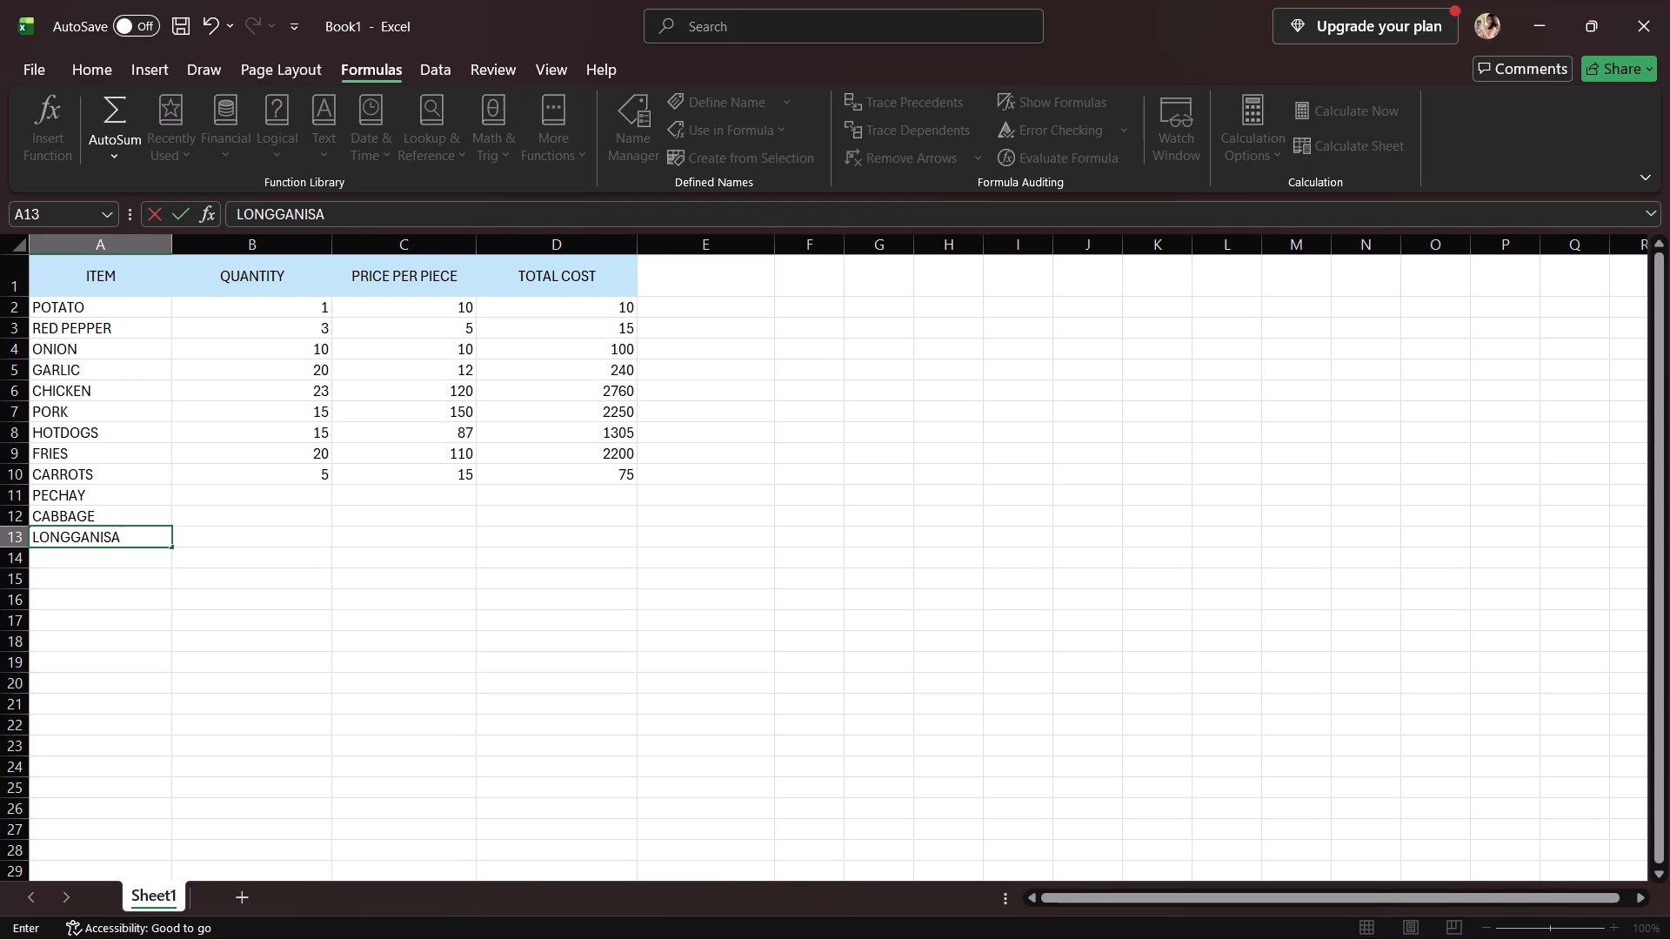
List TOCINO, TILAPIA, GALUNGGONG and SHRIMP as further items in cells A14 to A17.
{"action": "left_click", "coordinate": [162, 558]}
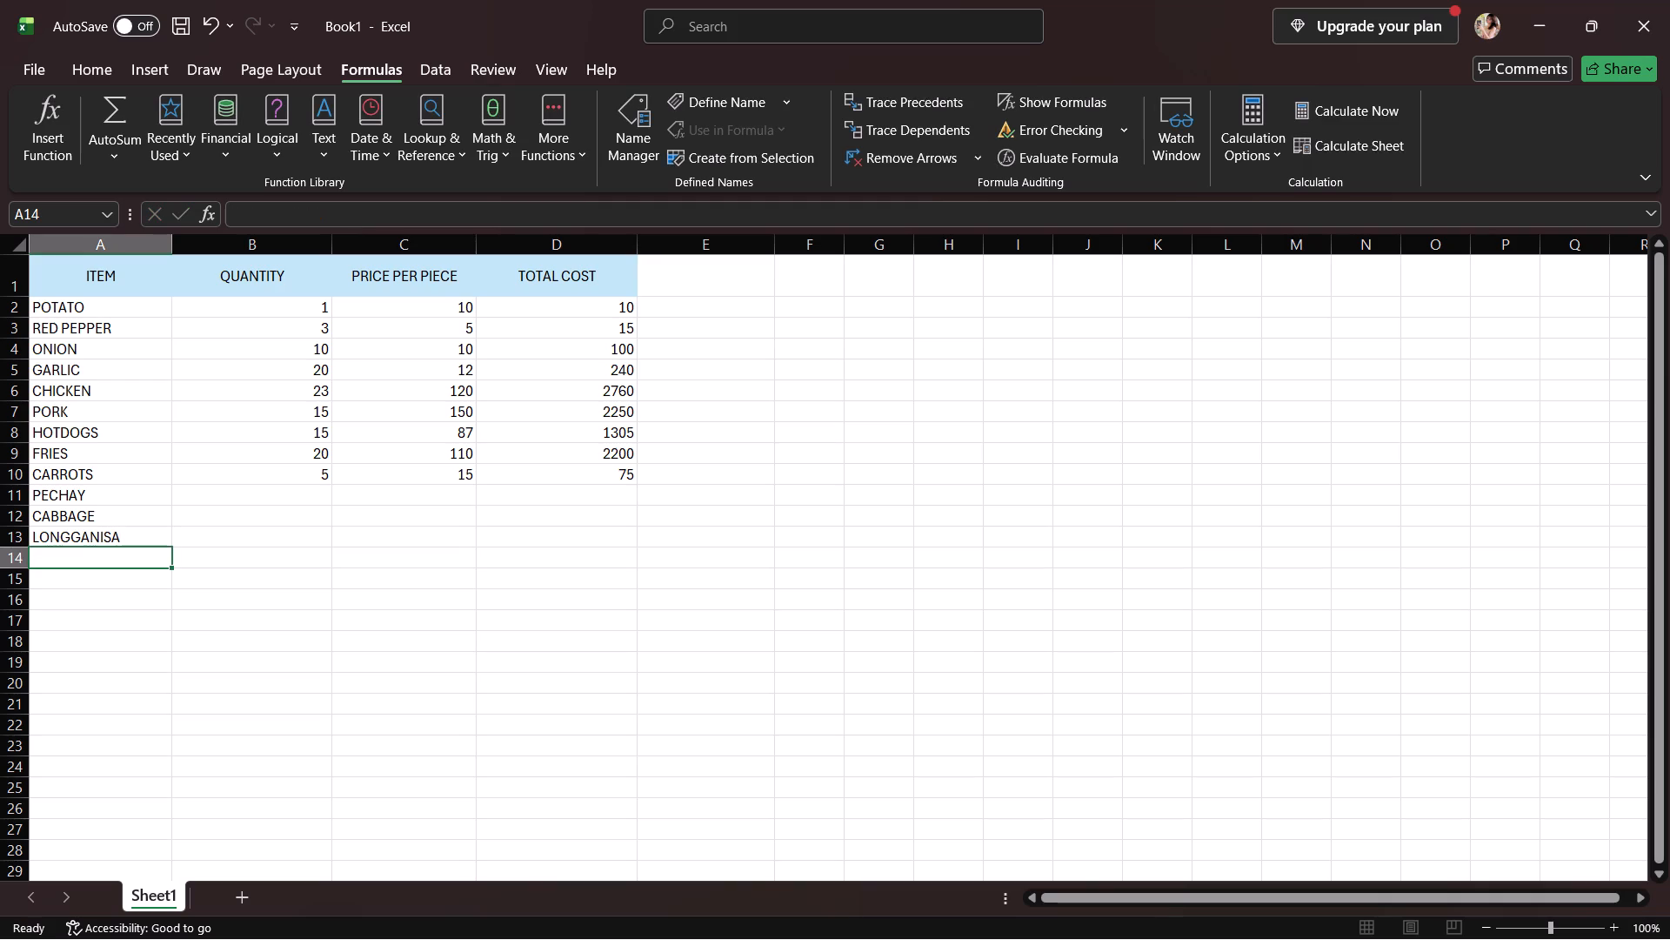
{"action": "type", "text": "TOCINO"}
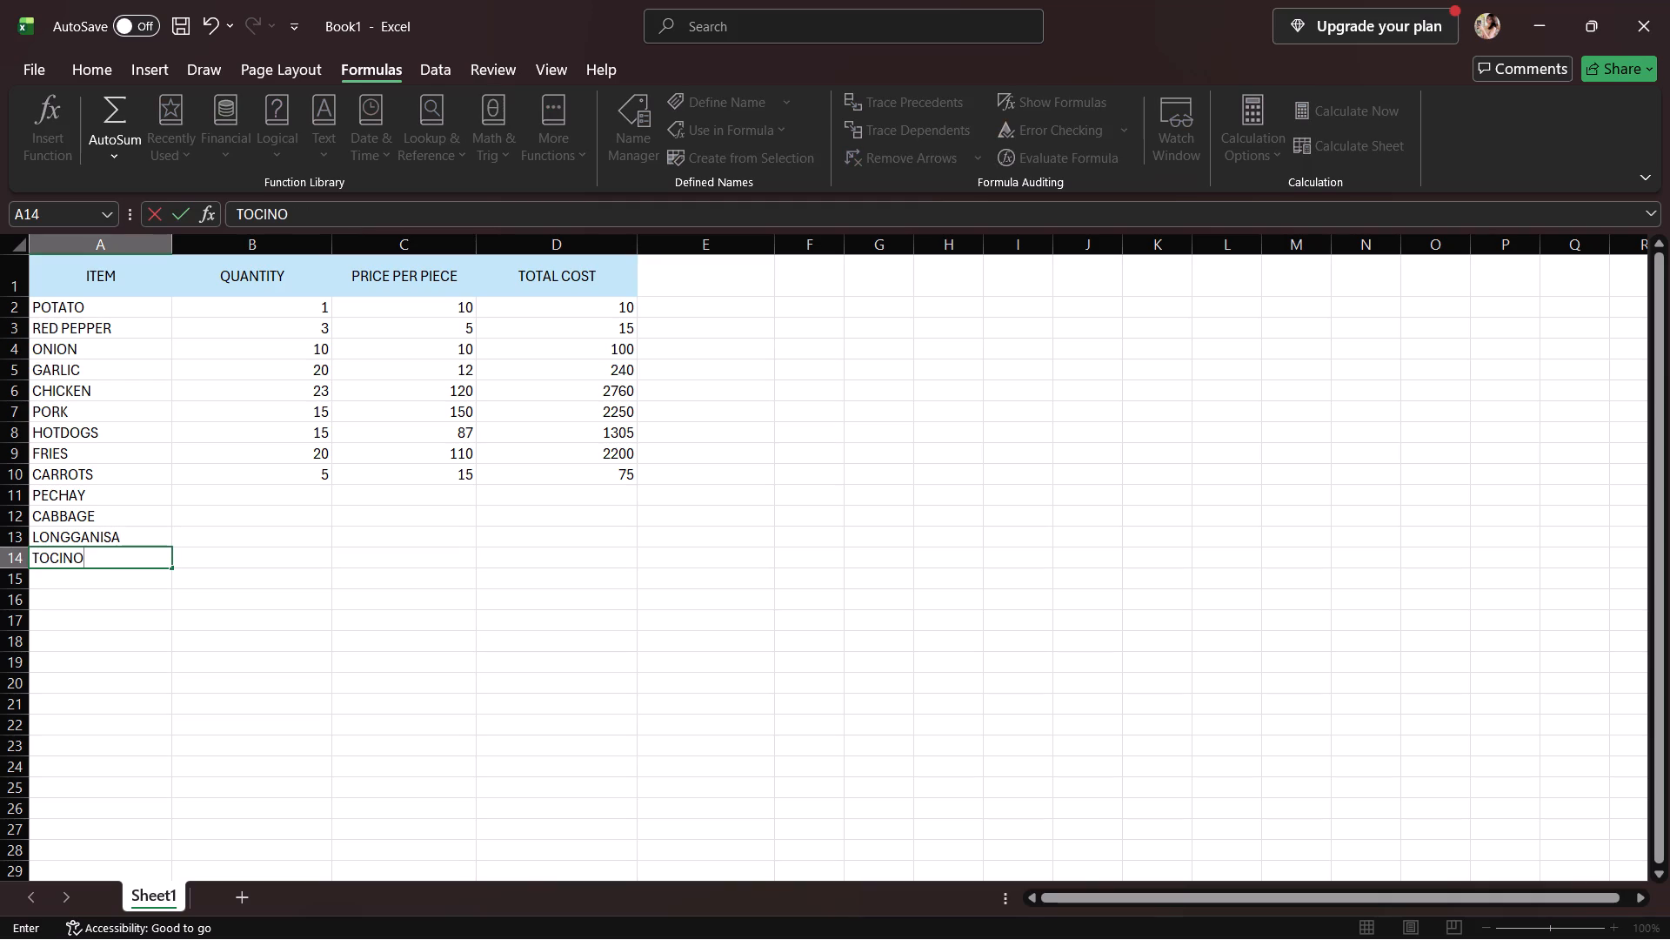
{"action": "left_click", "coordinate": [132, 585]}
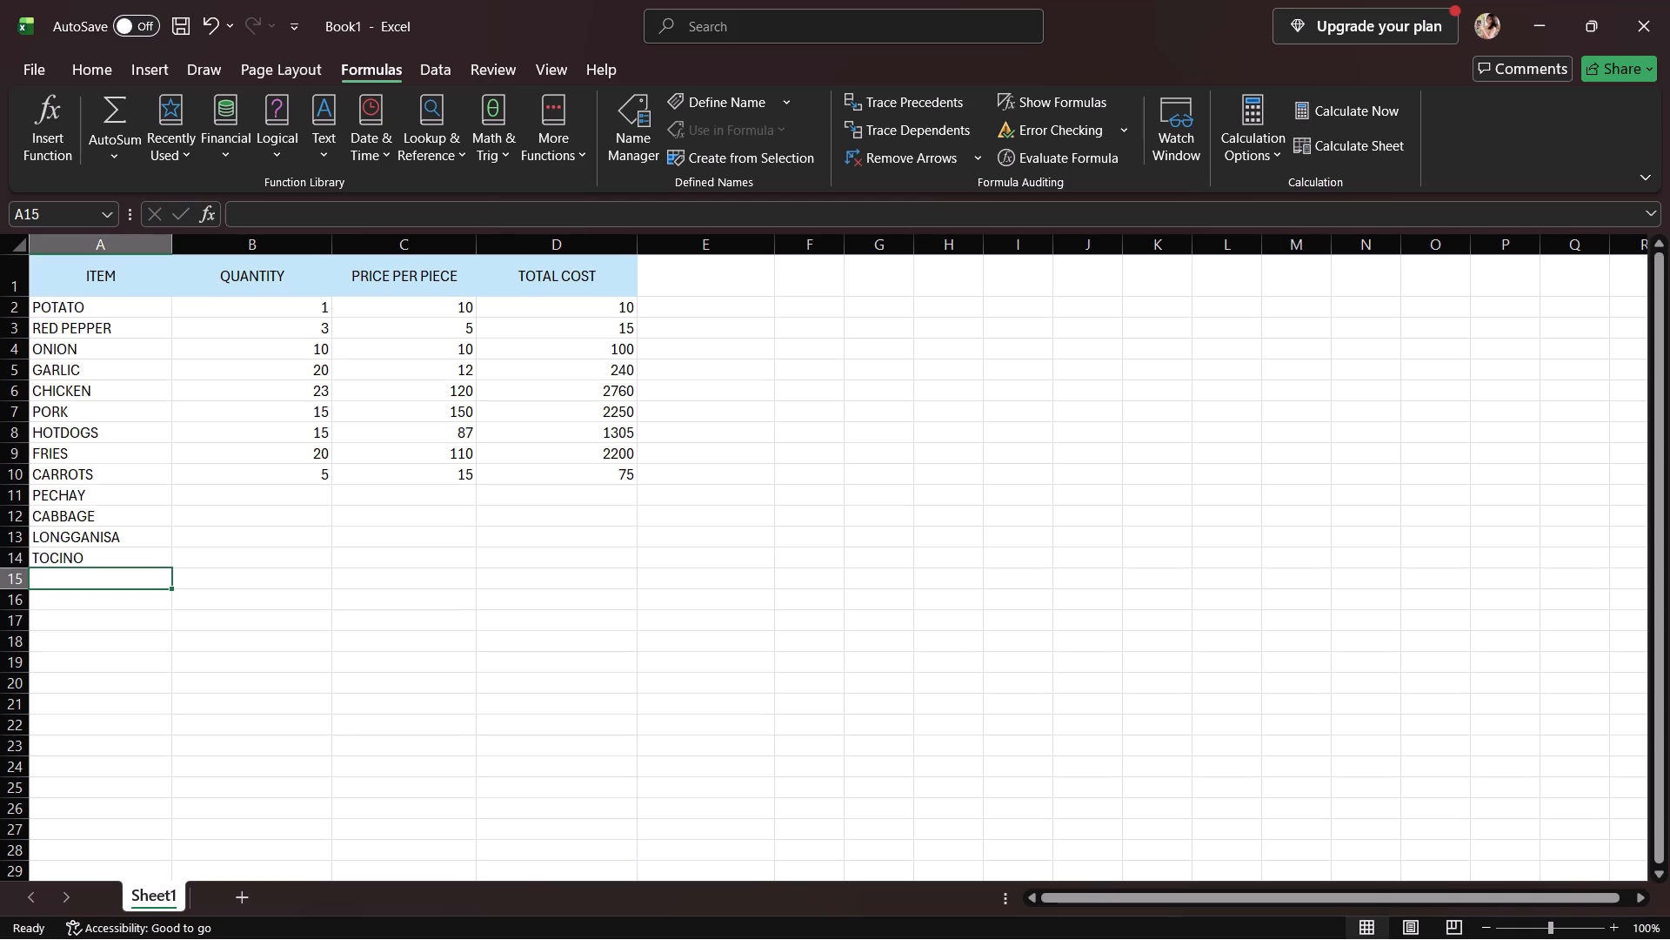
{"action": "type", "text": "TILAPIA"}
{"action": "left_click", "coordinate": [125, 601]}
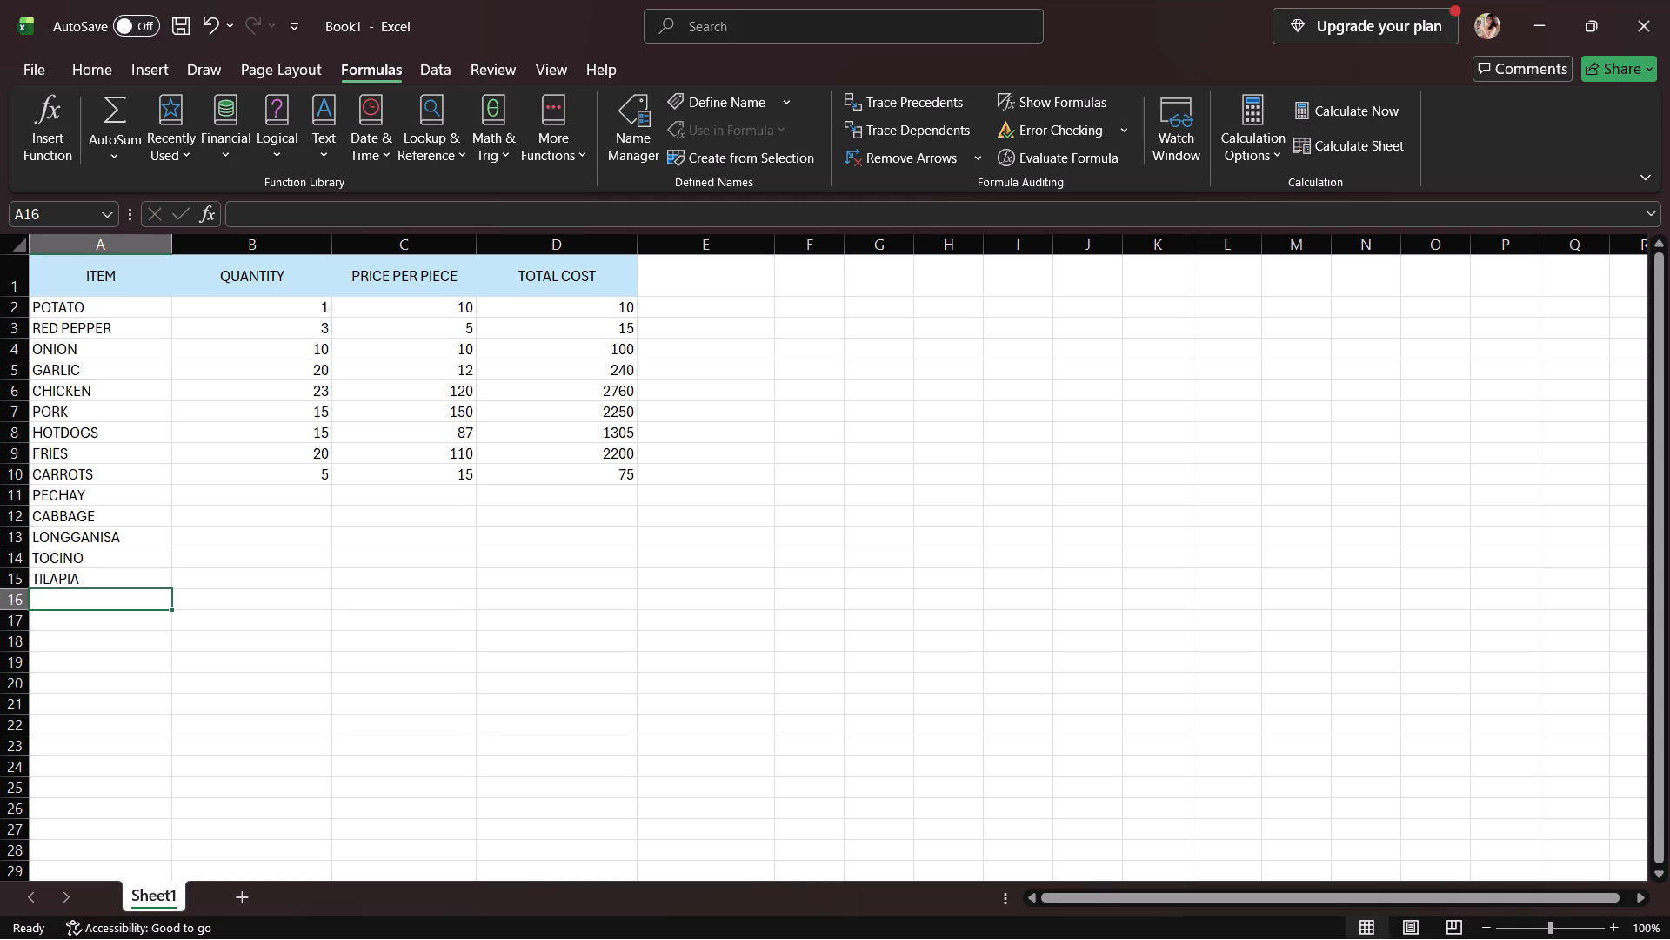
{"action": "type", "text": "GALUNGGONG"}
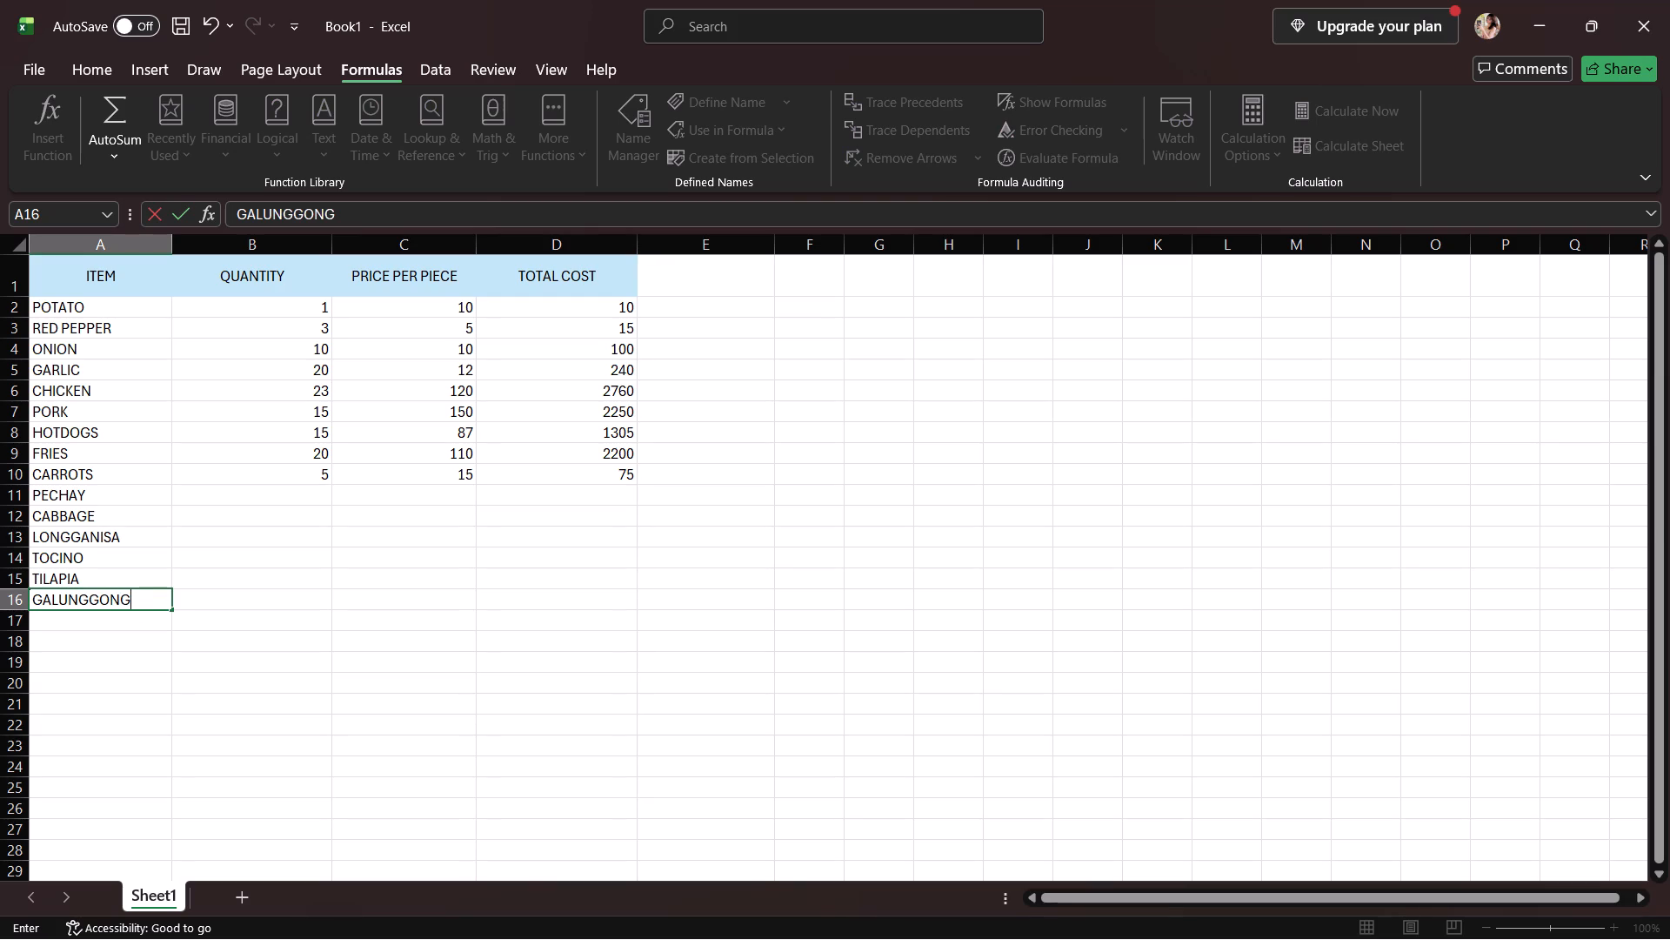
{"action": "left_click", "coordinate": [147, 620]}
{"action": "type", "text": "SHRIMP"}
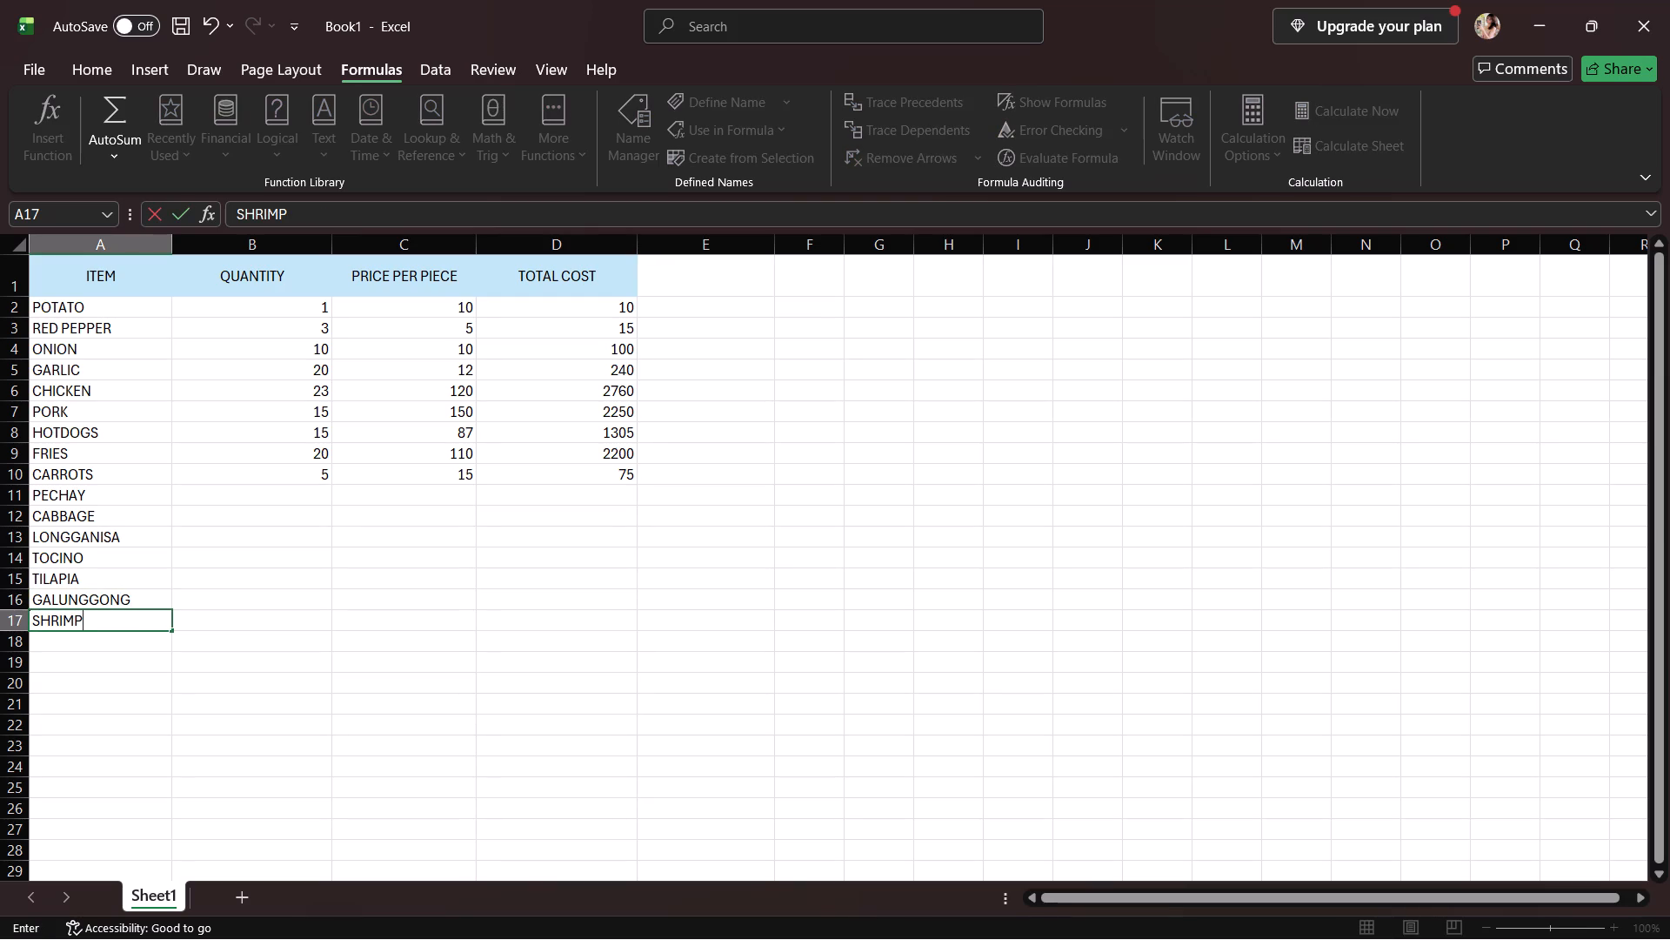
List COOKING OIL and BREAD CRUMBS as further items in cells A18 and A19.
{"action": "left_click", "coordinate": [69, 641]}
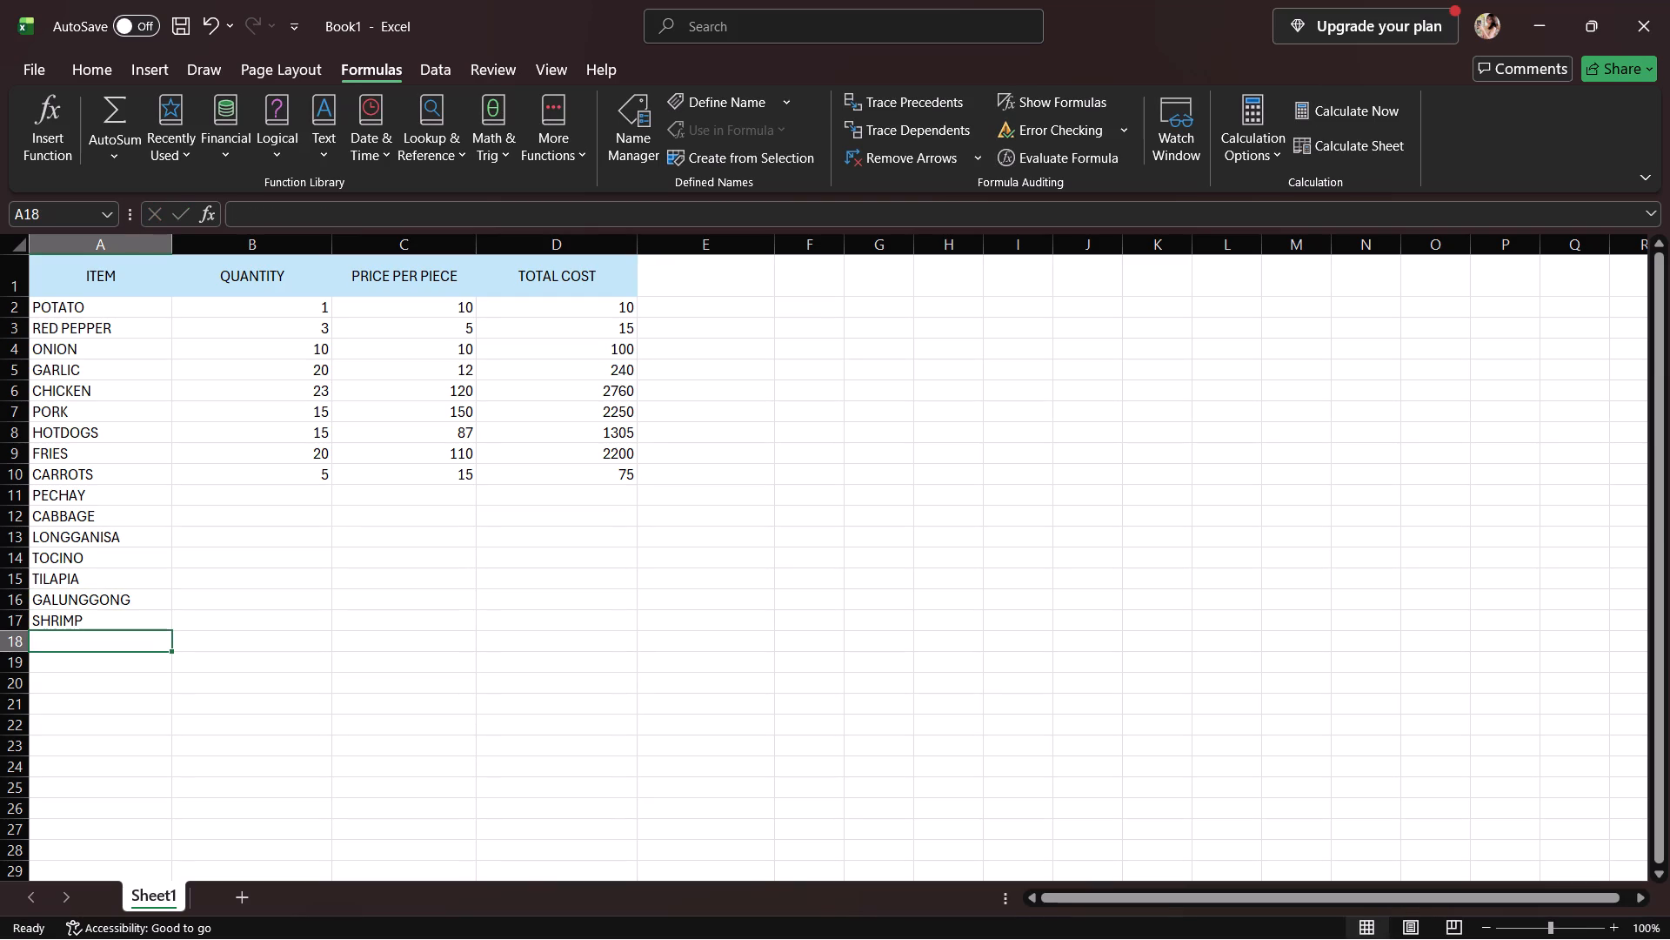
{"action": "type", "text": "OIL"}
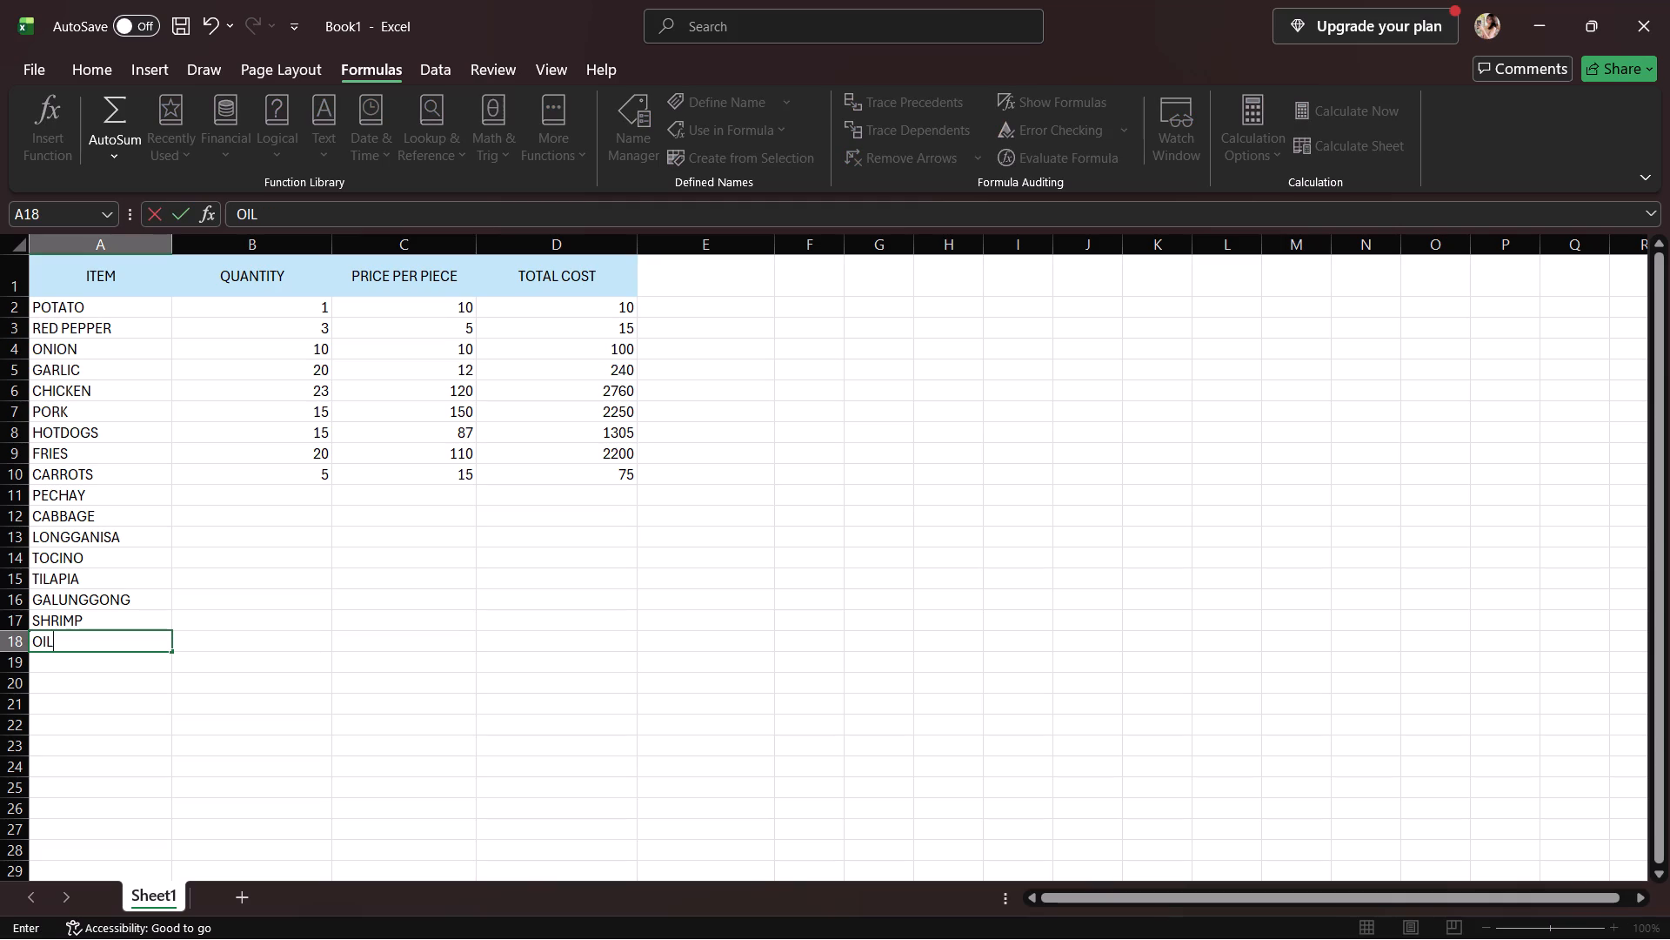
{"action": "key", "text": "BackSpace"}
{"action": "key", "text": "BackSpace"}
{"action": "key", "text": "BackSpace"}
{"action": "type", "text": "COOKING OI"}
{"action": "key", "text": "semicolon"}
{"action": "key", "text": "BackSpace"}
{"action": "key", "text": "l"}
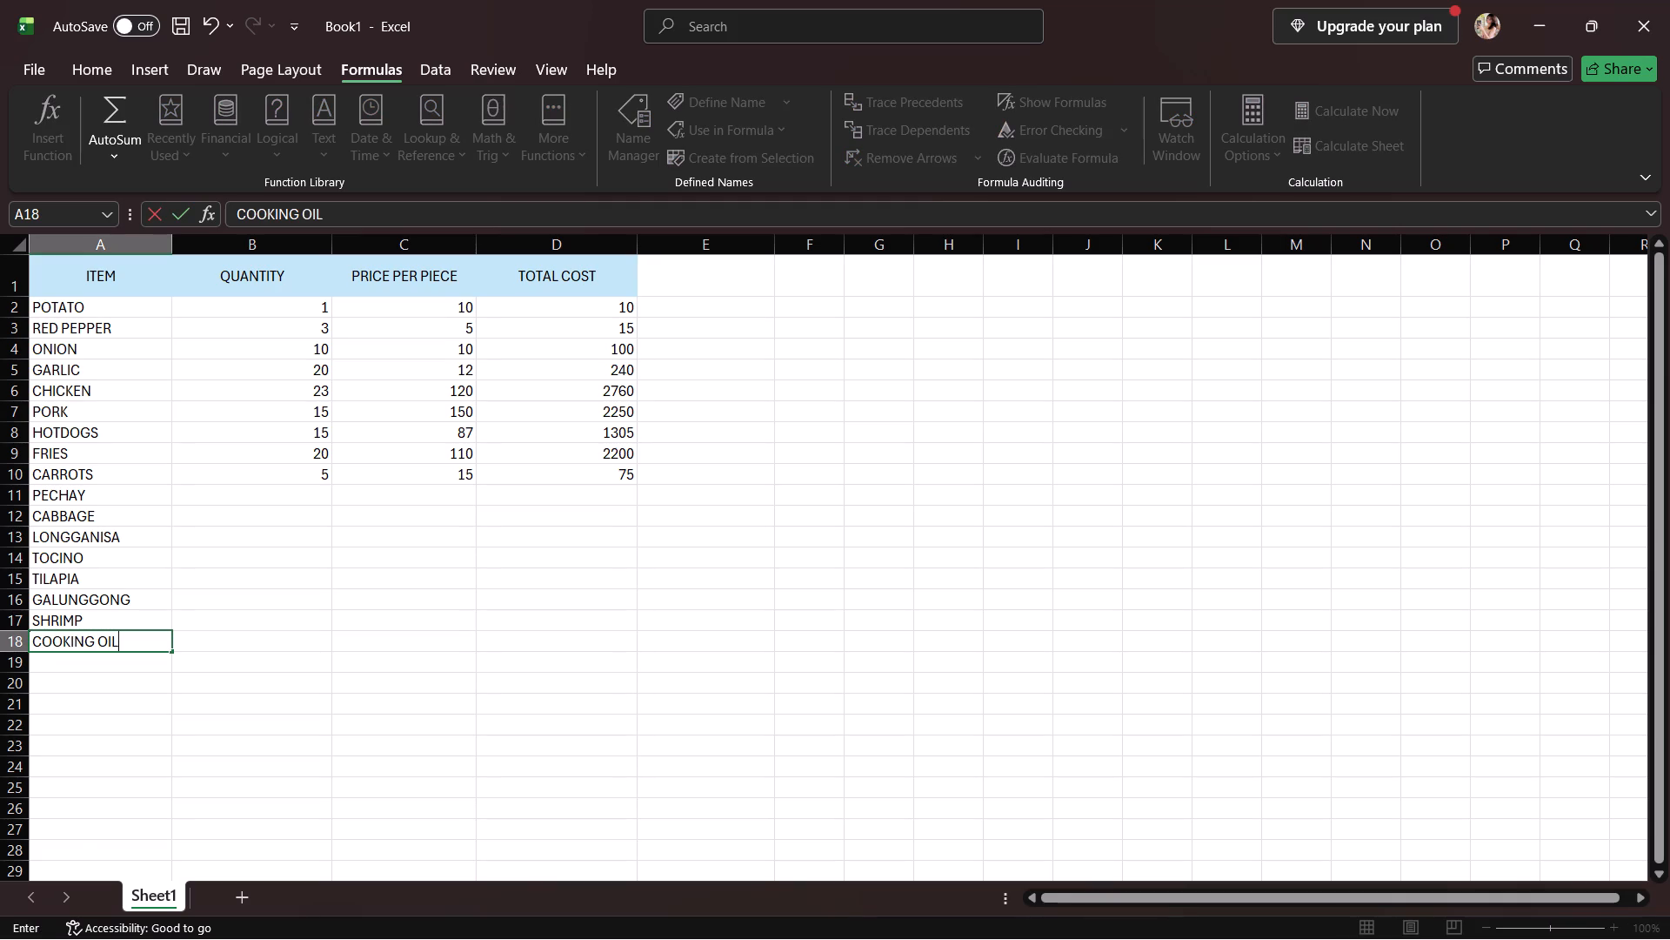
{"action": "left_click", "coordinate": [76, 666]}
{"action": "type", "text": "BREAD CRUMB"}
{"action": "key", "text": "s"}
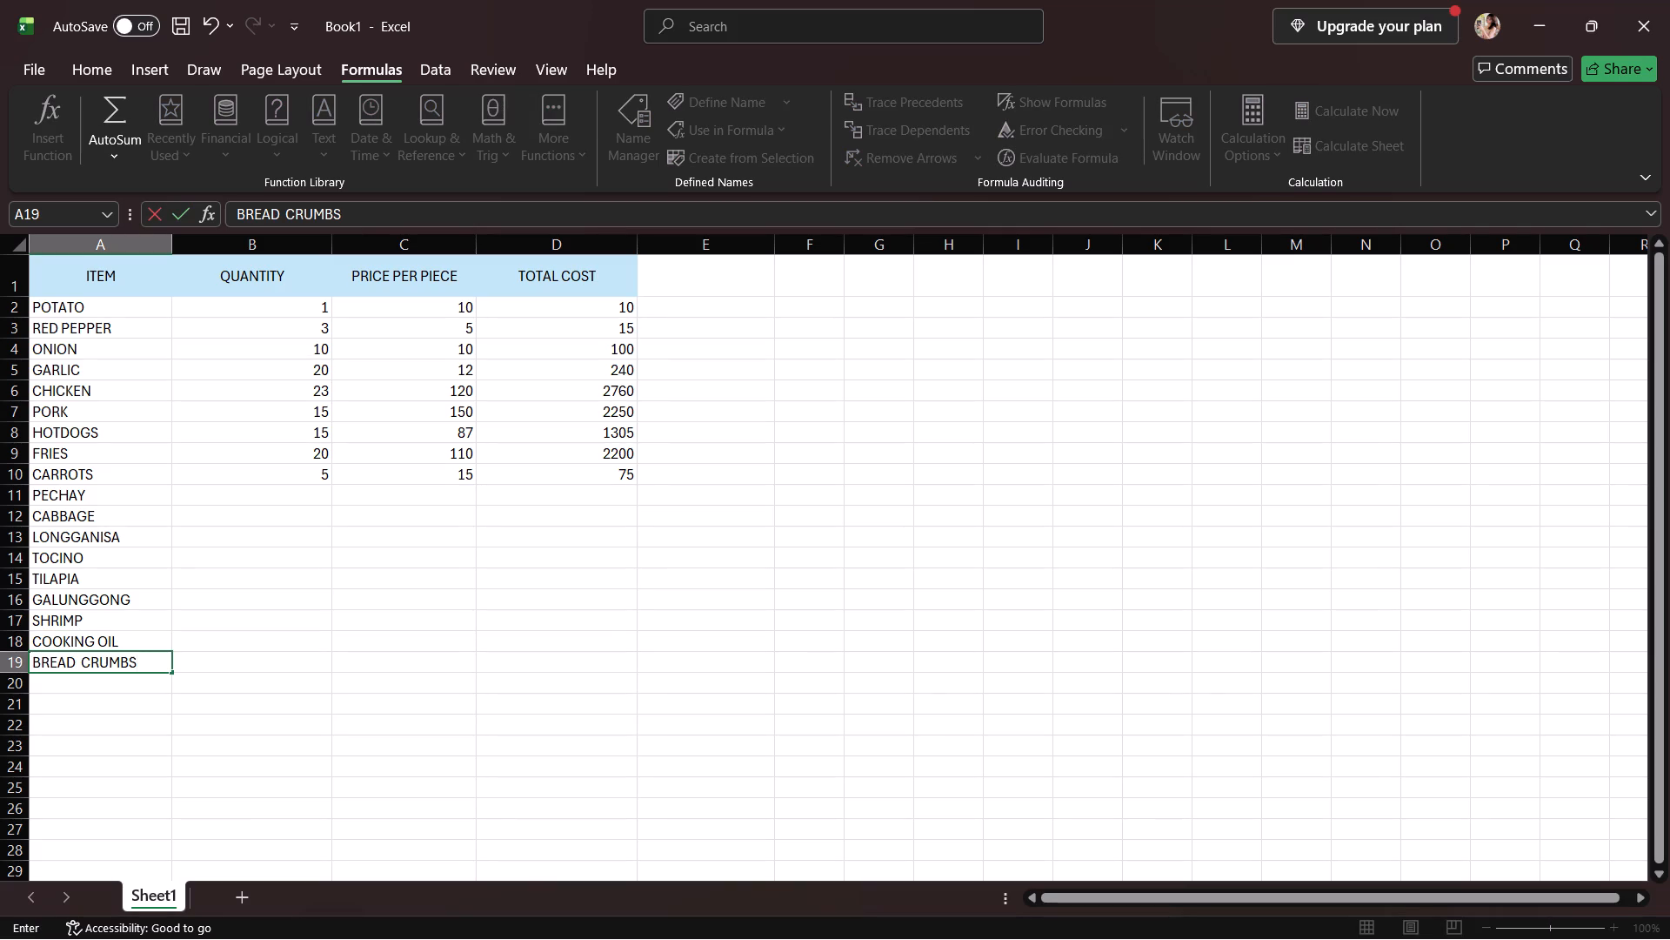
List SEASONINGS, BAKING POWDER and FLOUR as further items in cells A20 to A22.
{"action": "left_click", "coordinate": [103, 680]}
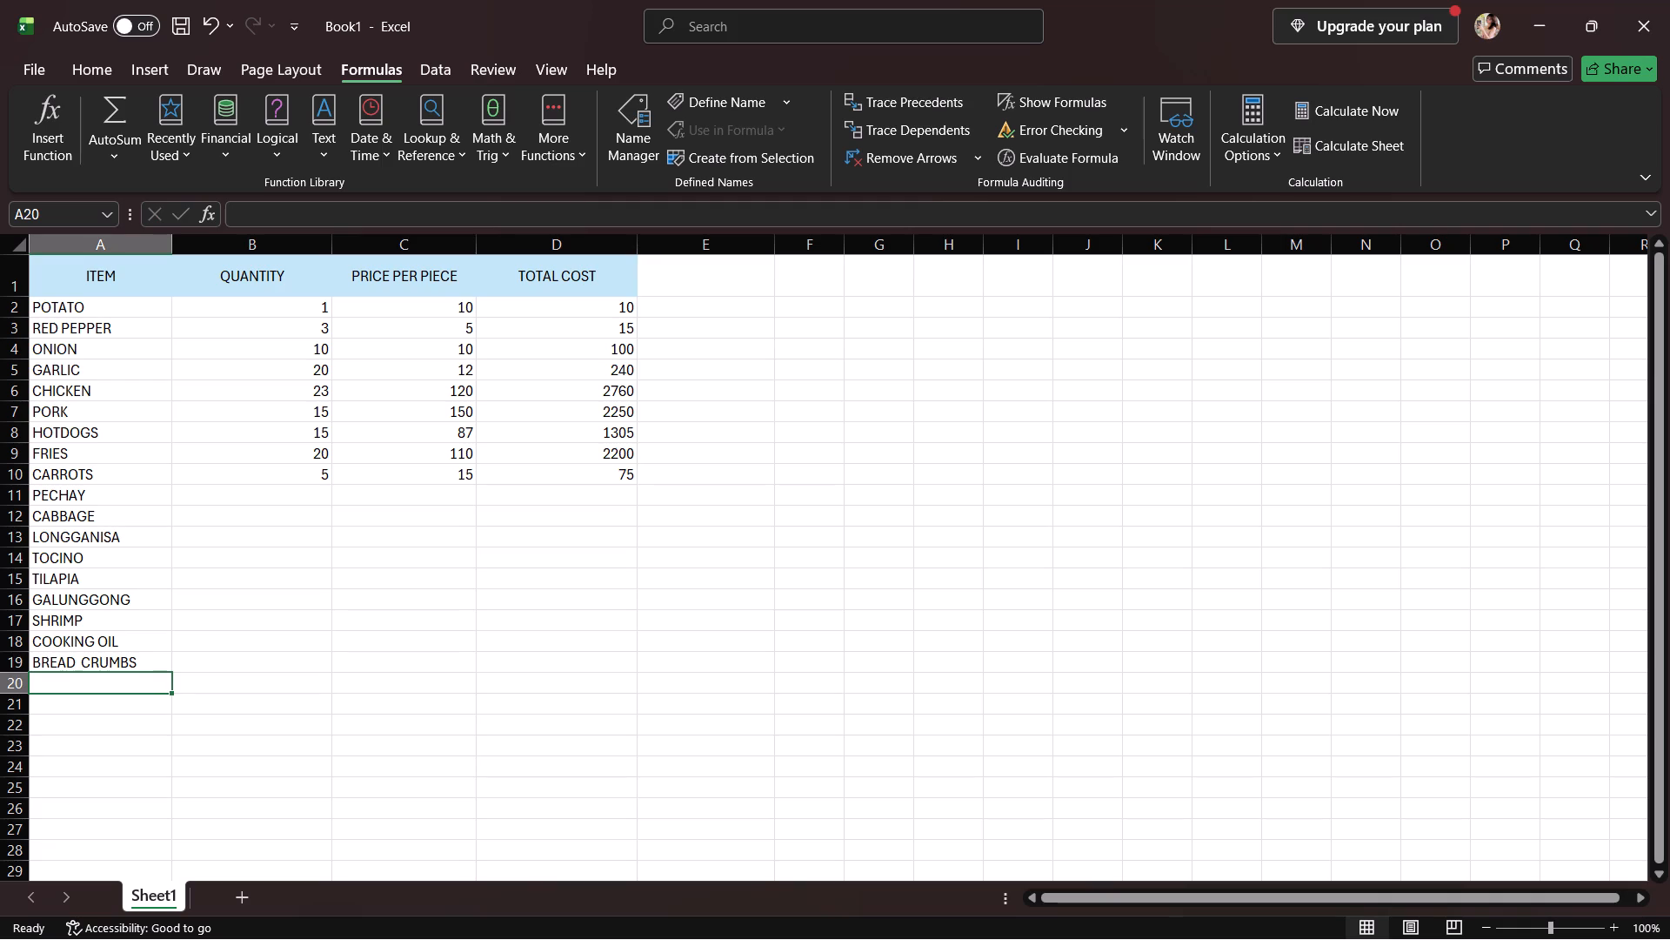
{"action": "type", "text": "SE"}
{"action": "type", "text": "ASONINGS"}
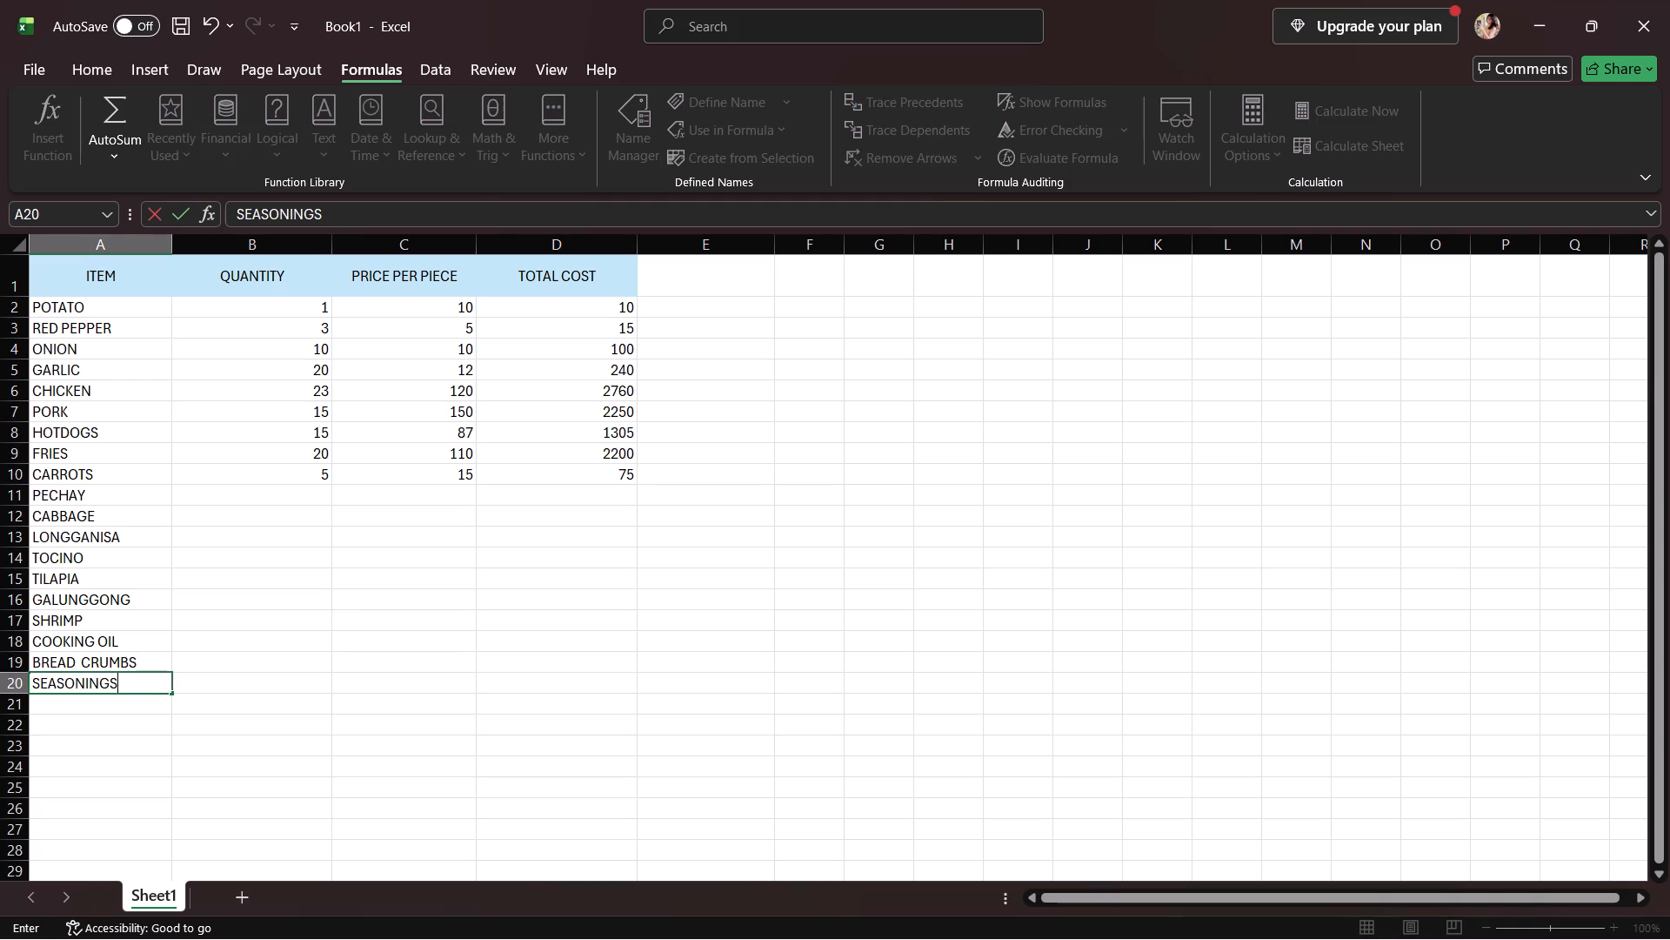
{"action": "left_click", "coordinate": [122, 706]}
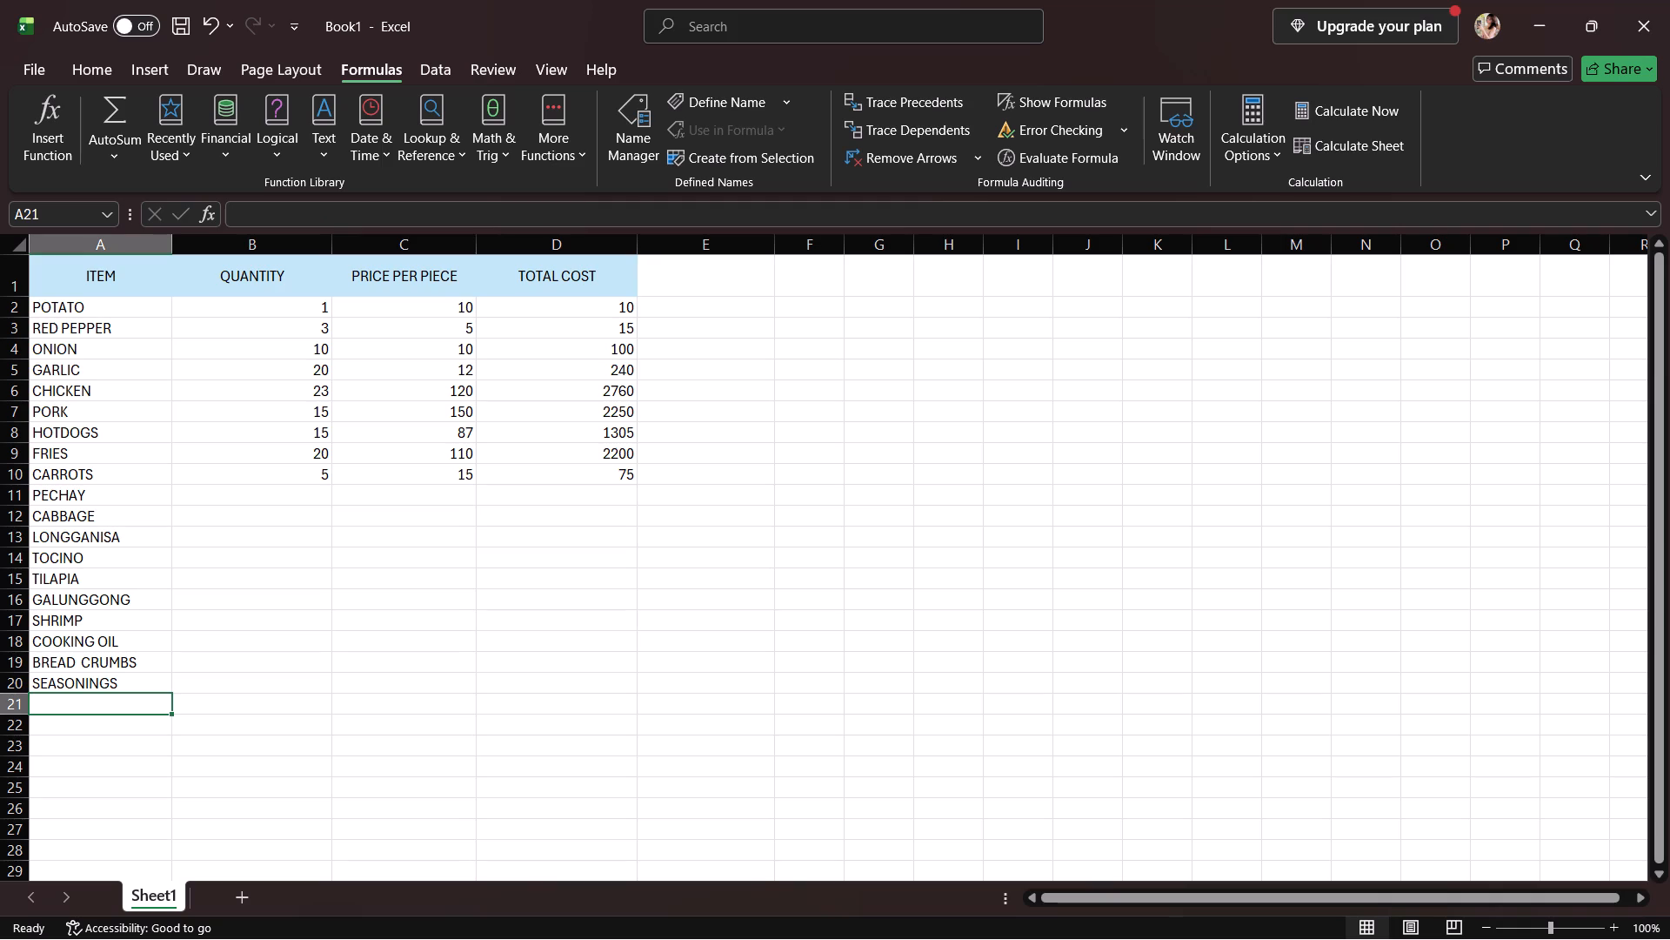
{"action": "type", "text": "BAKINH"}
{"action": "key", "text": "BackSpace"}
{"action": "type", "text": "G"}
{"action": "key", "text": "space"}
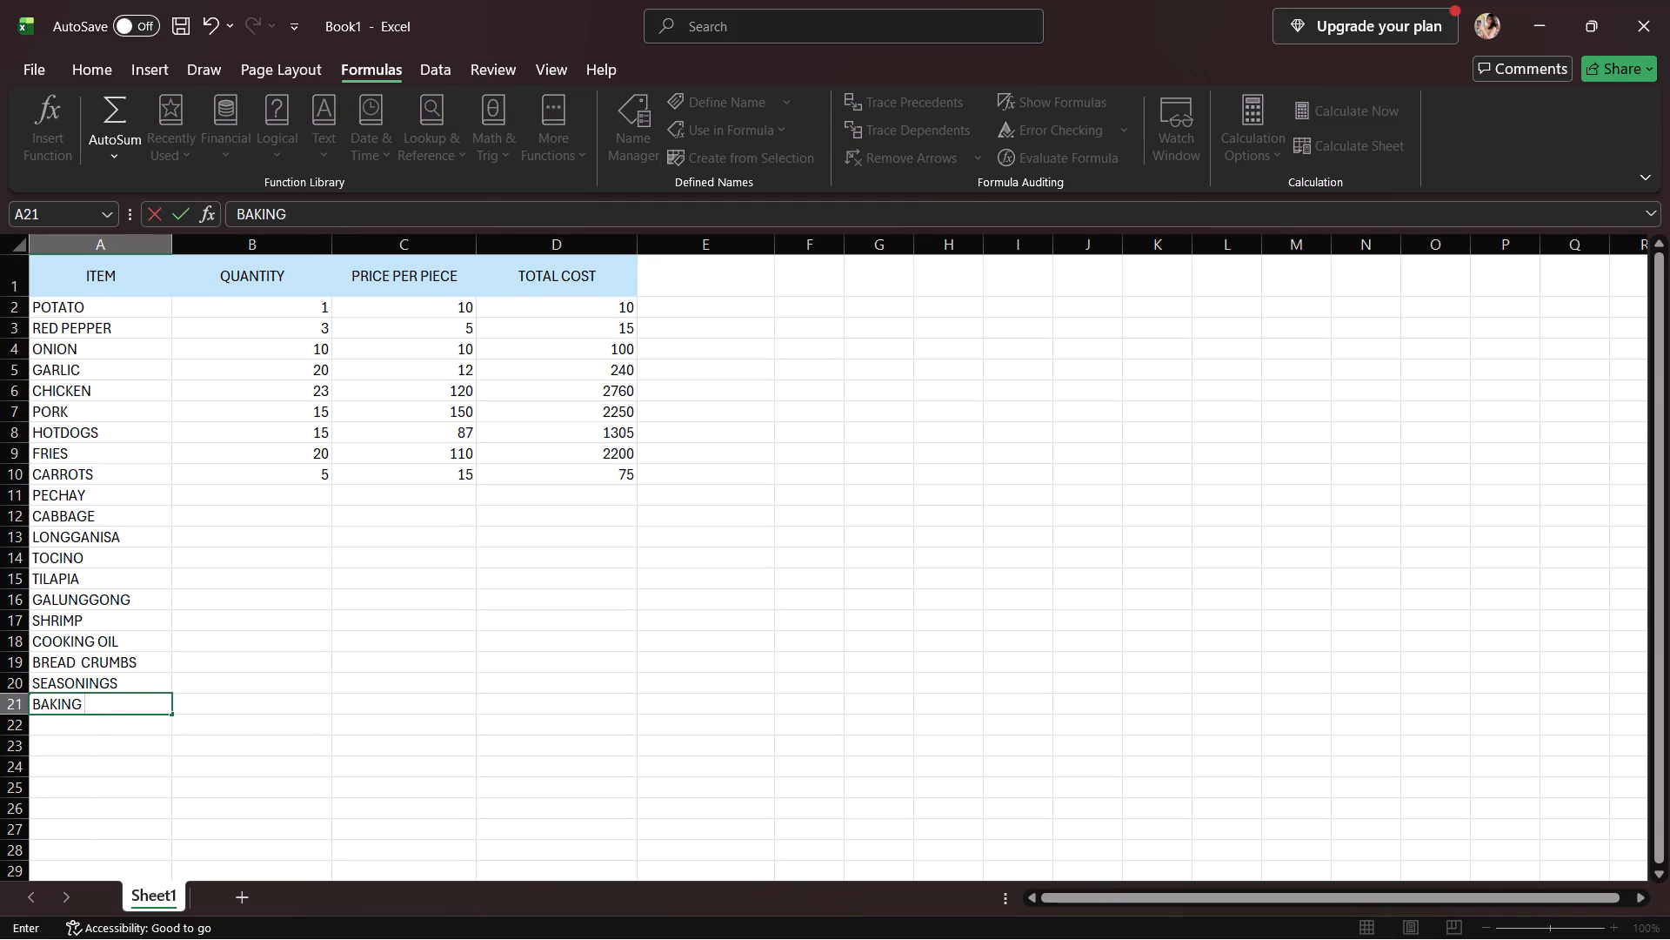
{"action": "type", "text": "POWDER"}
{"action": "left_click", "coordinate": [70, 727]}
{"action": "type", "text": "FLOUR"}
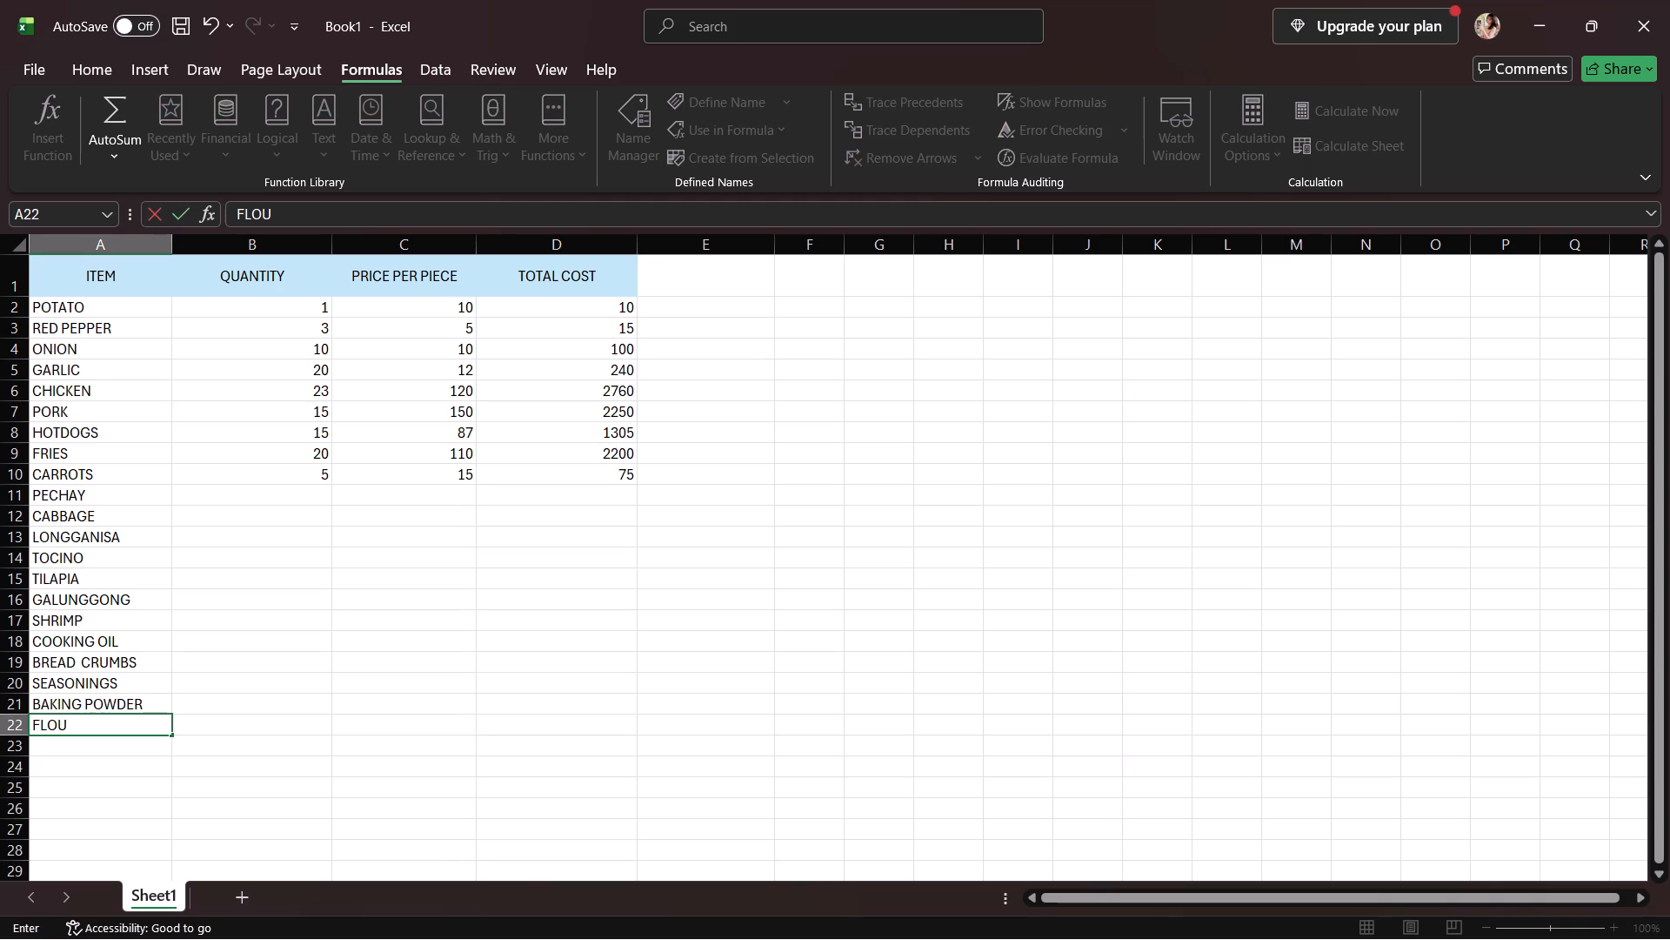
Enter a quantity of 12 and a price per piece of 15 for PECHAY in cells B11 and C11.
{"action": "left_click", "coordinate": [314, 500]}
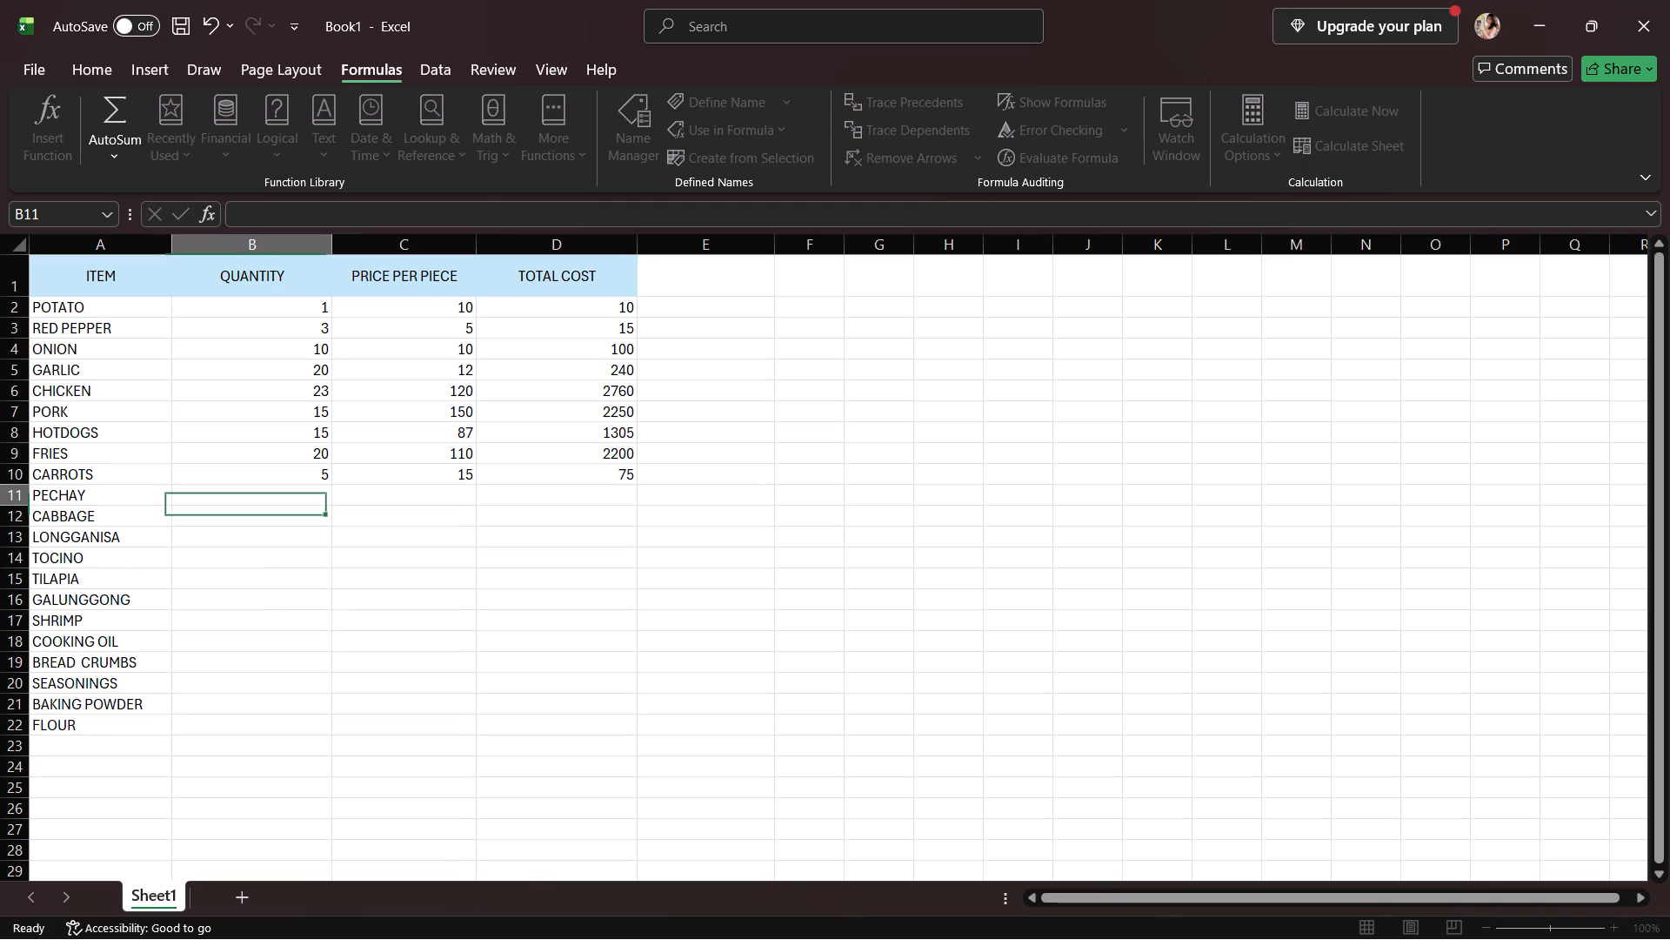
{"action": "type", "text": "10"}
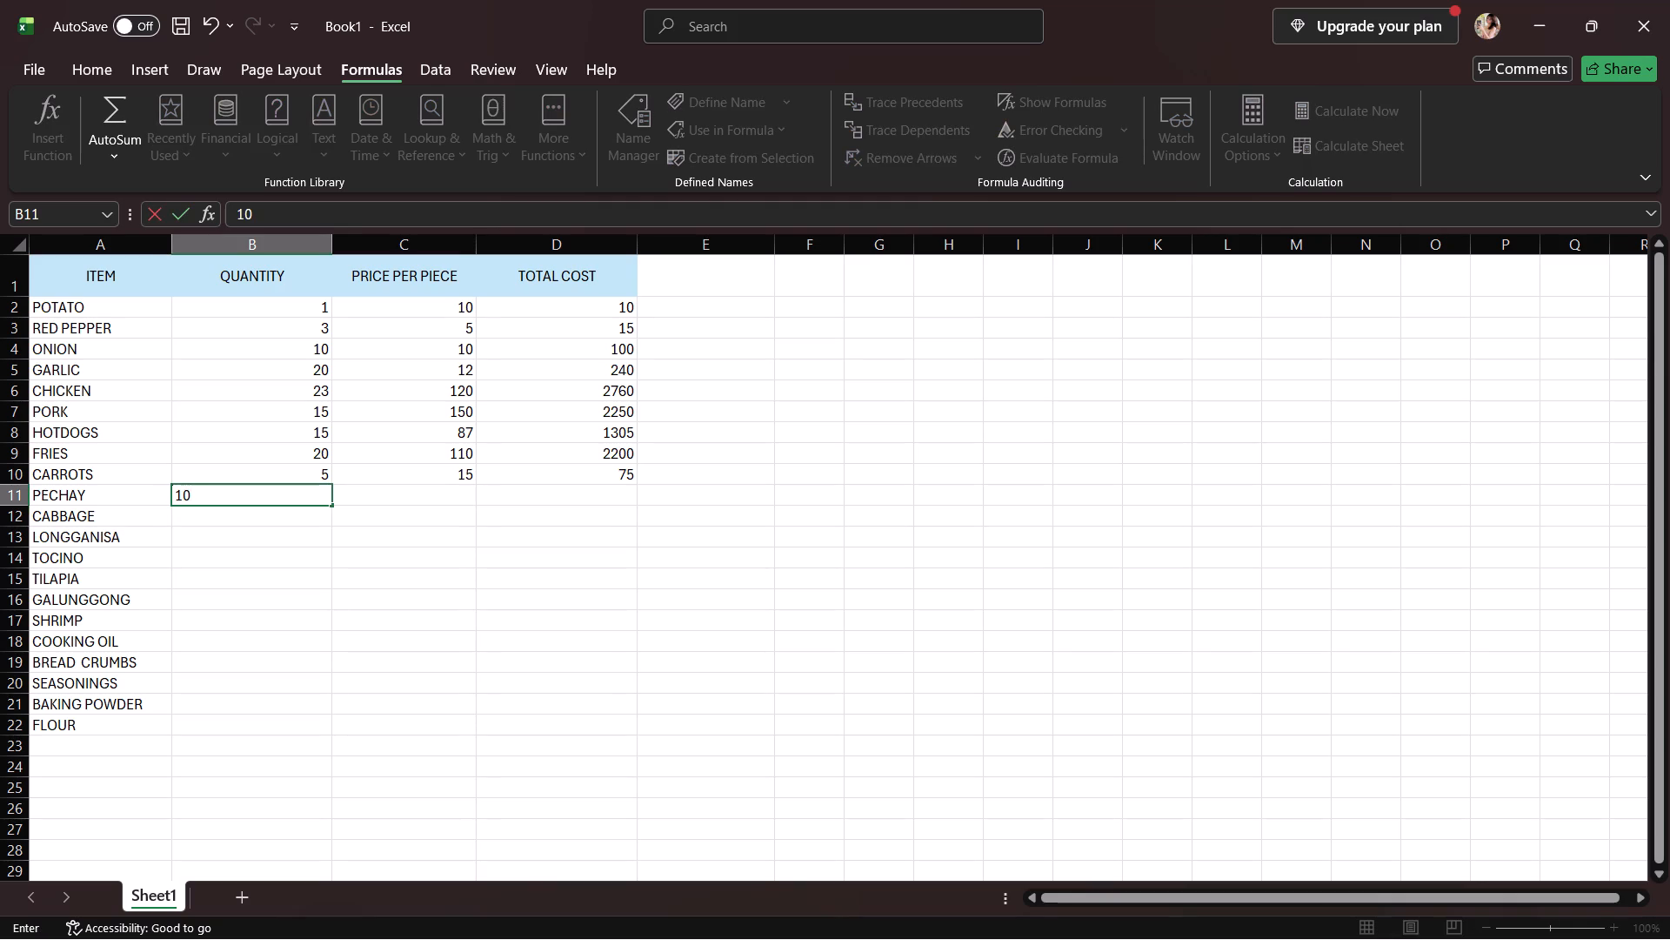
{"action": "key", "text": "BackSpace"}
{"action": "key", "text": "BackSpace"}
{"action": "type", "text": "12"}
{"action": "left_click", "coordinate": [432, 487]}
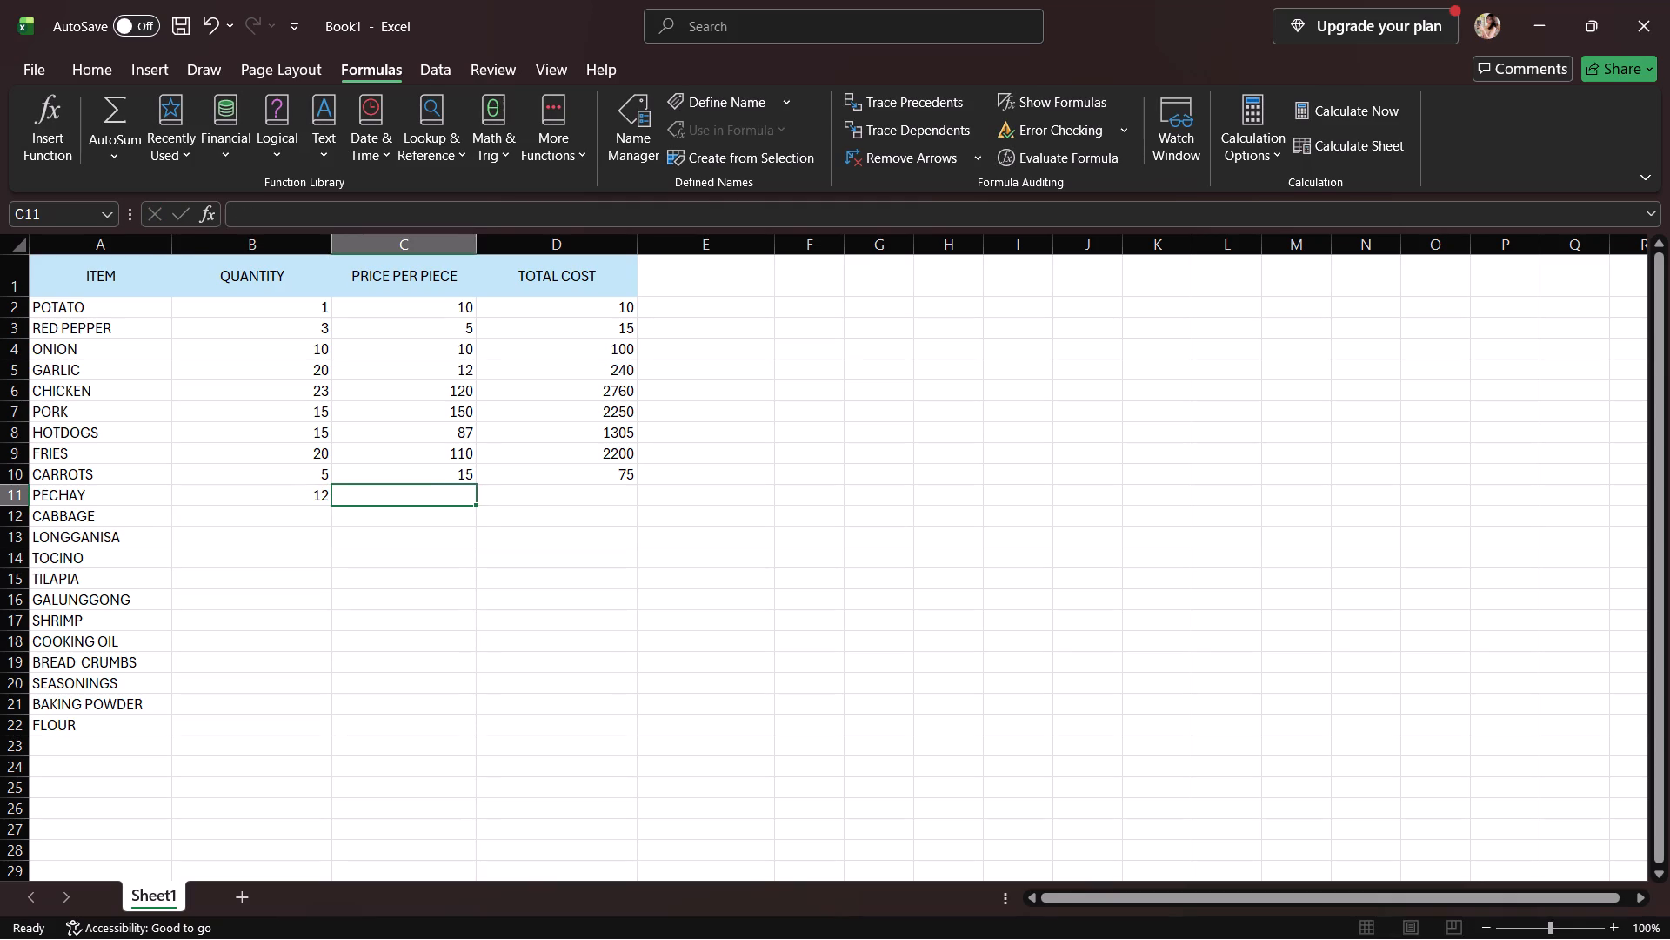
{"action": "type", "text": "15"}
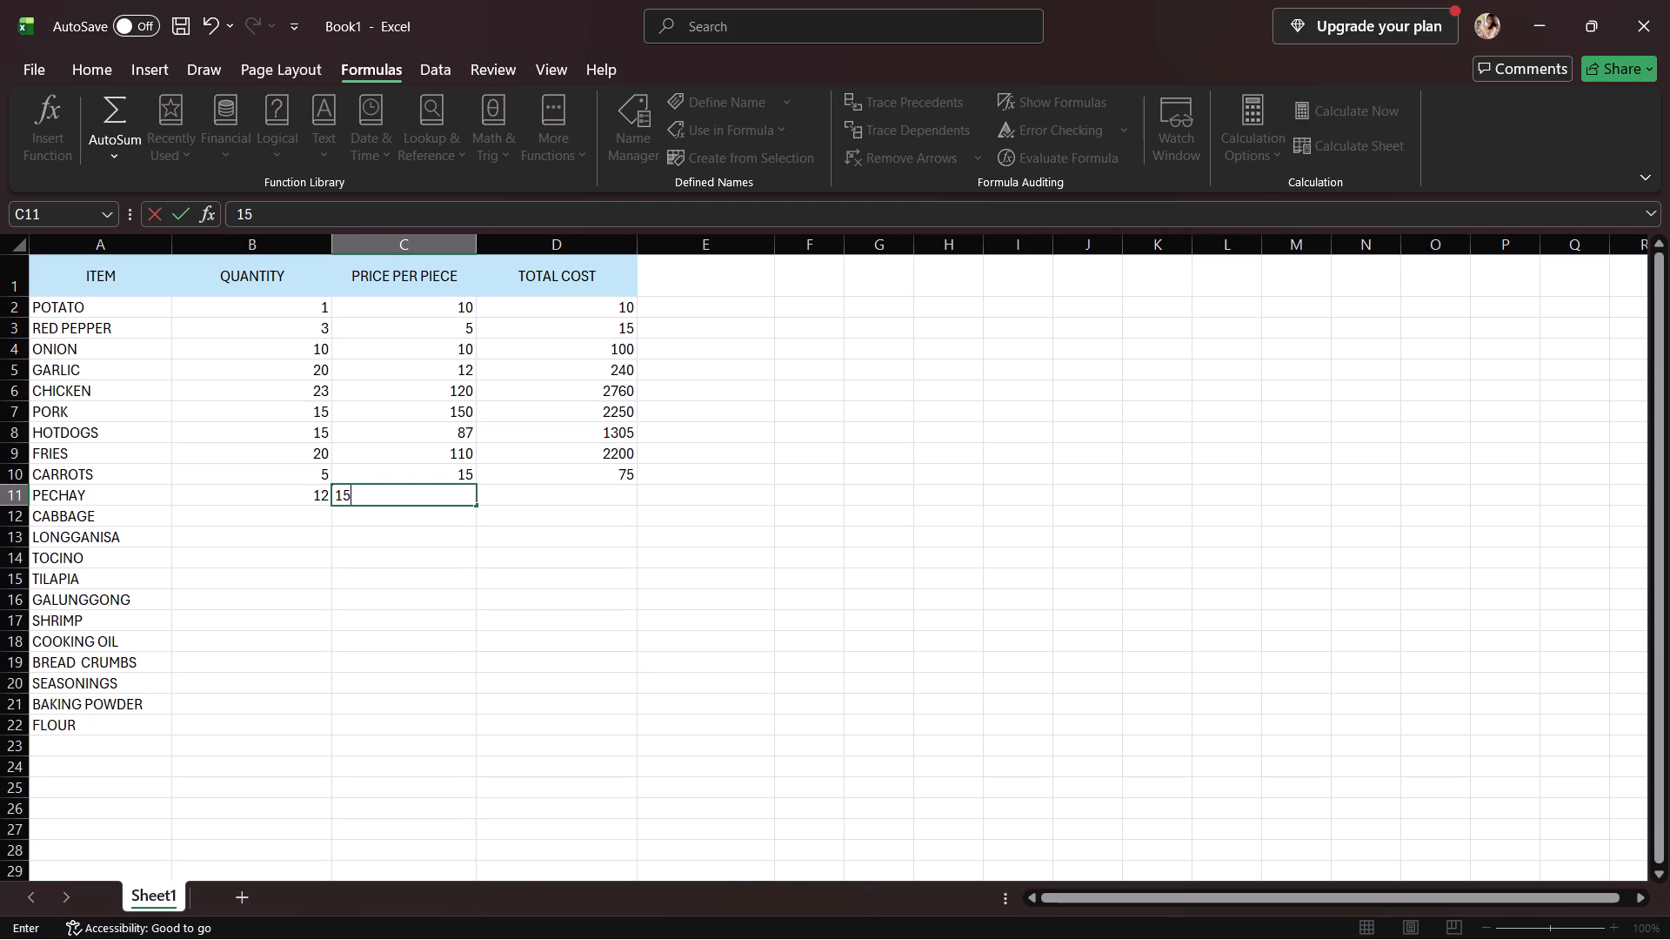
{"action": "key", "text": "Return"}
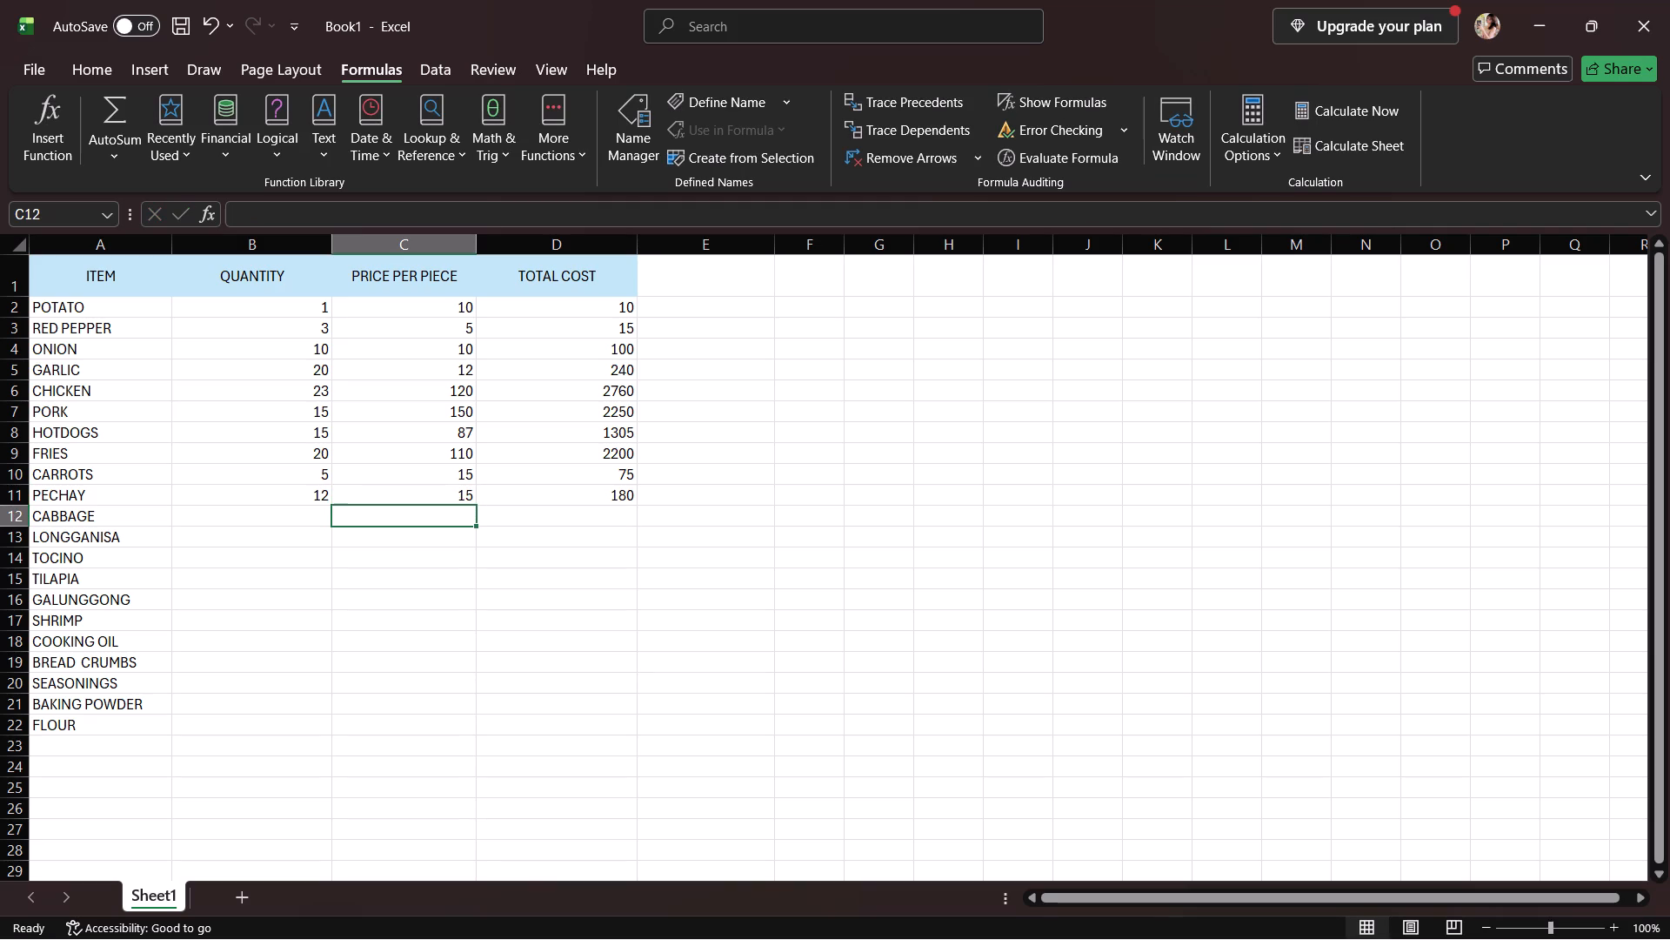
Enter a quantity of 15 for CABBAGE in cell B12.
{"action": "left_click", "coordinate": [305, 518]}
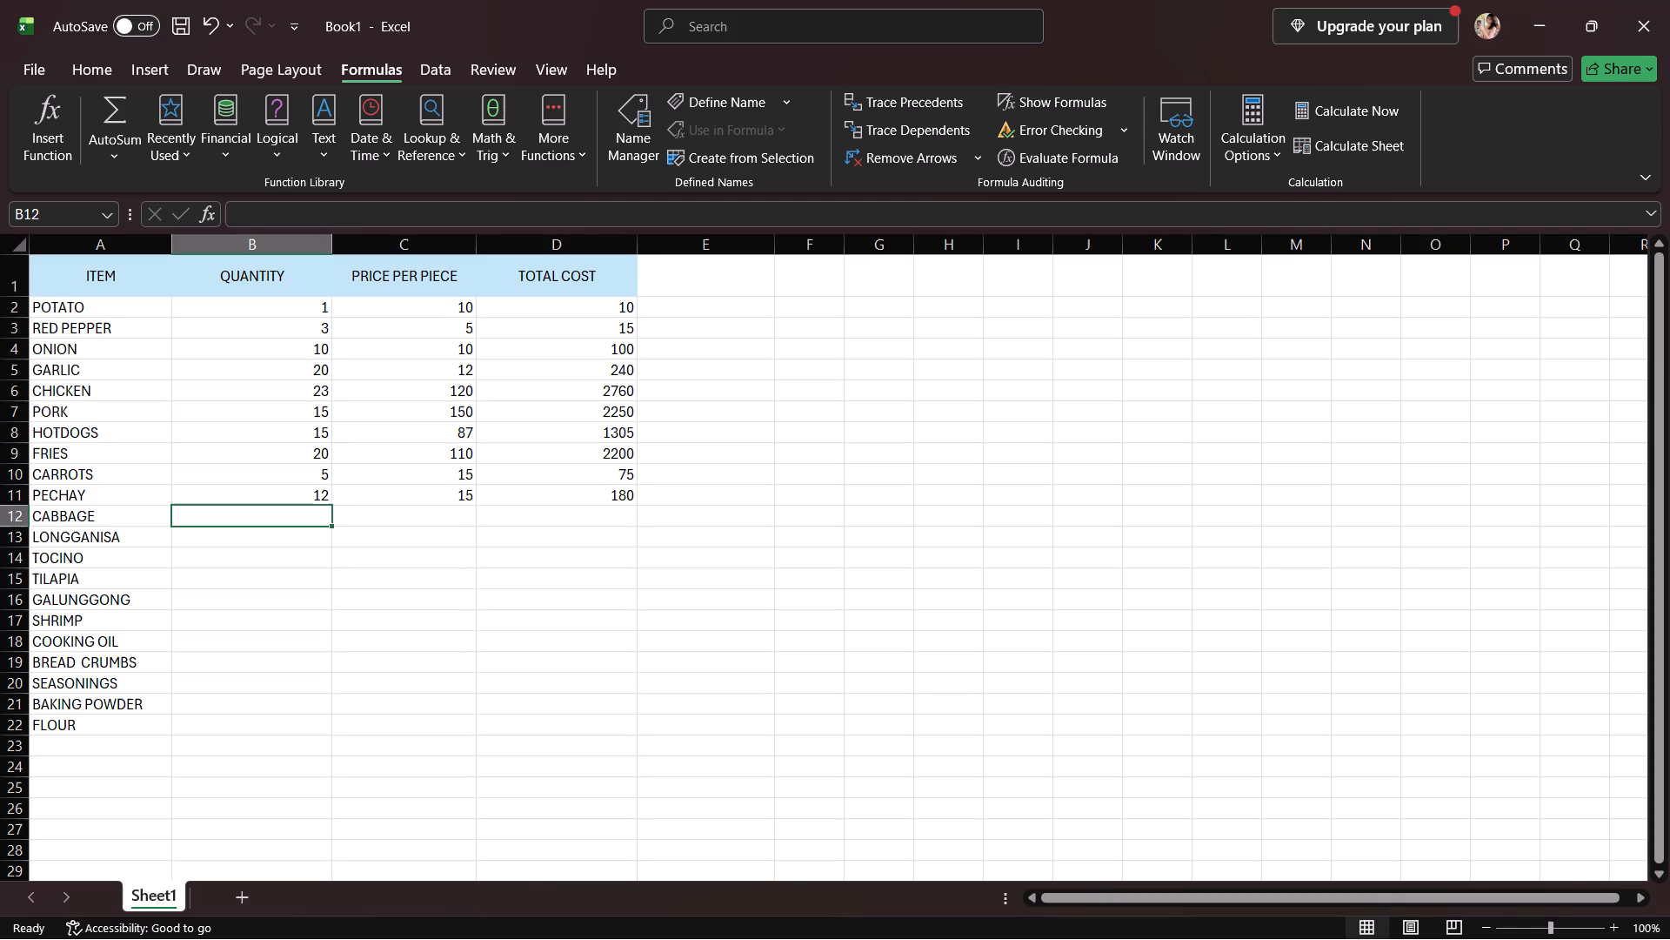
{"action": "type", "text": "30"}
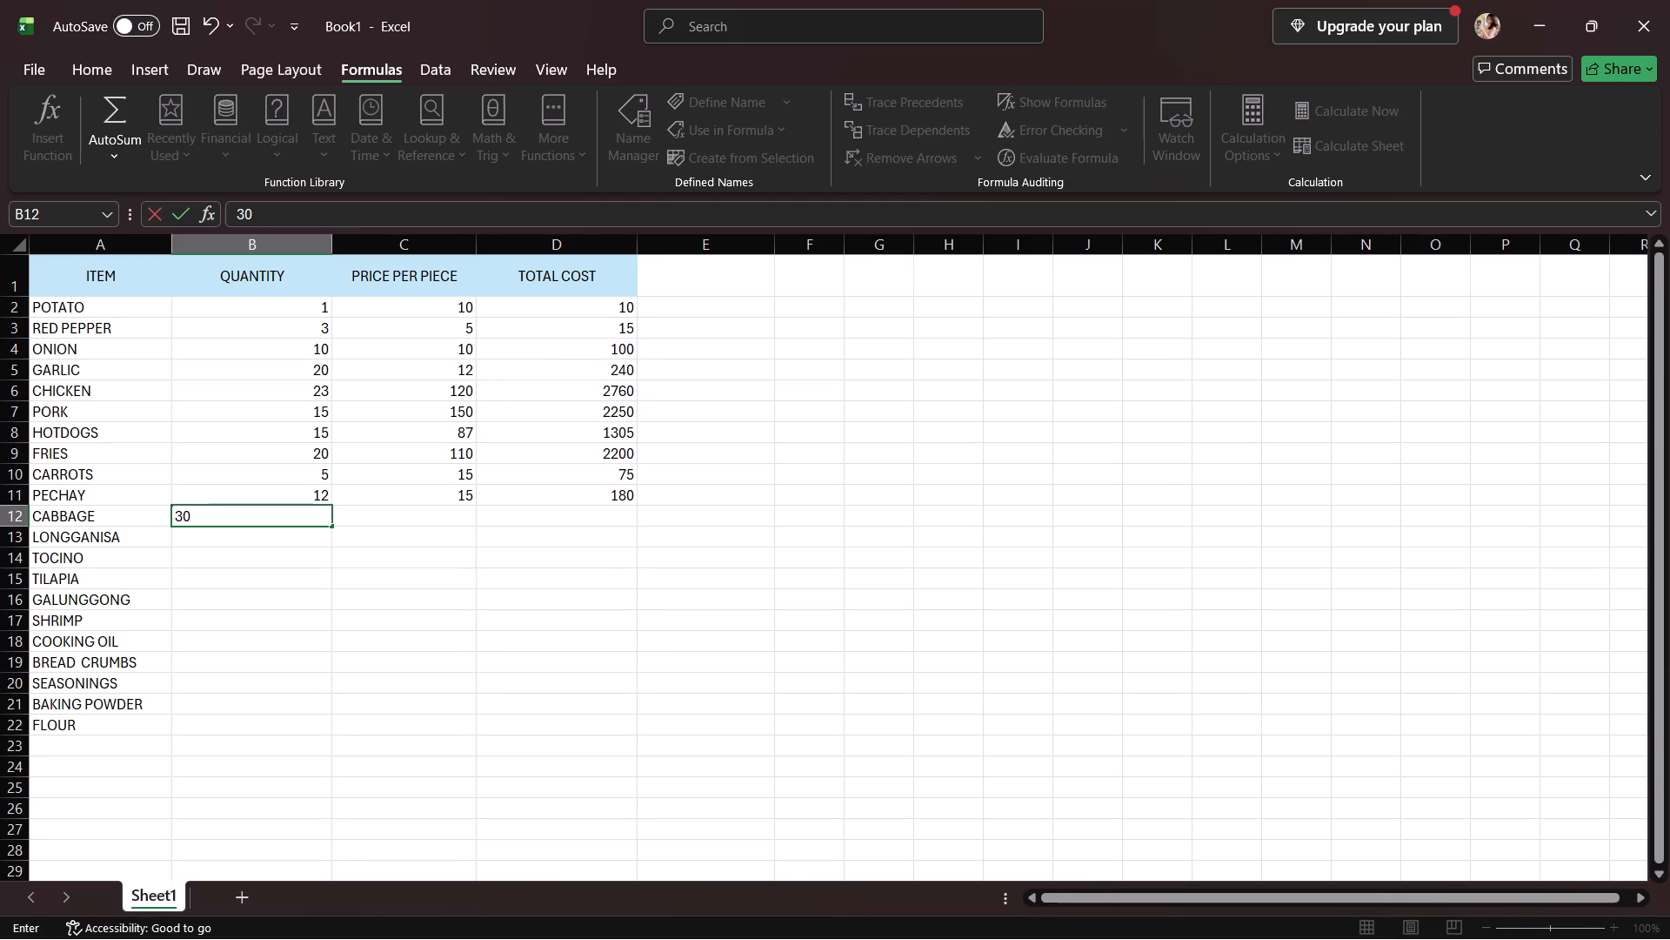
{"action": "key", "text": "BackSpace"}
{"action": "key", "text": "BackSpace"}
{"action": "key", "text": "BackSpace"}
{"action": "key", "text": "1"}
{"action": "key", "text": "5"}
{"action": "left_click_drag", "start_coordinate": [387, 503], "coordinate": [397, 497]}
{"action": "left_click", "coordinate": [371, 521]}
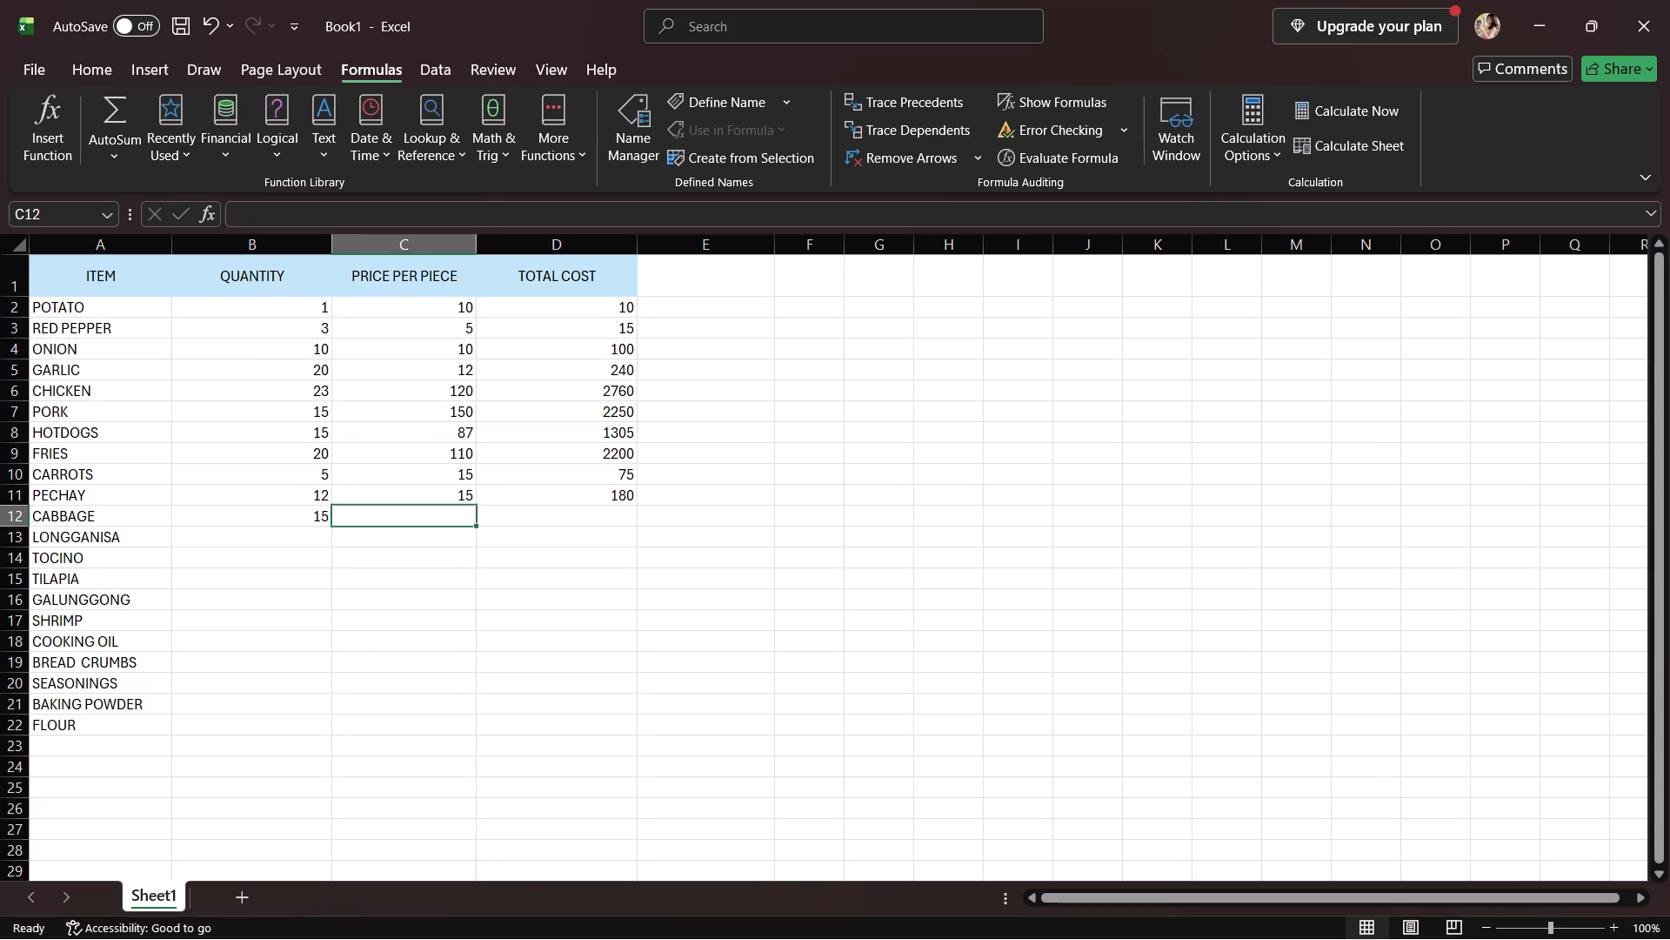
Enter a price per piece of 30 for CABBAGE in cell C12.
{"action": "type", "text": "30"}
{"action": "key", "text": "Return"}
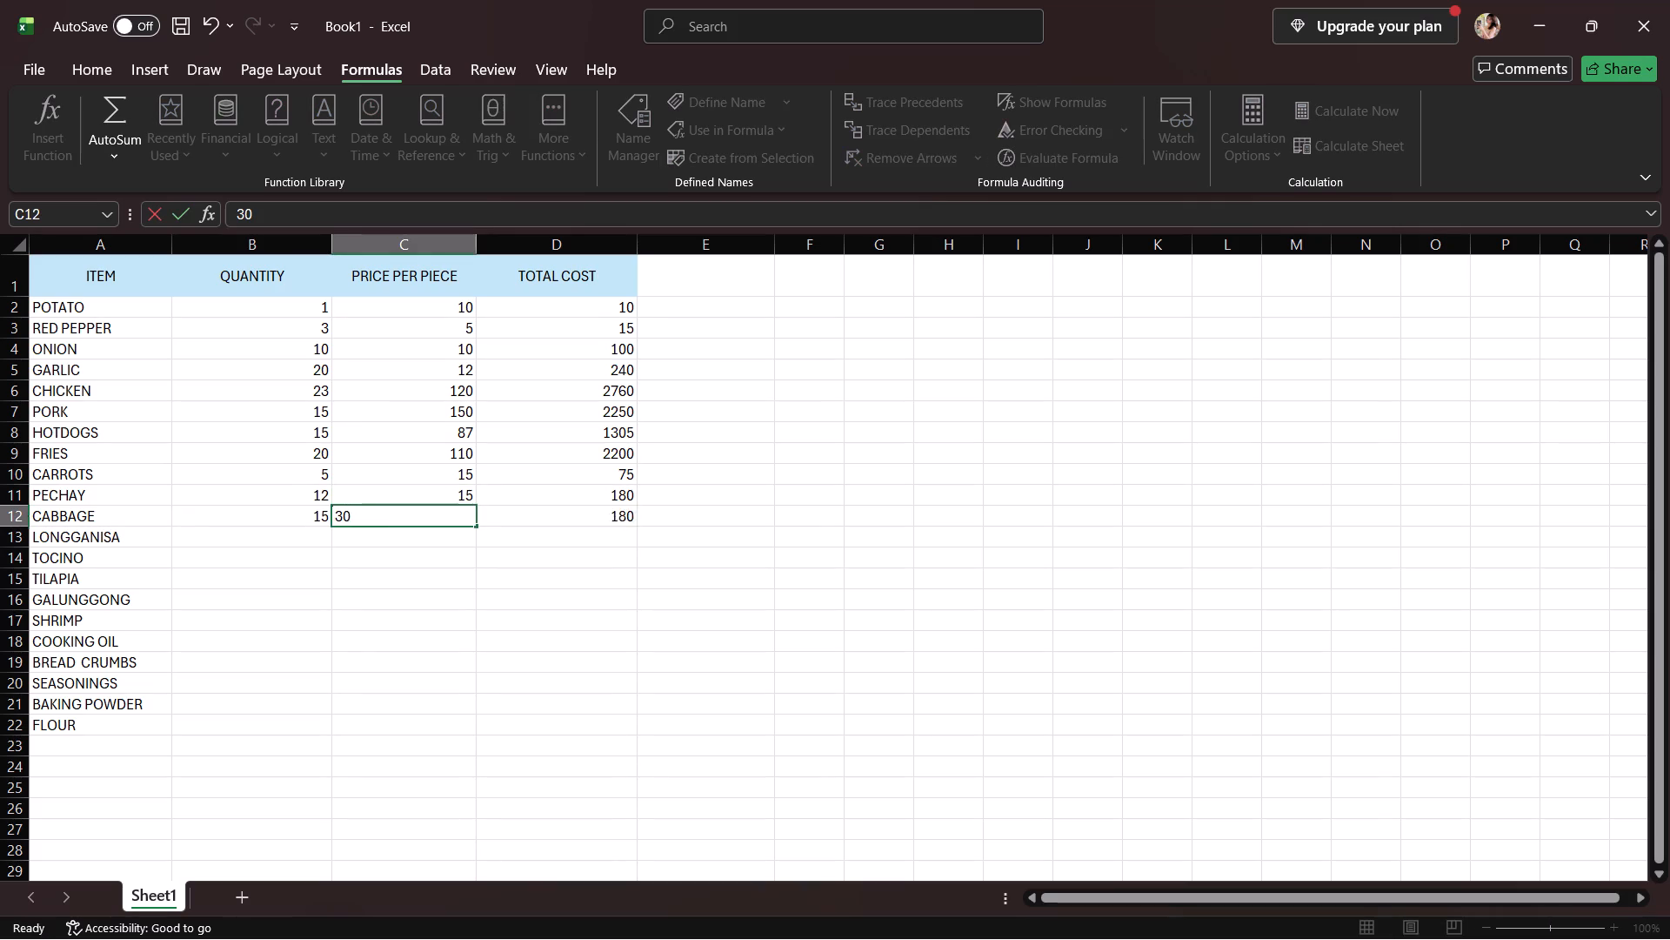
Enter a quantity of 7 and a price per piece of 40 for LONGGANISA in cells B13 and C13.
{"action": "left_click", "coordinate": [314, 542]}
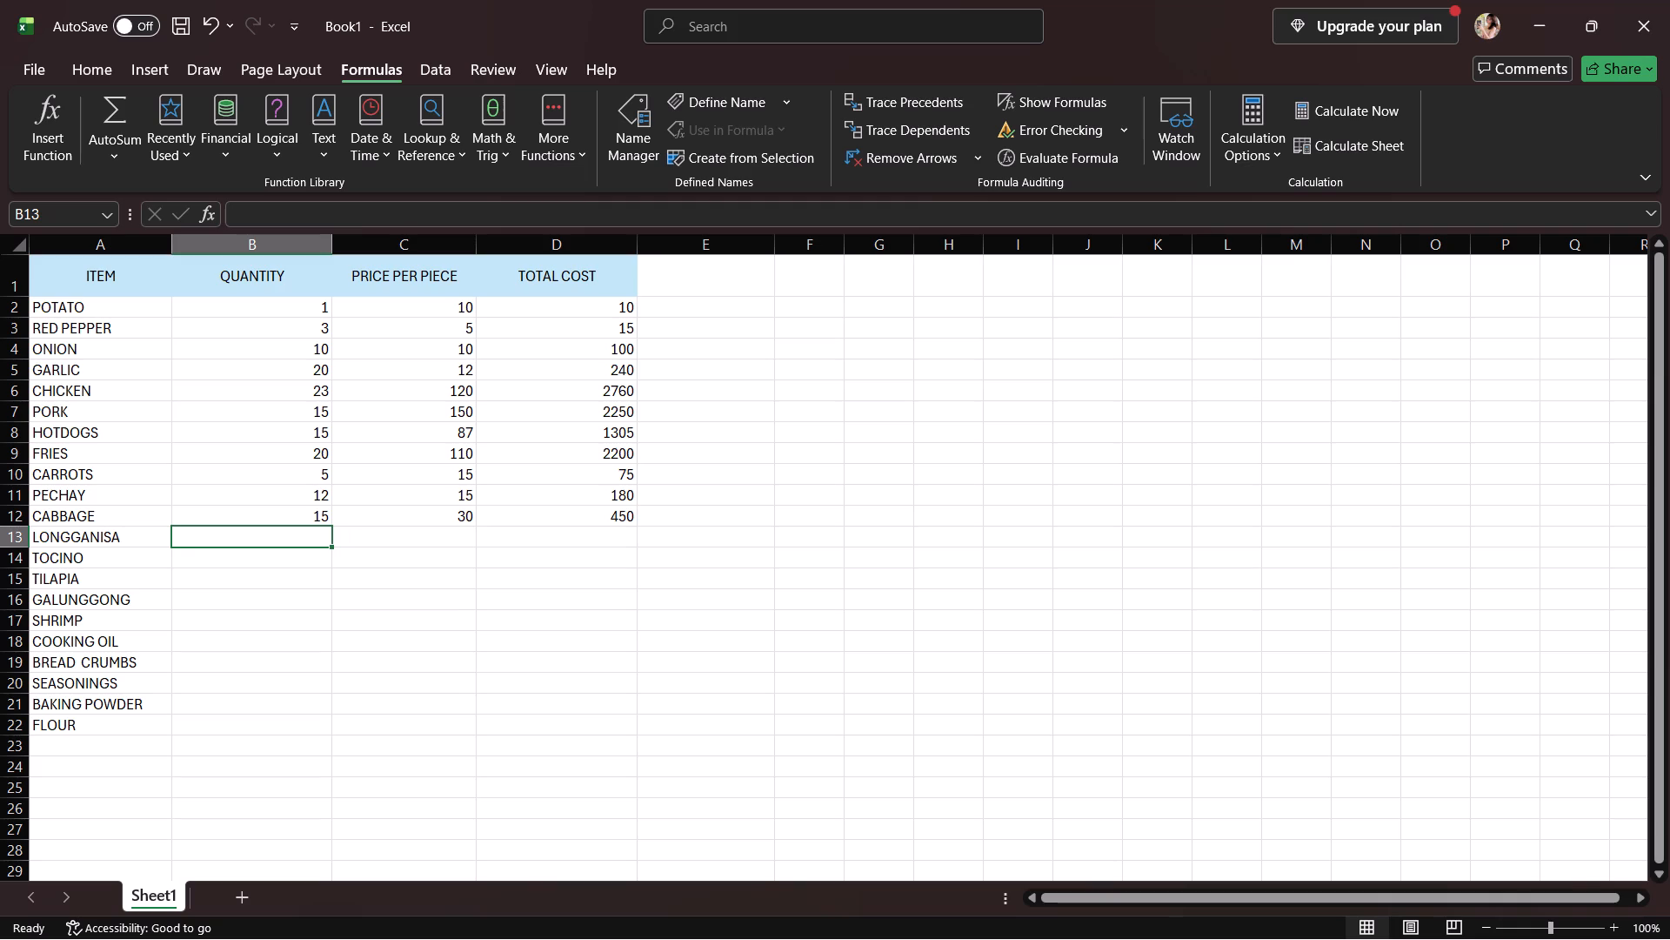
{"action": "key", "text": "7"}
{"action": "left_click", "coordinate": [348, 538]}
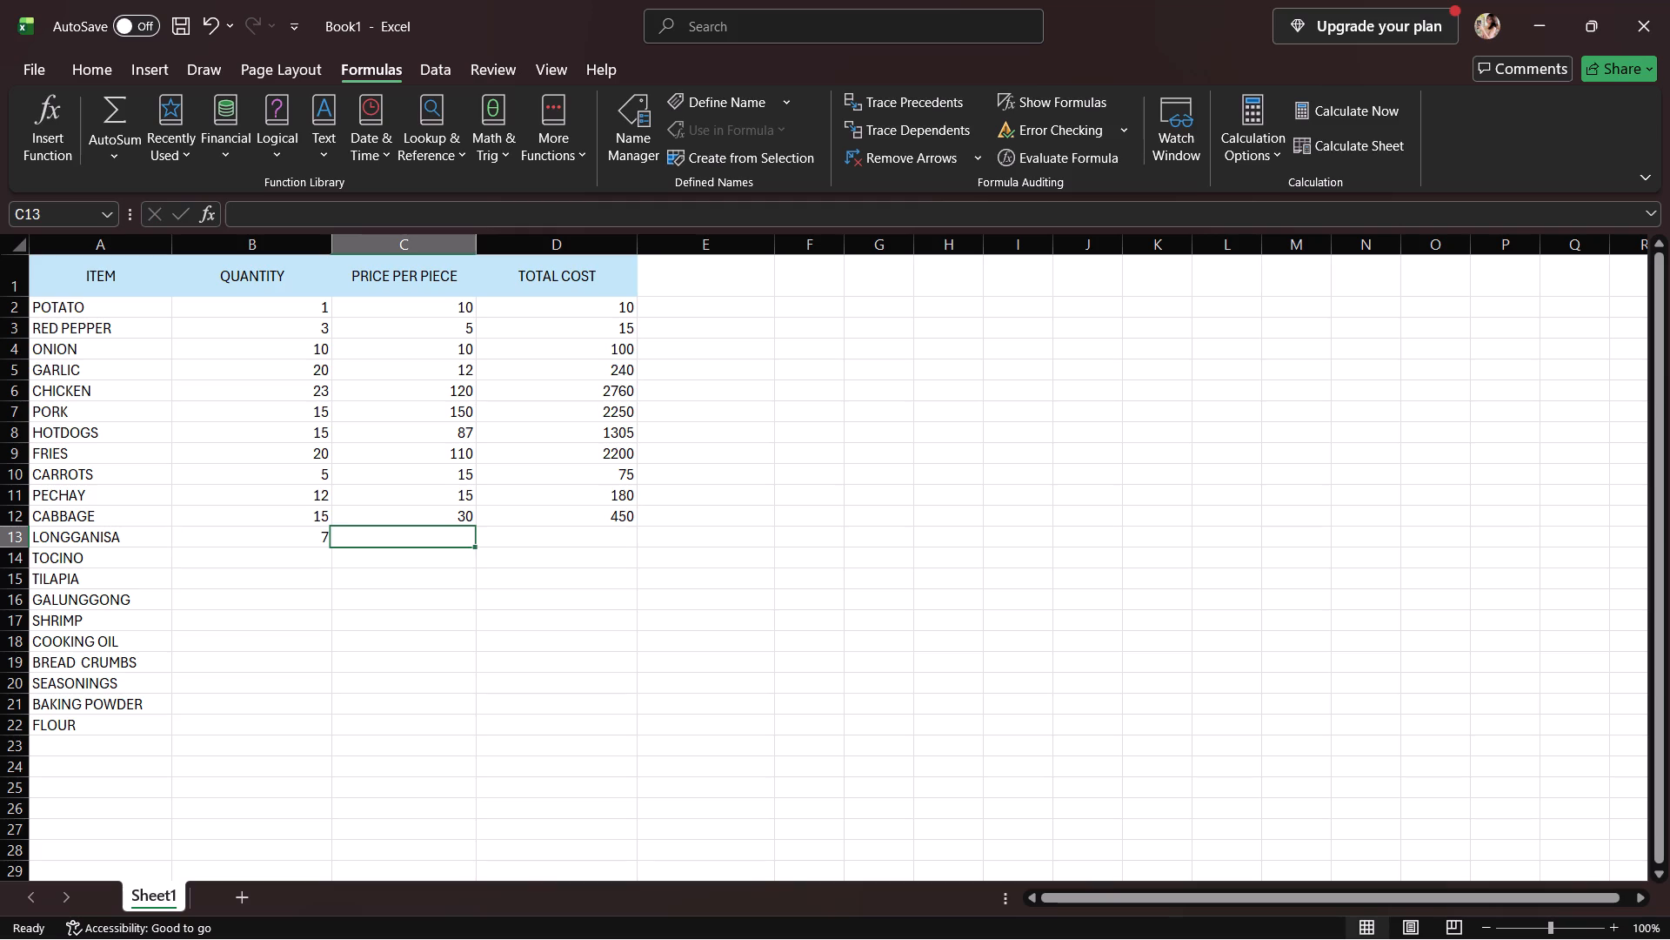
{"action": "type", "text": "40"}
{"action": "key", "text": "Return"}
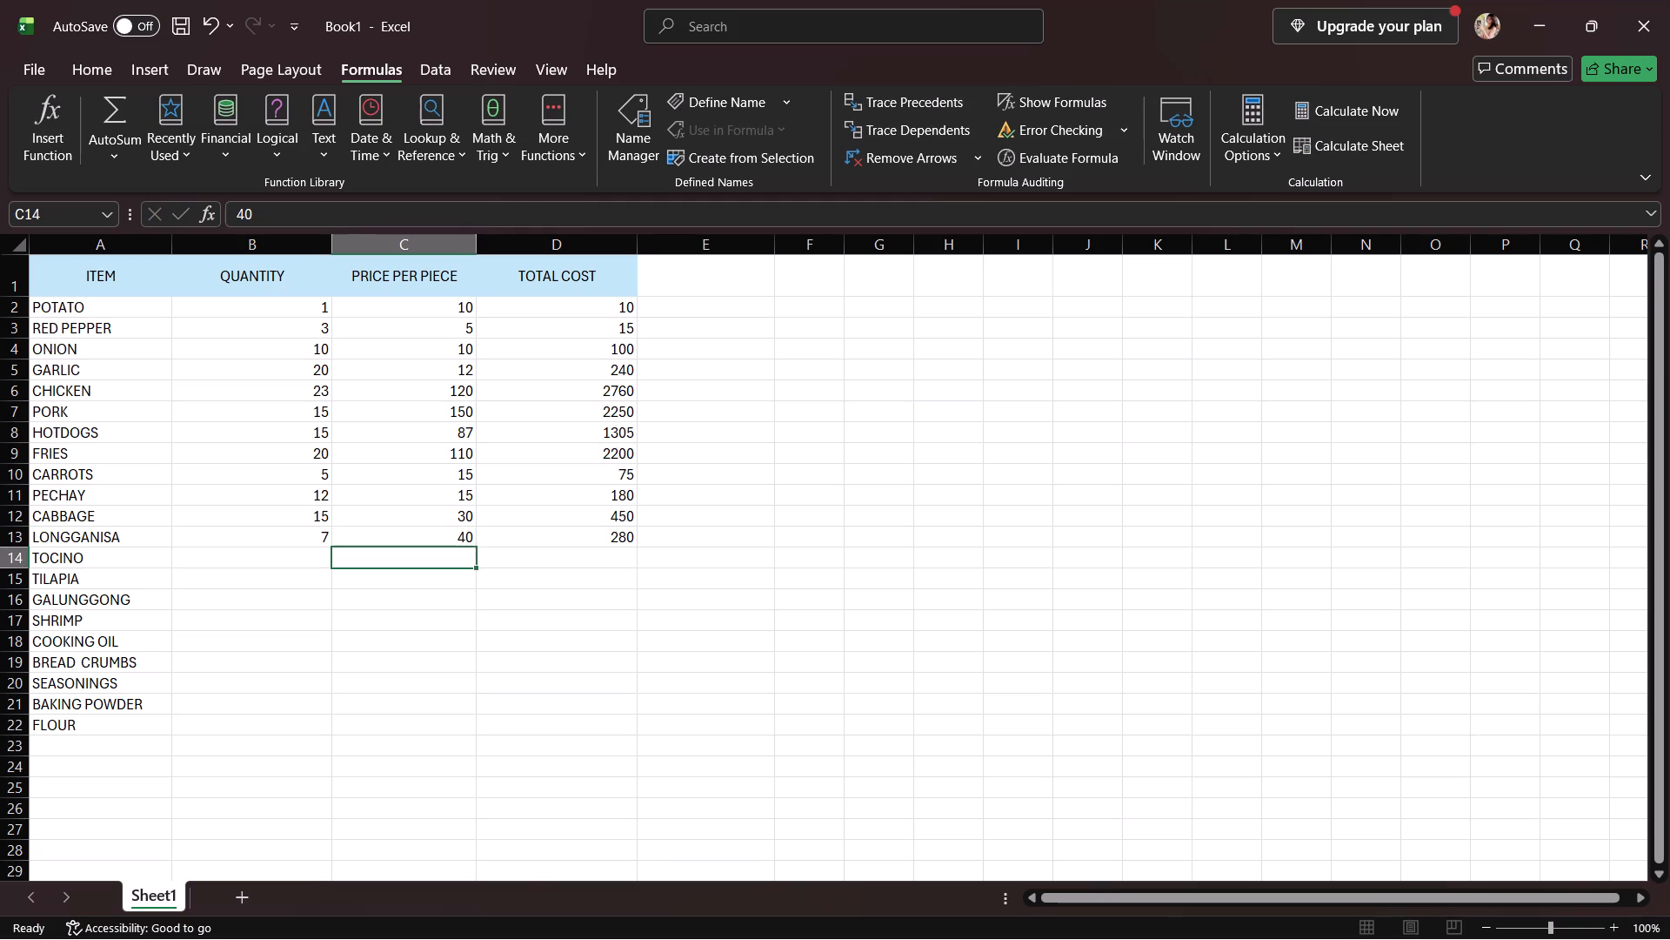
Enter a quantity of 5 and a price per piece of 50 for TOCINO in cells B14 and C14.
{"action": "left_click", "coordinate": [311, 559]}
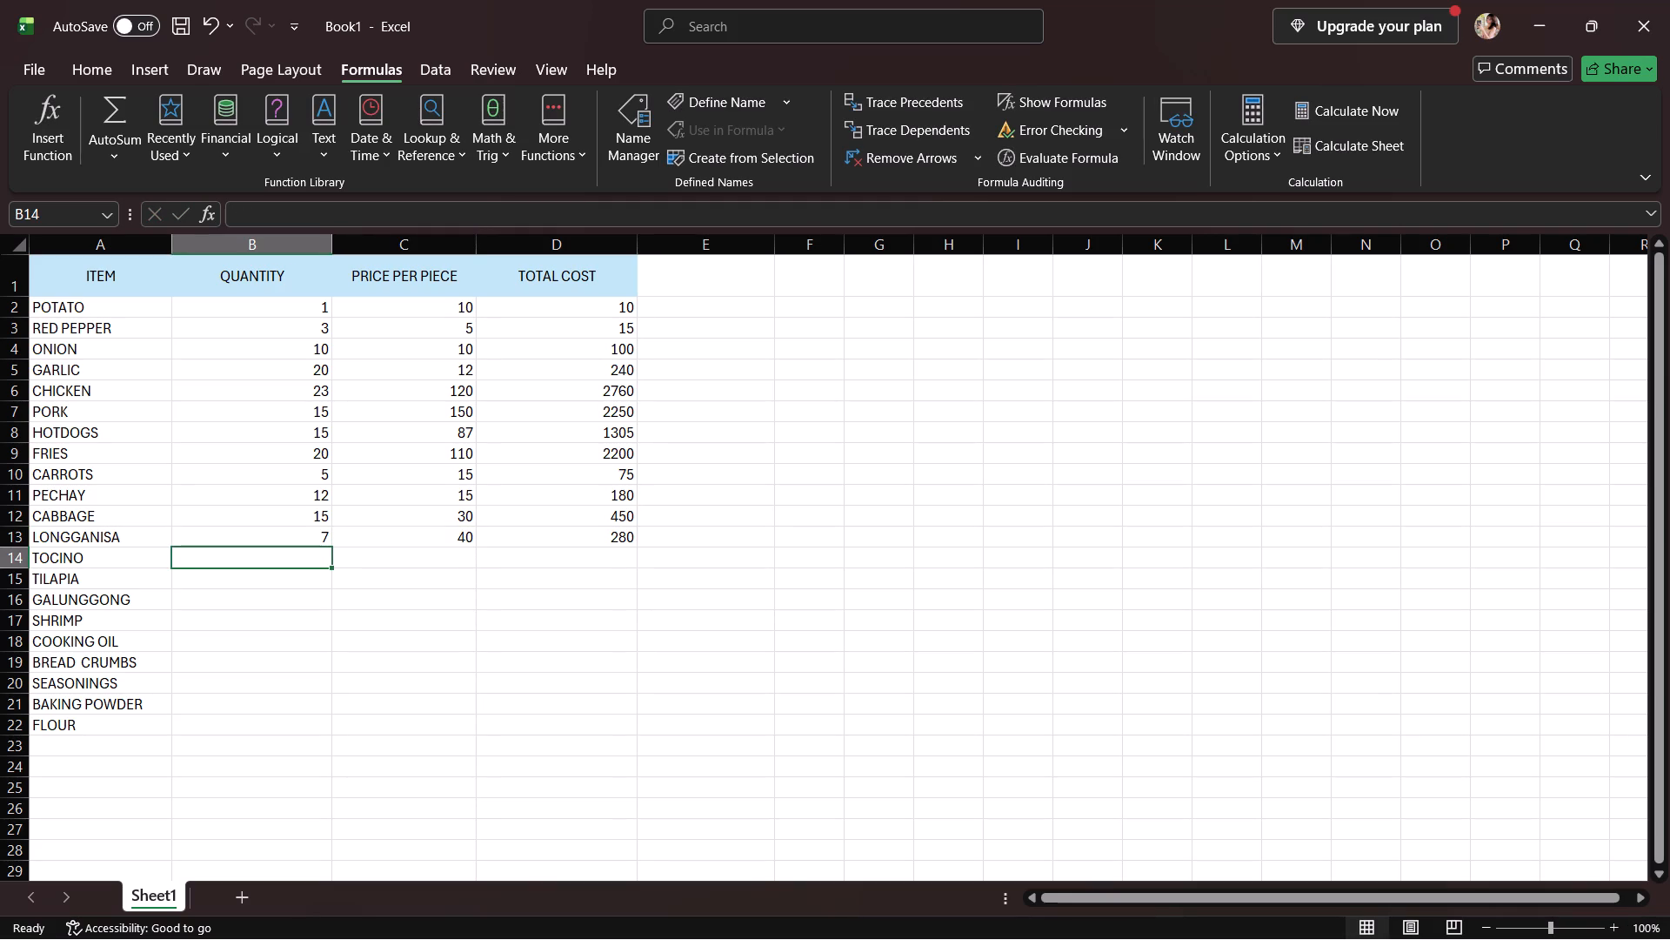
{"action": "left_click", "coordinate": [275, 553]}
{"action": "key", "text": "5"}
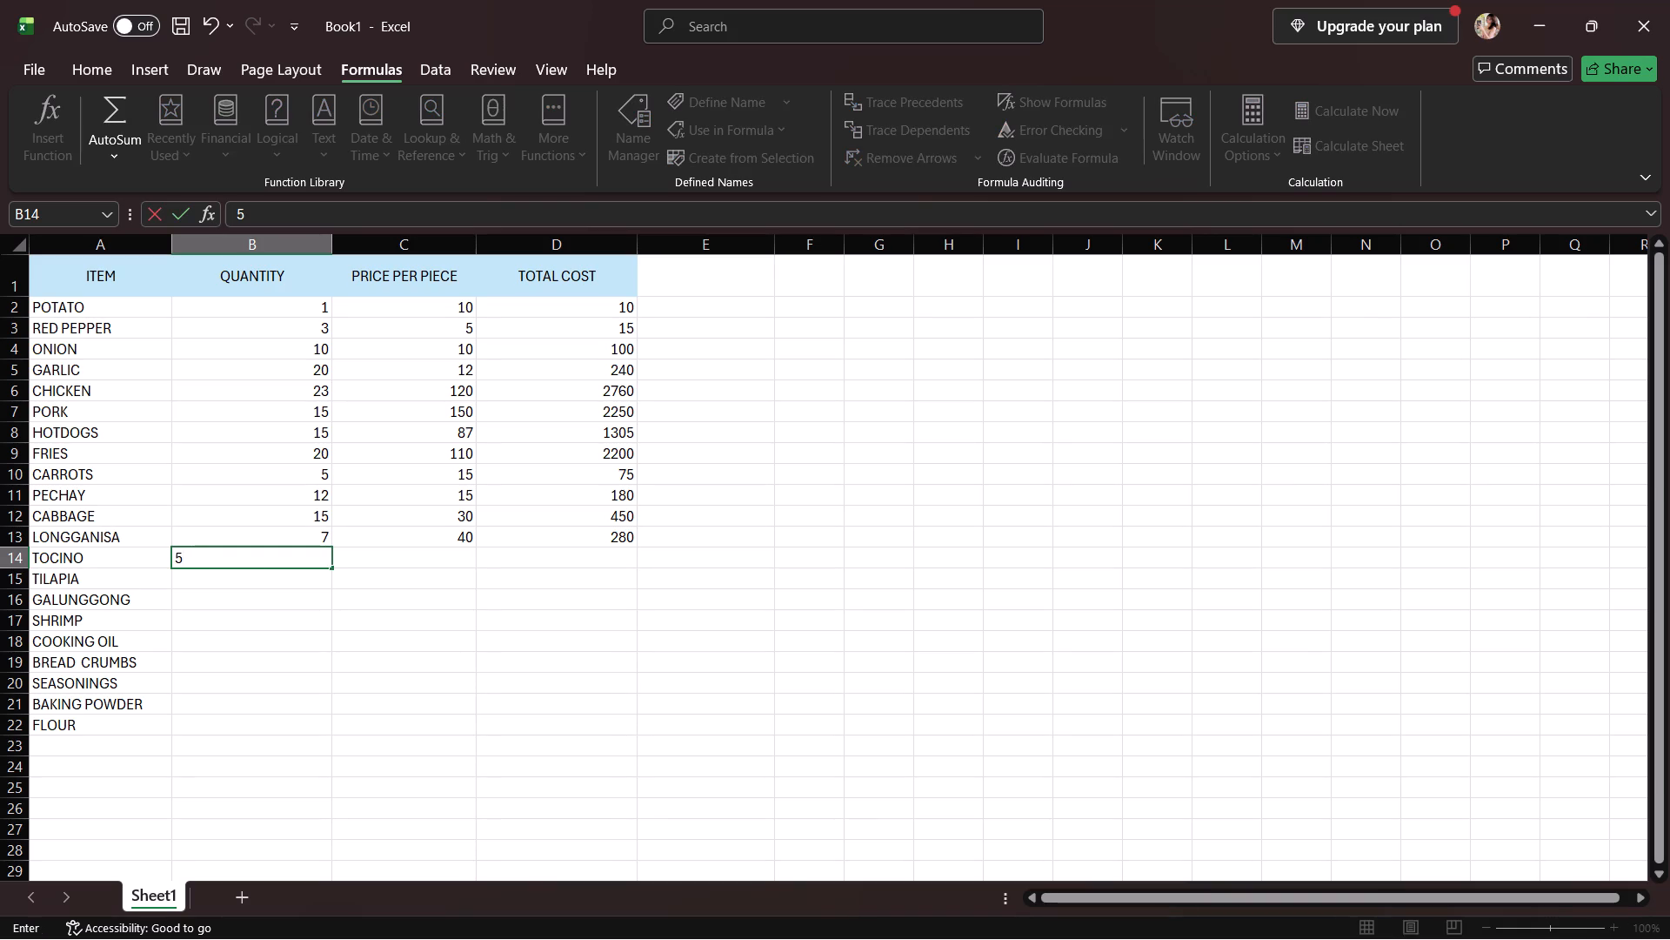
{"action": "left_click", "coordinate": [403, 566]}
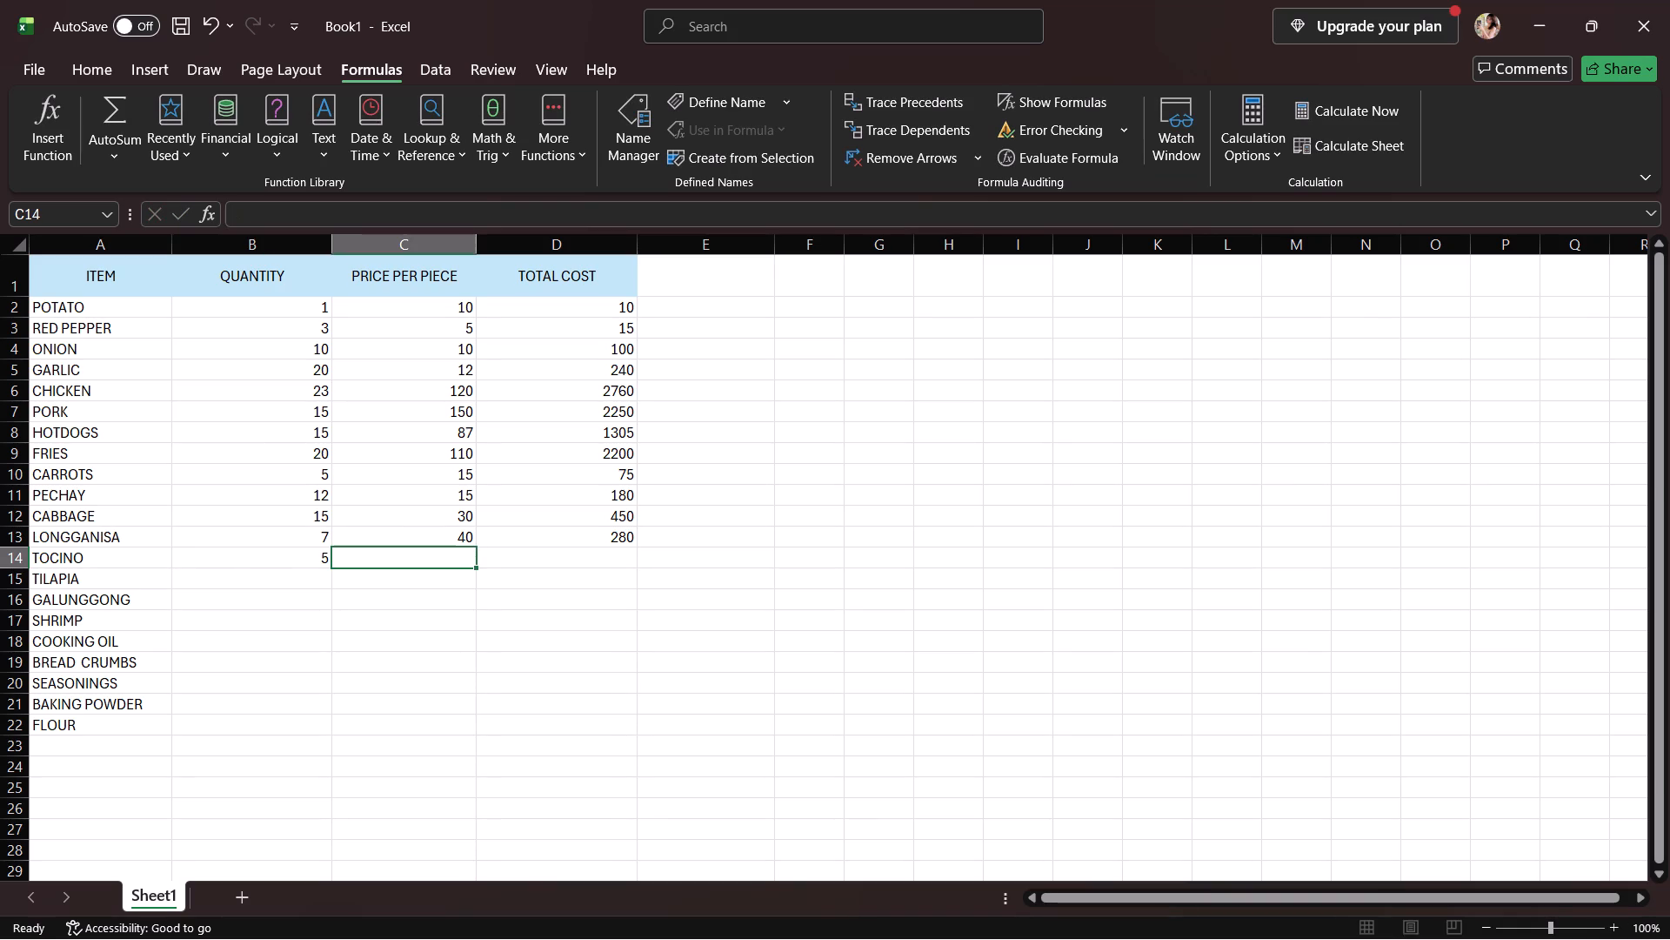
{"action": "type", "text": "14"}
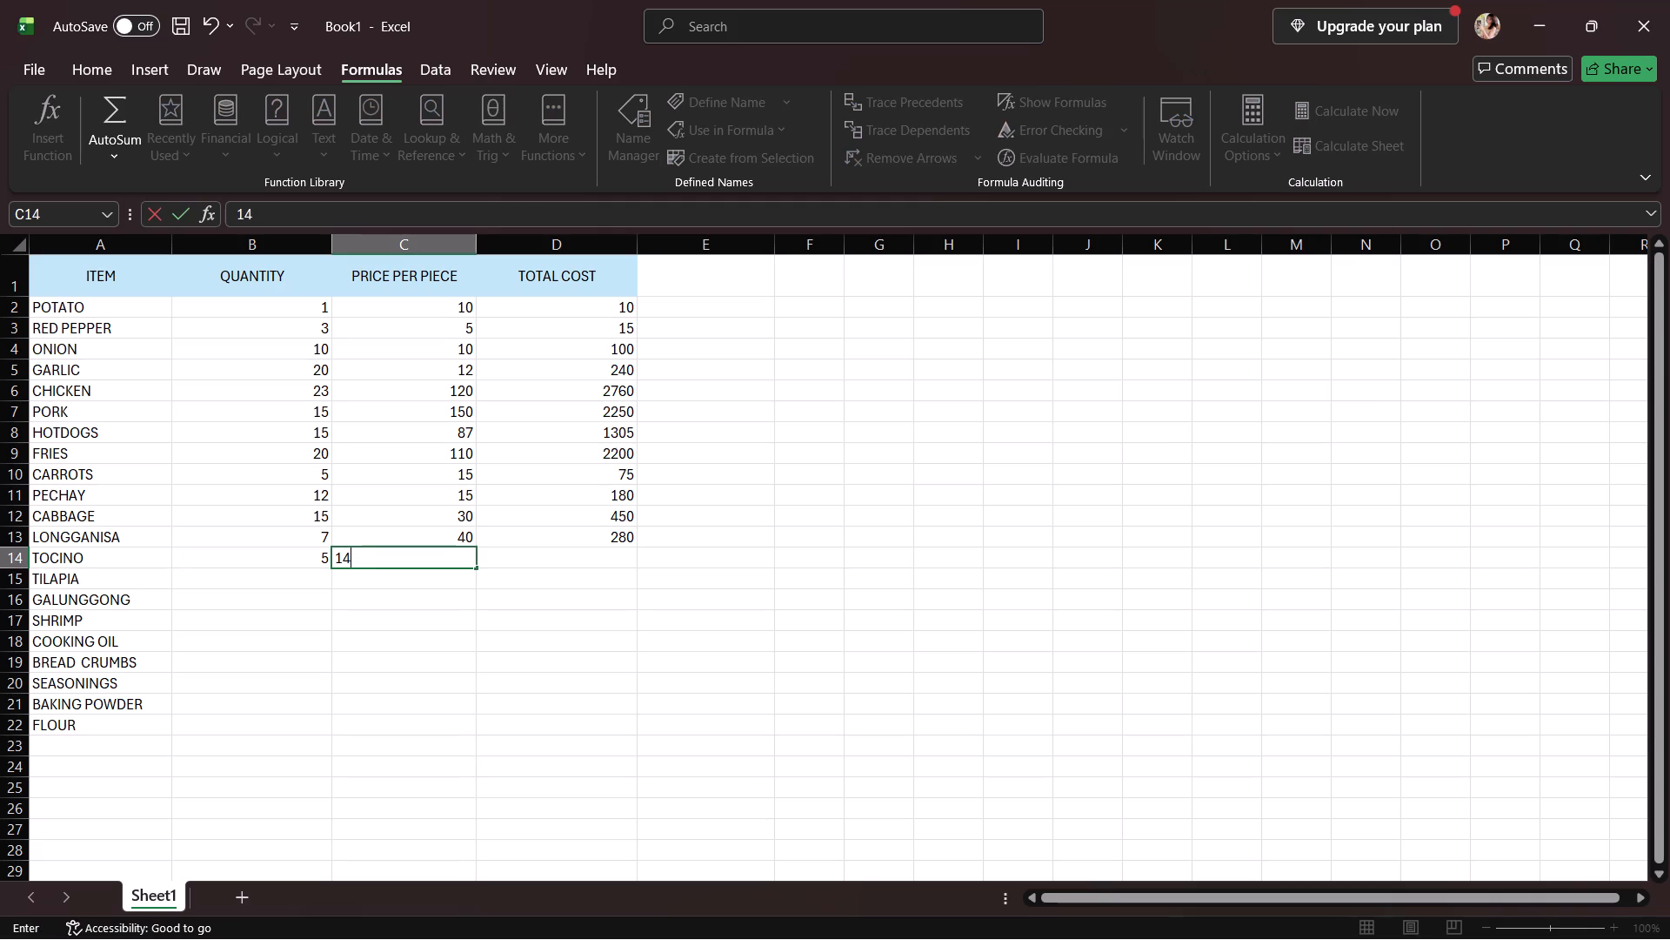
{"action": "key", "text": "BackSpace"}
{"action": "key", "text": "BackSpace"}
{"action": "key", "text": "BackSpace"}
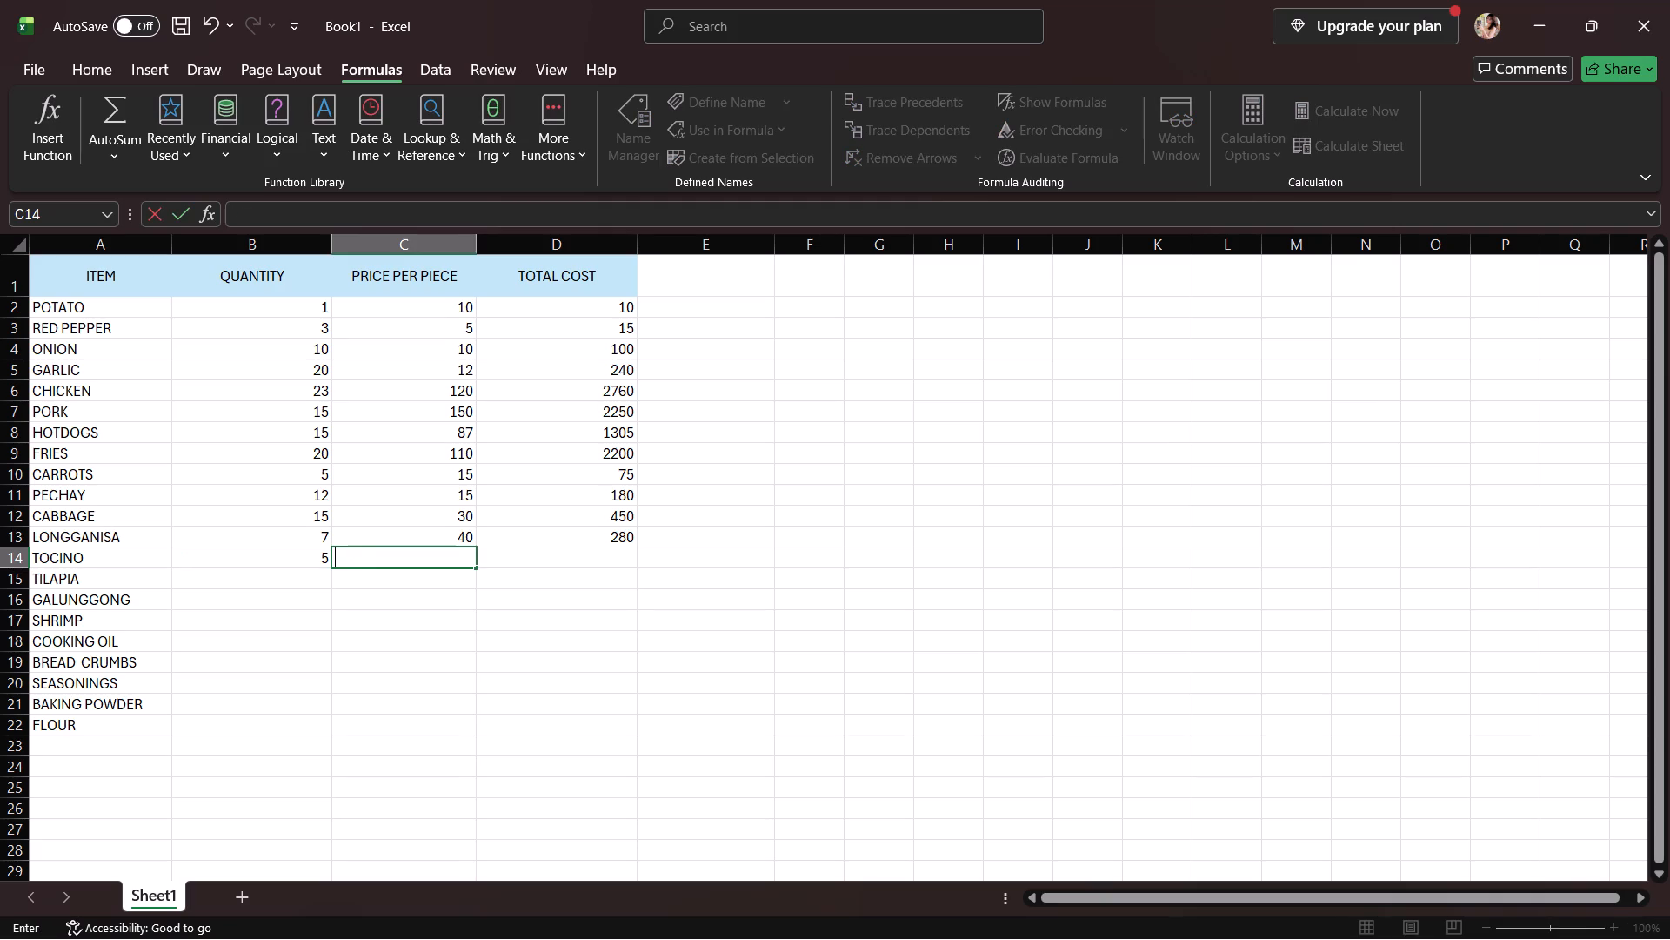
{"action": "type", "text": "50"}
Enter a quantity of 20 and a price per piece of 40 for TILAPIA in cells B15 and C15.
{"action": "left_click", "coordinate": [264, 576]}
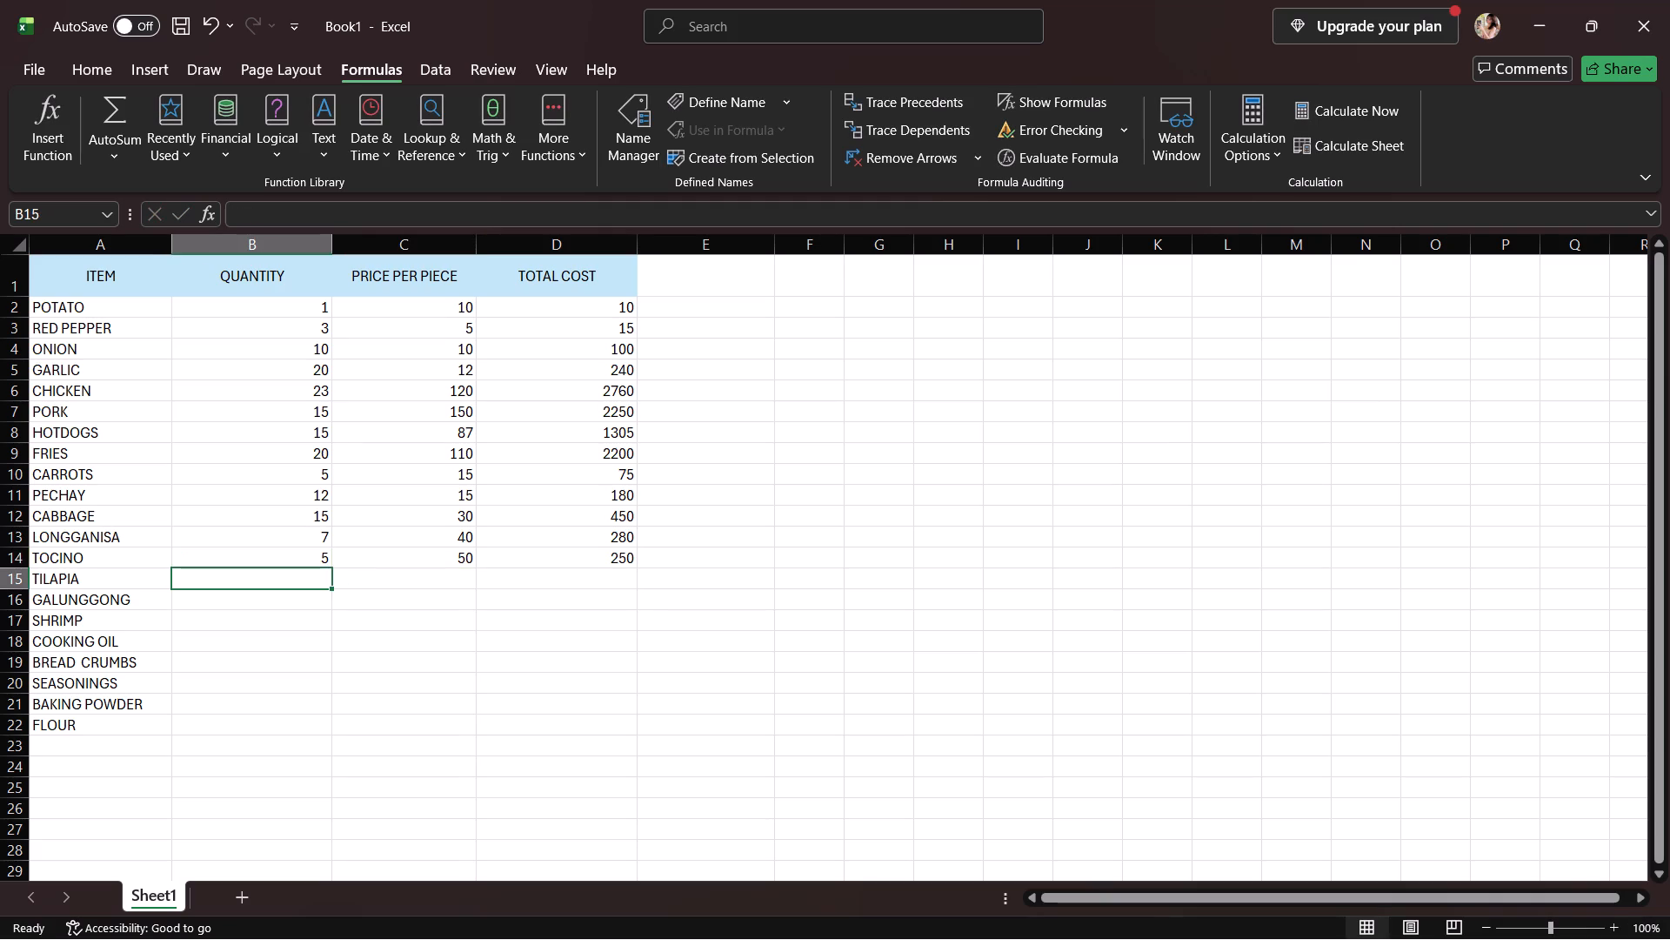
{"action": "type", "text": "15"}
{"action": "key", "text": "BackSpace"}
{"action": "key", "text": "BackSpace"}
{"action": "type", "text": "20"}
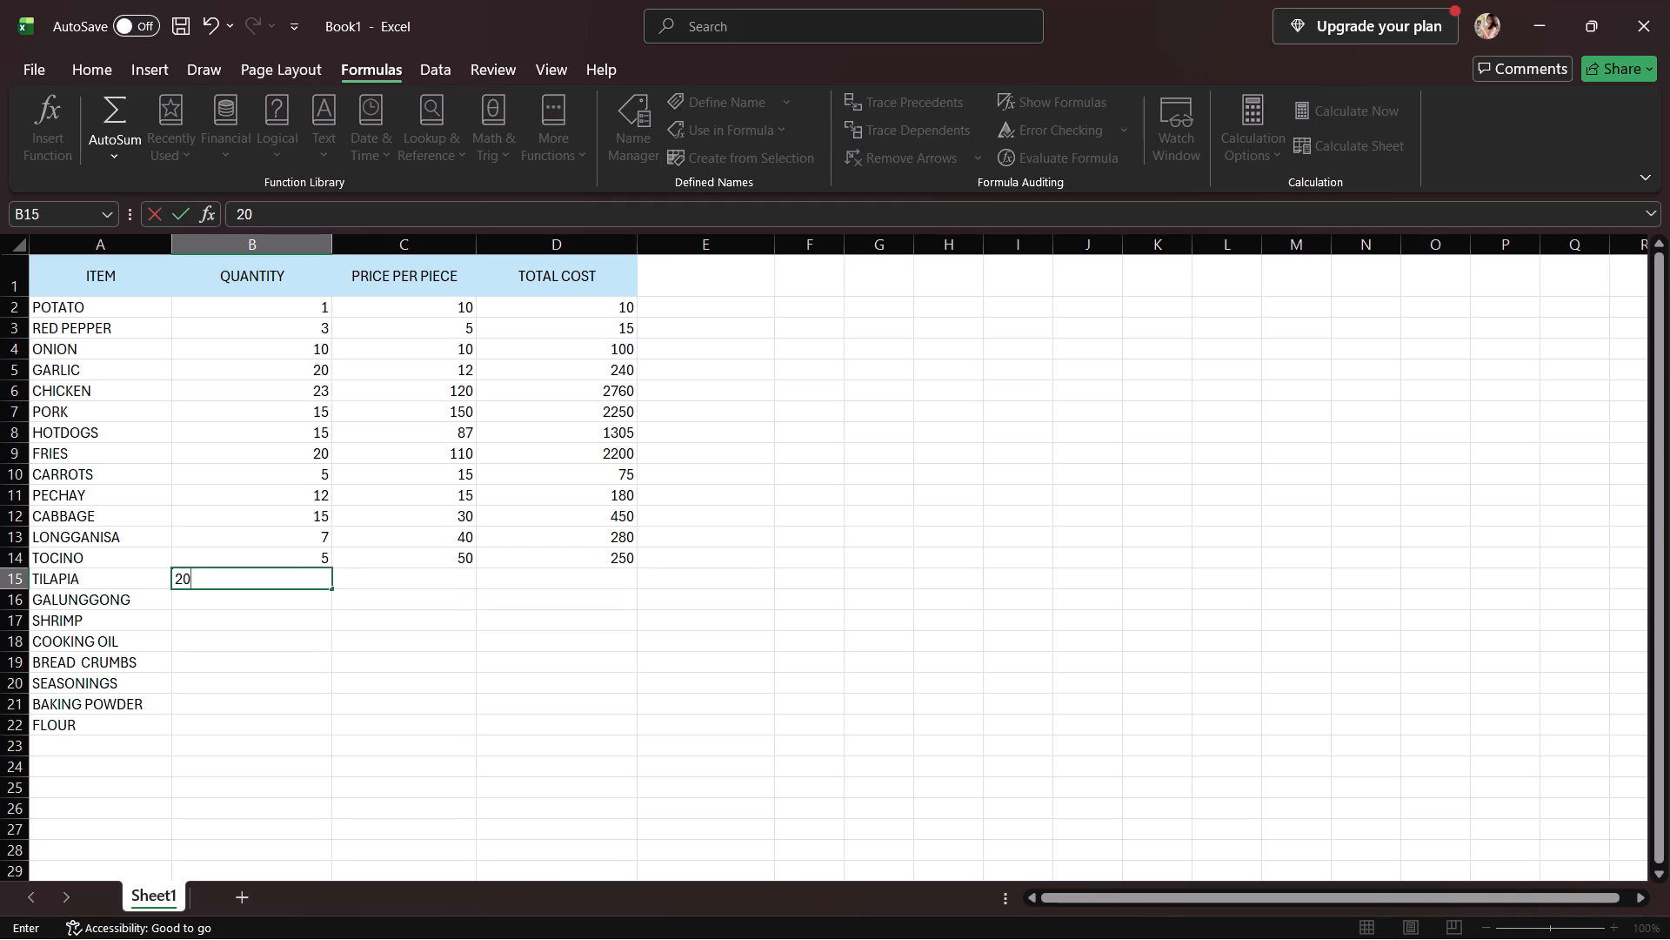
{"action": "left_click", "coordinate": [353, 581]}
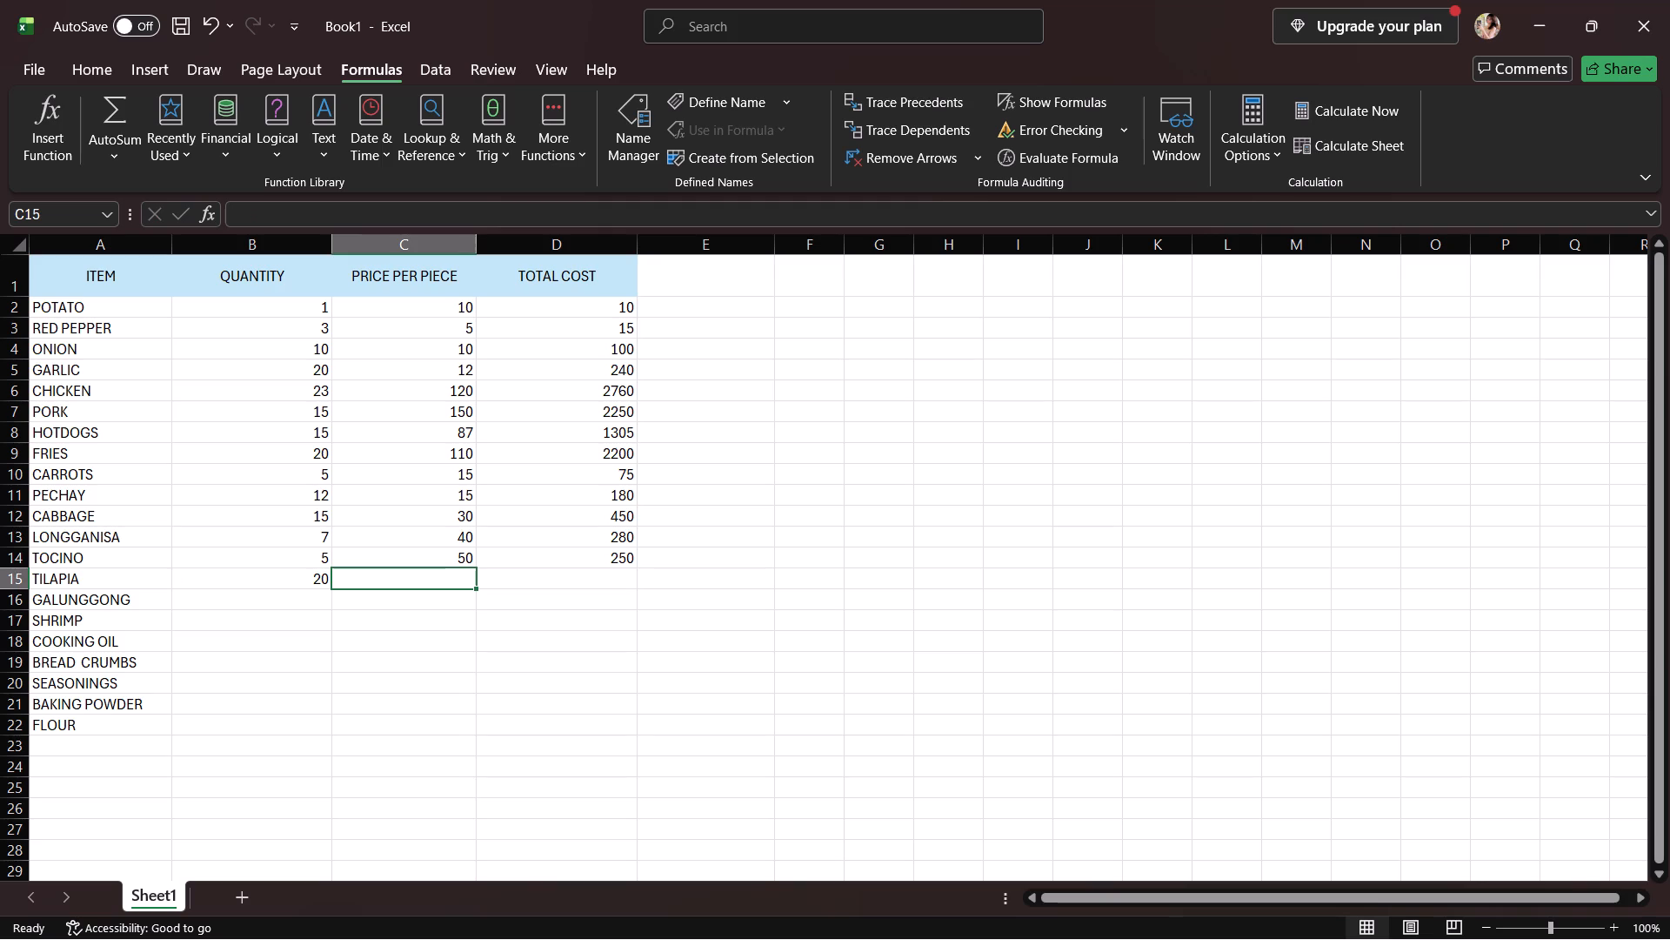
{"action": "type", "text": "40"}
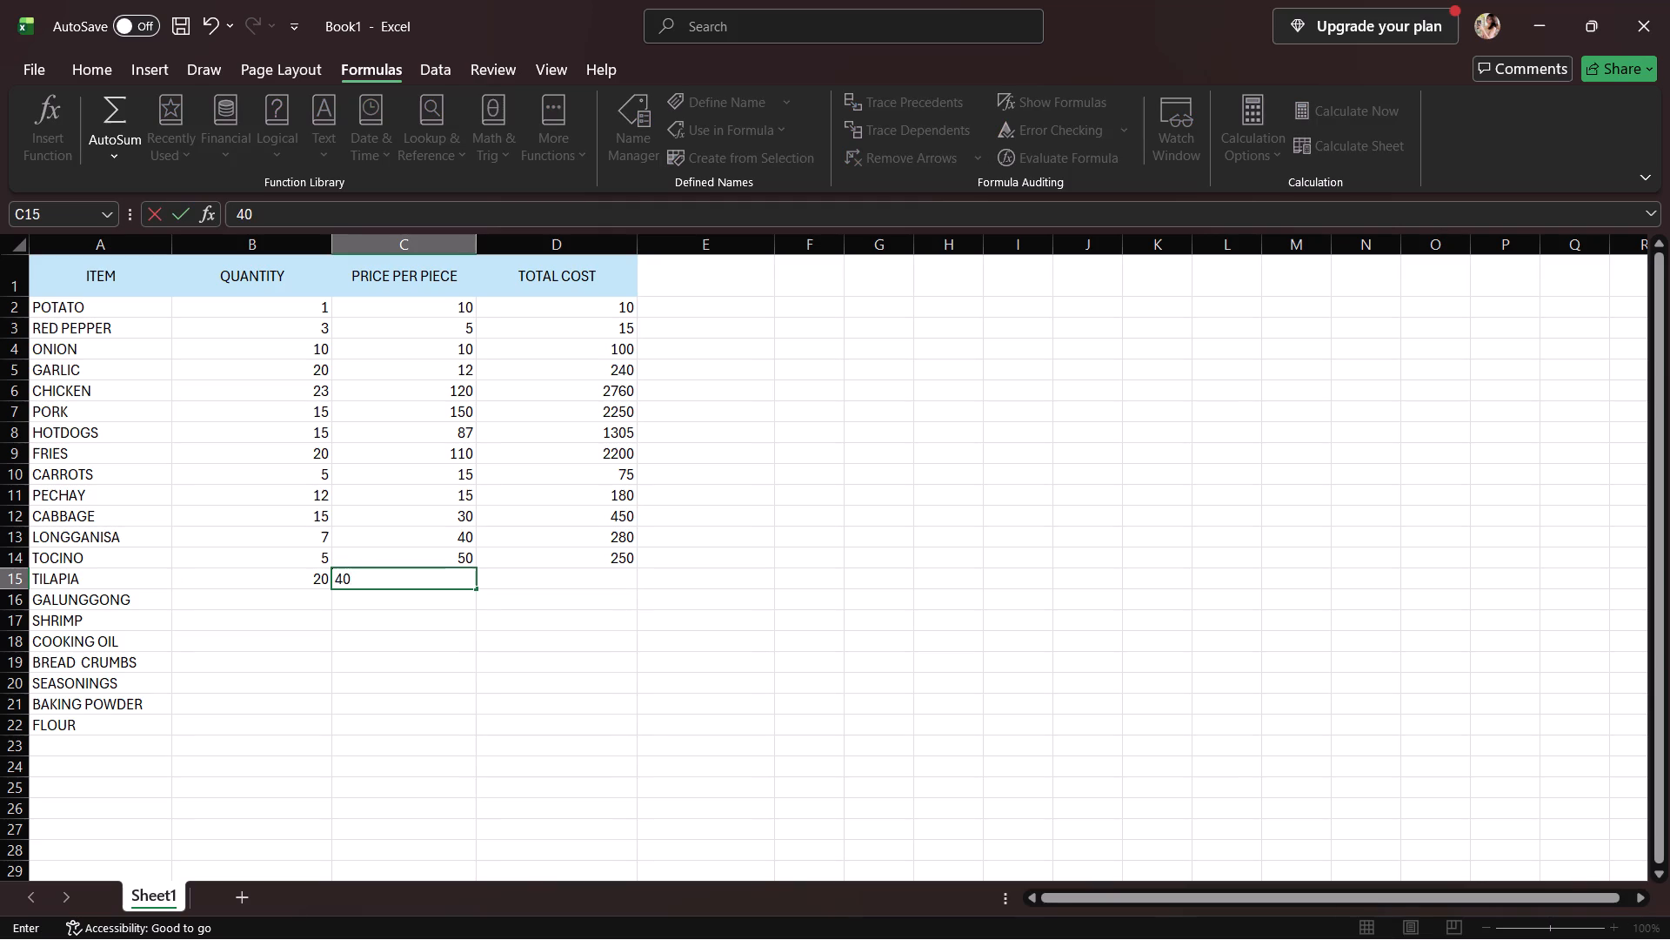
Enter a quantity of 15 and a price per piece of 30 for GALUNGGONG in cells B16 and C16.
{"action": "left_click_drag", "start_coordinate": [295, 605], "coordinate": [310, 597]}
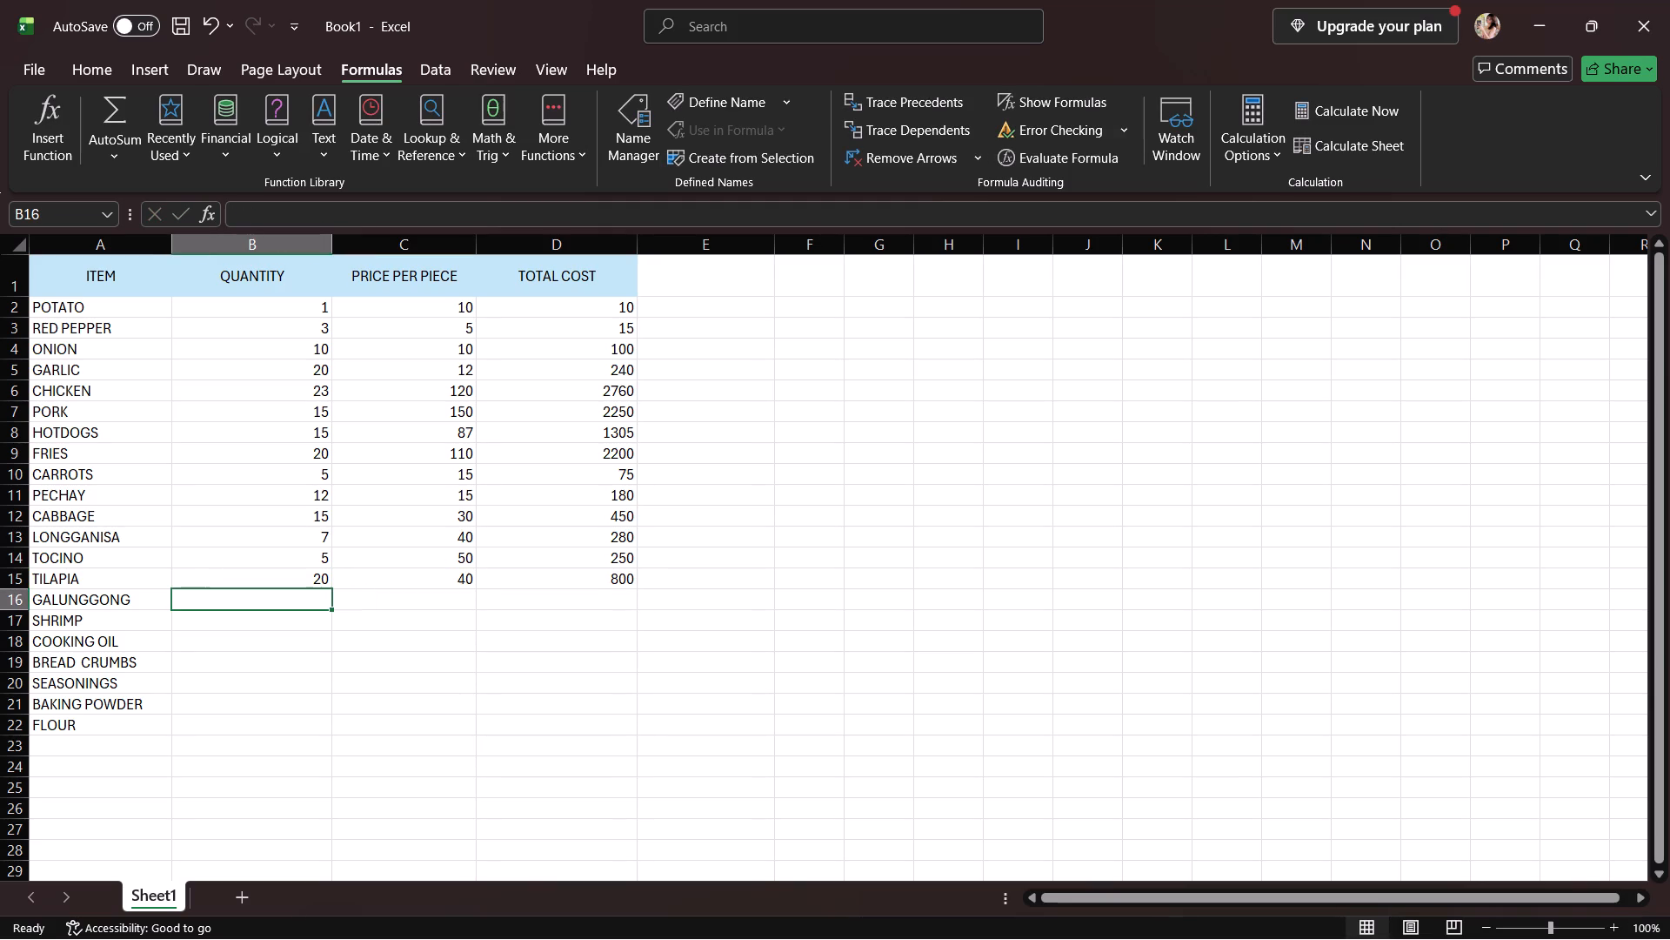
{"action": "type", "text": "15"}
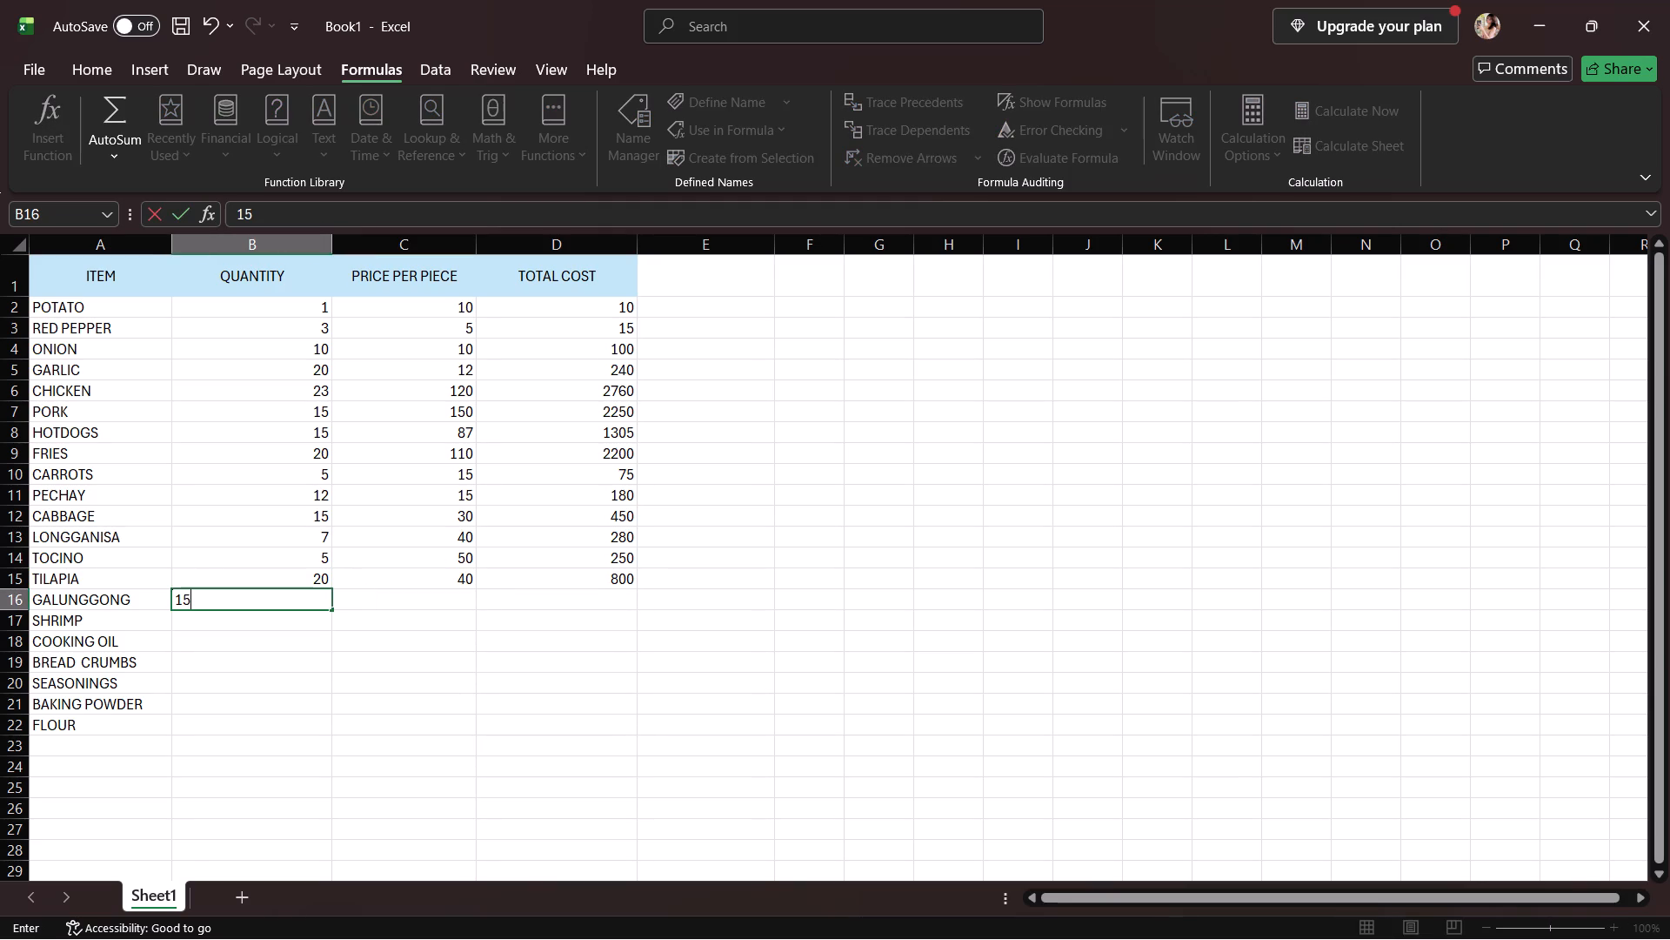
{"action": "left_click", "coordinate": [451, 597]}
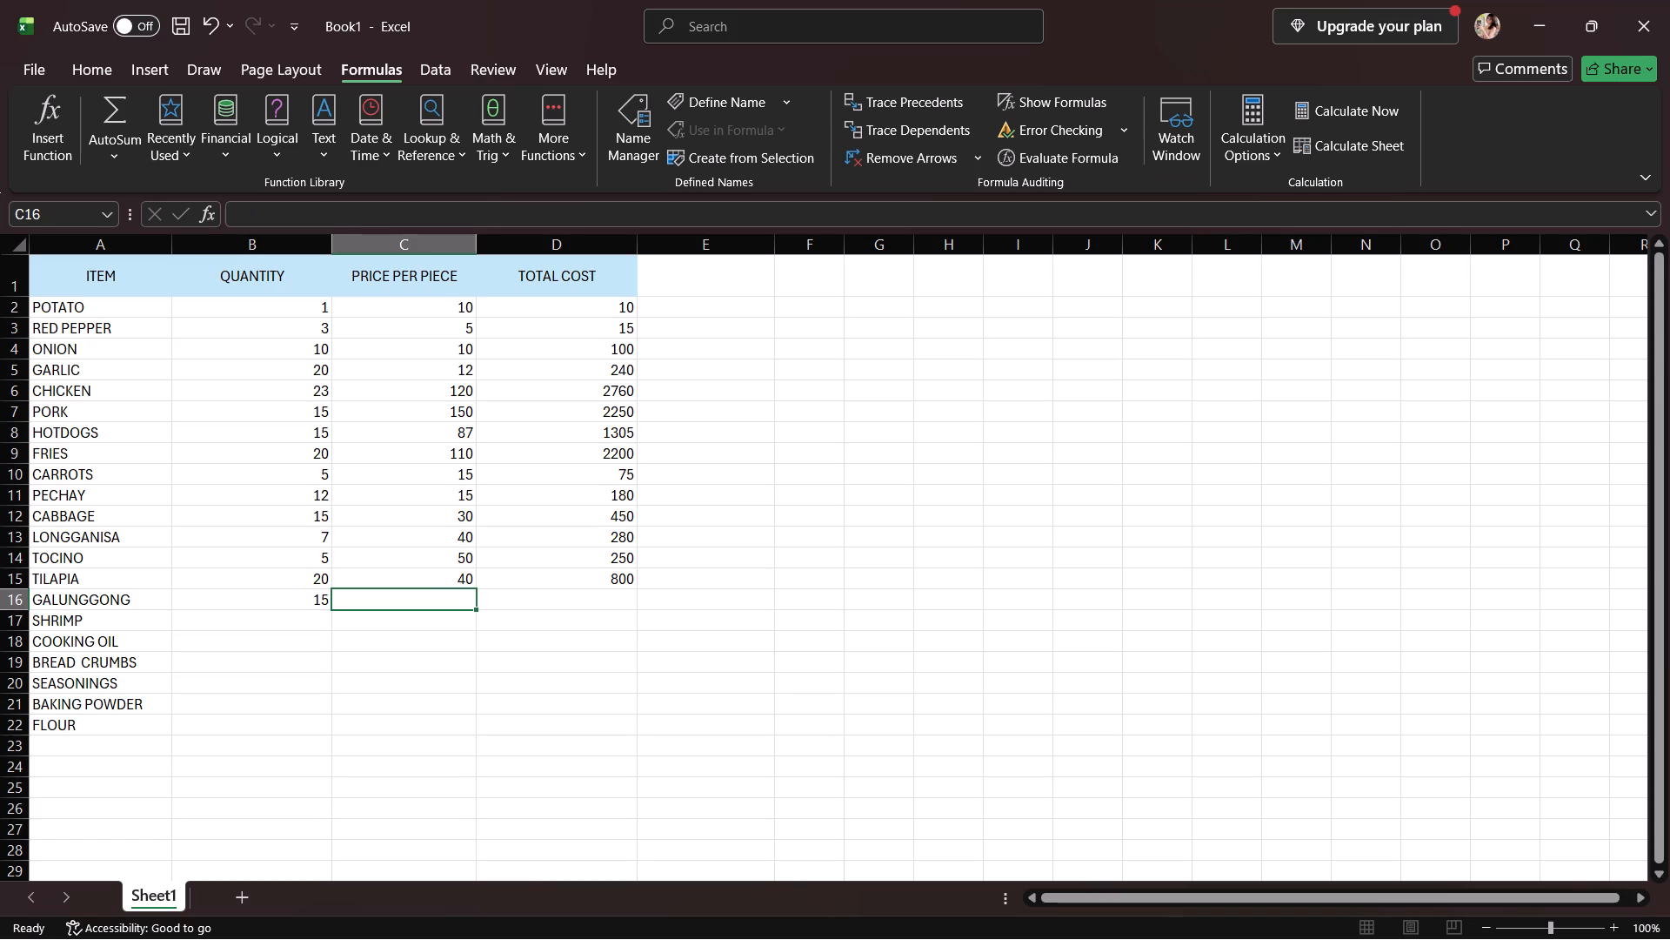
{"action": "type", "text": "30"}
{"action": "left_click", "coordinate": [451, 601]}
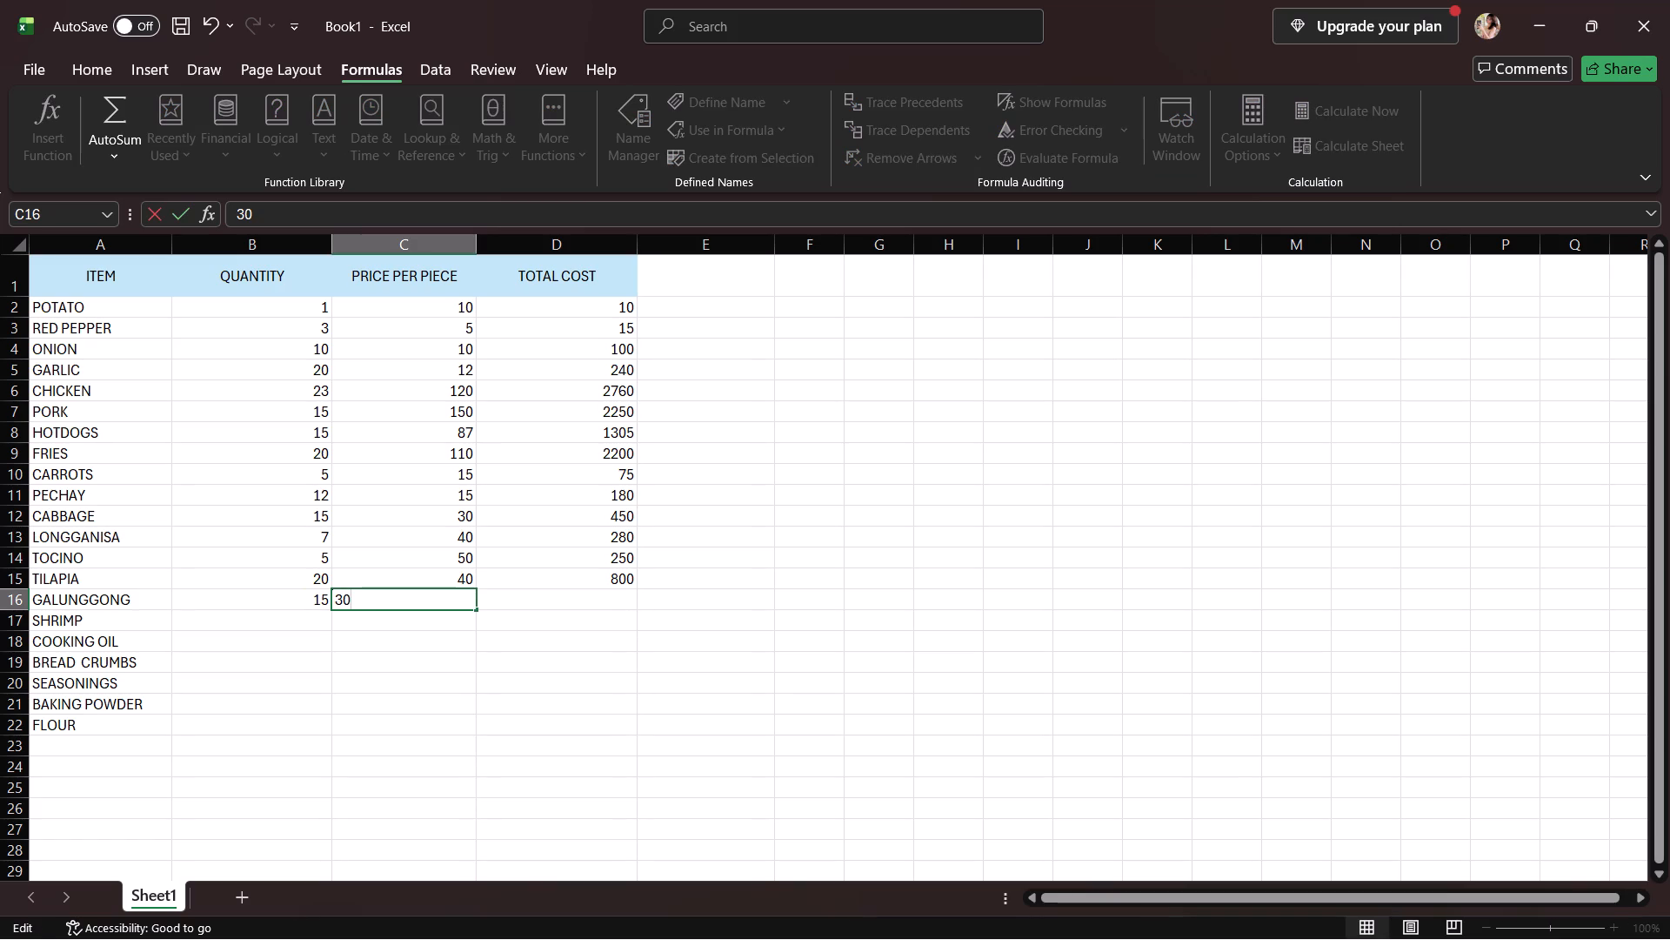
Enter a quantity of 50 and a price per piece of 60 for SHRIMP in cells B17 and C17.
{"action": "left_click", "coordinate": [283, 616]}
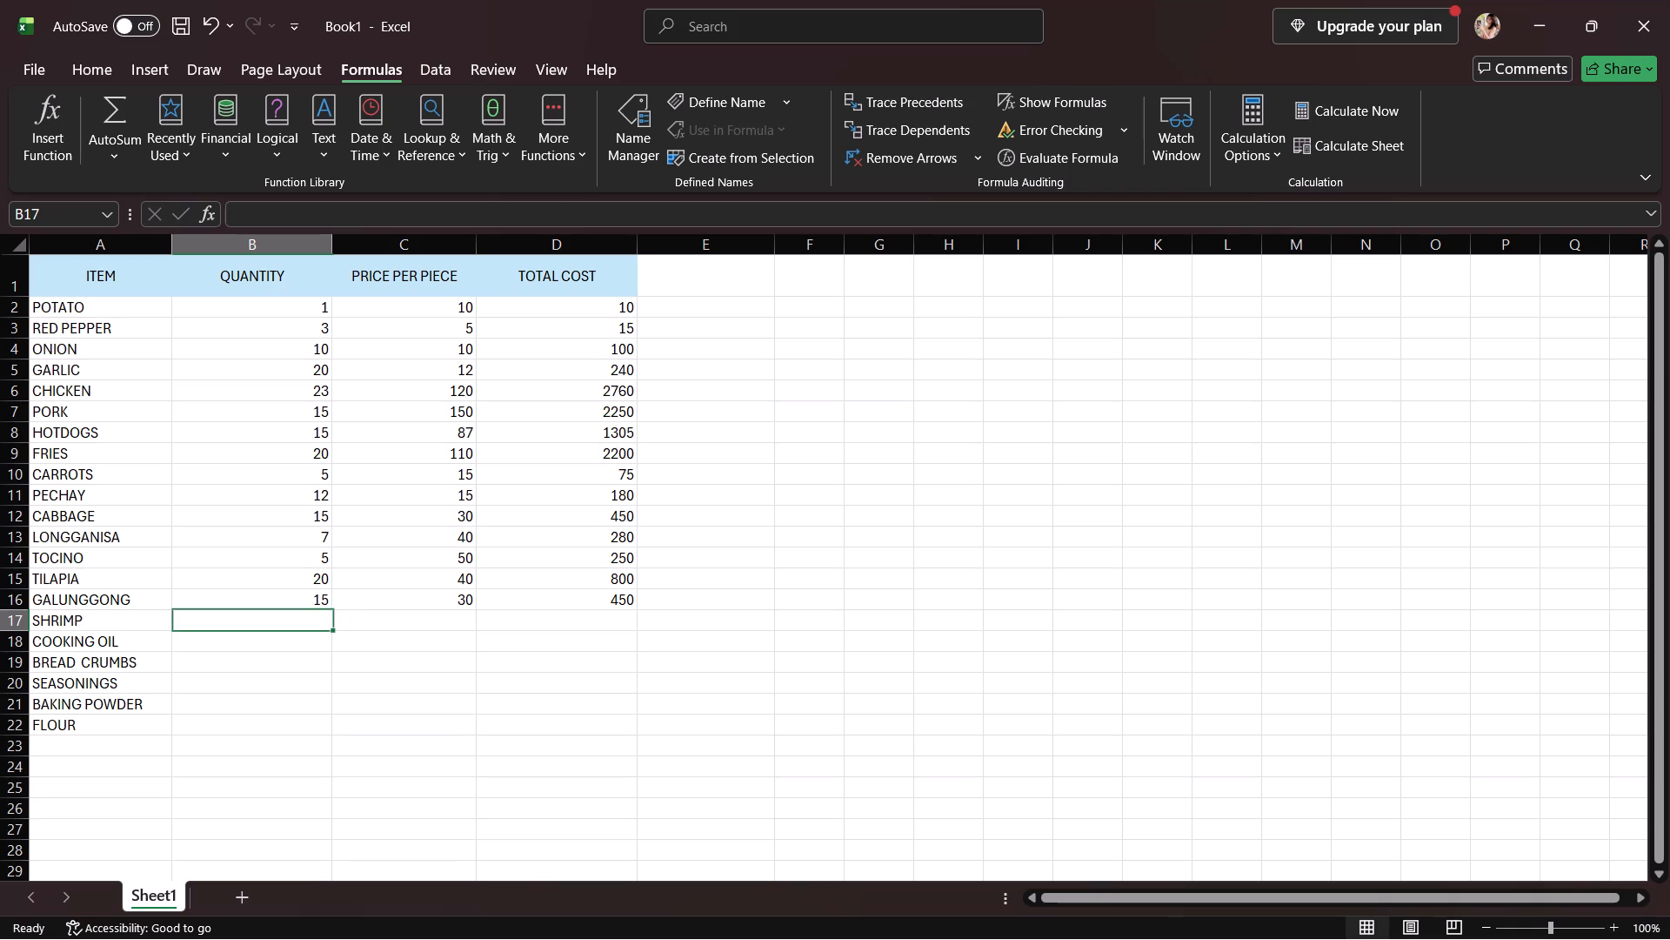
{"action": "type", "text": "50"}
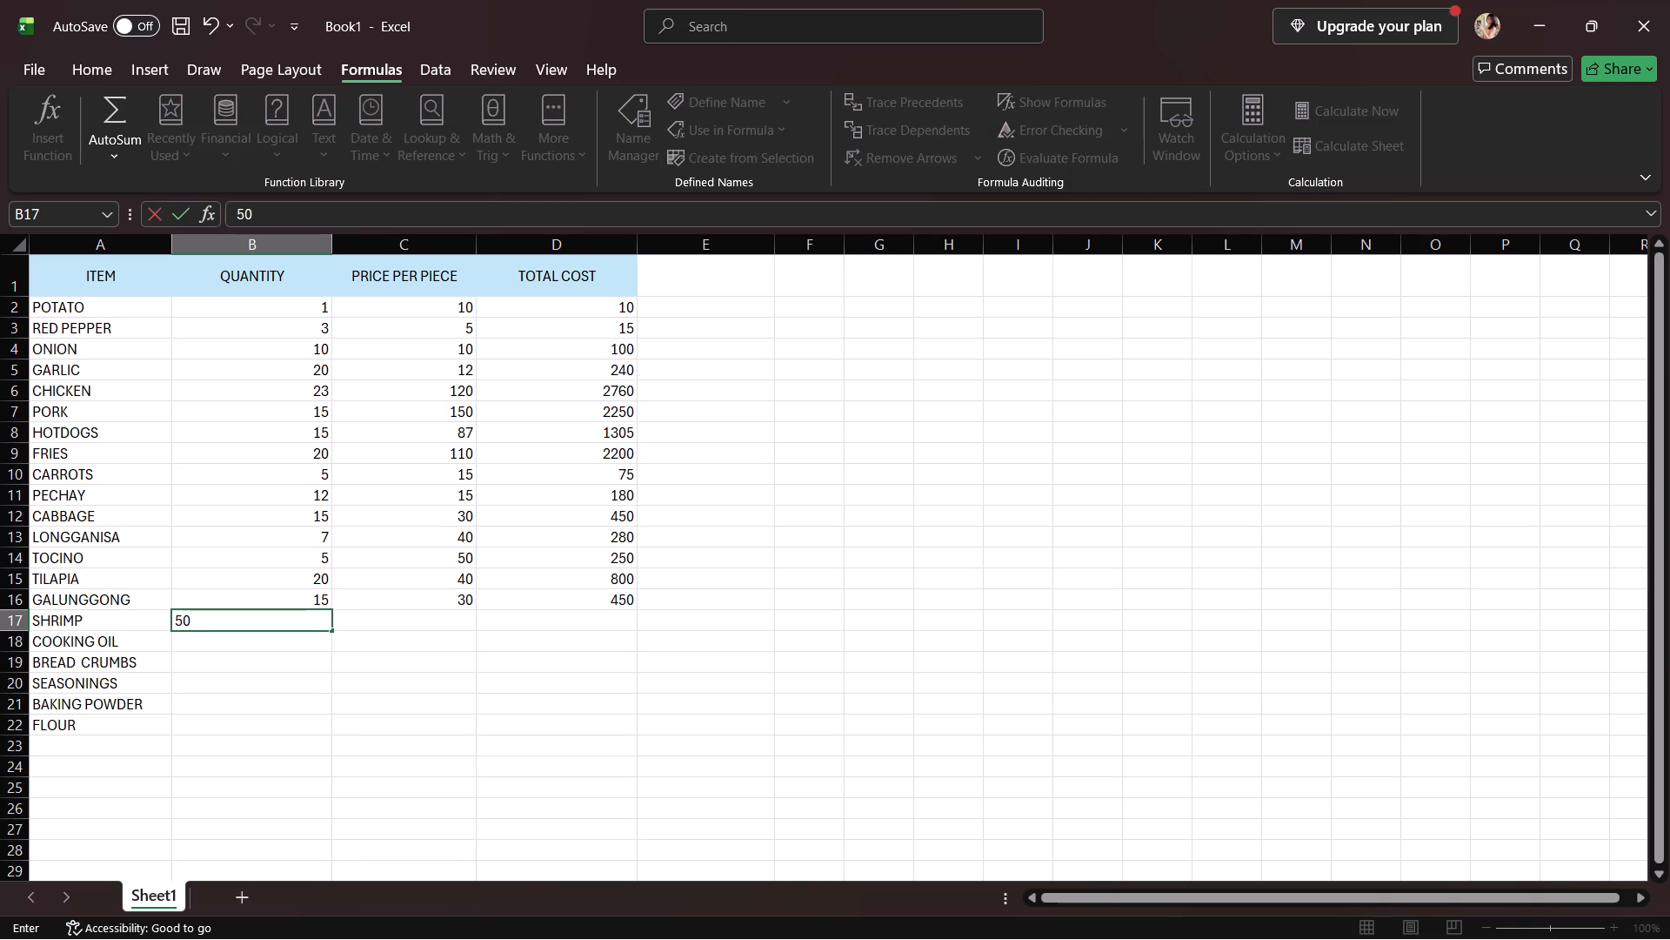
{"action": "left_click", "coordinate": [387, 642]}
{"action": "left_click", "coordinate": [393, 618]}
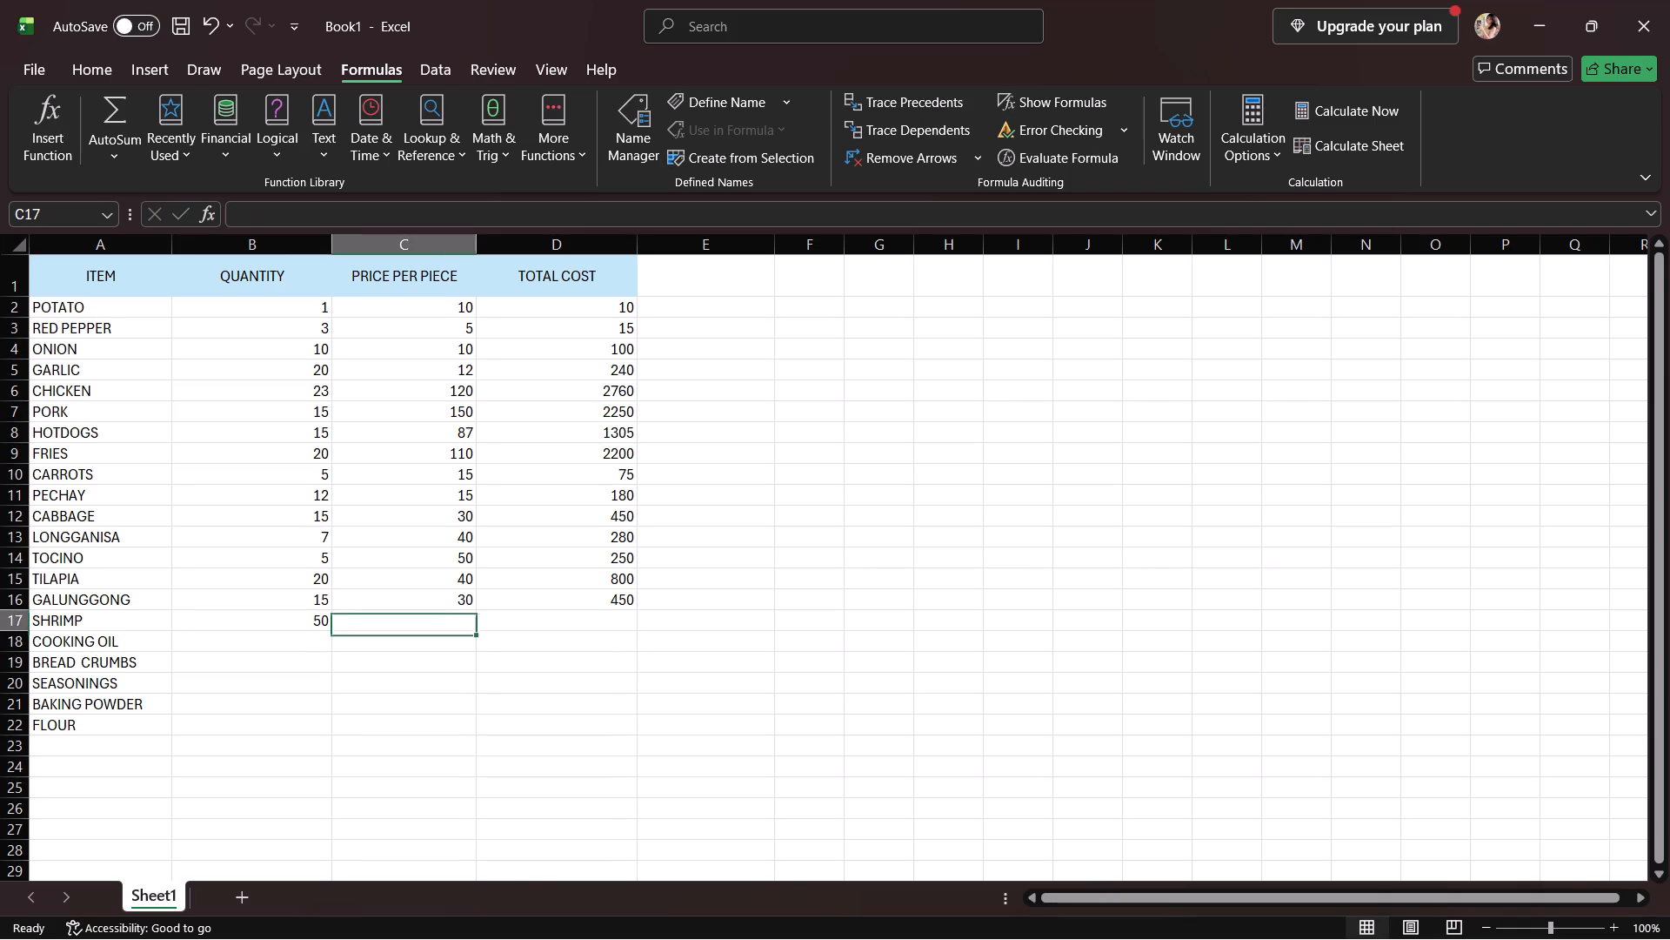
{"action": "type", "text": "60"}
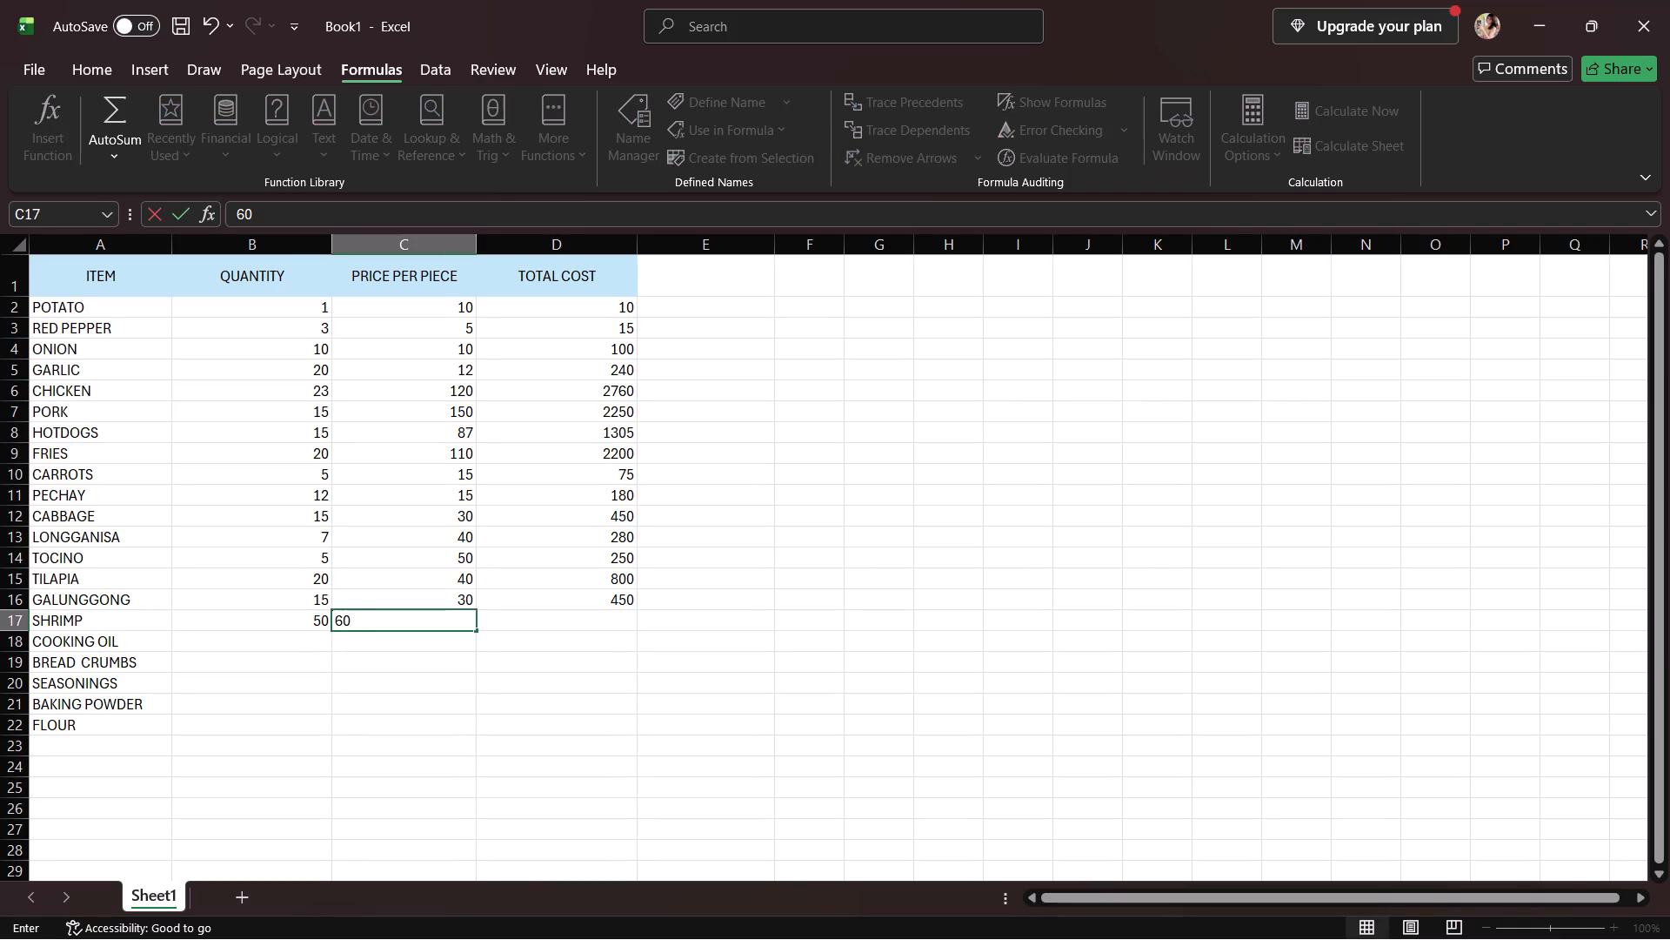
Enter a quantity of 20 and a price per piece of 60 for COOKING OIL in cells B18 and C18.
{"action": "left_click_drag", "start_coordinate": [324, 641], "coordinate": [314, 661]}
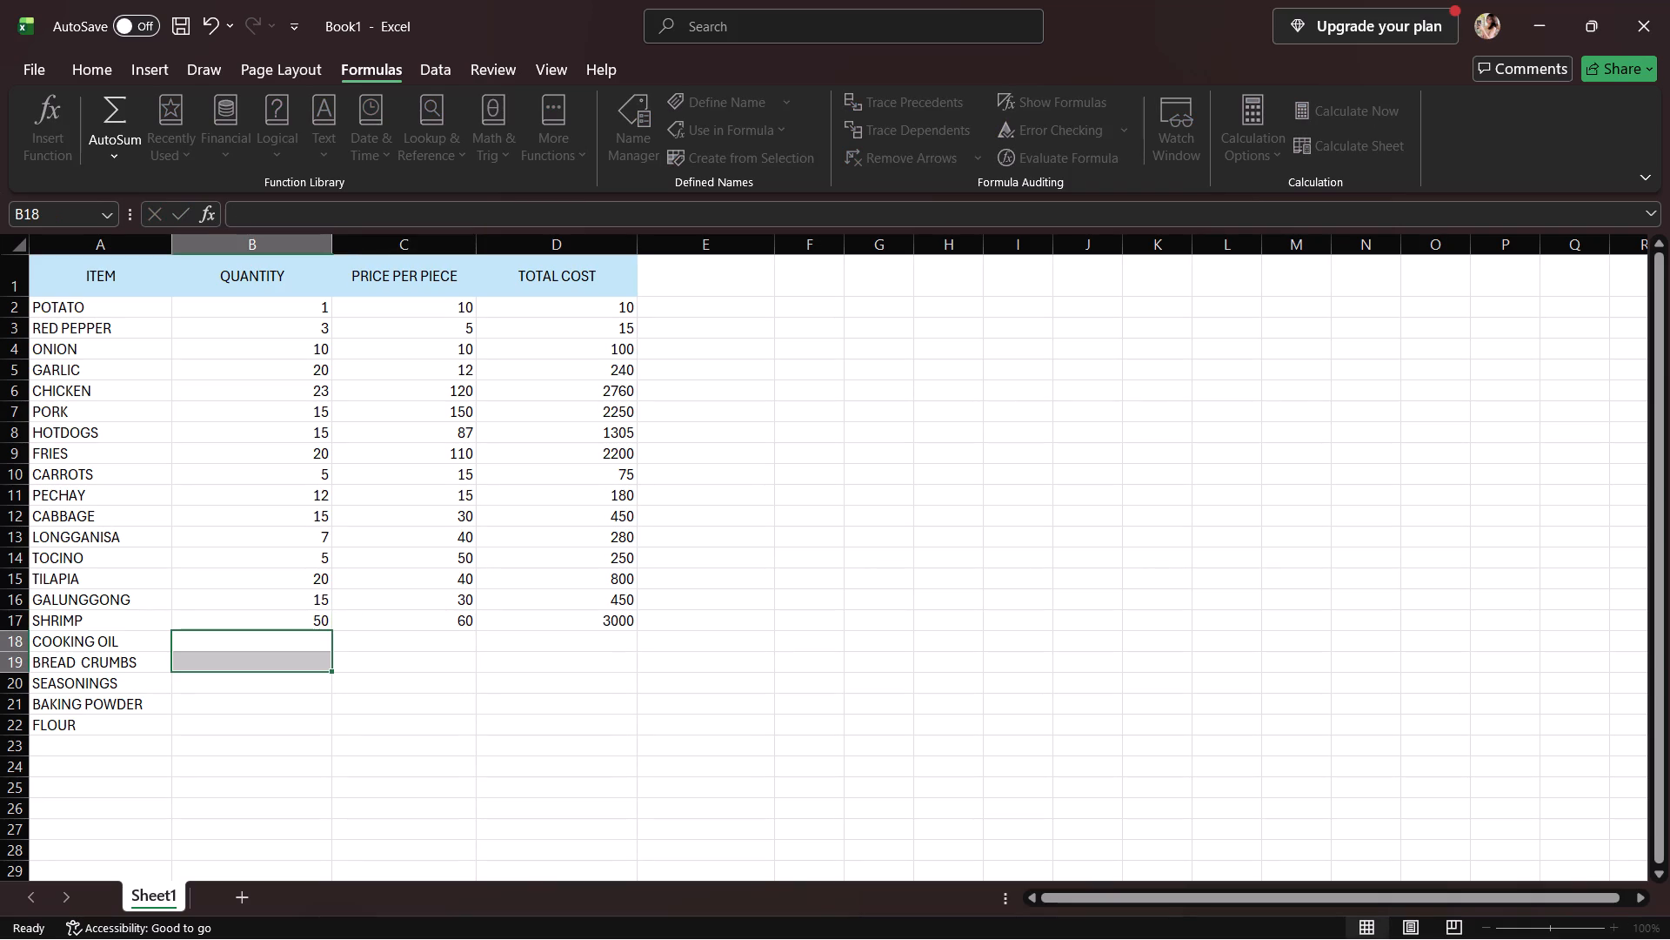
{"action": "left_click_drag", "start_coordinate": [303, 652], "coordinate": [305, 643]}
{"action": "left_click", "coordinate": [305, 643]}
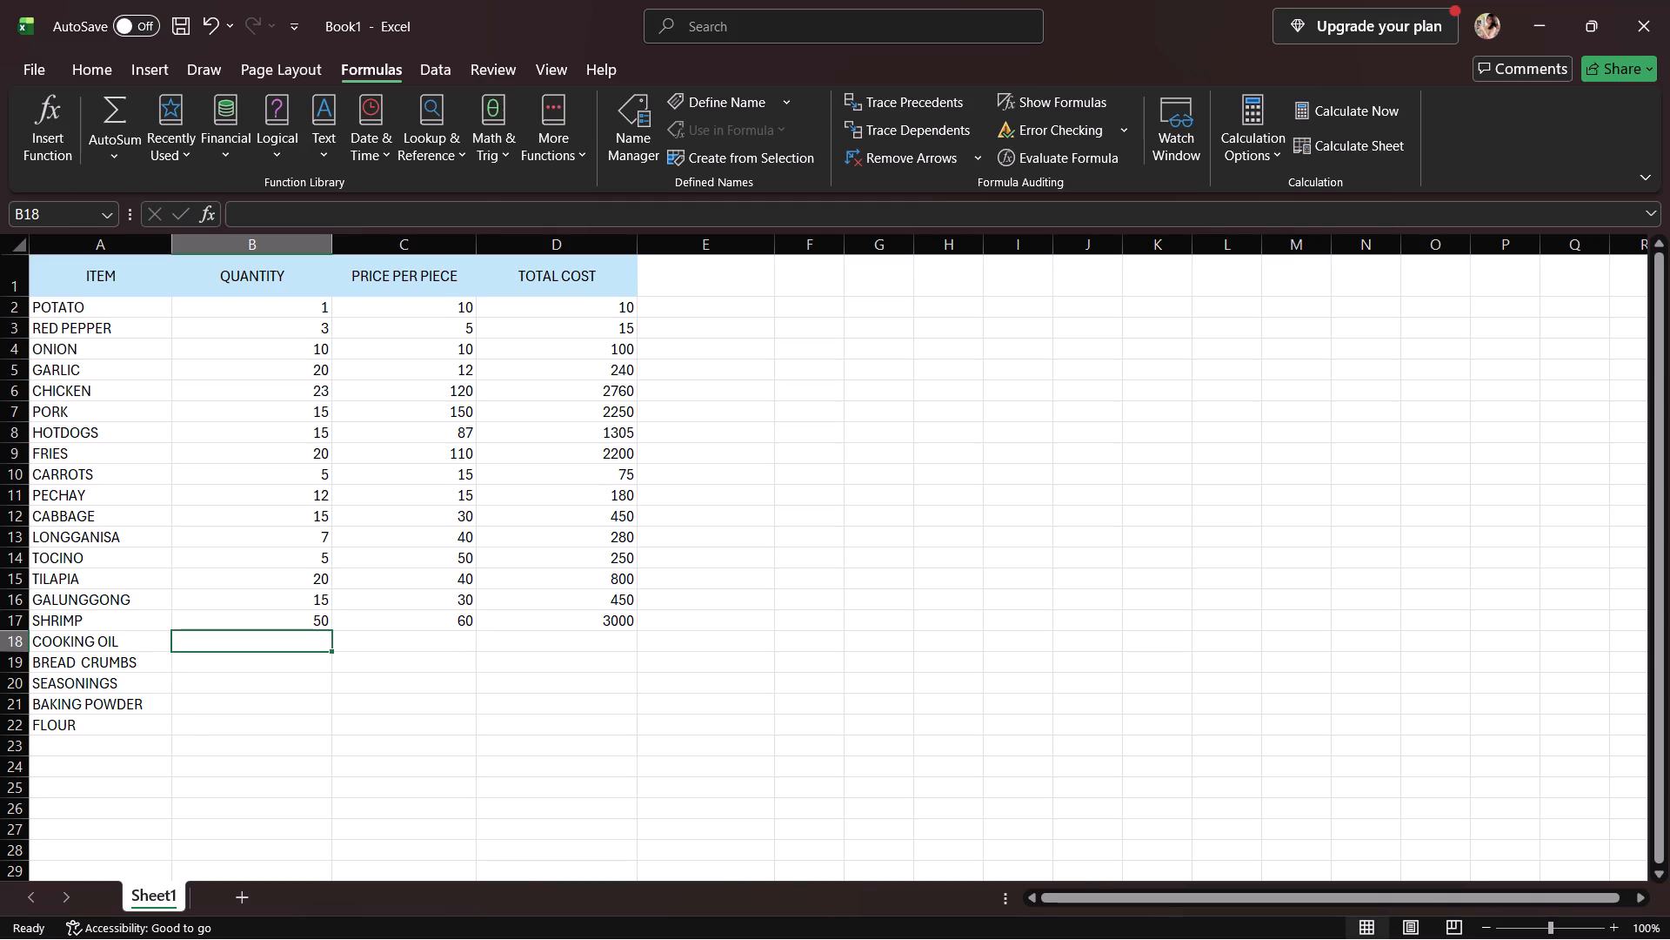
{"action": "type", "text": "20"}
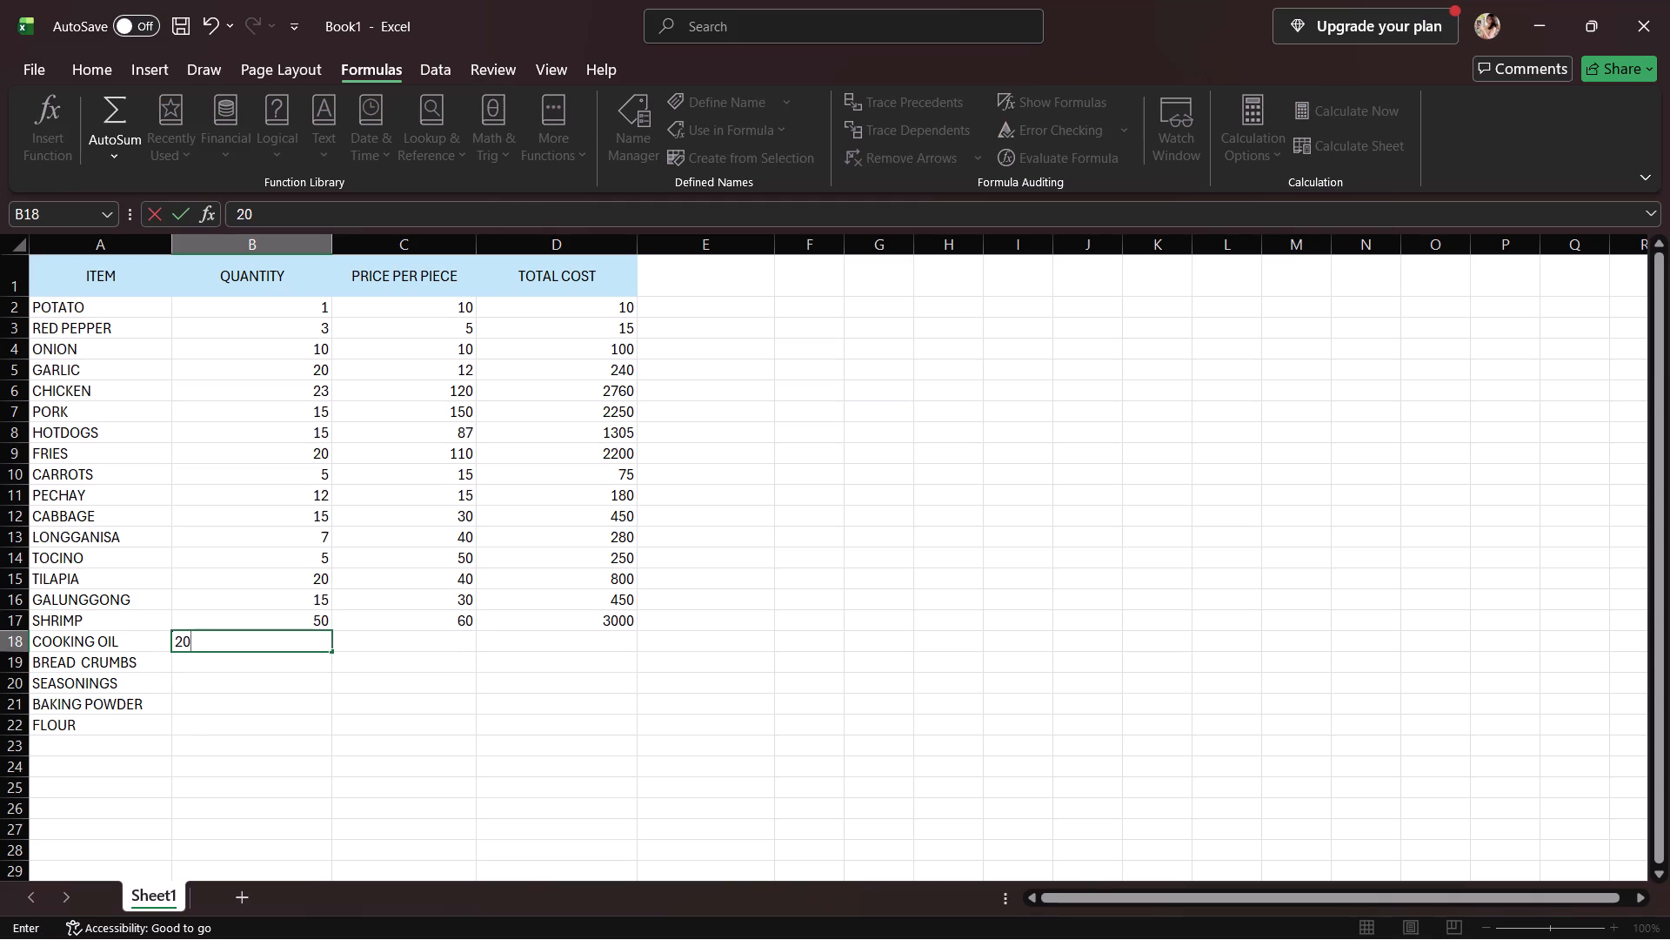
{"action": "left_click", "coordinate": [391, 646]}
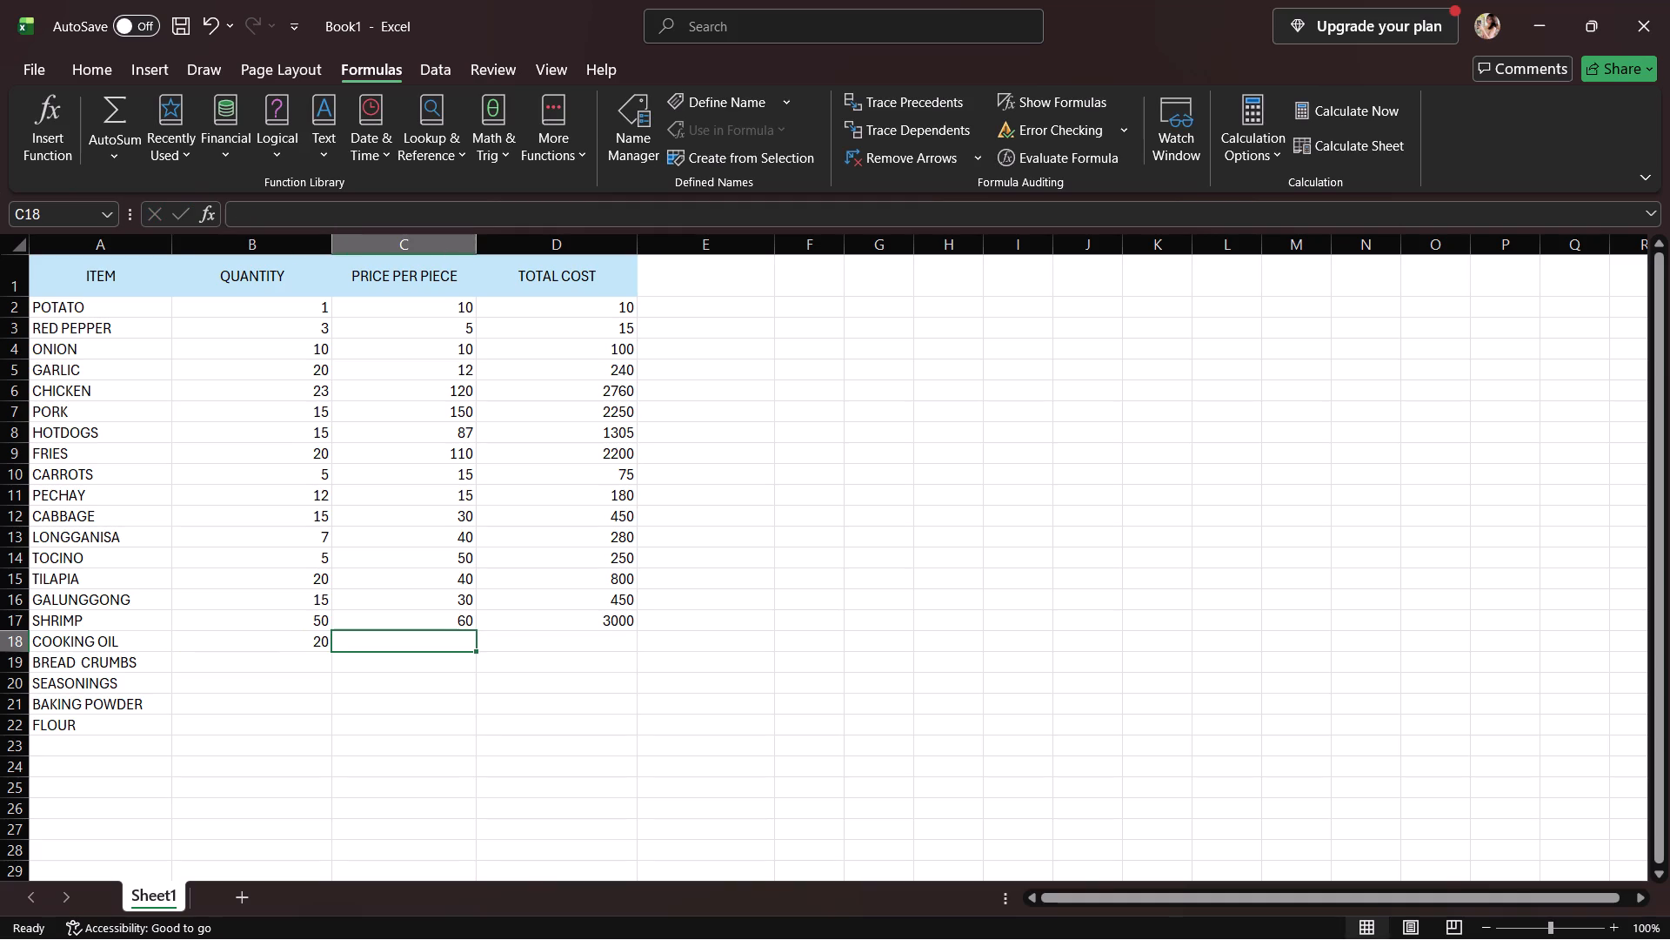
{"action": "type", "text": "690"}
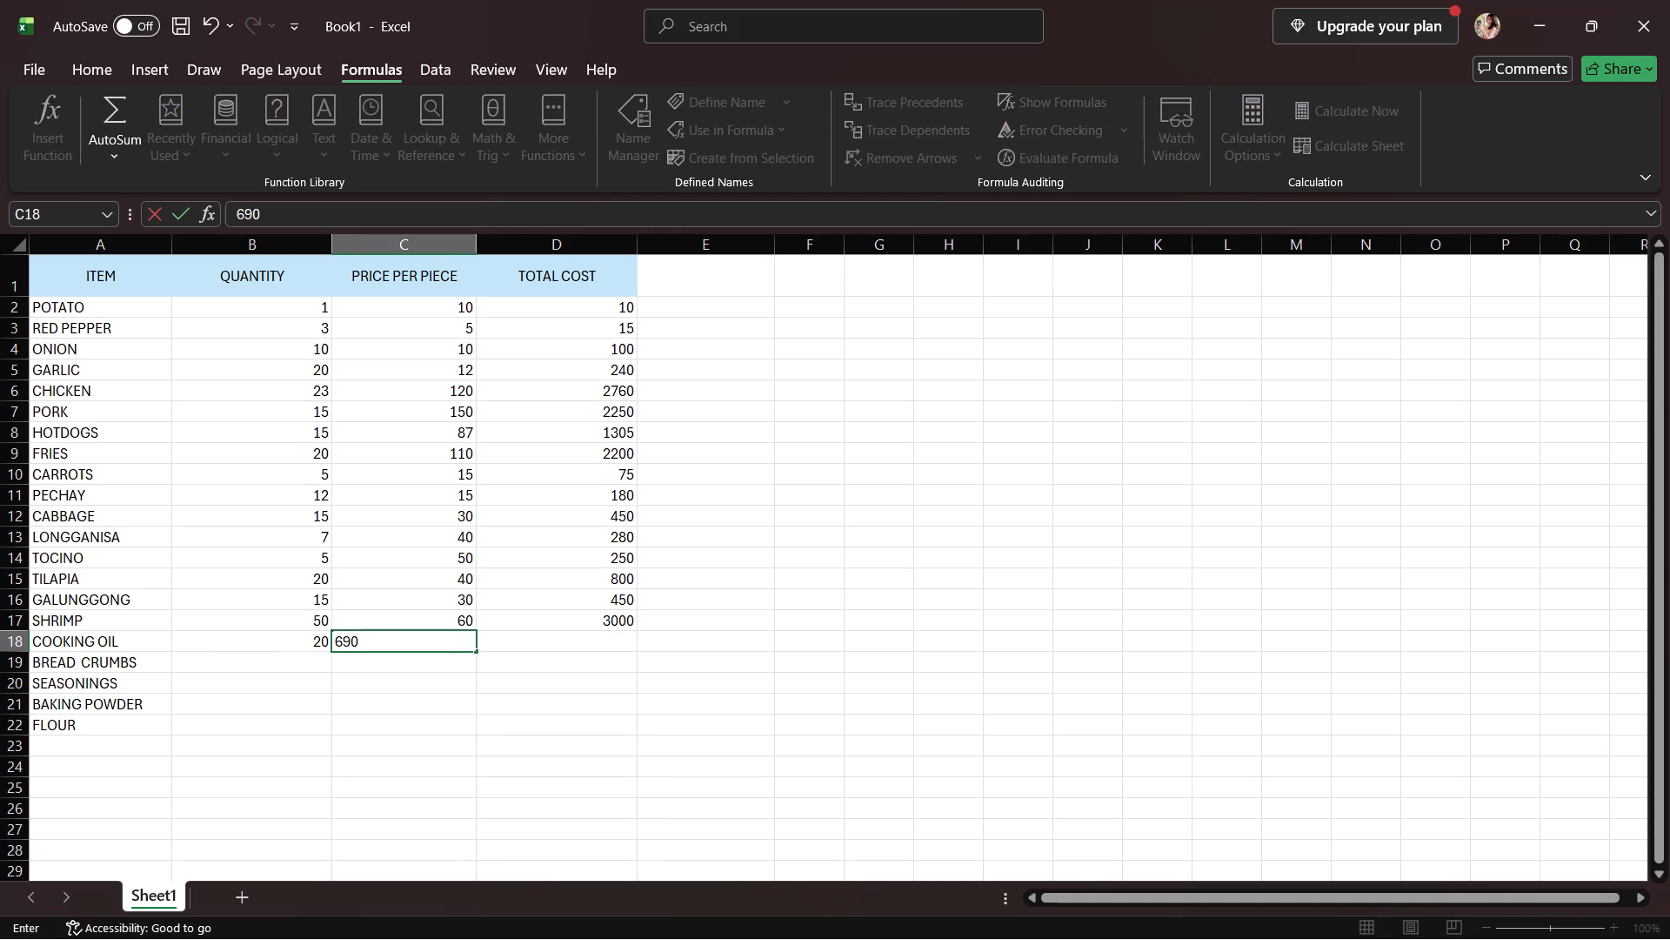
{"action": "key", "text": "BackSpace"}
{"action": "key", "text": "BackSpace"}
{"action": "key", "text": "0"}
Enter a quantity of 15 and a price per piece of 50 for BREAD CRUMBS in cells B19 and C19.
{"action": "left_click", "coordinate": [250, 660]}
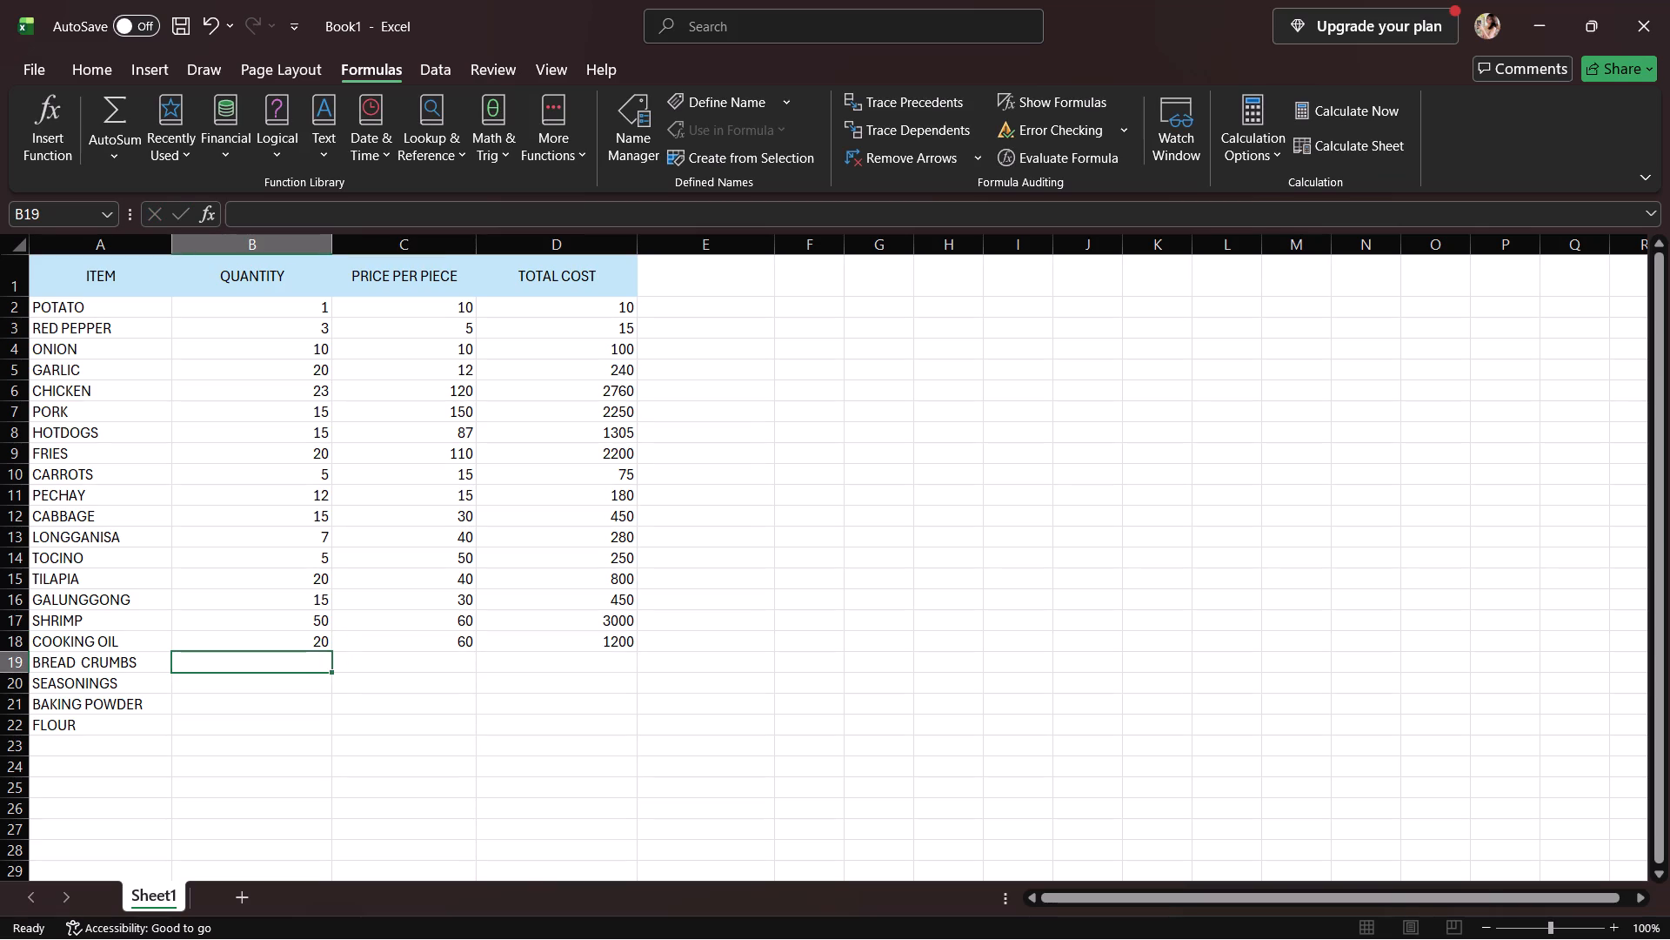
{"action": "type", "text": "15"}
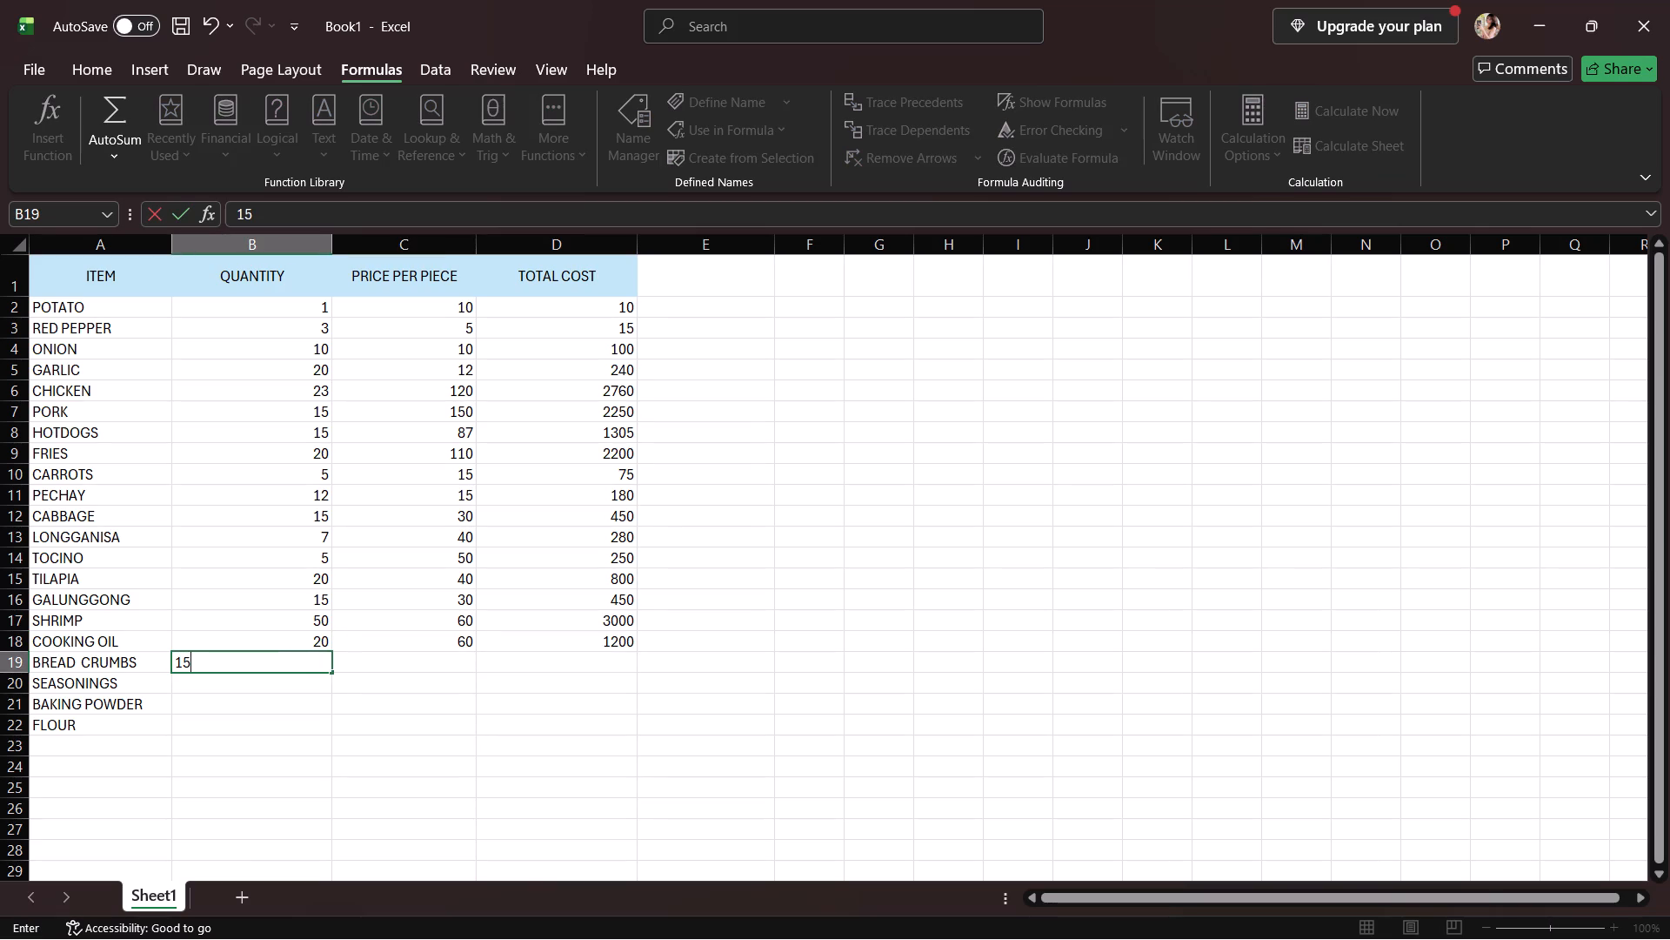
{"action": "left_click", "coordinate": [381, 657]}
{"action": "type", "text": "50"}
{"action": "left_click", "coordinate": [258, 665]}
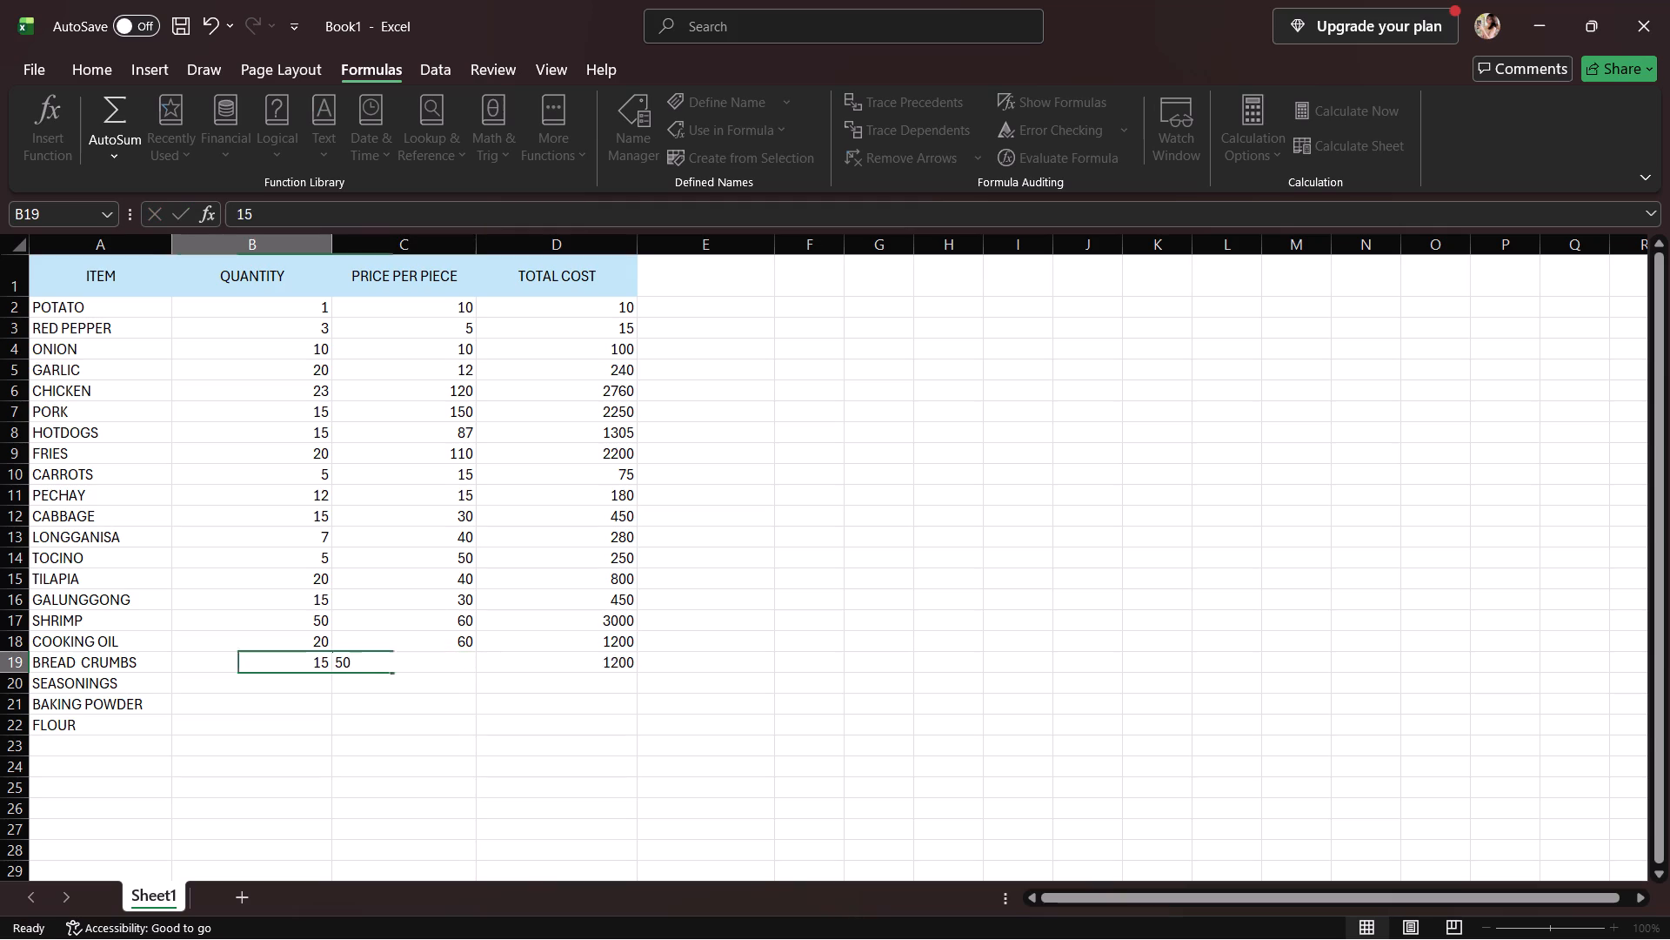
Enter a quantity of 100 and a price per piece of 50 for SEASONINGS in cells B20 and C20.
{"action": "left_click", "coordinate": [261, 691]}
{"action": "type", "text": "100"}
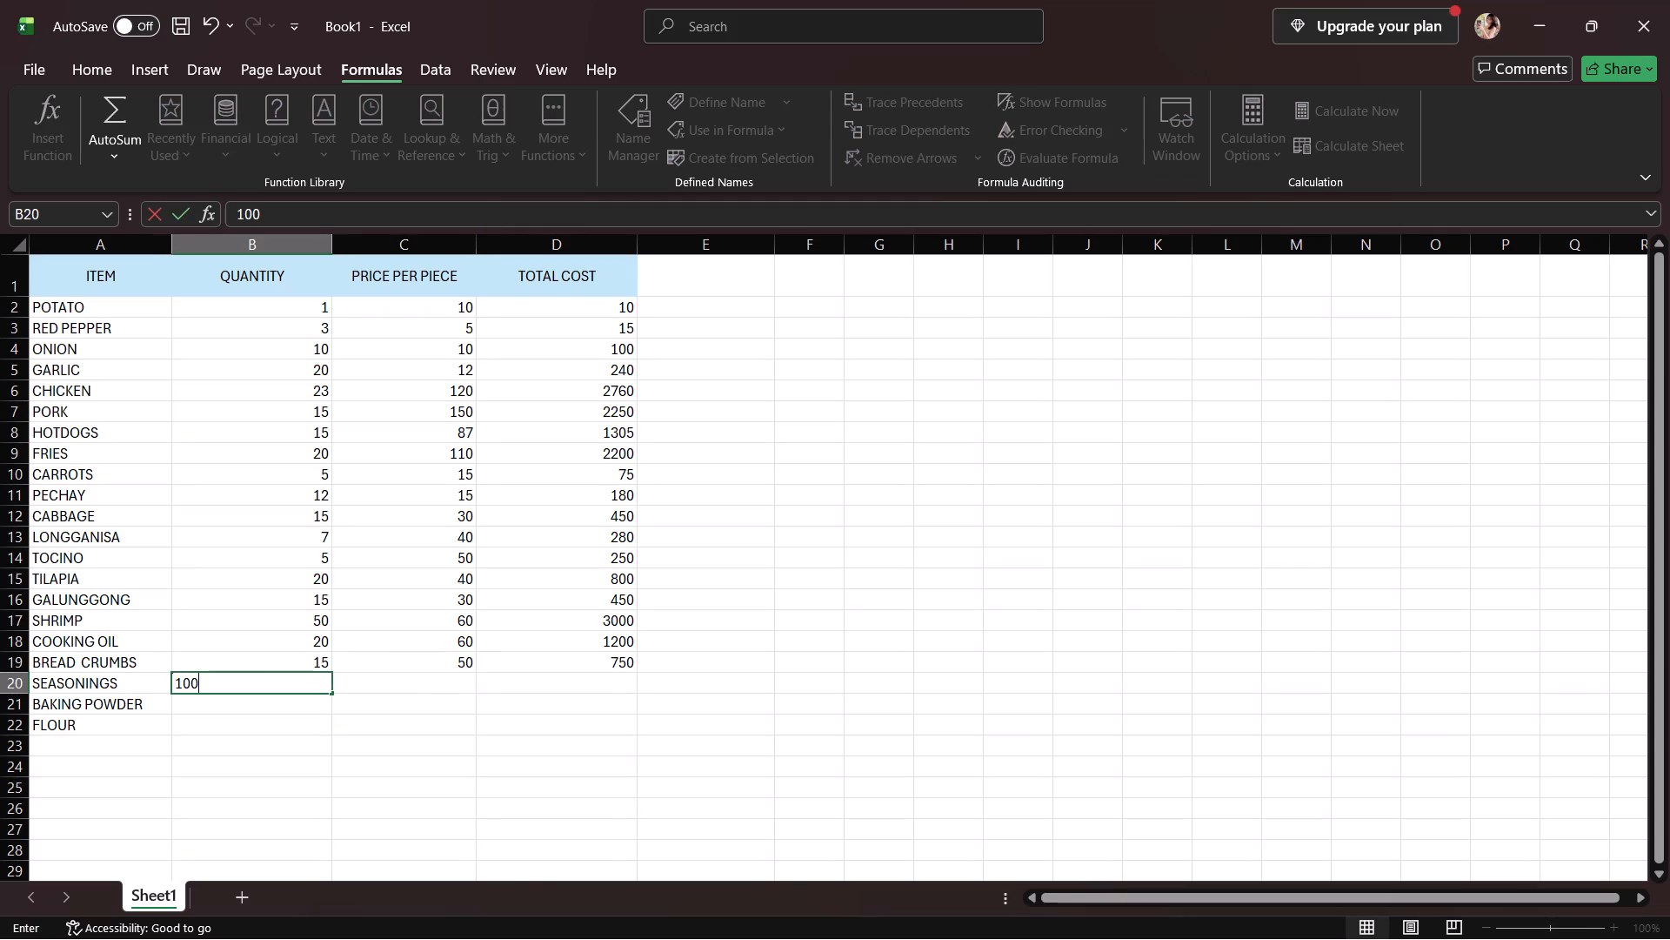
{"action": "left_click", "coordinate": [408, 675]}
{"action": "type", "text": "50"}
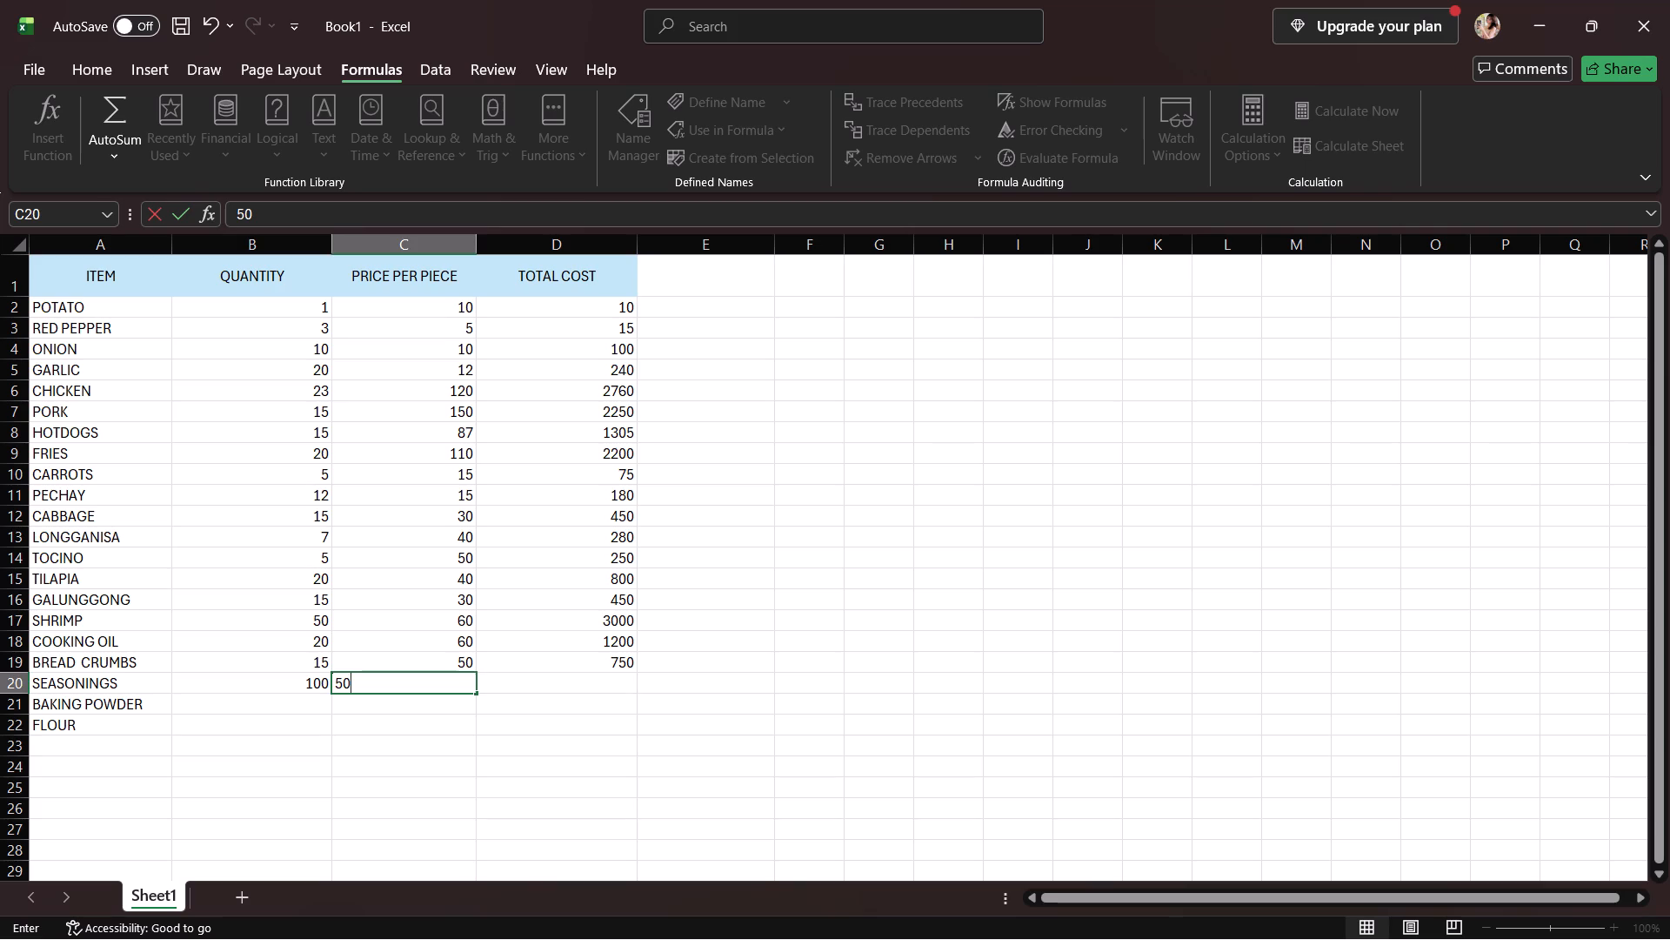
Enter a quantity of 40 and a price per piece of 30 for BAKING POWDER in cells B21 and C21.
{"action": "left_click", "coordinate": [224, 722]}
{"action": "left_click", "coordinate": [241, 715]}
{"action": "left_click", "coordinate": [247, 705]}
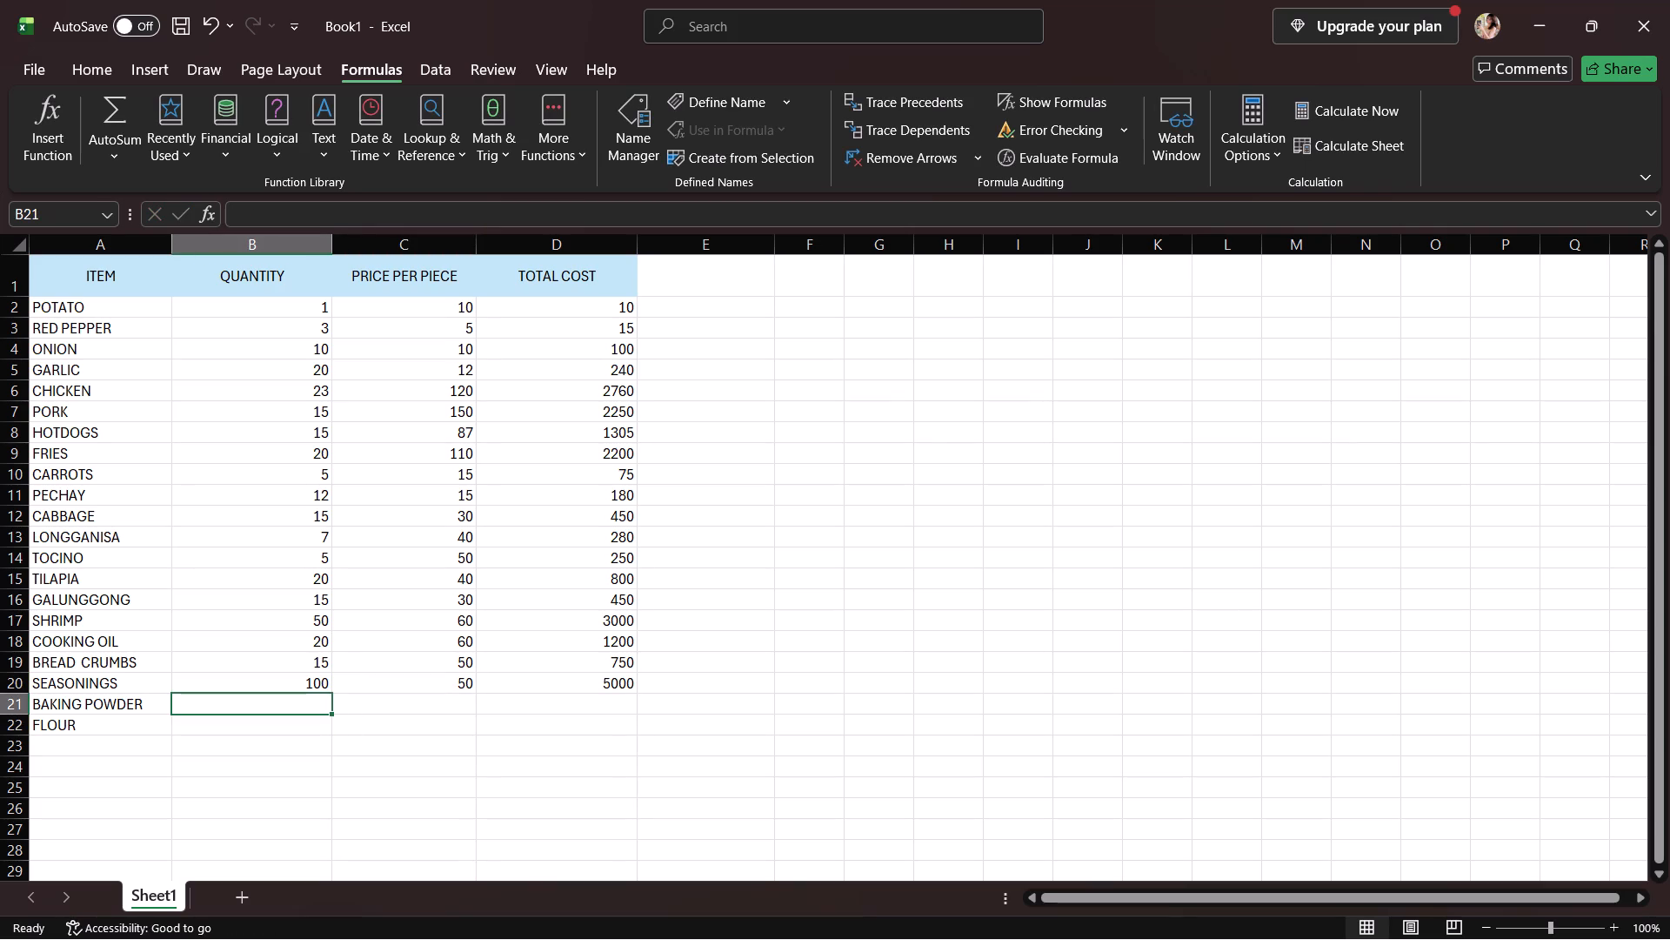
{"action": "type", "text": "40"}
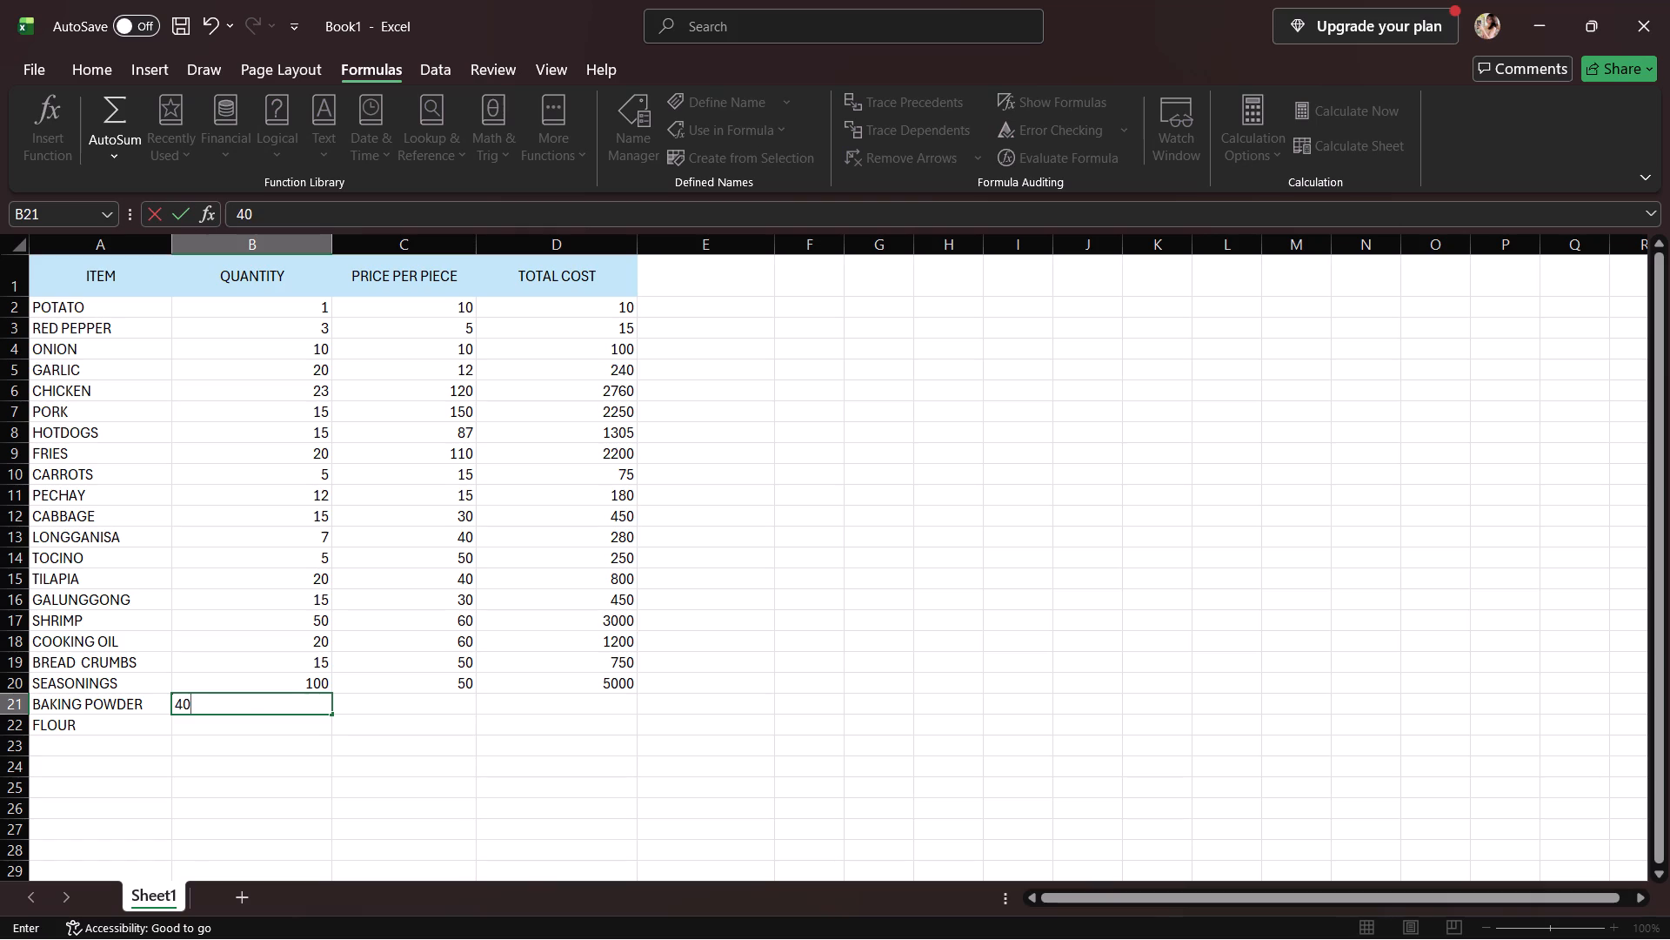
{"action": "left_click", "coordinate": [367, 712]}
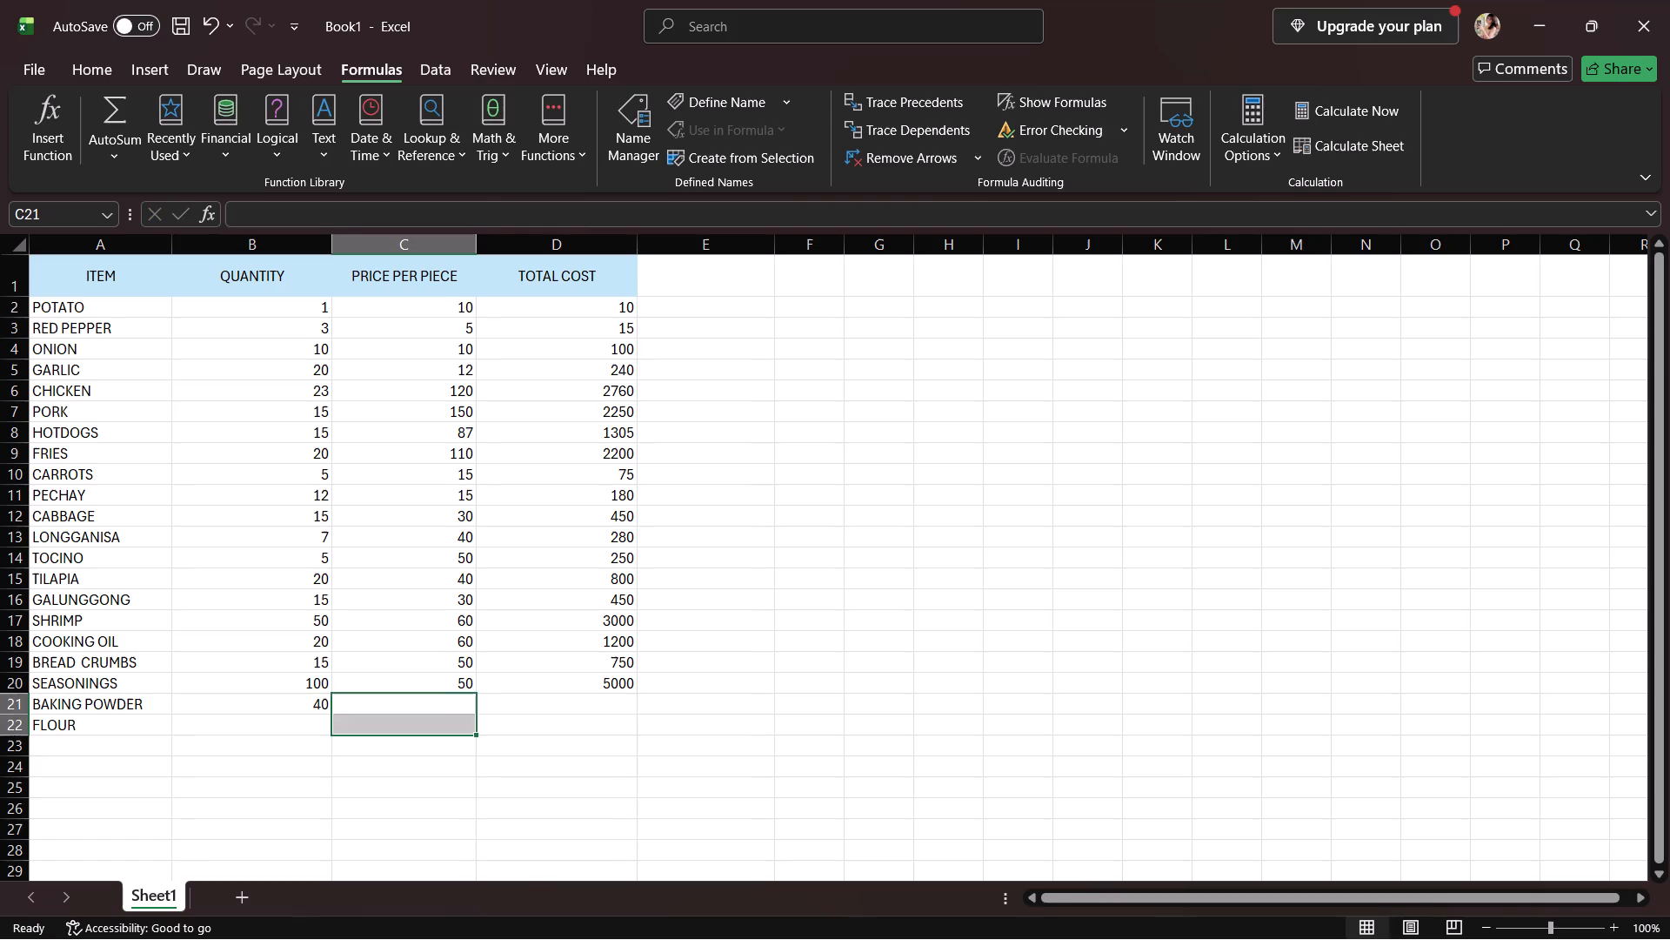
{"action": "left_click", "coordinate": [371, 712]}
{"action": "type", "text": "30"}
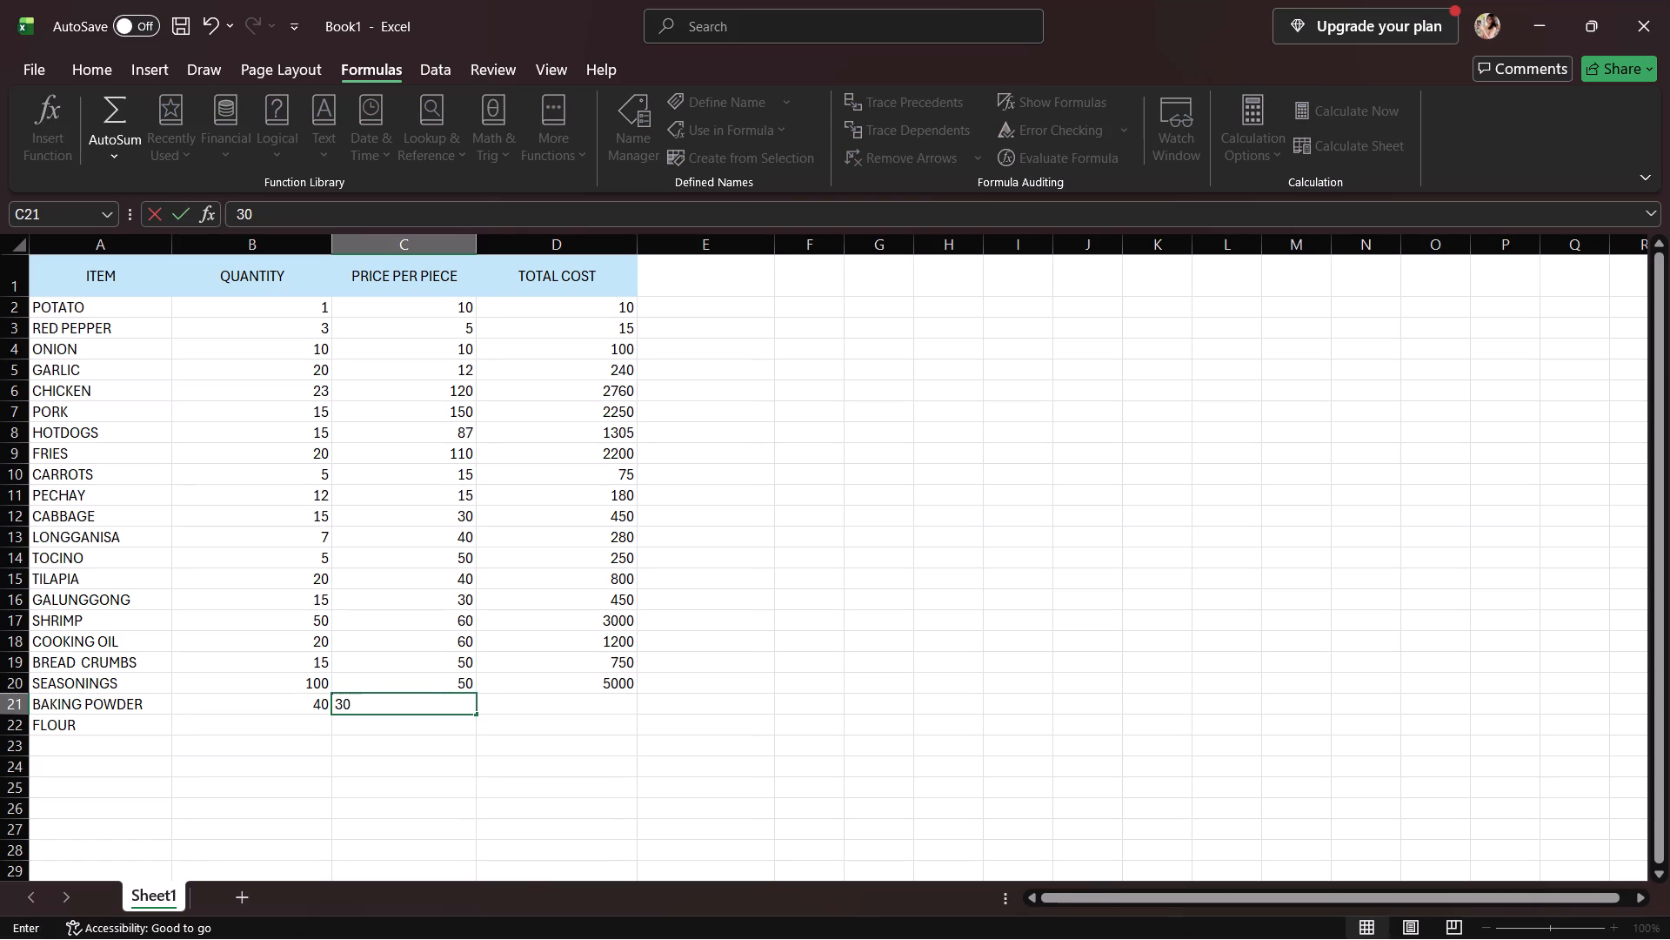
Enter a quantity of 14 and a price per piece of 30 for FLOUR in cells B22 and C22.
{"action": "left_click_drag", "start_coordinate": [261, 729], "coordinate": [277, 727]}
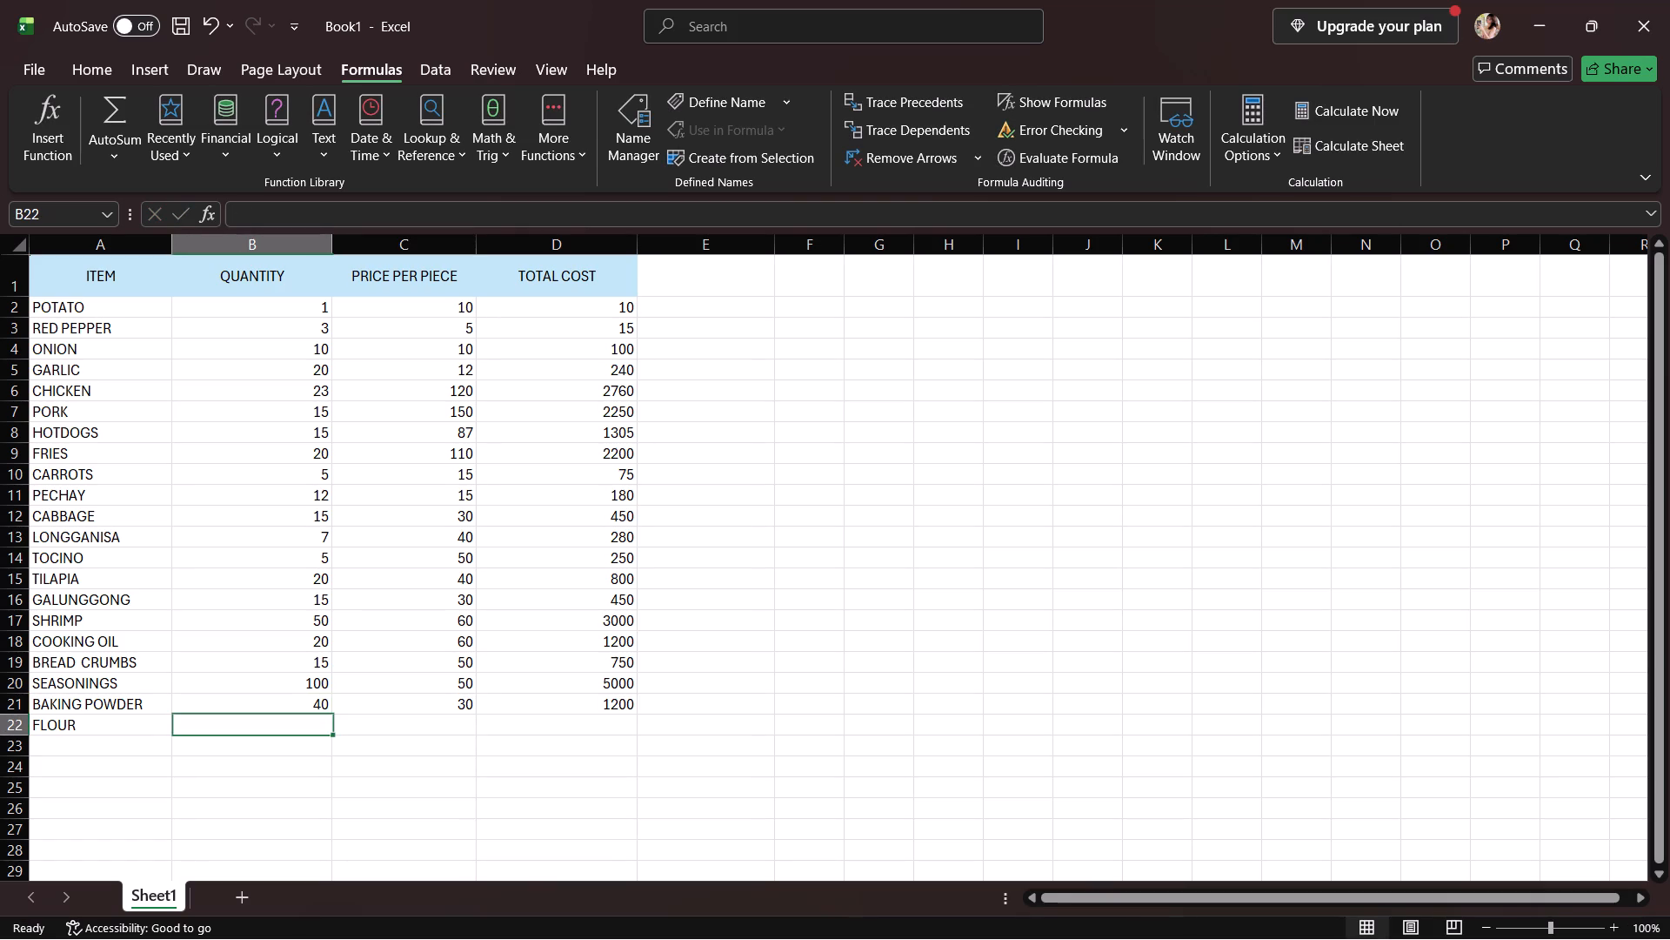
{"action": "type", "text": "14"}
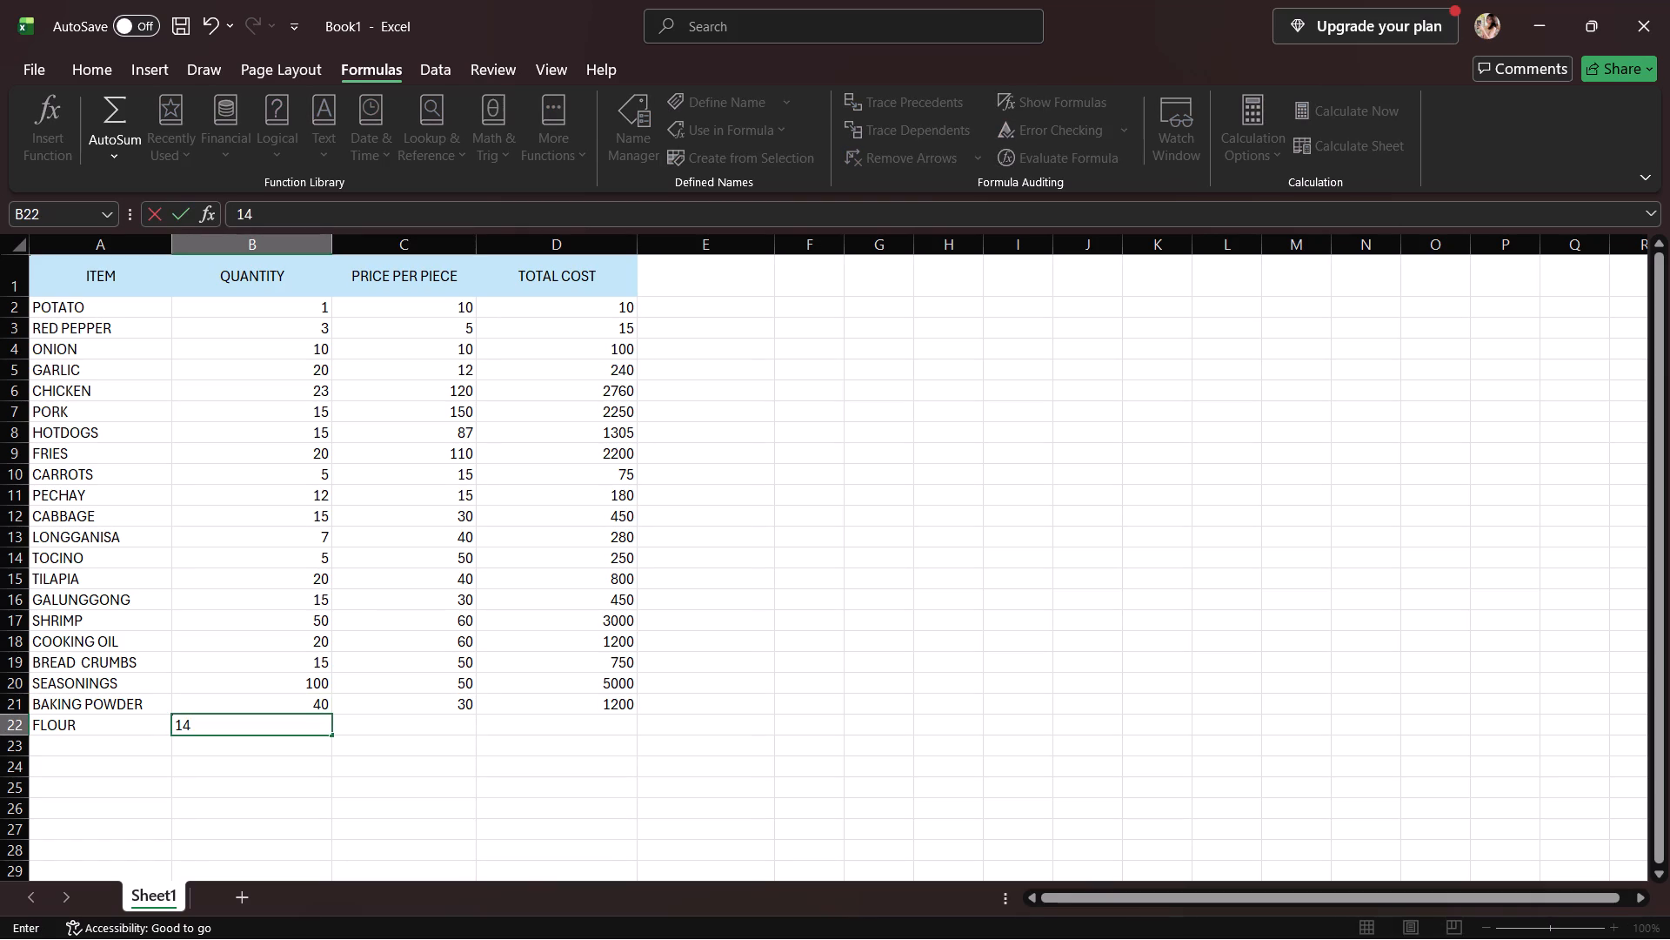
{"action": "left_click", "coordinate": [428, 728]}
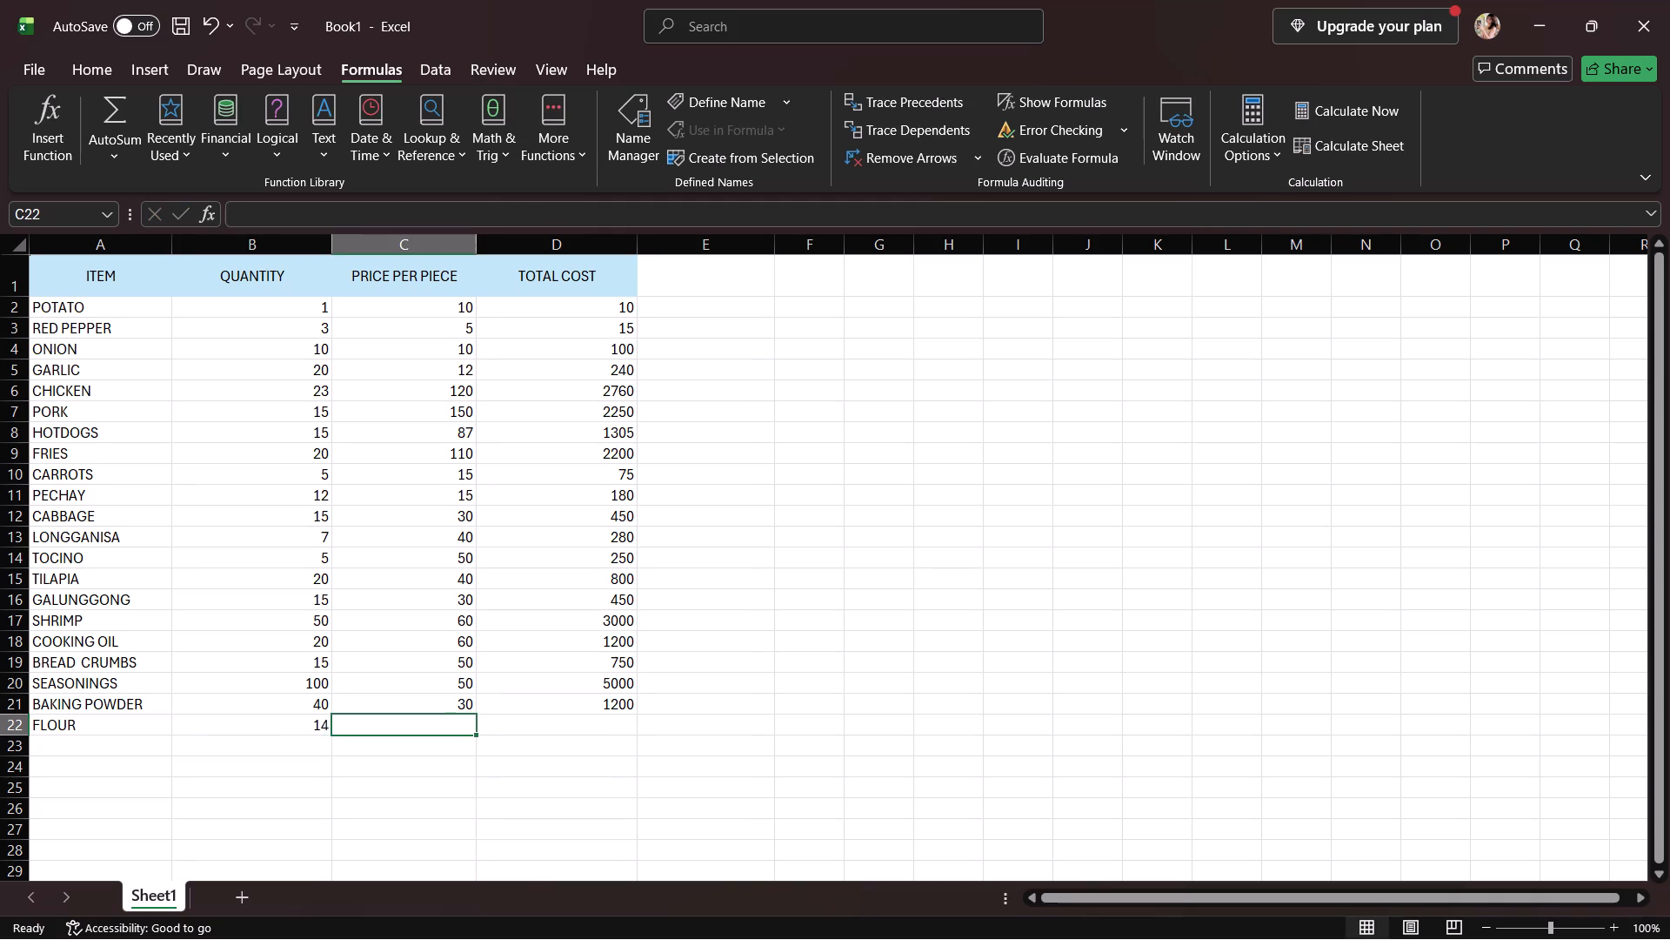
{"action": "key", "text": "1"}
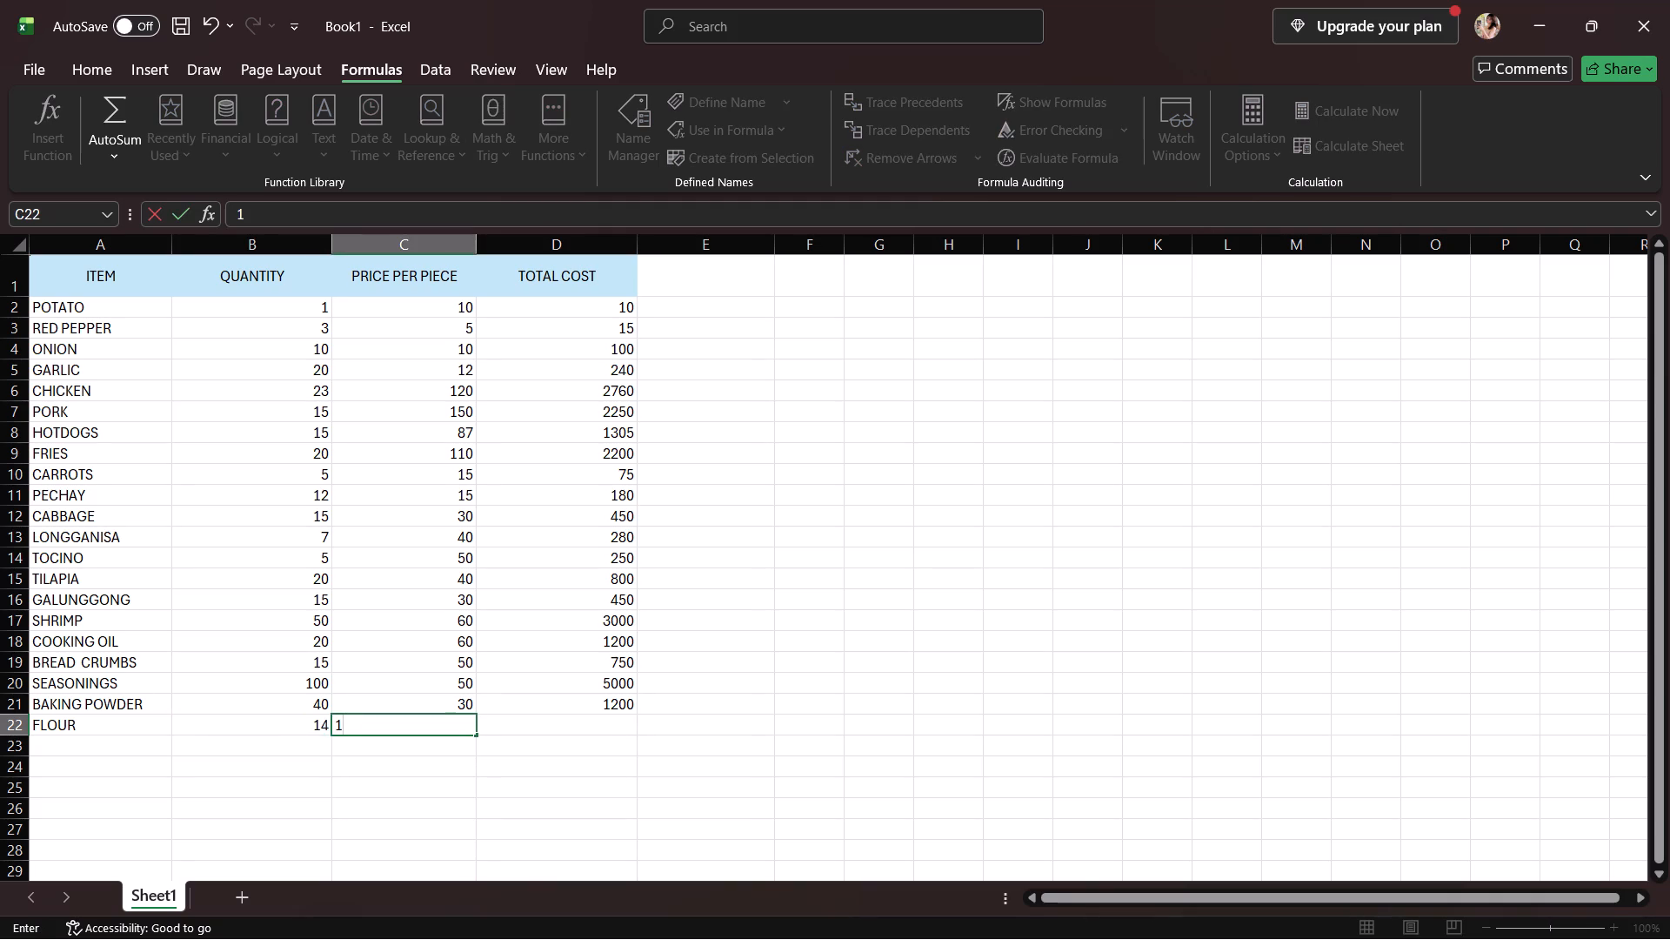
{"action": "key", "text": "BackSpace"}
{"action": "type", "text": "30"}
{"action": "key", "text": "Return"}
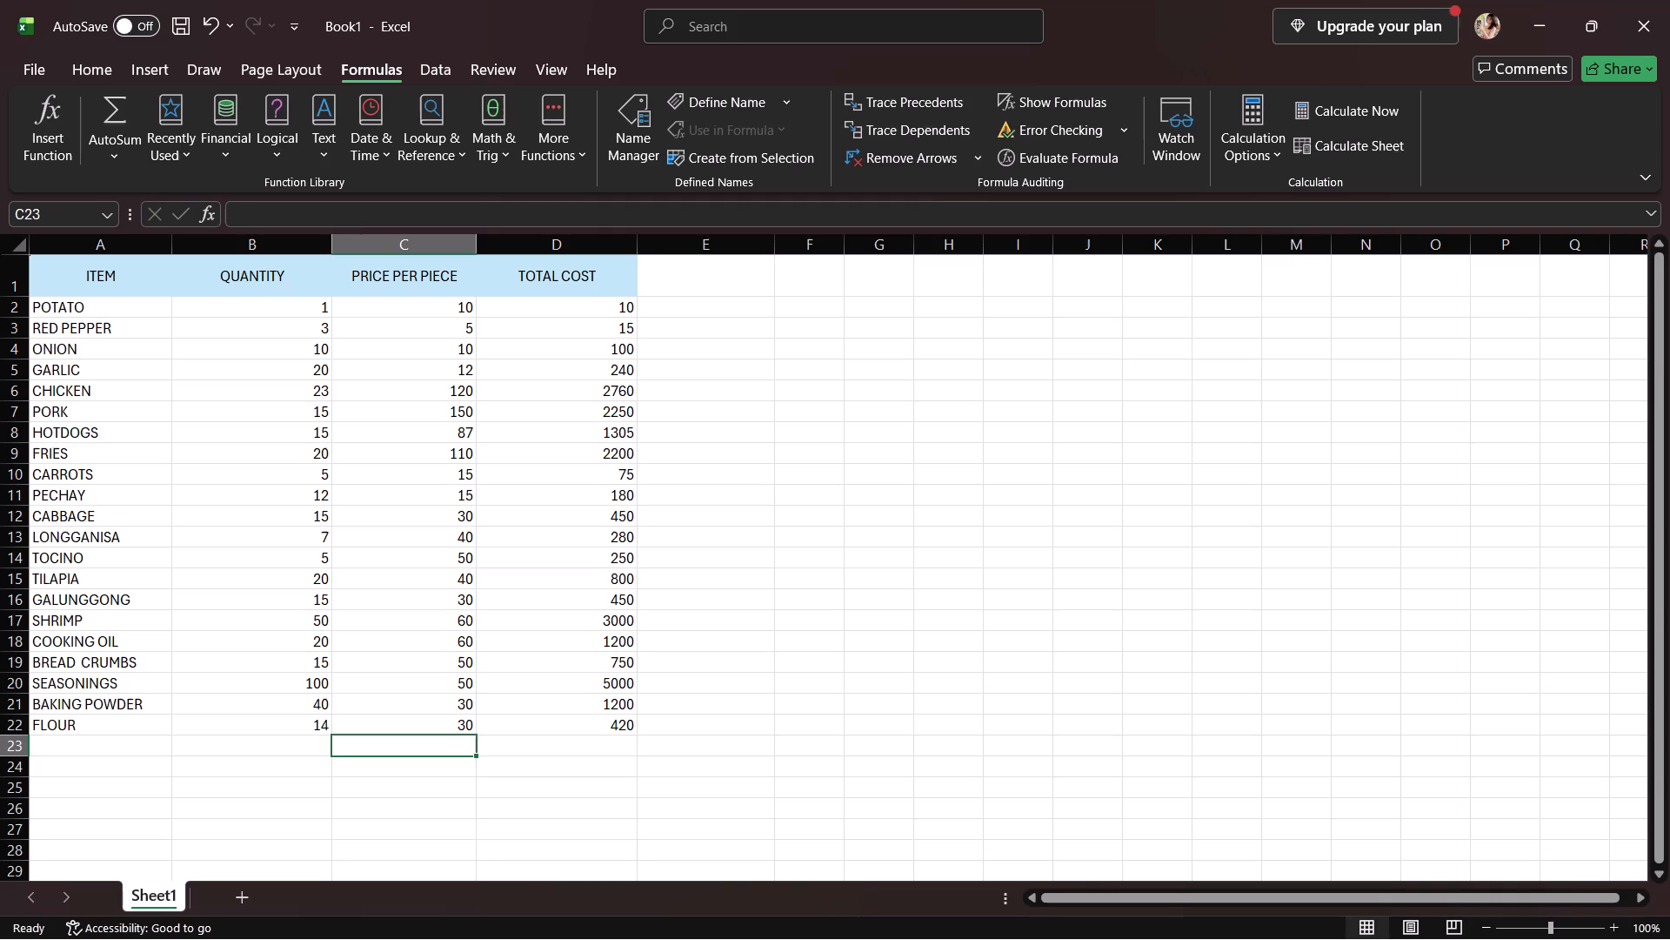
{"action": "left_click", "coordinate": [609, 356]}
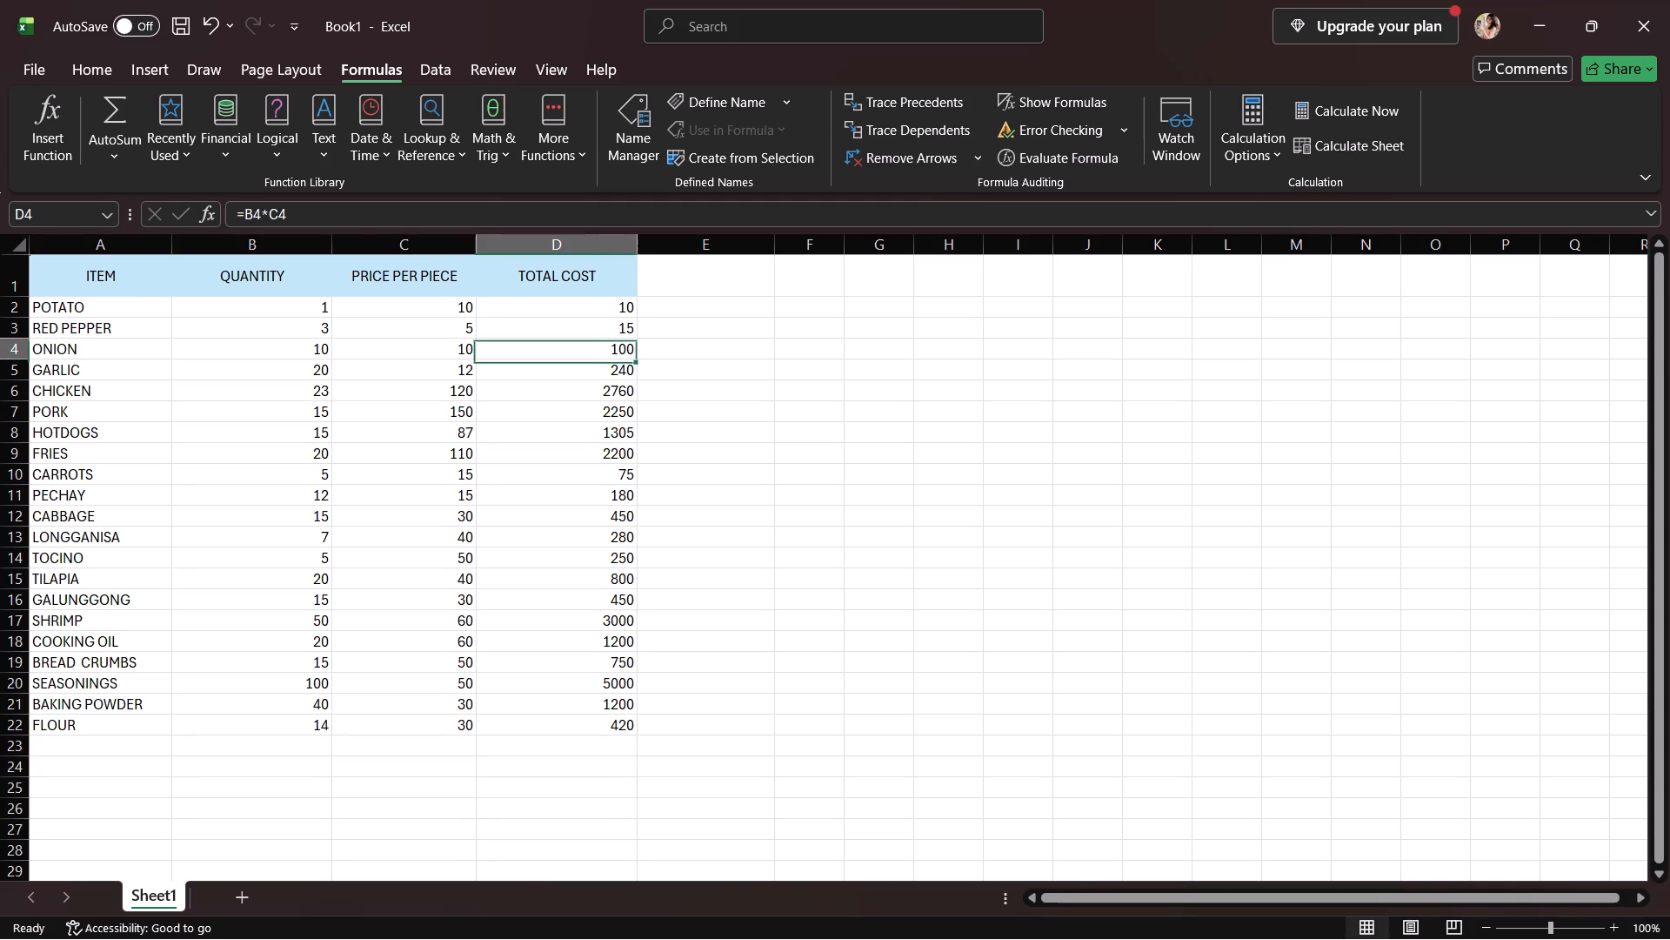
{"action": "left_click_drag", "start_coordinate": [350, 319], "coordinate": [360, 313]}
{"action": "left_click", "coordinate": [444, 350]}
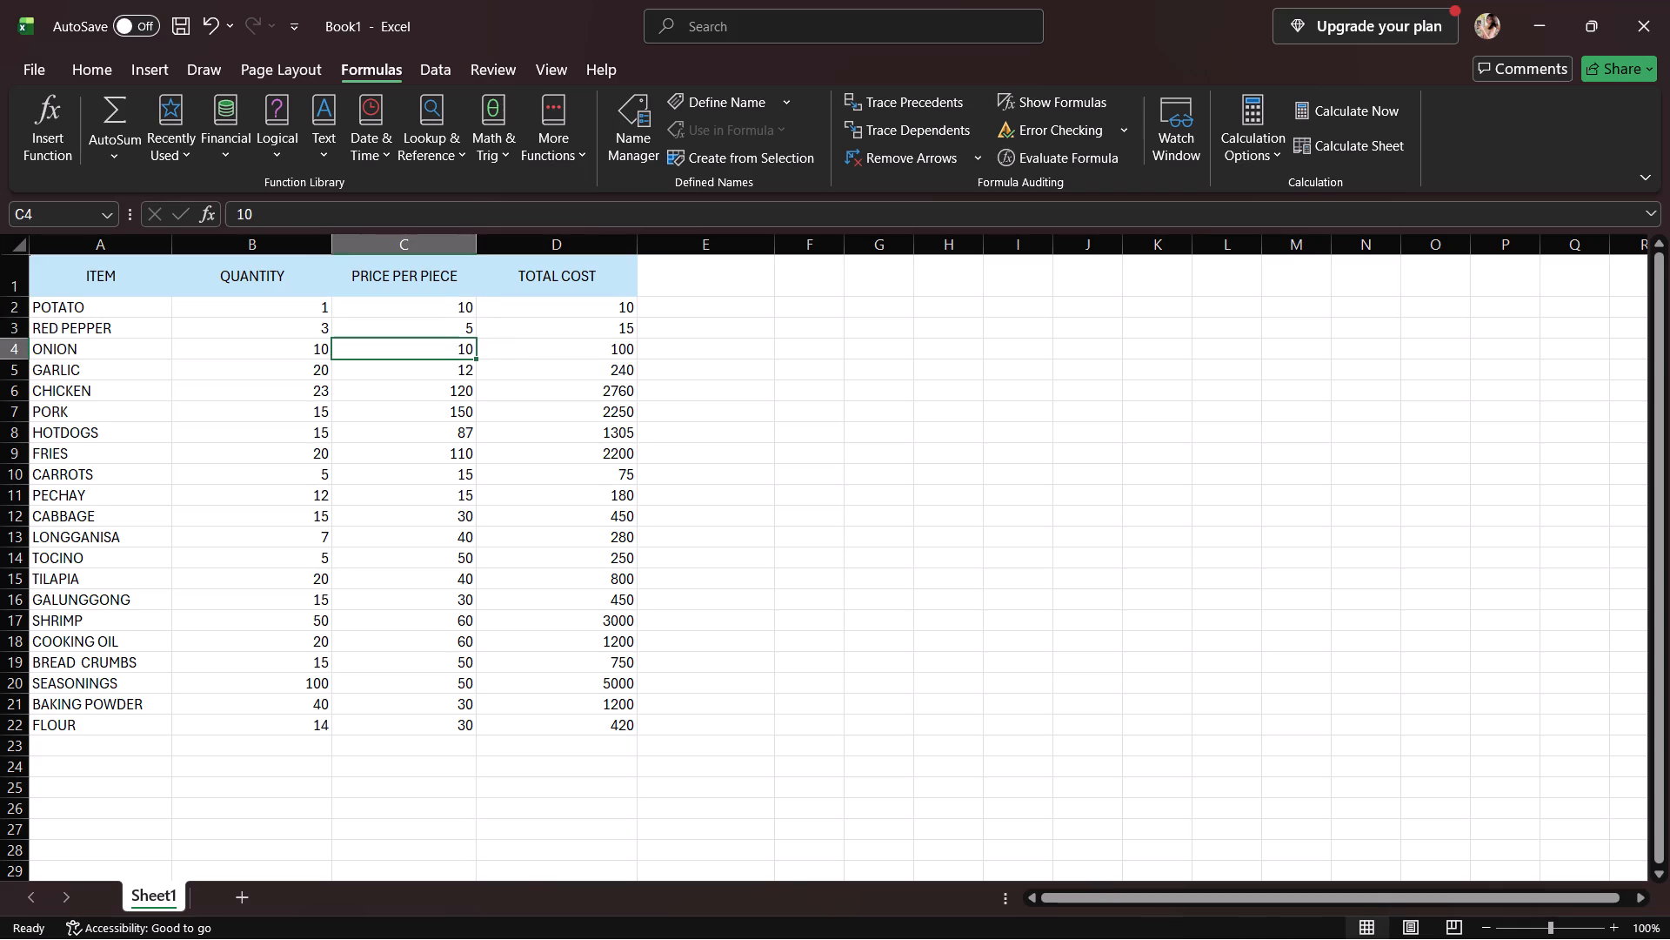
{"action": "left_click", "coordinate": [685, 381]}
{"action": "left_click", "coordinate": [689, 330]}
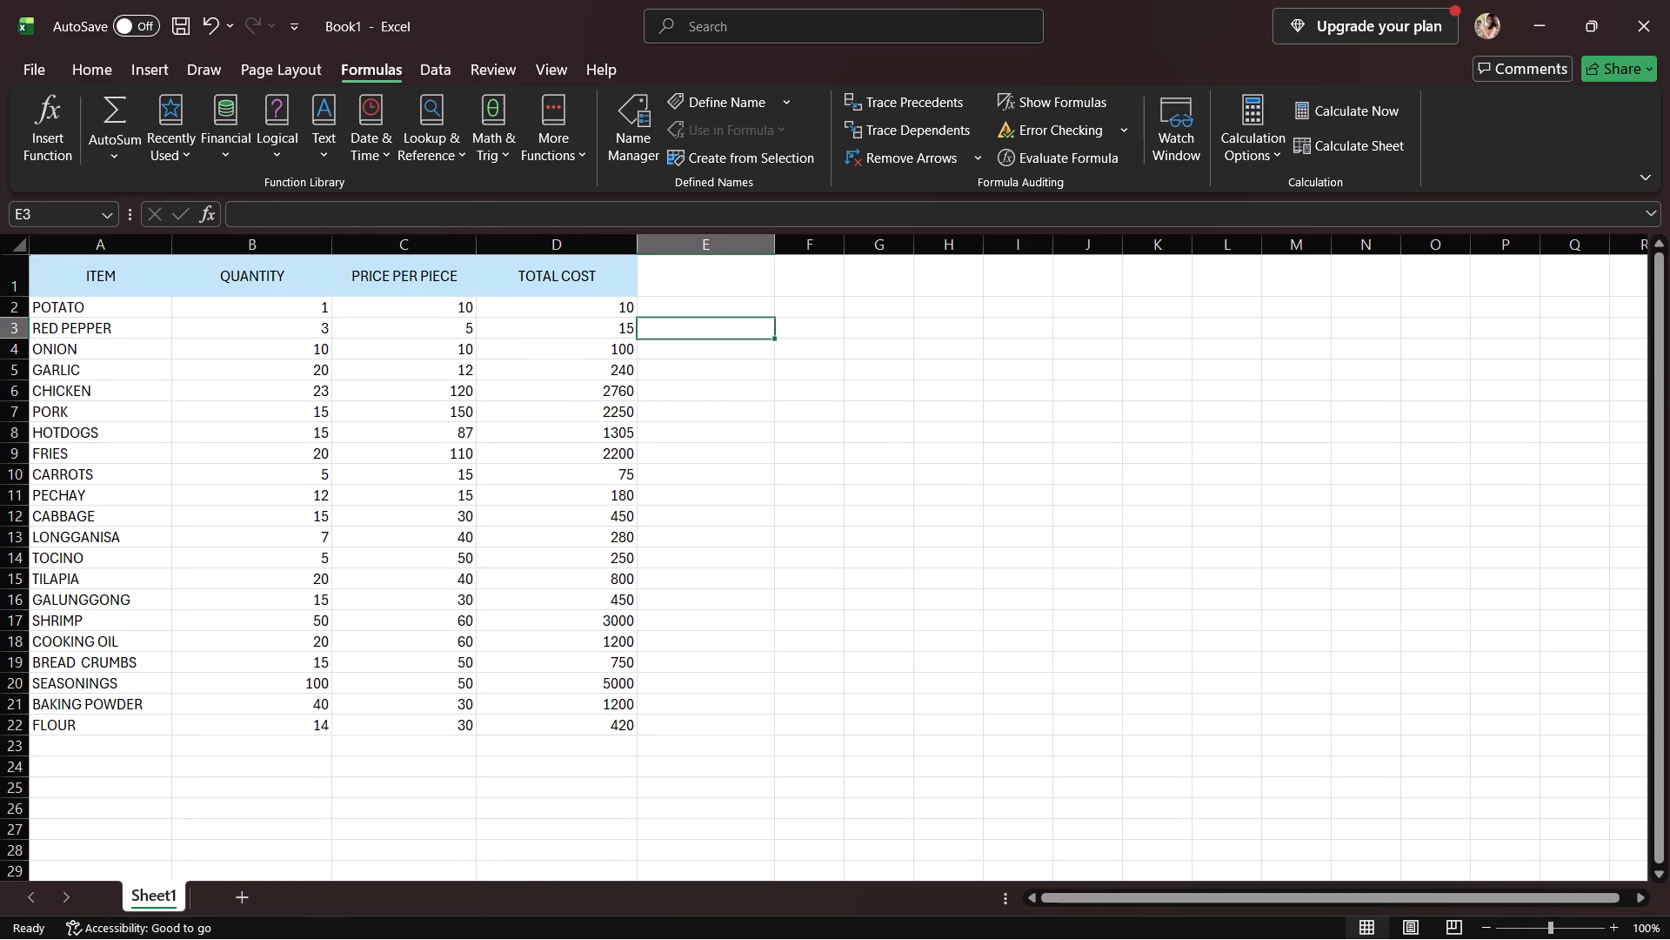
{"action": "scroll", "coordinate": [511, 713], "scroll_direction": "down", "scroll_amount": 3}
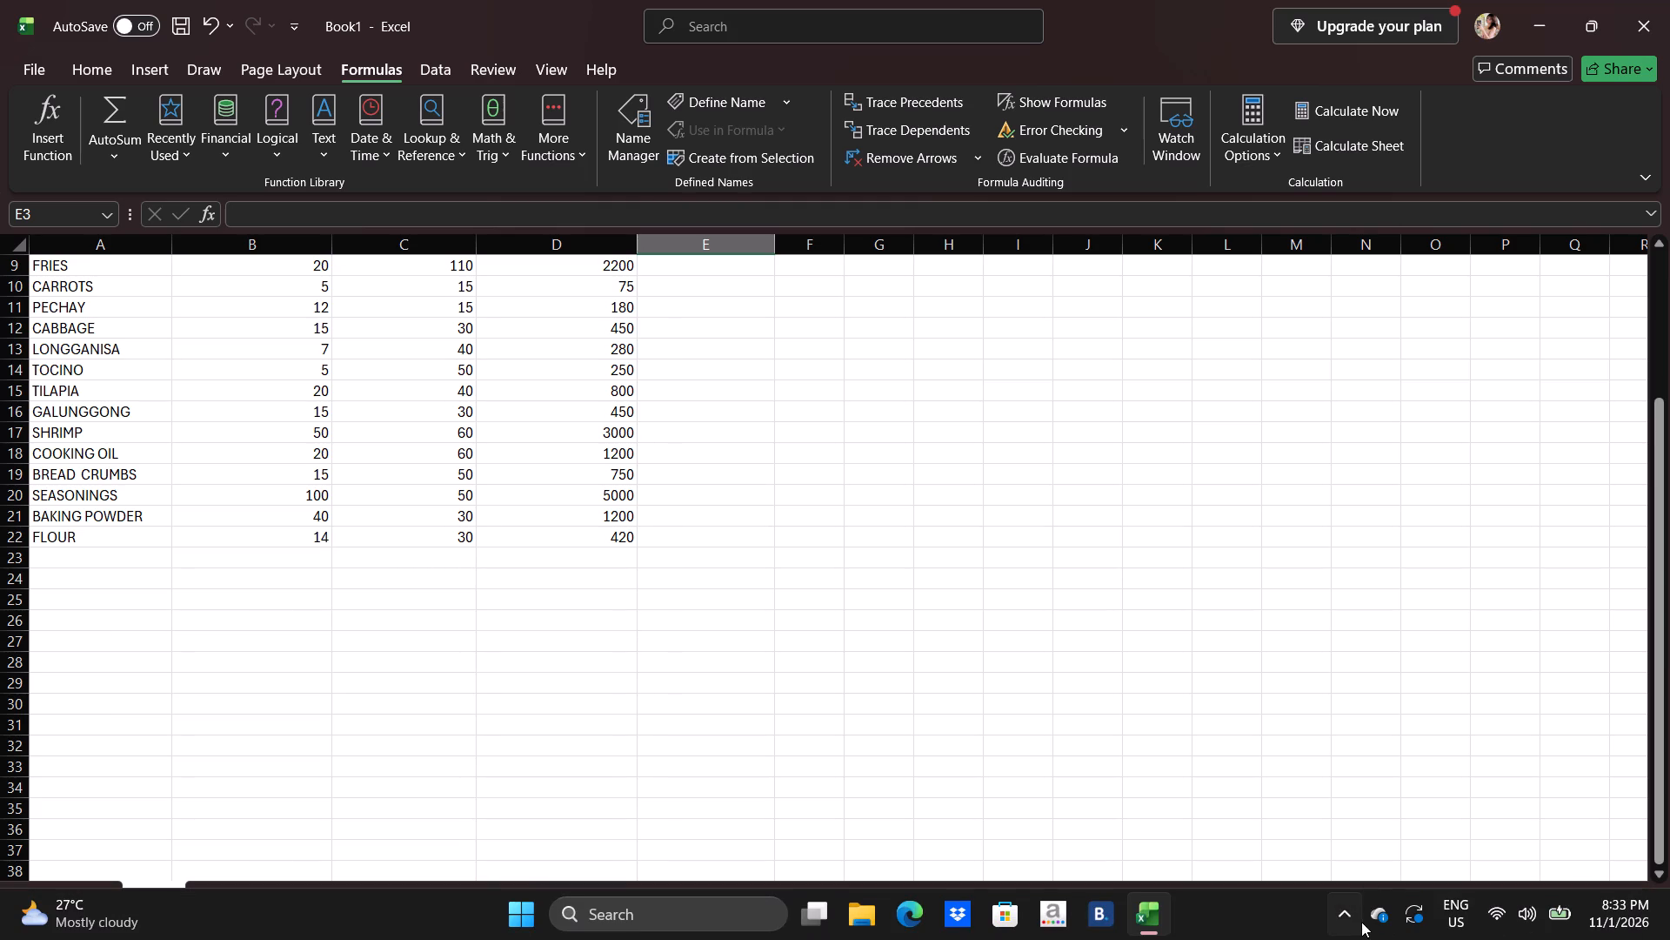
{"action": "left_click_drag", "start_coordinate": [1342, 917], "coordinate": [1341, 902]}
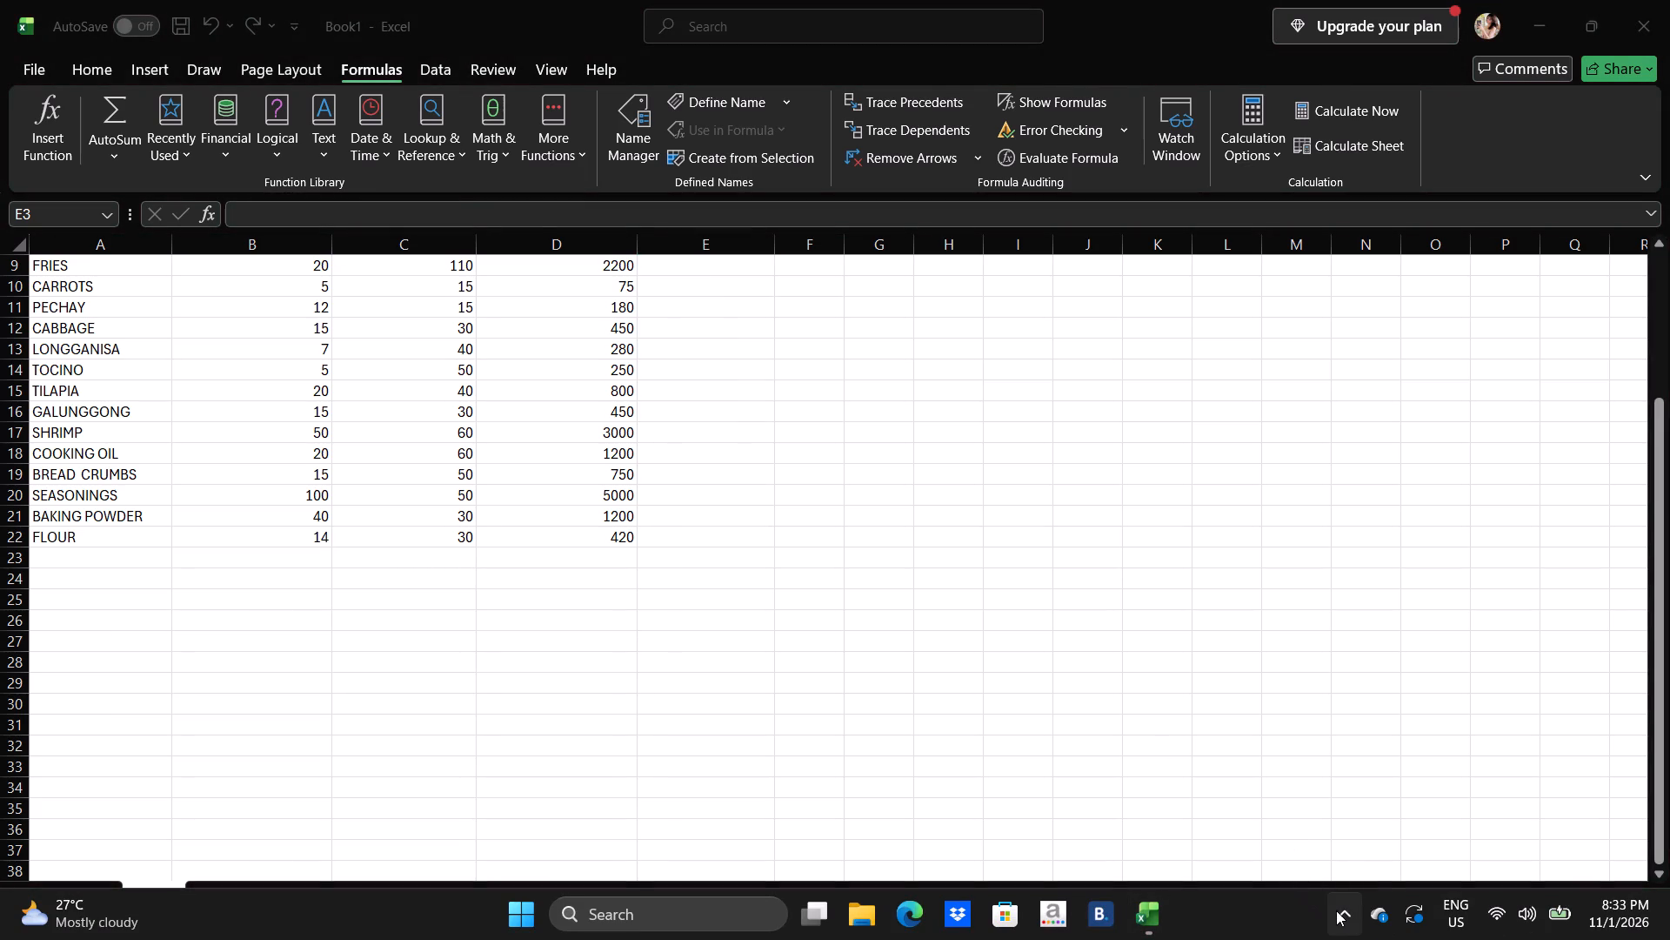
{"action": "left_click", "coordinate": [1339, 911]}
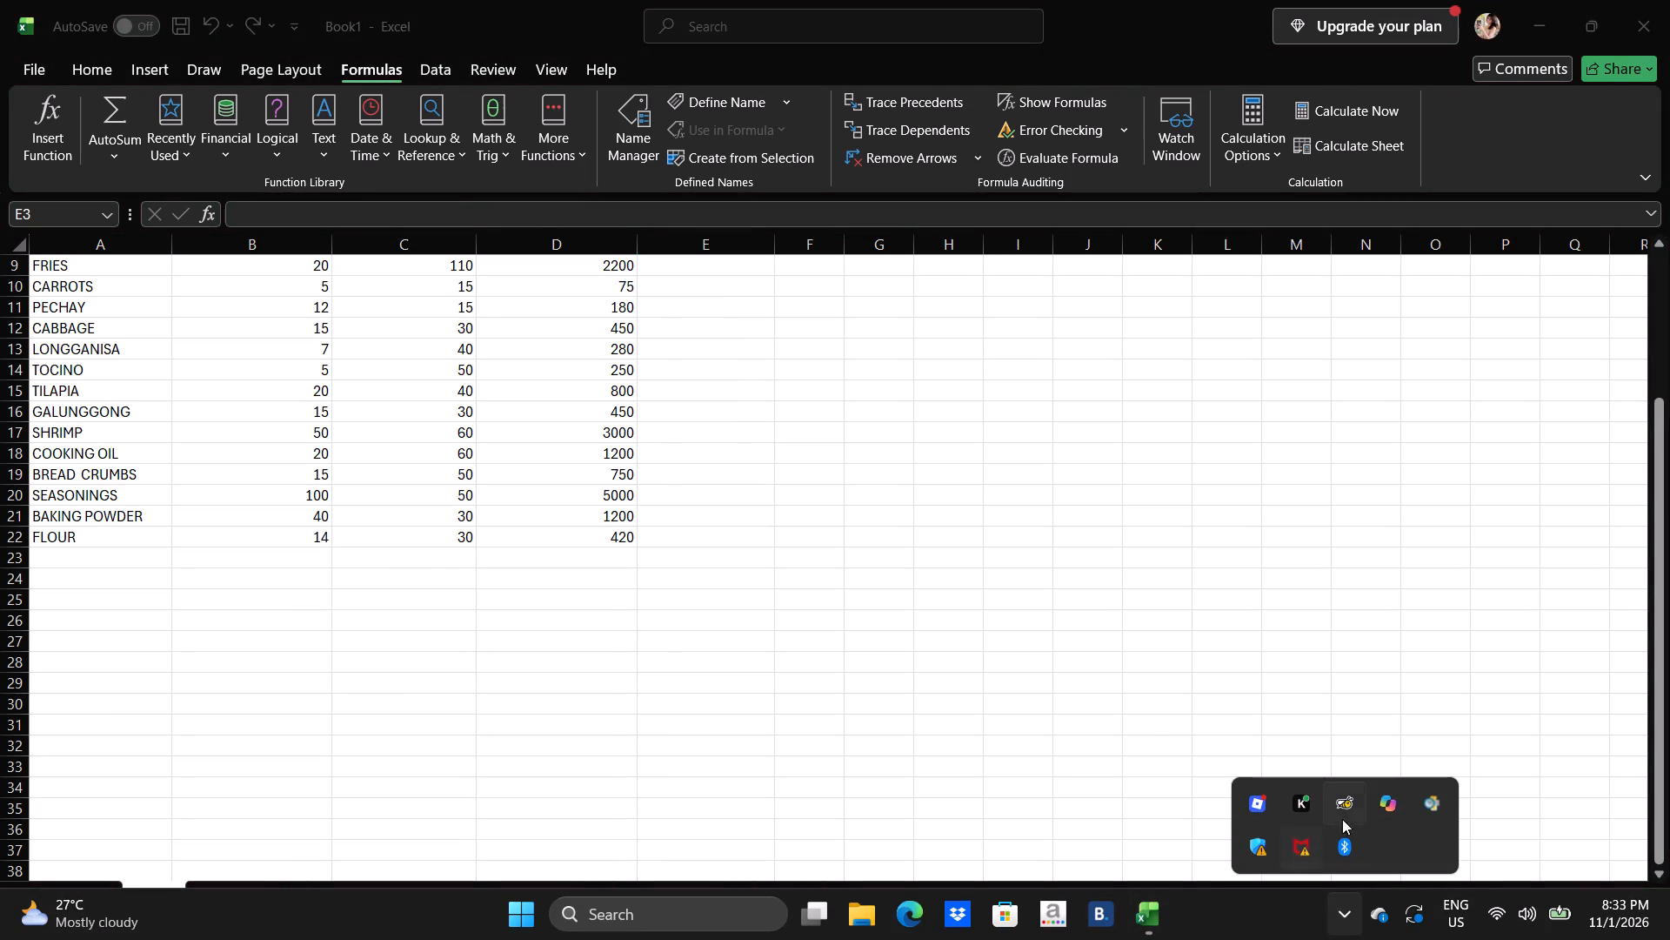
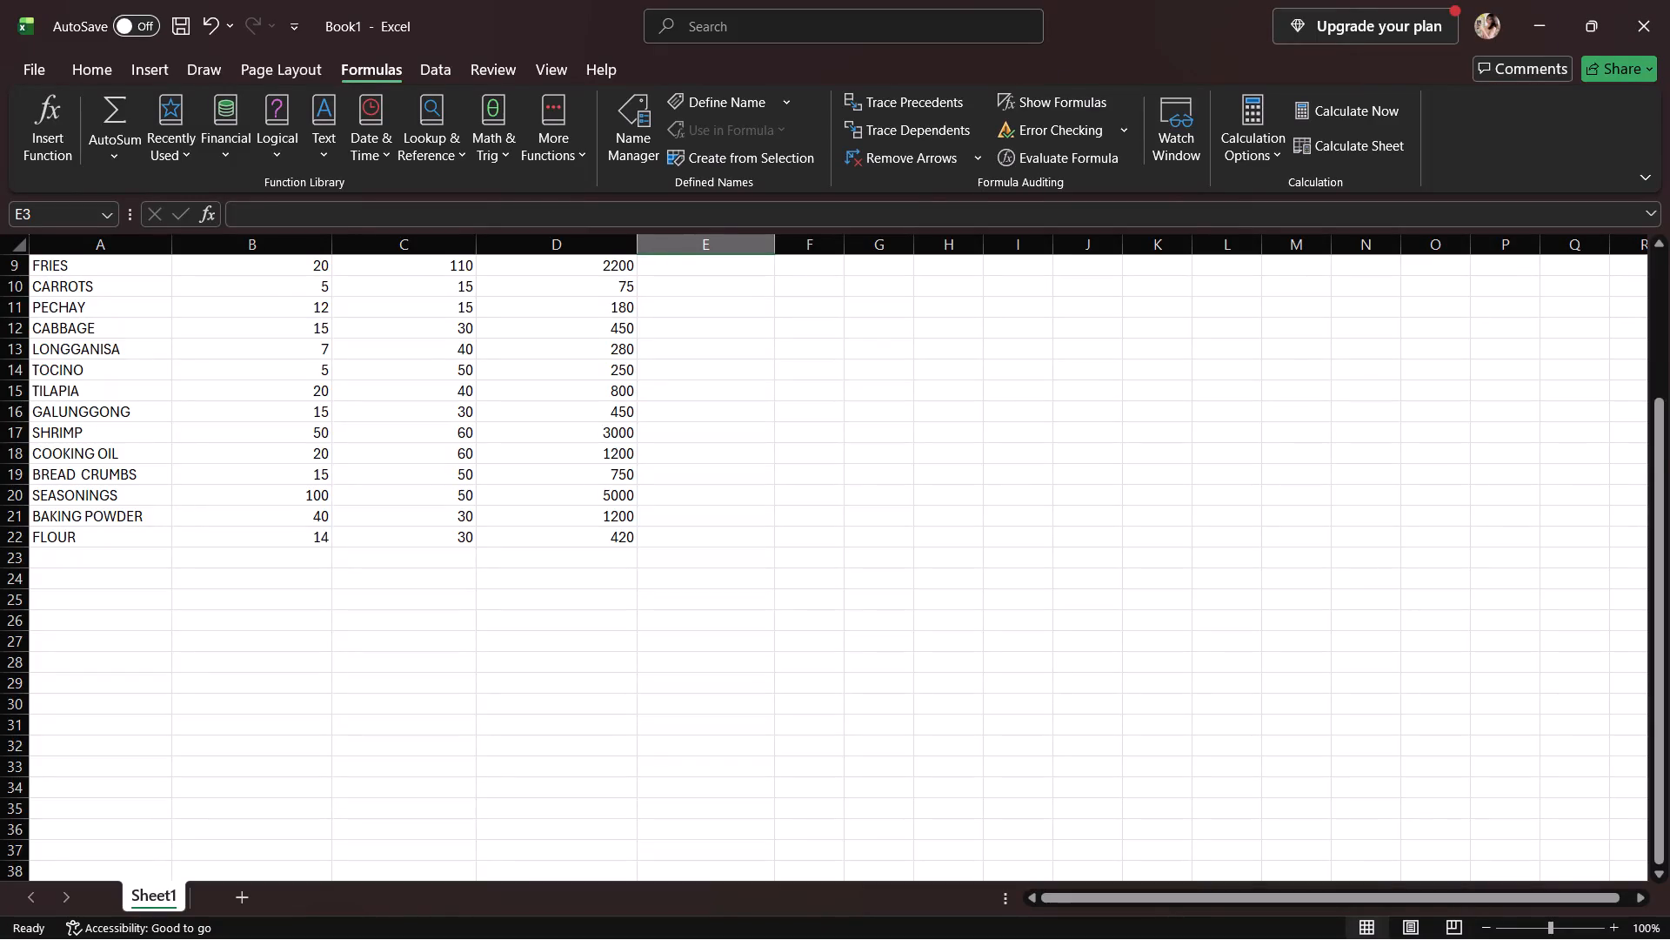
Change the POTATO quantity in cell B2 to 15.
{"action": "scroll", "coordinate": [676, 456], "scroll_direction": "down", "scroll_amount": 2}
{"action": "scroll", "coordinate": [666, 460], "scroll_direction": "up", "scroll_amount": 7}
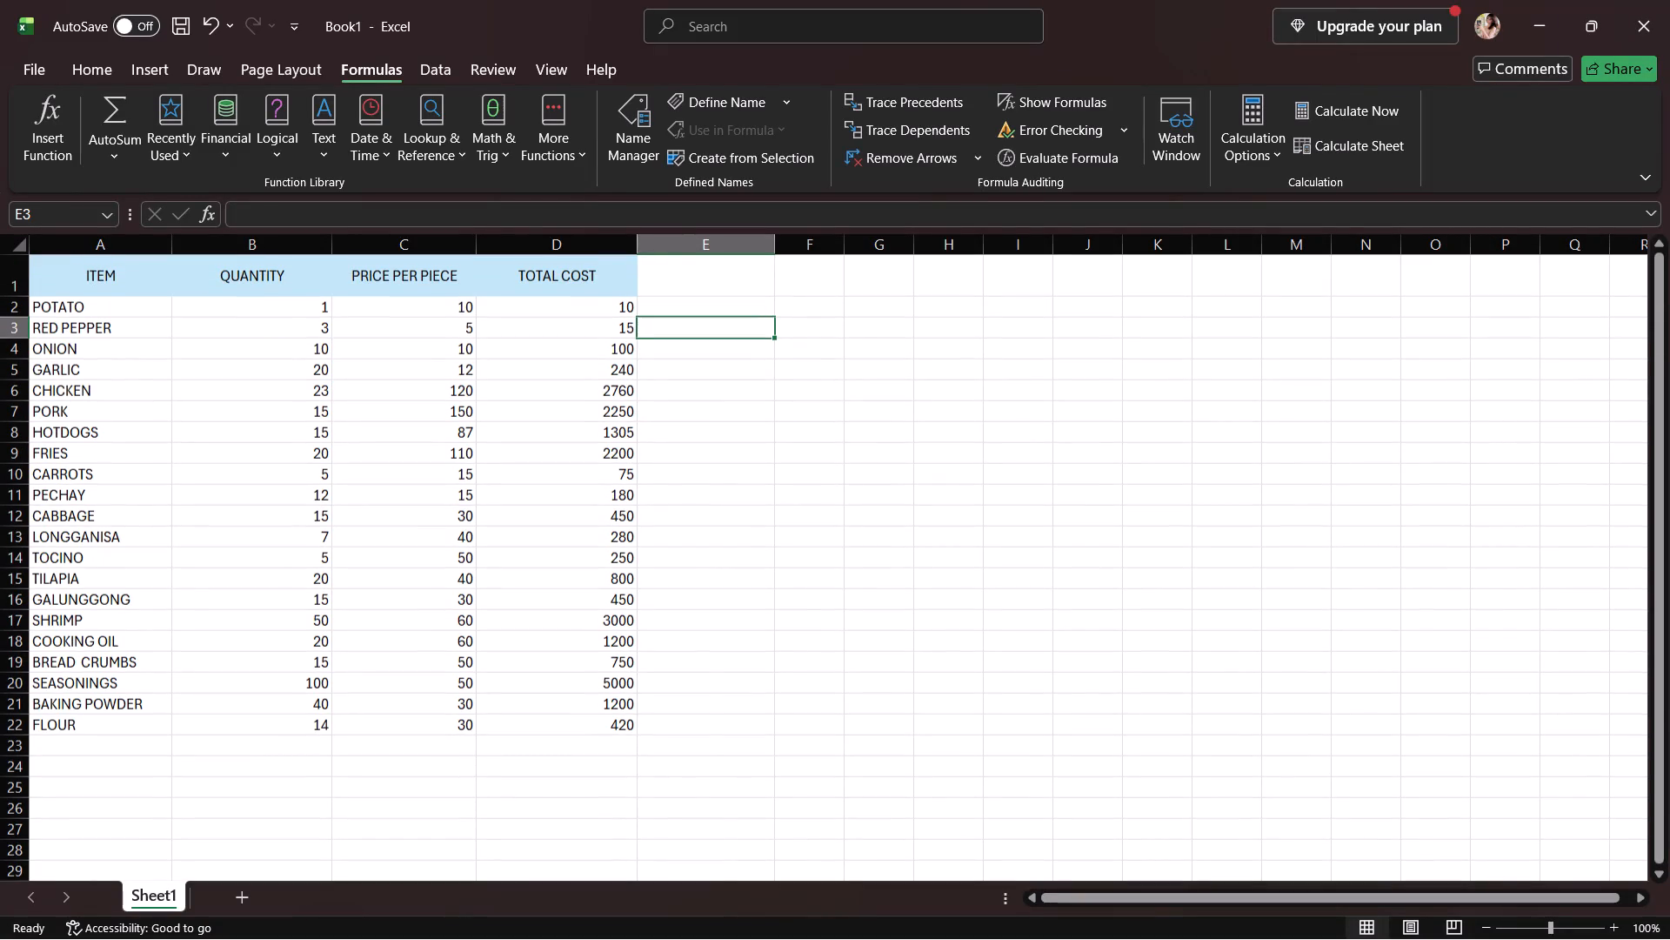
{"action": "left_click", "coordinate": [335, 303]}
{"action": "left_click", "coordinate": [330, 303]}
{"action": "left_click", "coordinate": [327, 303]}
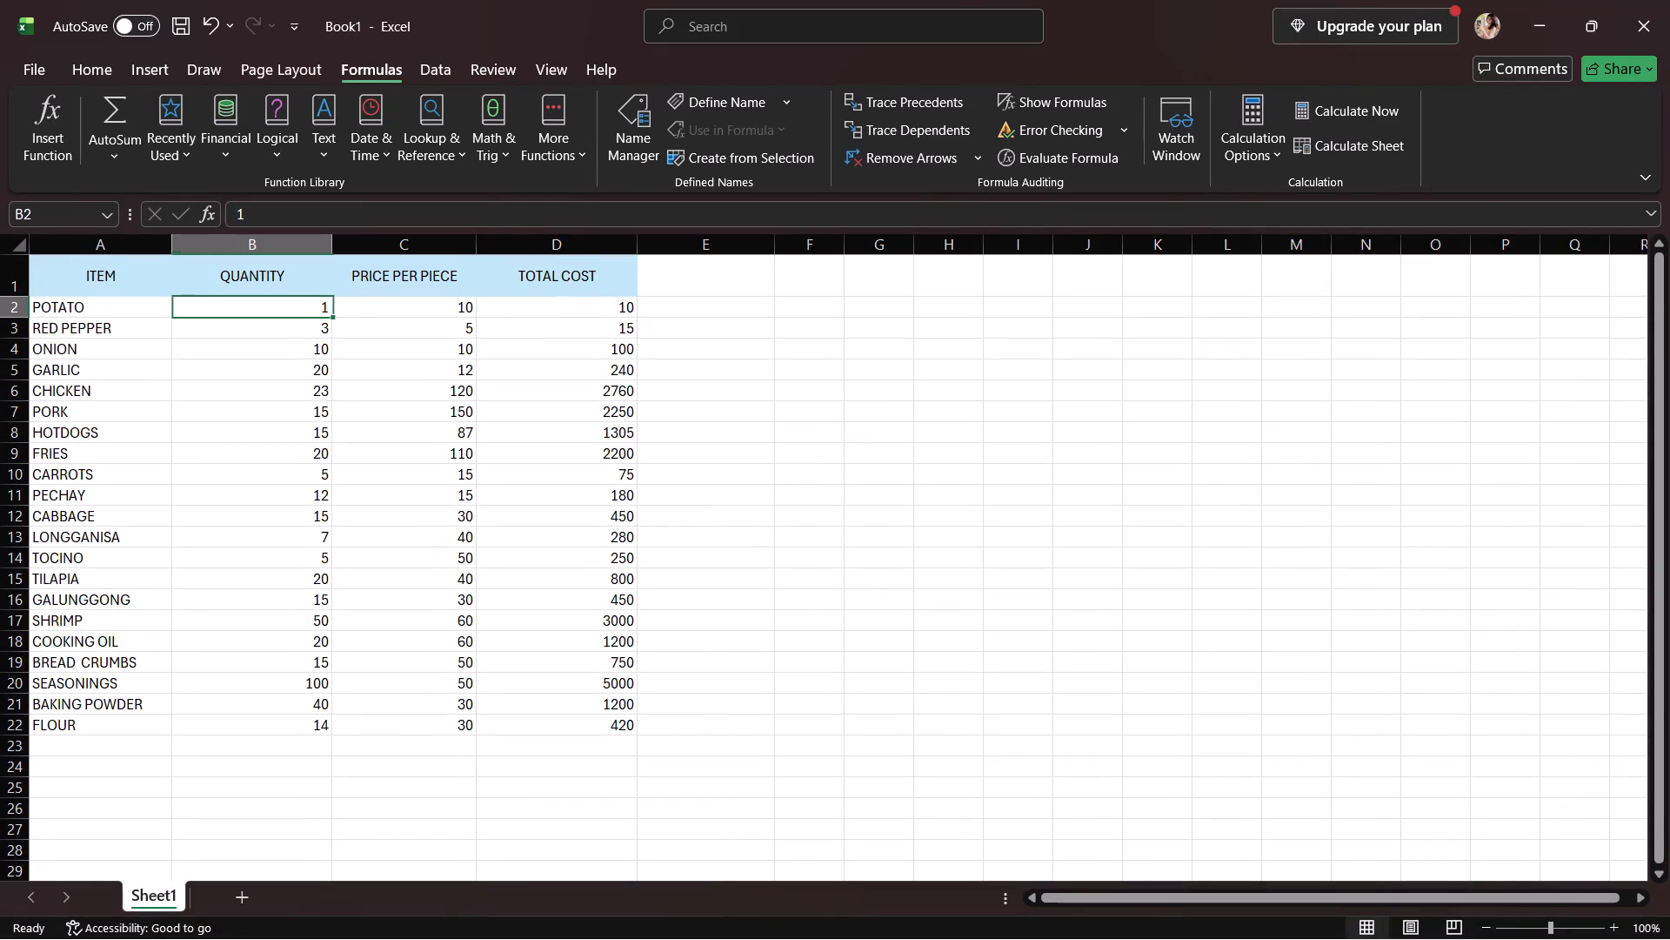
{"action": "left_click", "coordinate": [329, 198]}
{"action": "left_click", "coordinate": [326, 216]}
{"action": "key", "text": "BackSpace"}
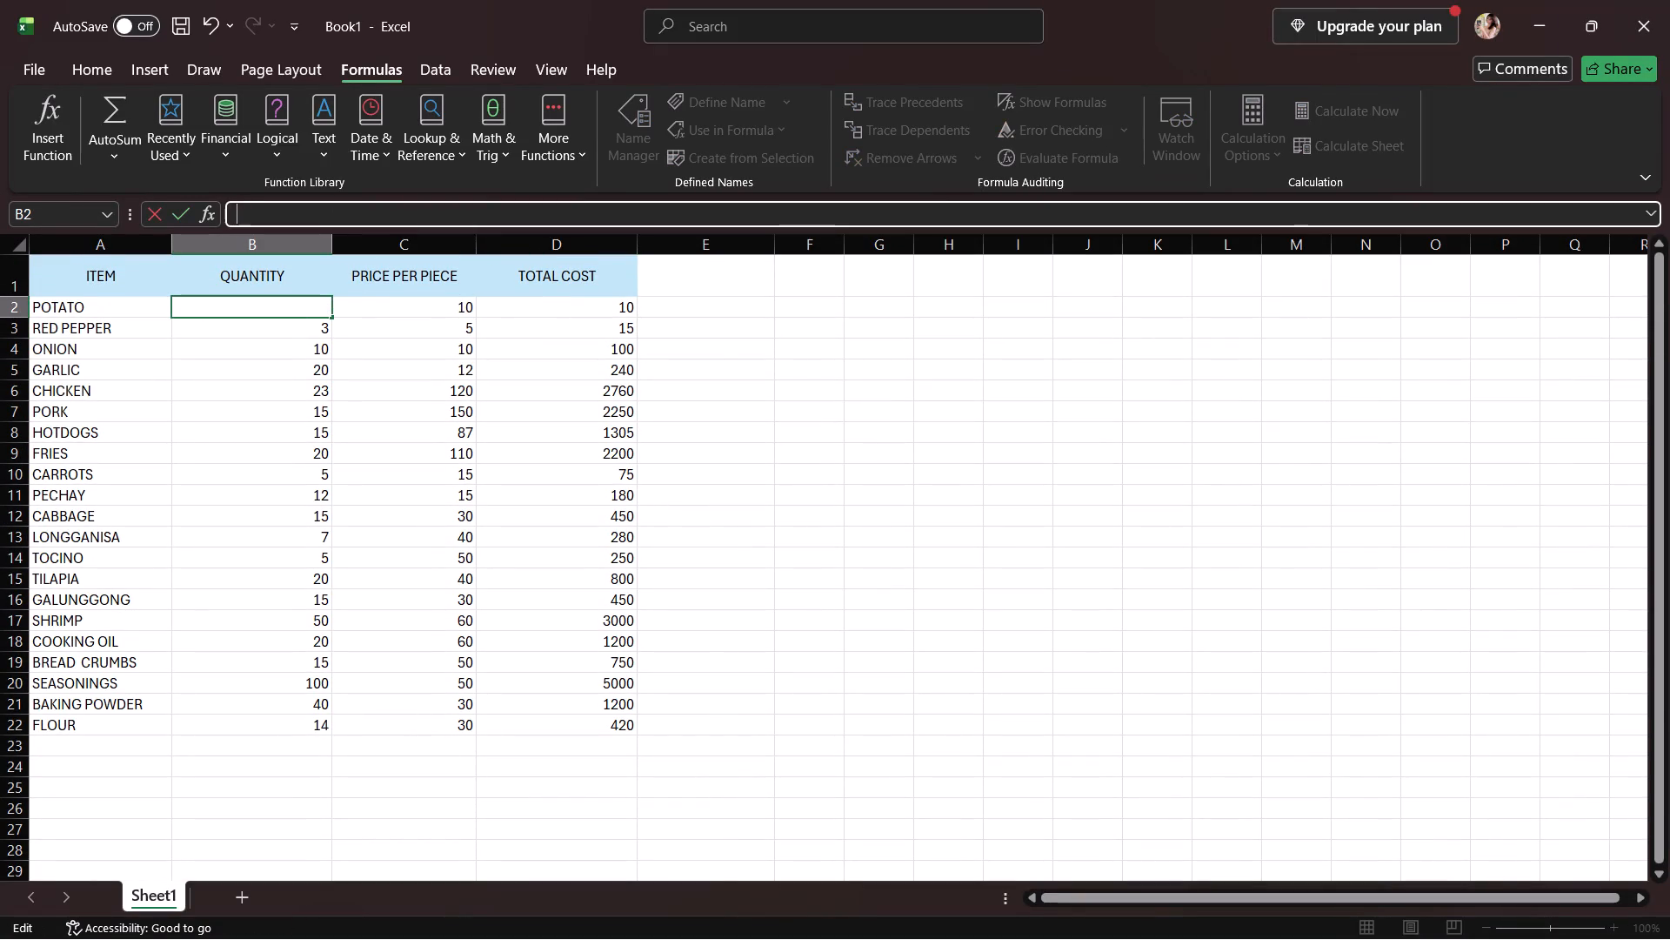
{"action": "type", "text": "15"}
{"action": "key", "text": "Return"}
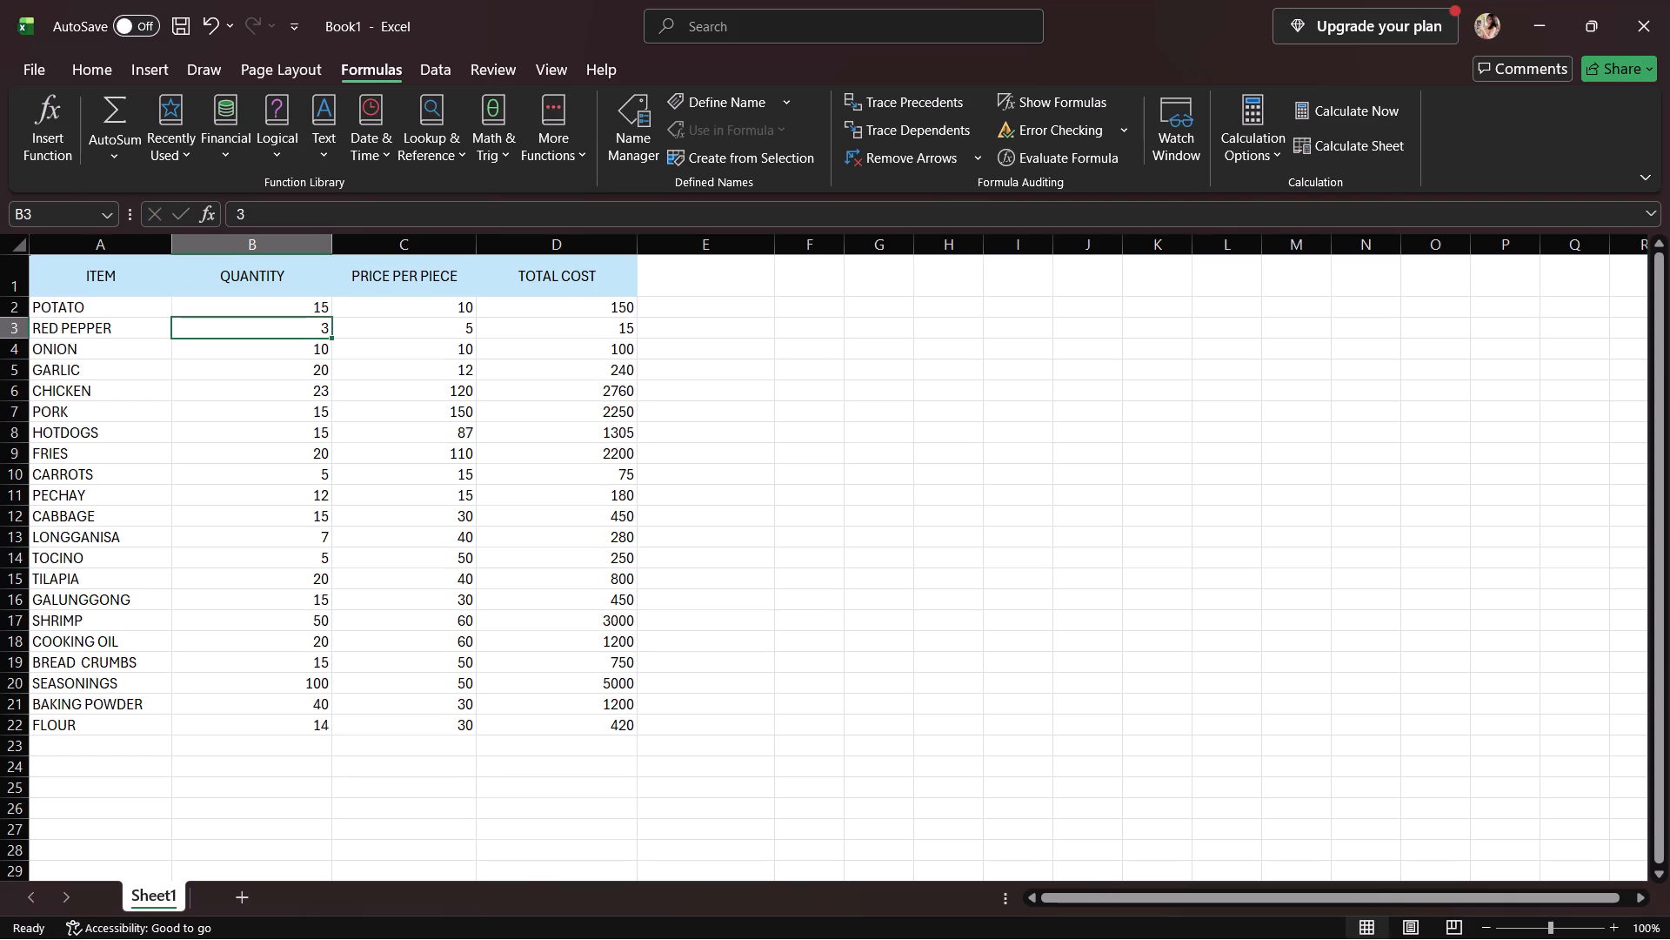
Change the quantities of RED PEPPER to 16 and ONION to 100 in cells B3 and B4.
{"action": "key", "text": "BackSpace"}
{"action": "type", "text": "16"}
{"action": "key", "text": "Return"}
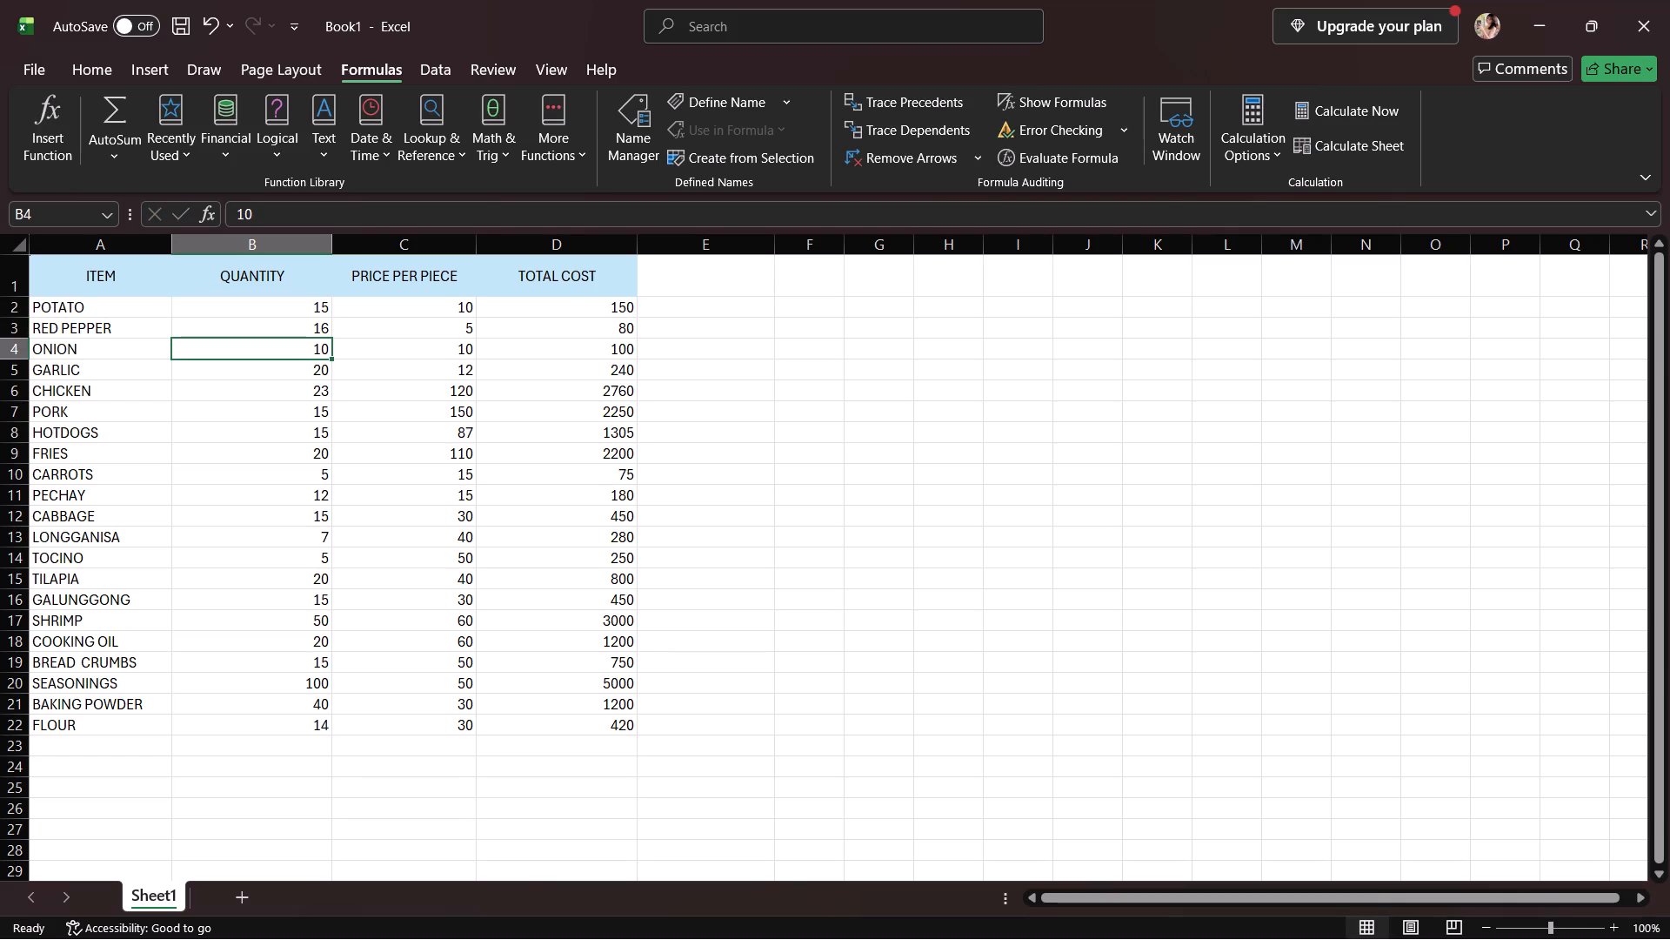
{"action": "key", "text": "BackSpace"}
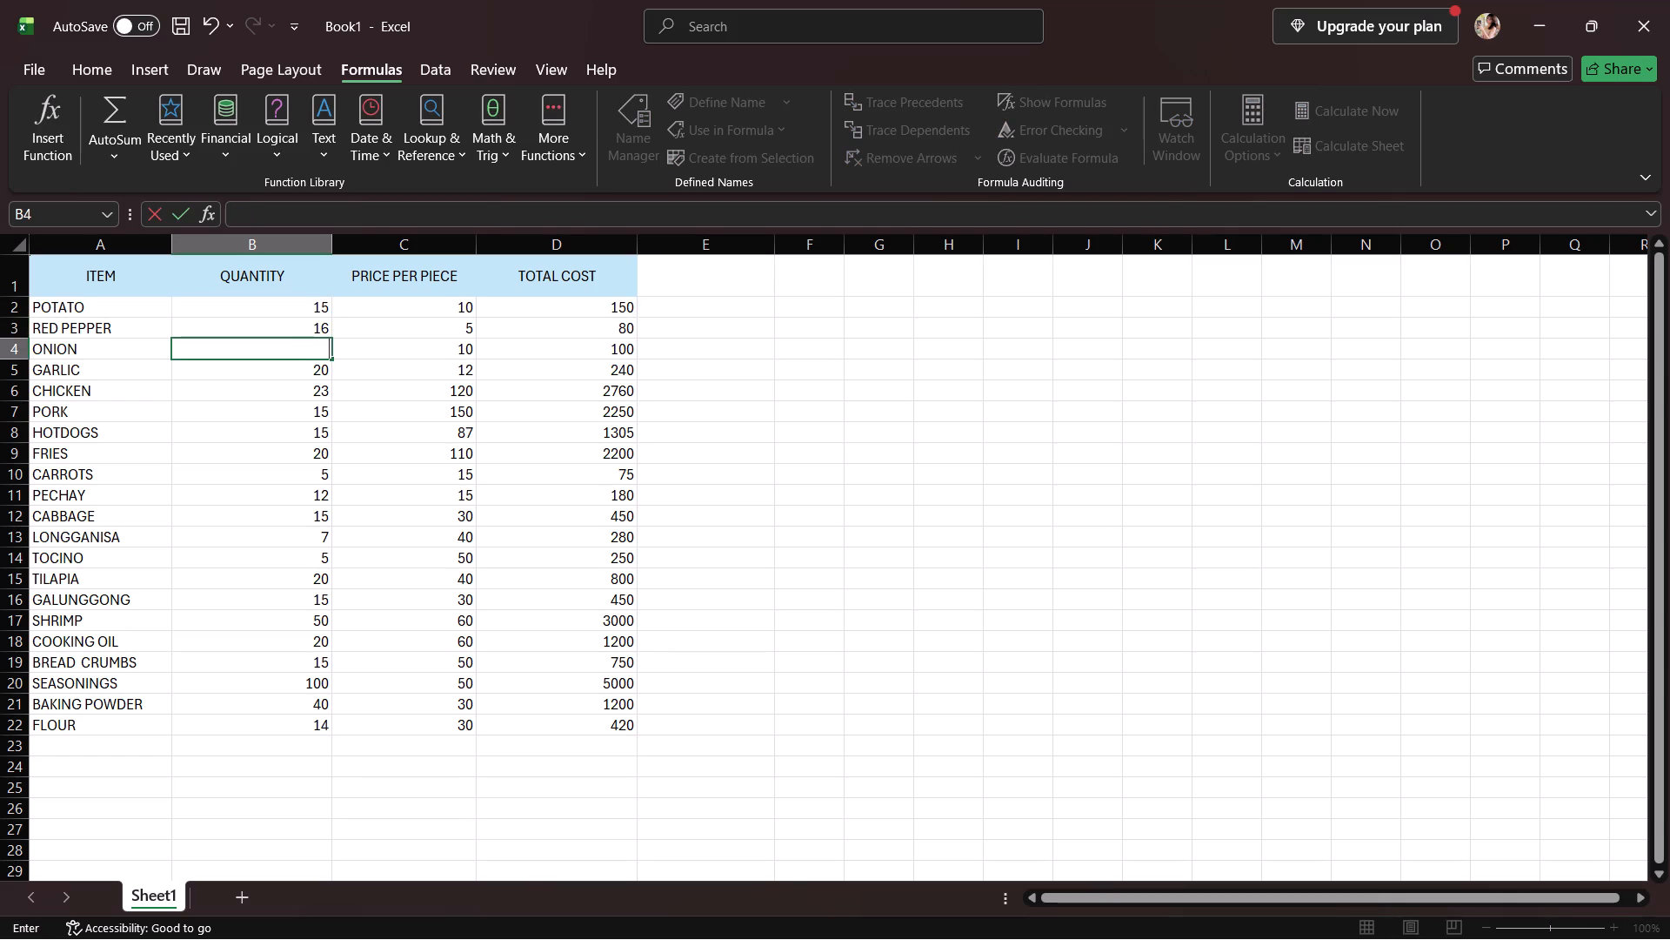
{"action": "type", "text": "100"}
{"action": "key", "text": "Return"}
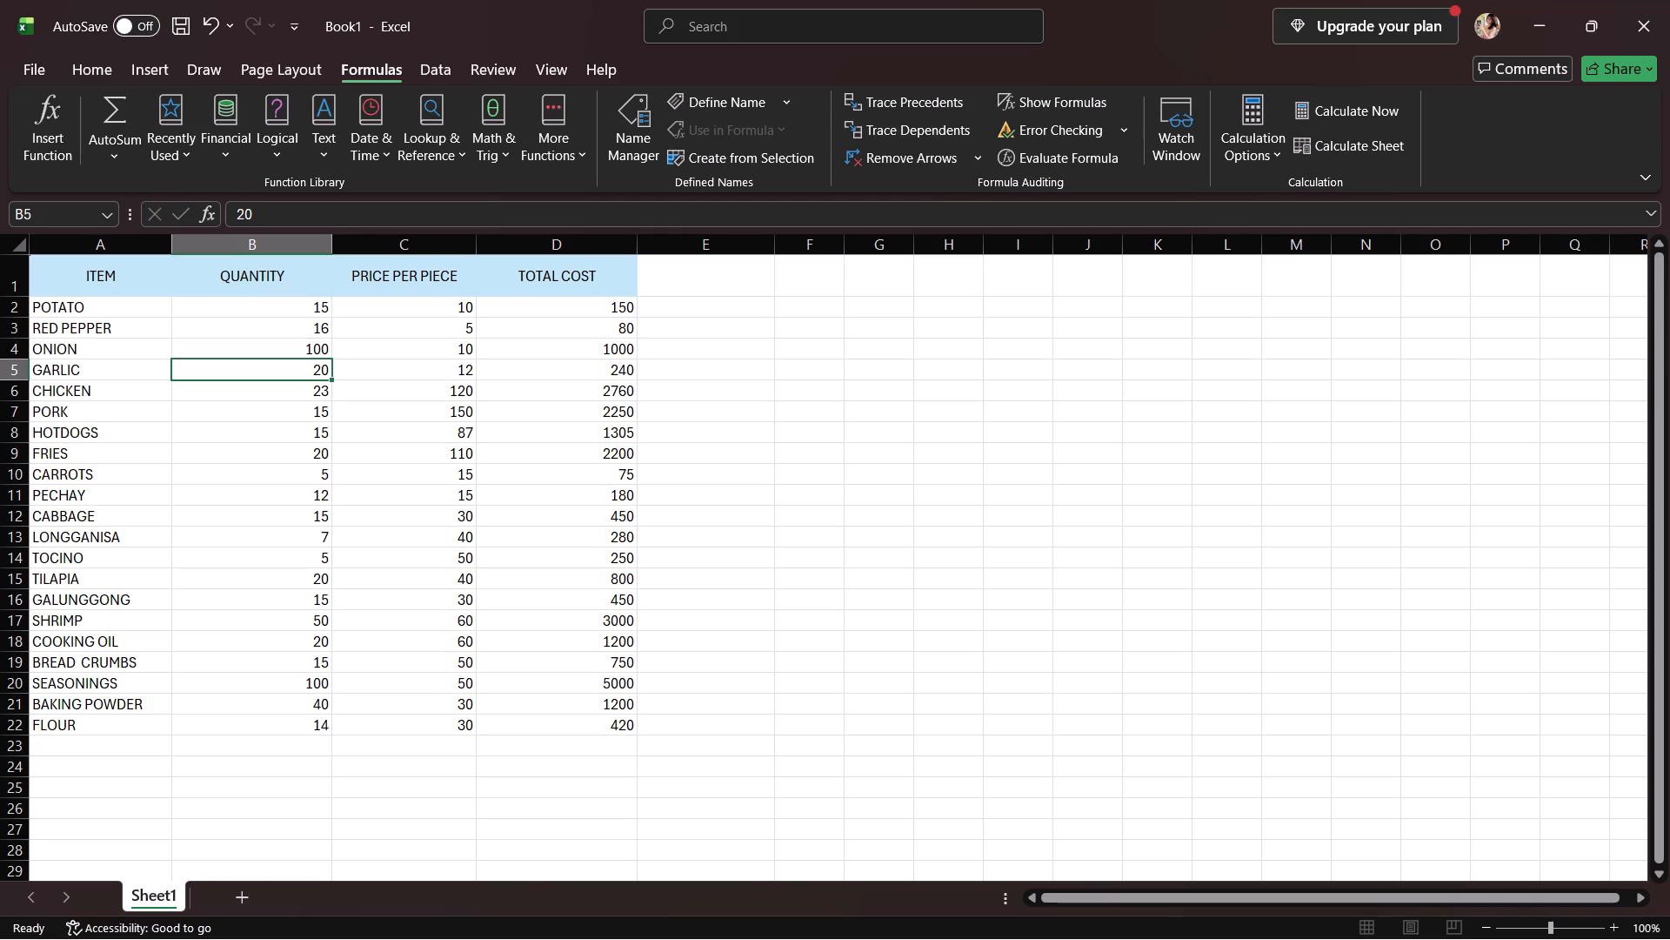
Change the quantities of GARLIC to 30 and CHICKEN to 45 in cells B5 and B6.
{"action": "key", "text": "BackSpace"}
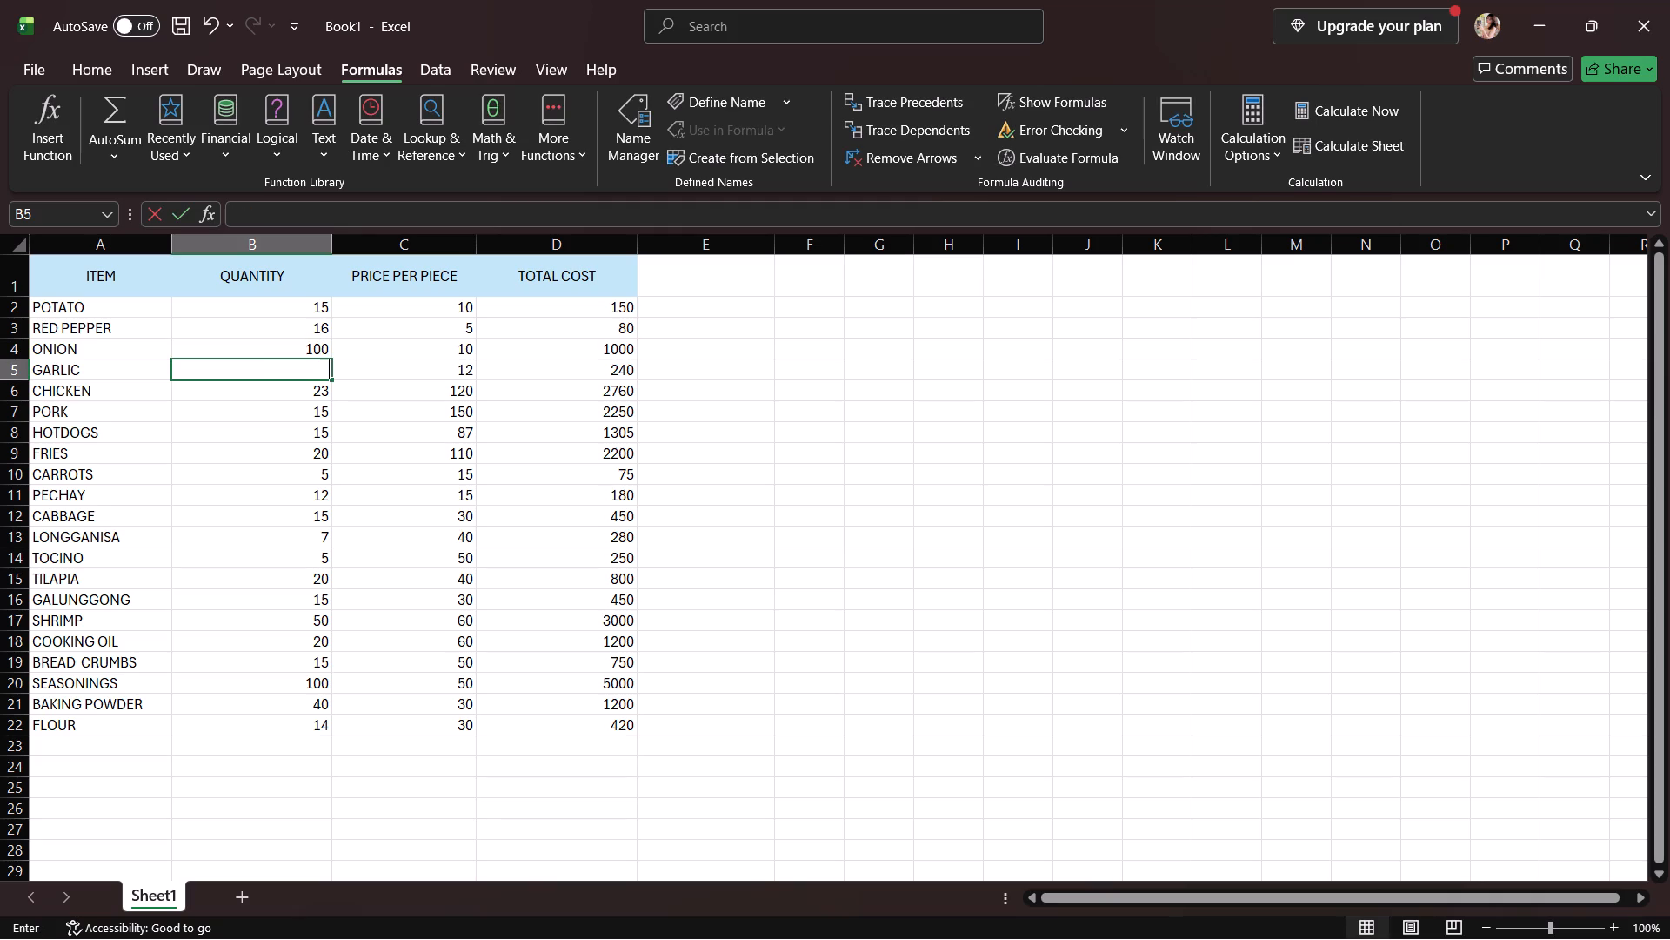
{"action": "type", "text": "30"}
{"action": "key", "text": "Return"}
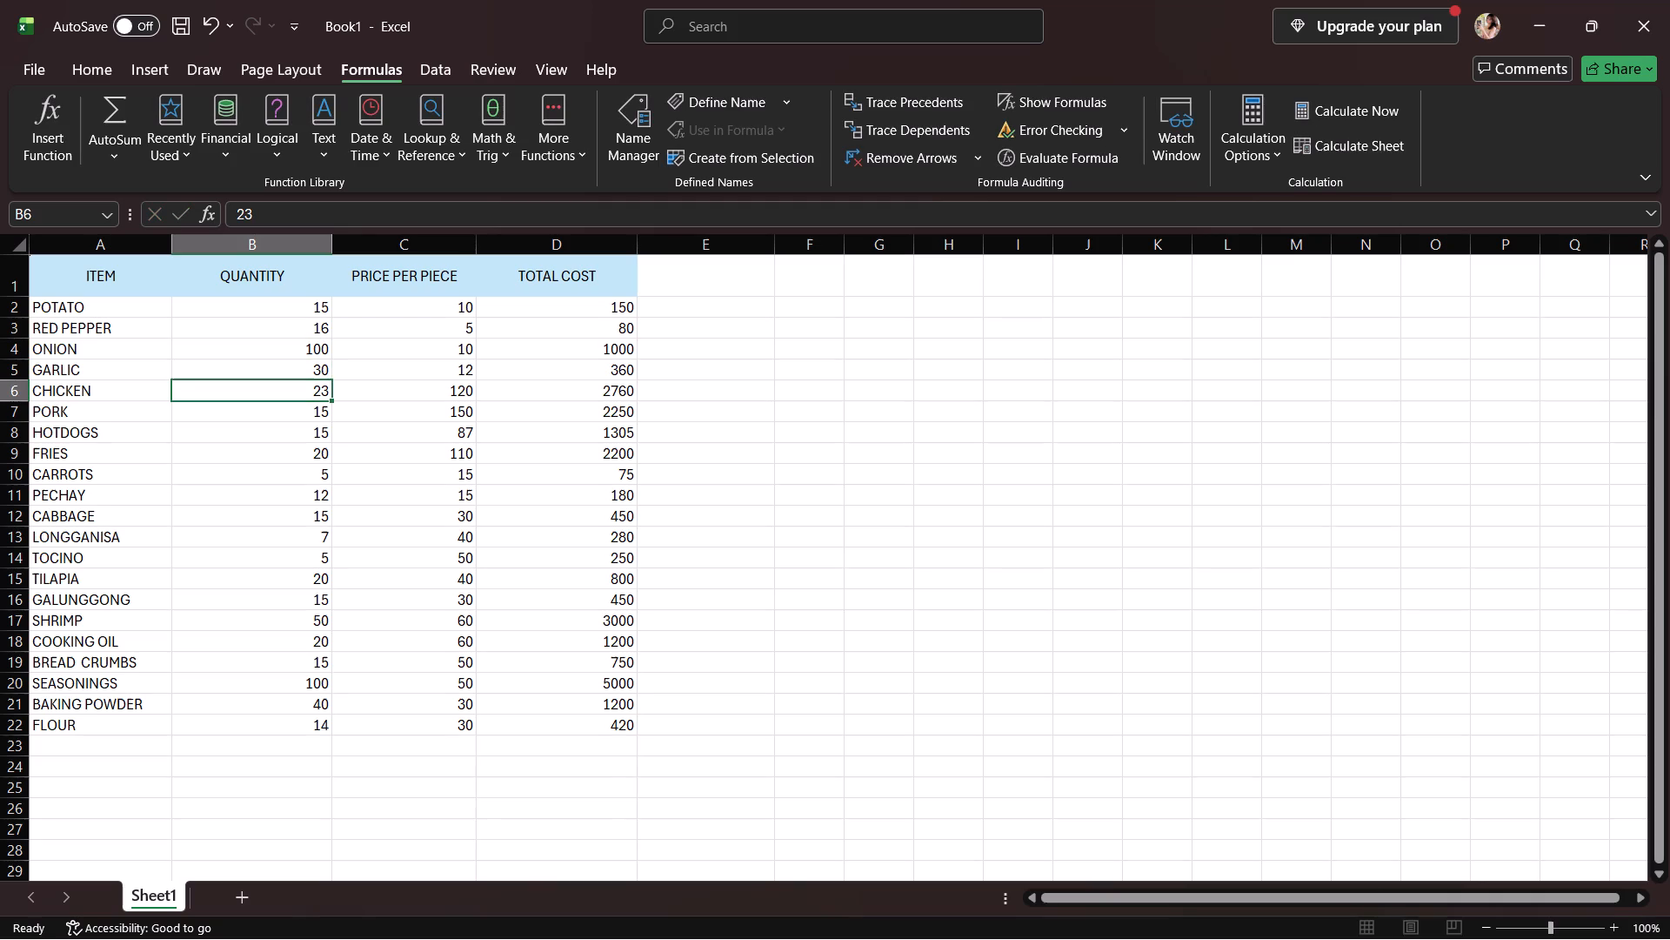
{"action": "key", "text": "BackSpace"}
{"action": "key", "text": "BackSpace"}
{"action": "key", "text": "BackSpace"}
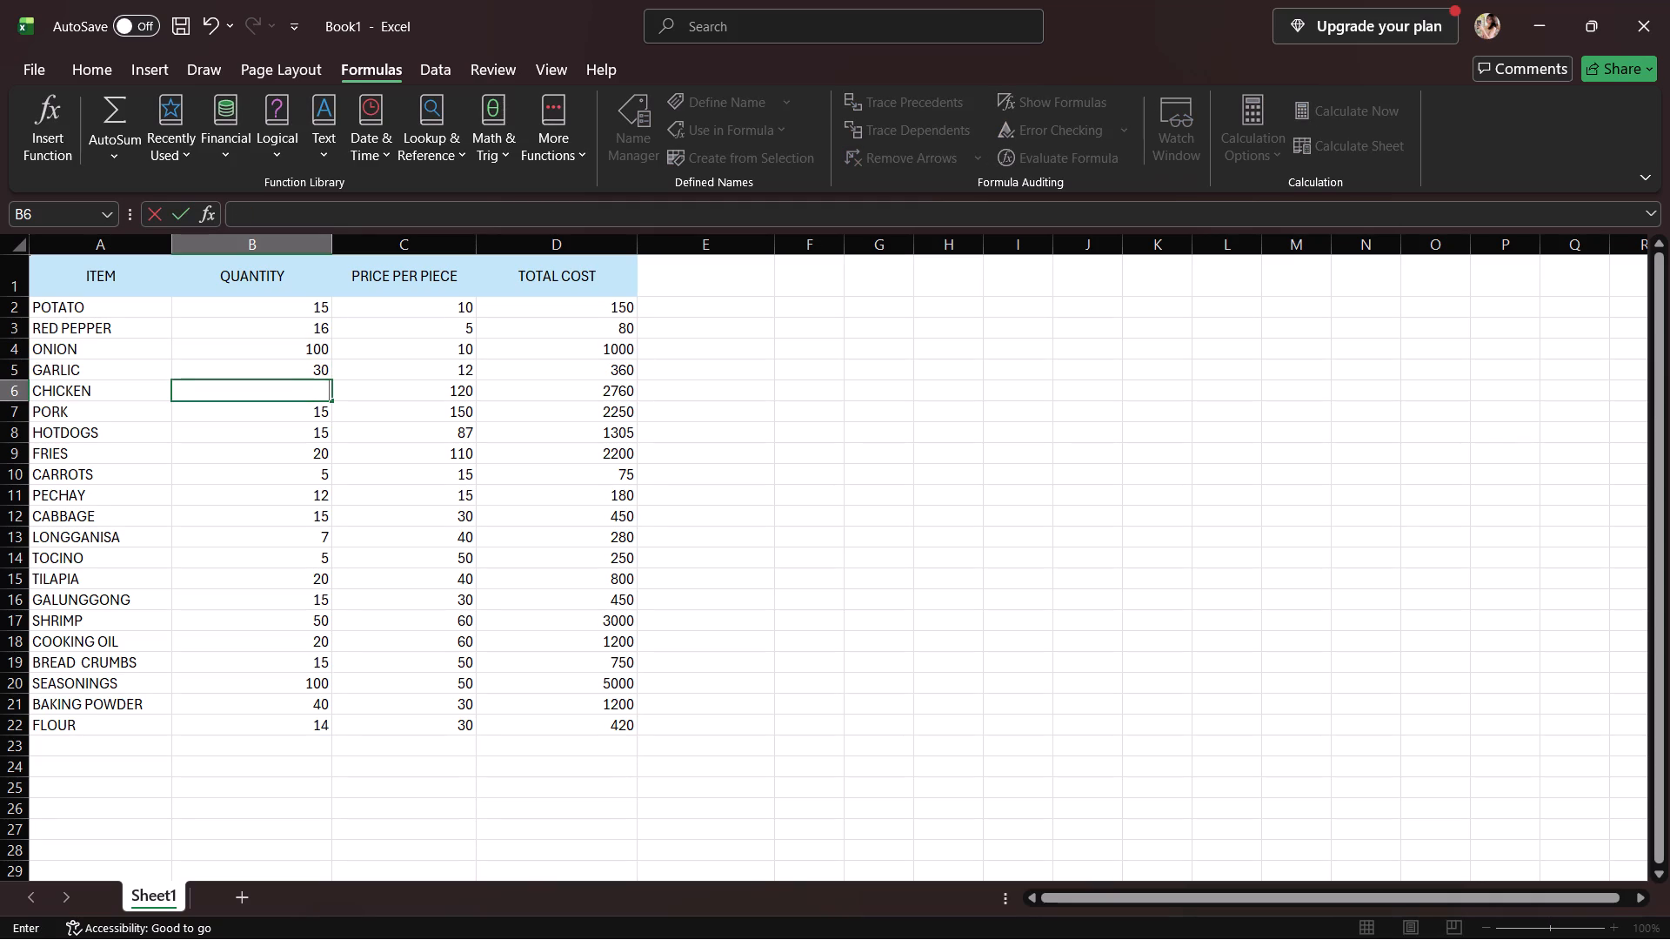
{"action": "type", "text": "45"}
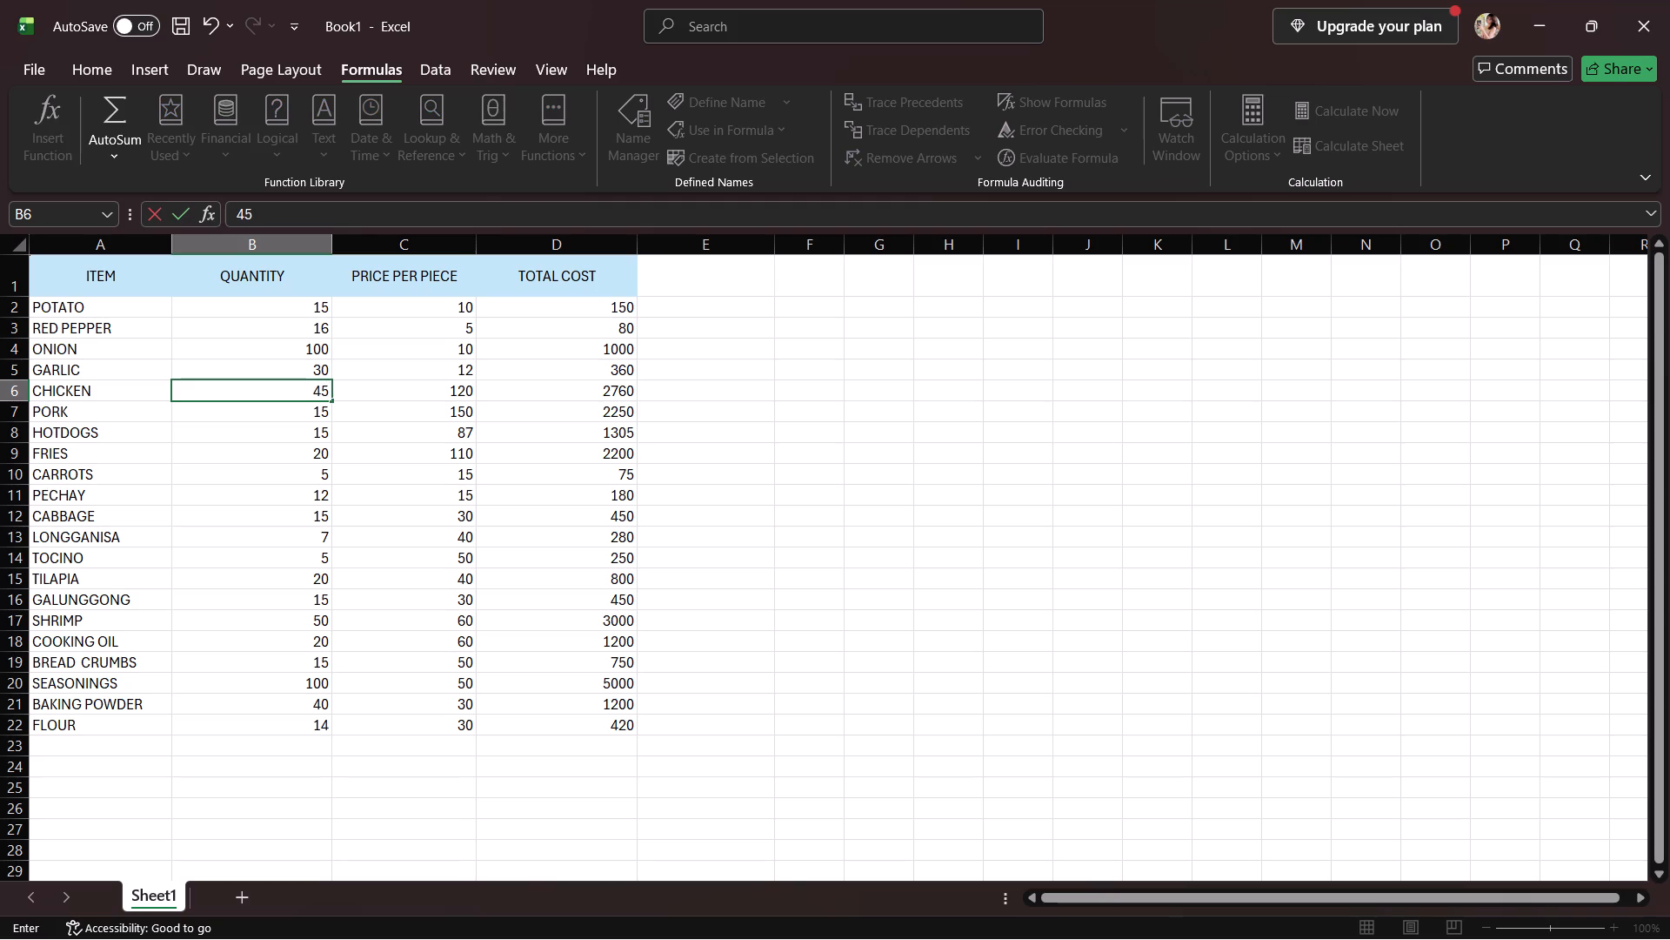
{"action": "key", "text": "Return"}
Change the quantities of PORK to 30 and HOTDOGS to 40 in cells B7 and B8.
{"action": "key", "text": "BackSpace"}
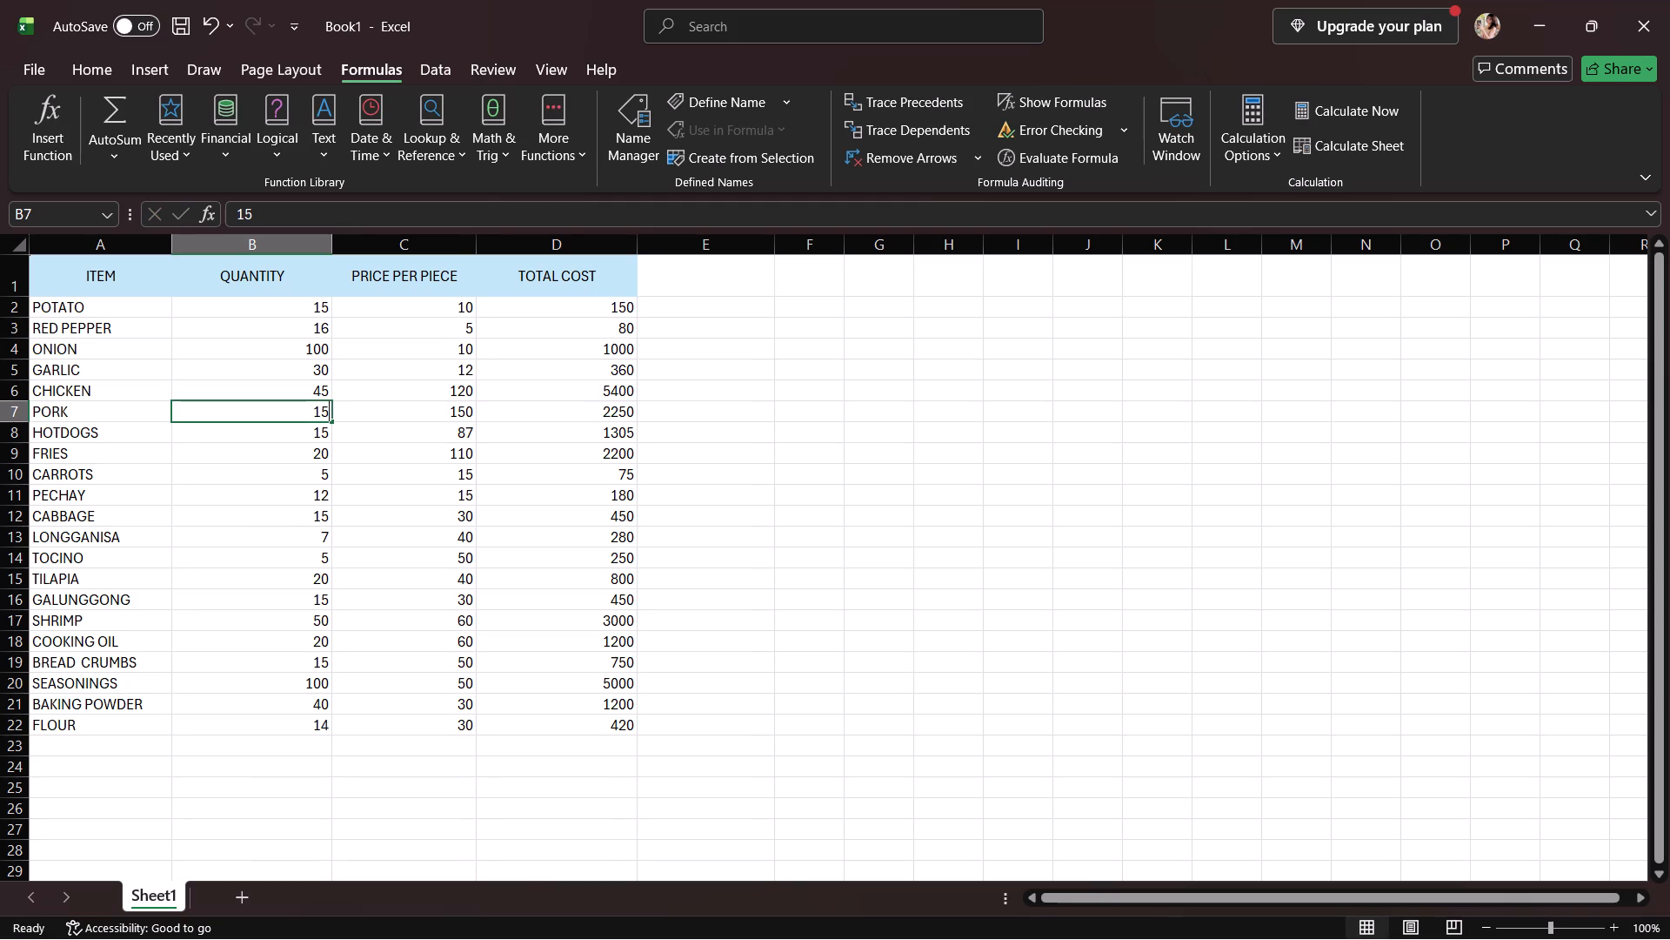
{"action": "key", "text": "BackSpace"}
{"action": "type", "text": "30"}
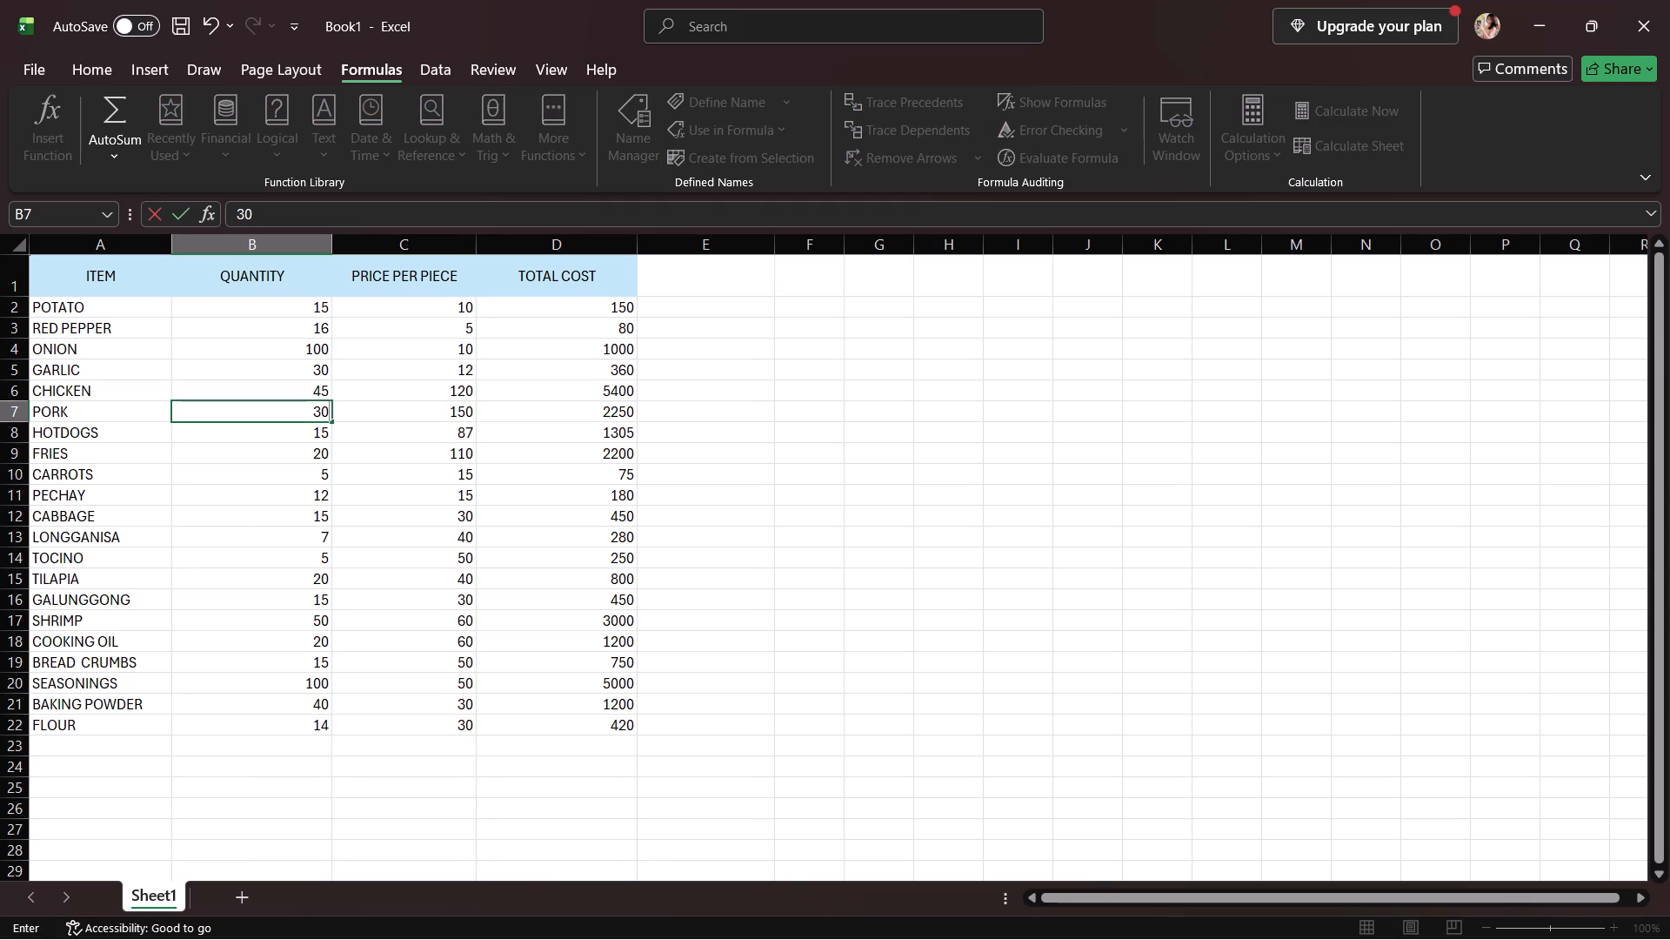
{"action": "key", "text": "Return"}
{"action": "key", "text": "BackSpace"}
{"action": "key", "text": "BackSpace"}
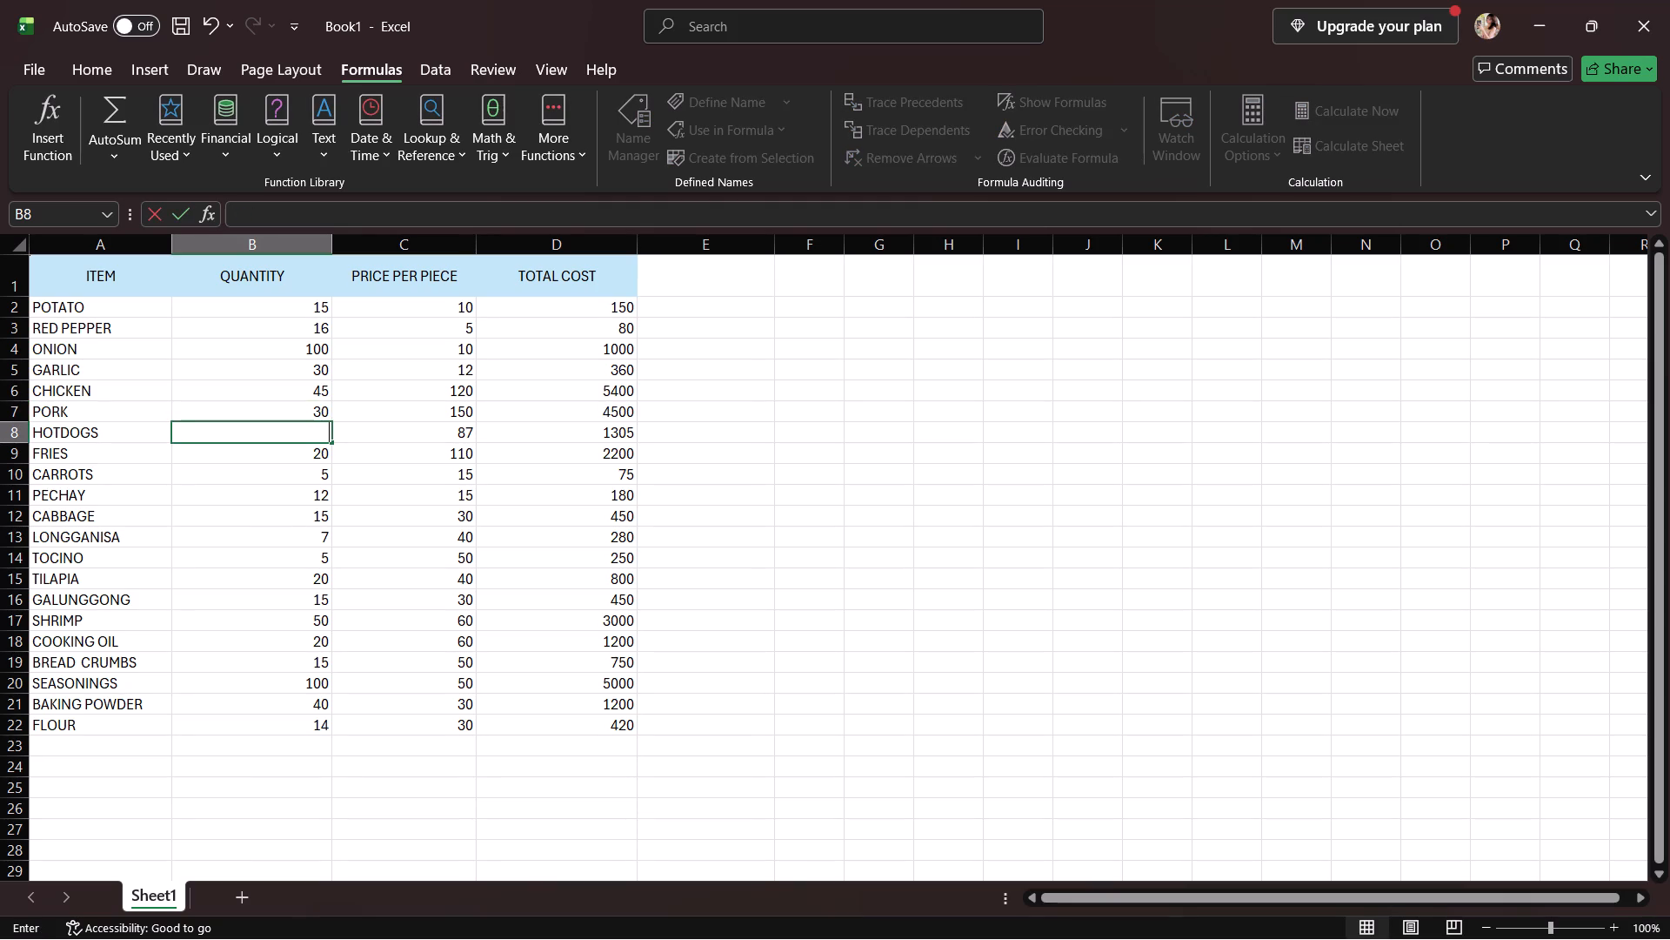
{"action": "type", "text": "44"}
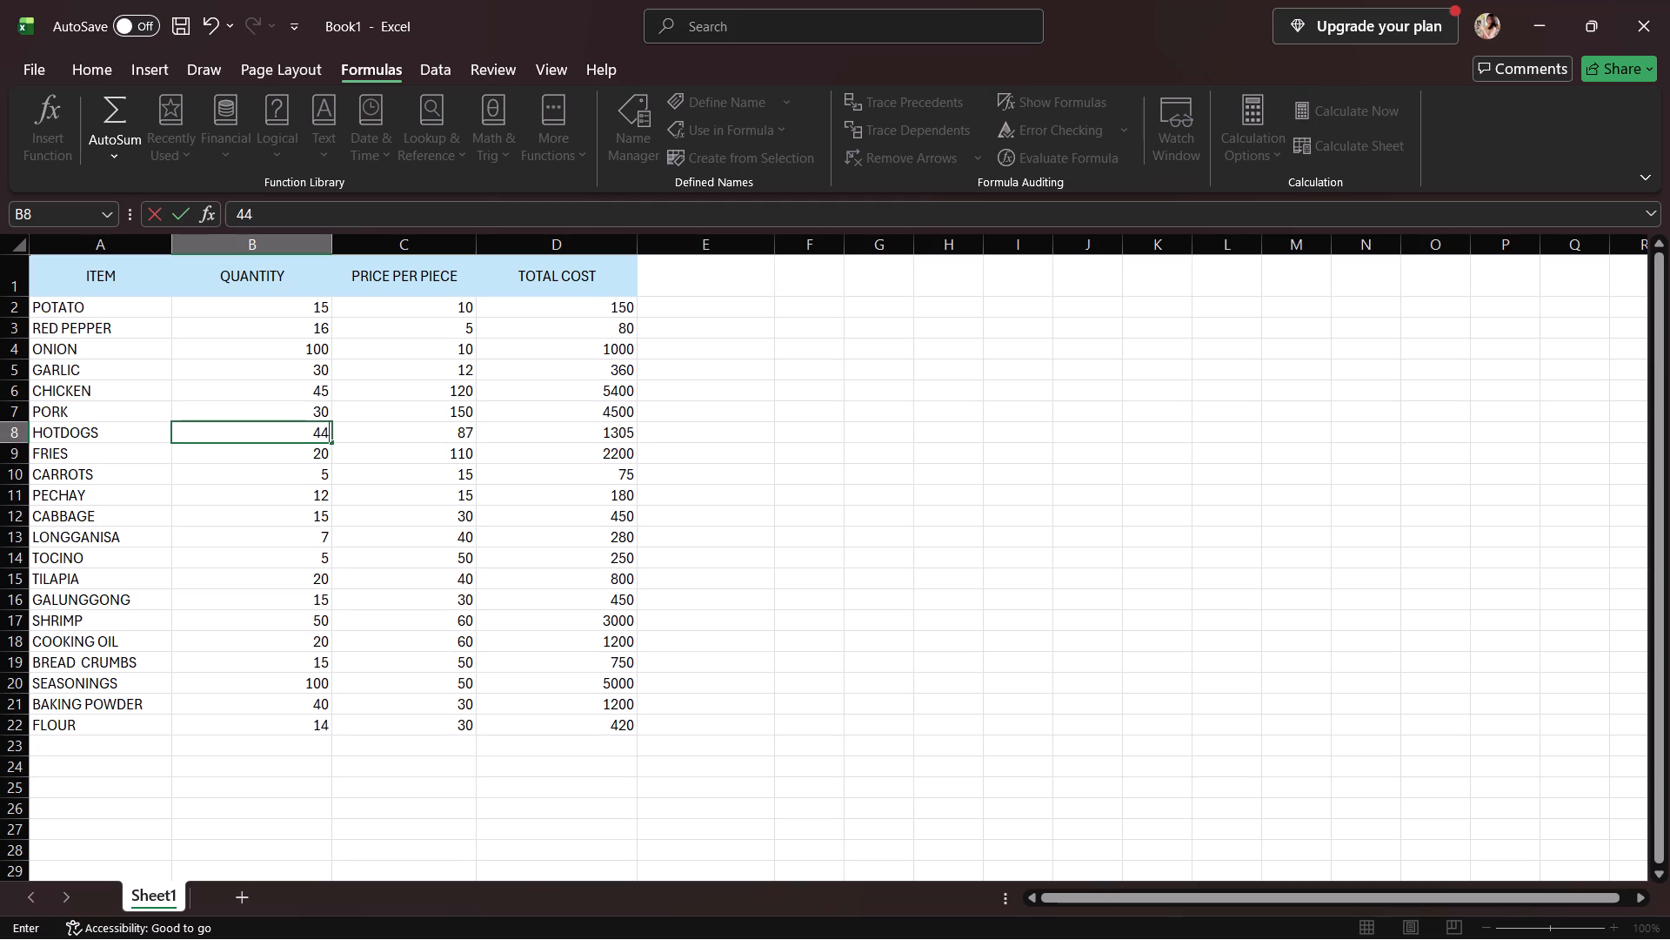
{"action": "key", "text": "BackSpace"}
{"action": "key", "text": "0"}
{"action": "key", "text": "Return"}
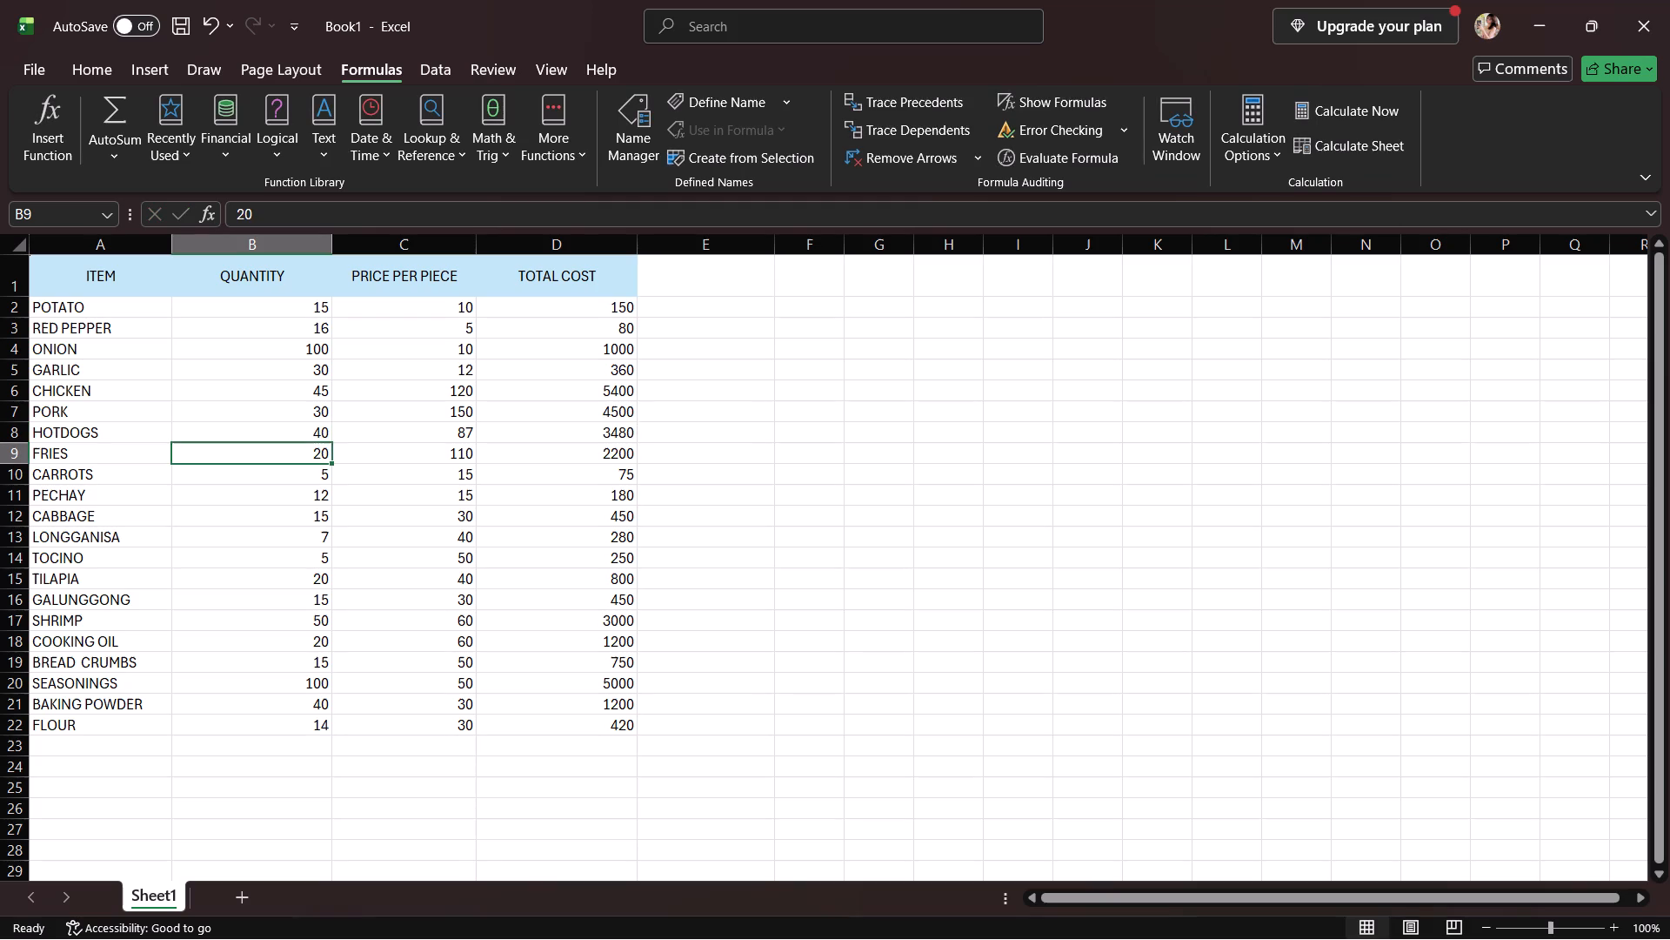
Change the quantities of FRIES to 50 and CARROTS to 60 in cells B9 and B10.
{"action": "key", "text": "BackSpace"}
{"action": "key", "text": "BackSpace"}
{"action": "type", "text": "50"}
{"action": "key", "text": "Return"}
{"action": "key", "text": "BackSpace"}
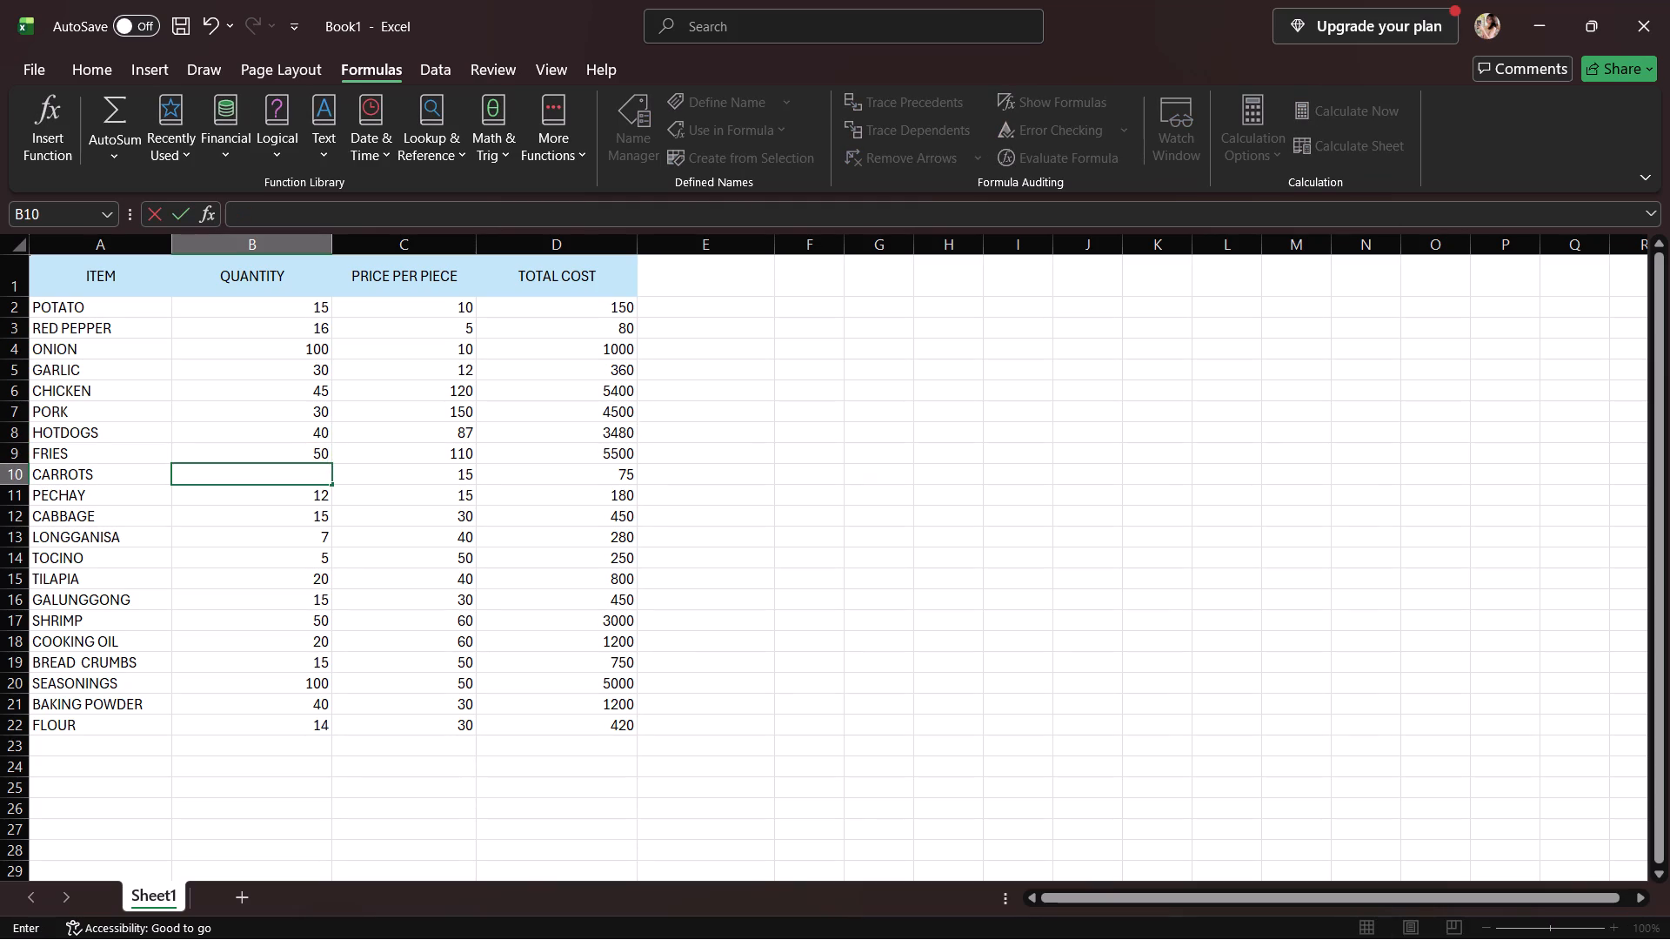
{"action": "type", "text": "60"}
{"action": "key", "text": "Return"}
Change the quantities of PECHAY to 100 and CABBAGE to 160 in cells B11 and B12.
{"action": "key", "text": "BackSpace"}
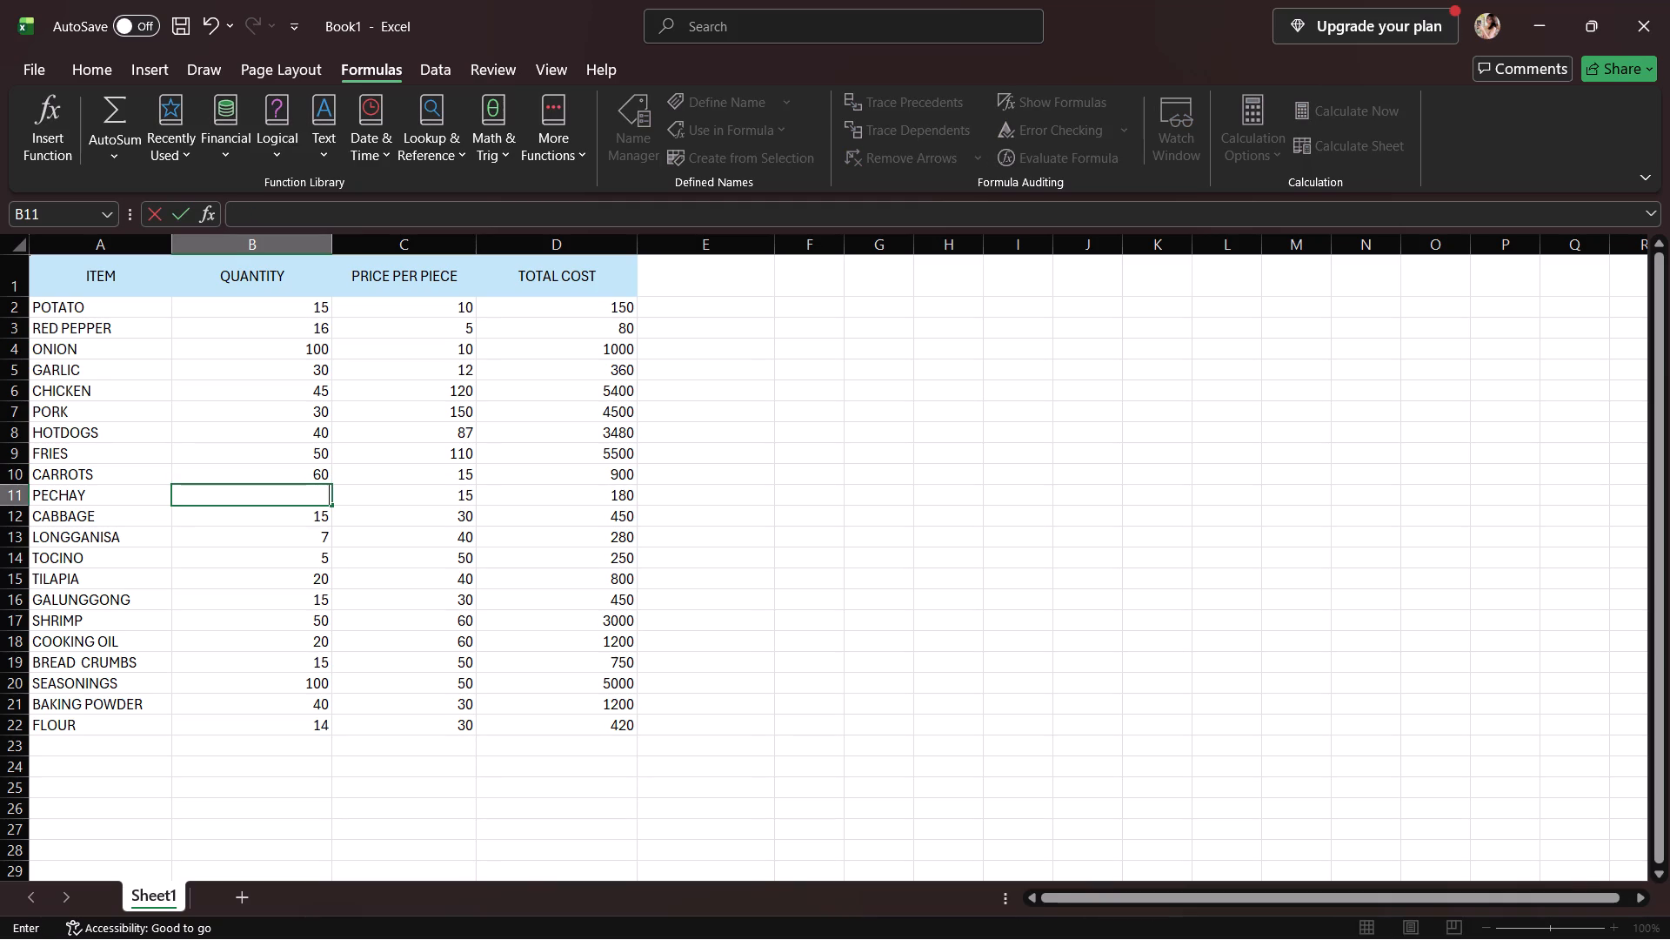
{"action": "type", "text": "100"}
{"action": "key", "text": "Return"}
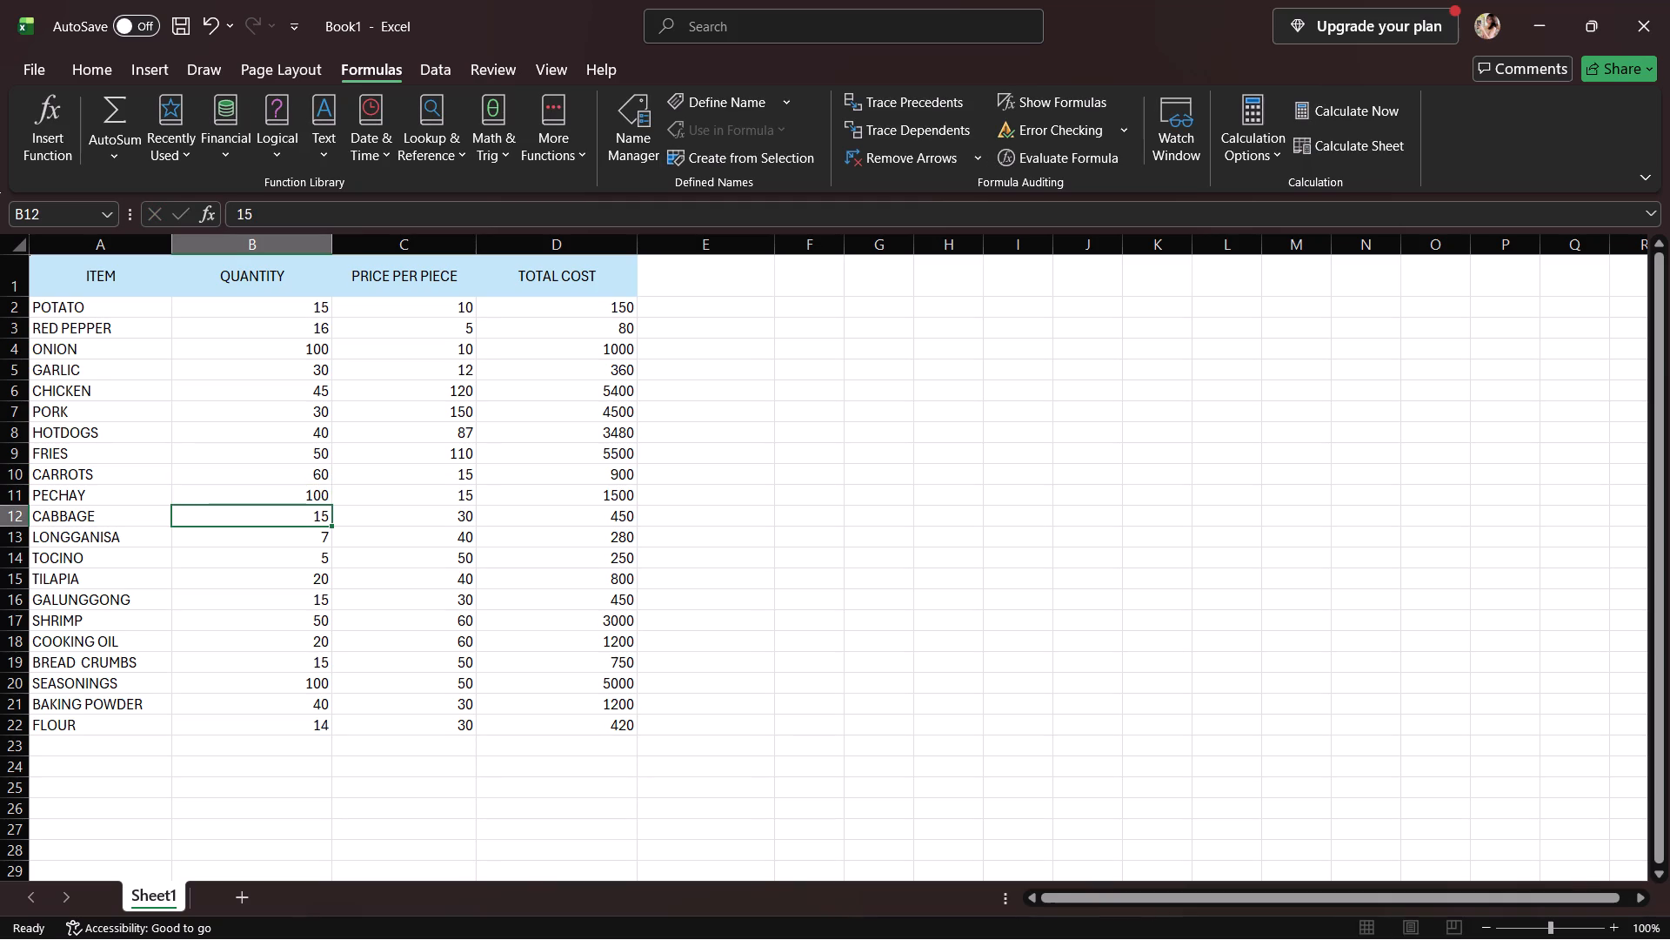
{"action": "key", "text": "BackSpace"}
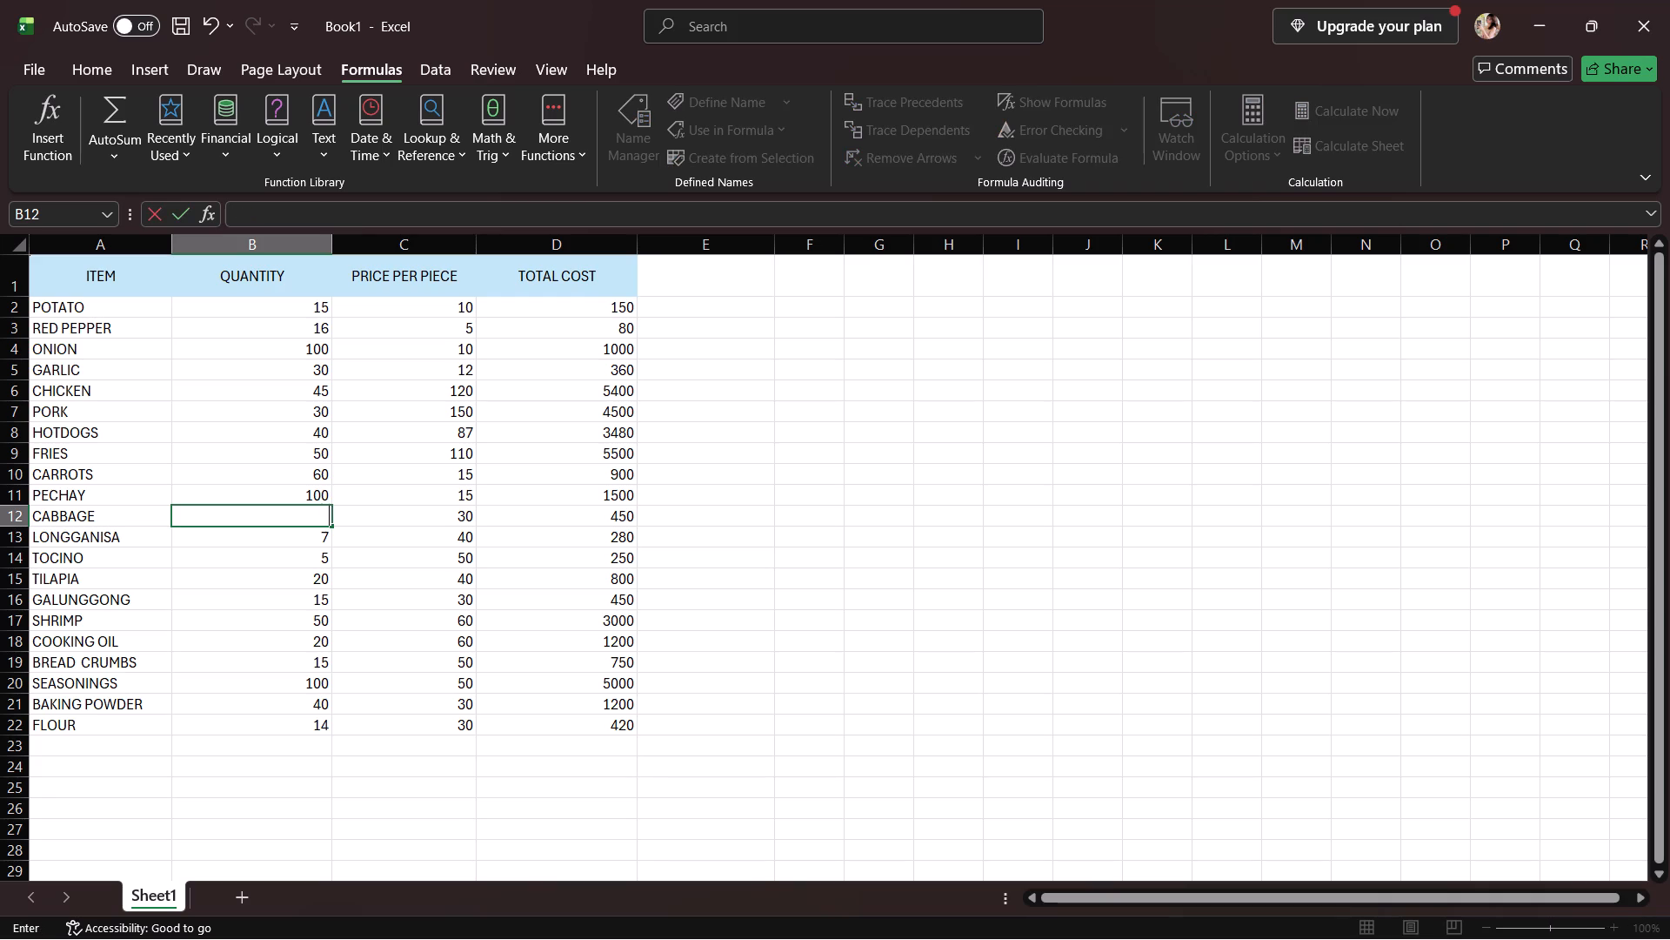
{"action": "key", "text": "1"}
{"action": "type", "text": "60"}
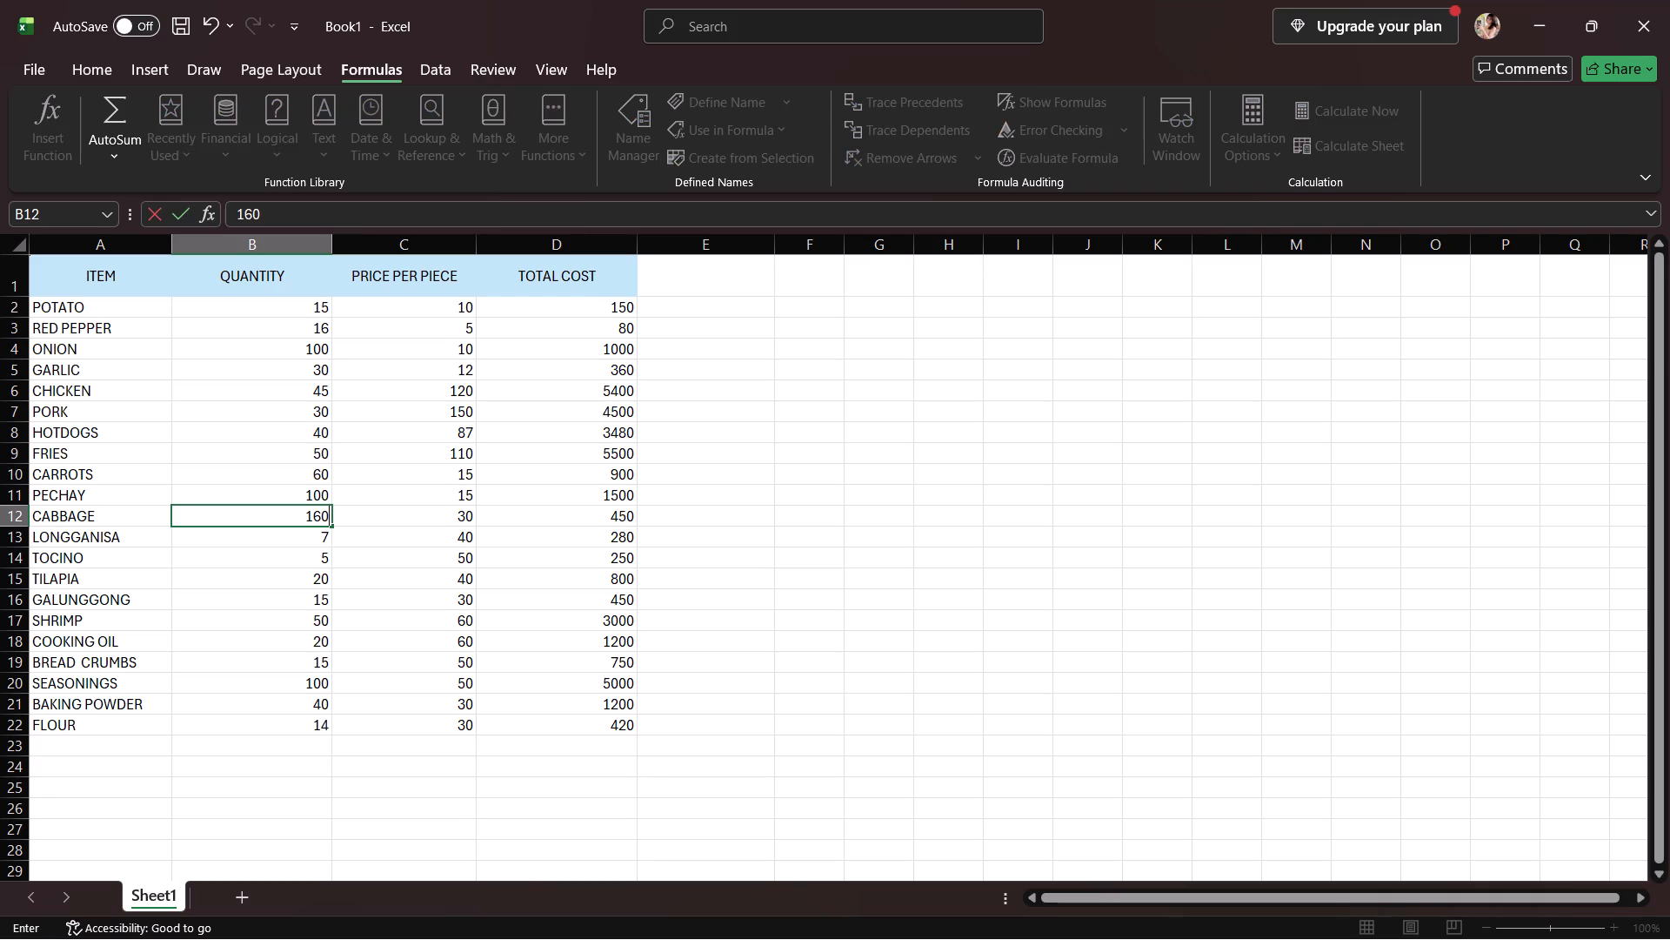
{"action": "key", "text": "Return"}
Change the quantities of LONGGANISA to 150 and TOCINO to 140 in cells B13 and B14.
{"action": "key", "text": "BackSpace"}
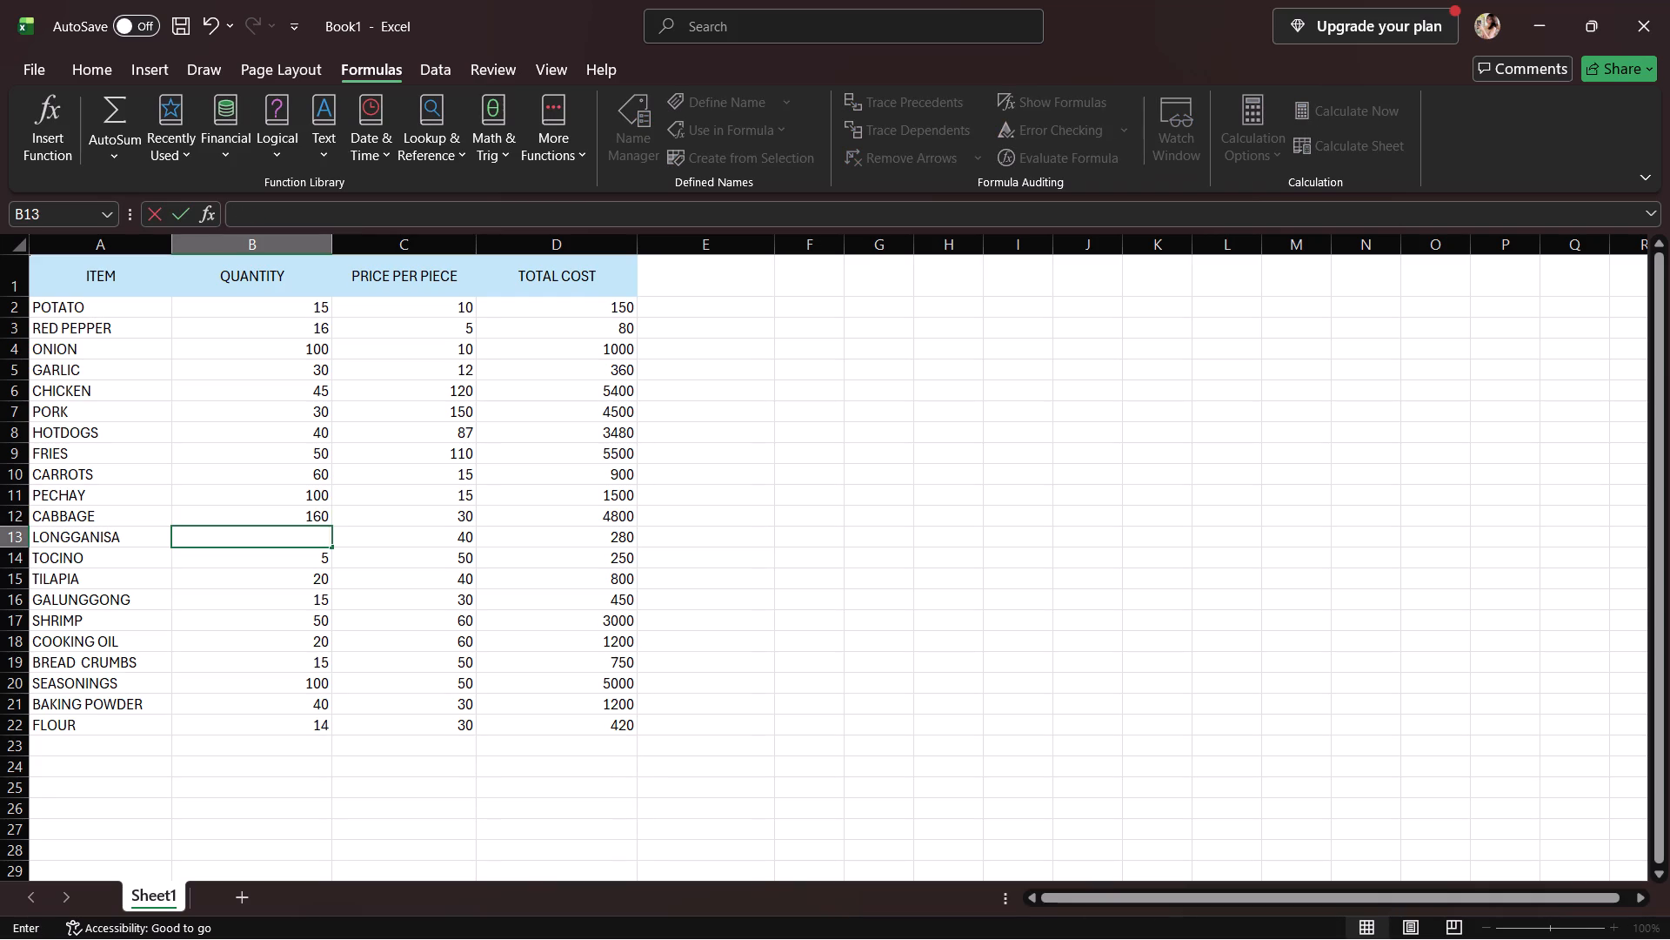
{"action": "type", "text": "150"}
{"action": "key", "text": "Return"}
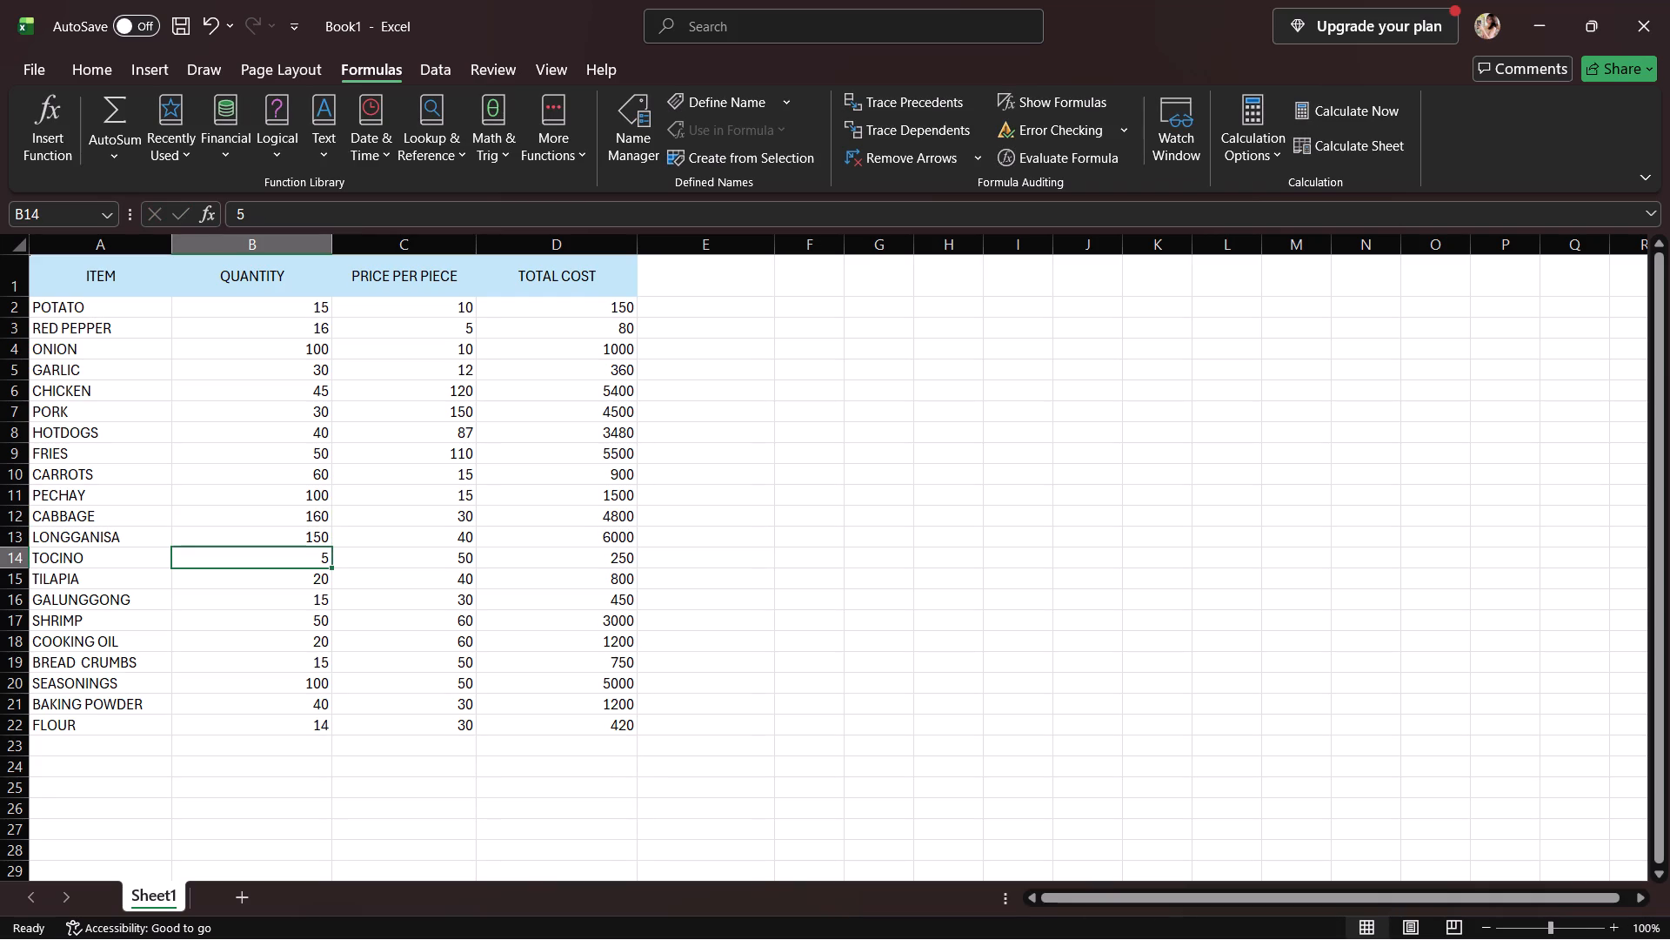
{"action": "key", "text": "BackSpace"}
{"action": "key", "text": "1"}
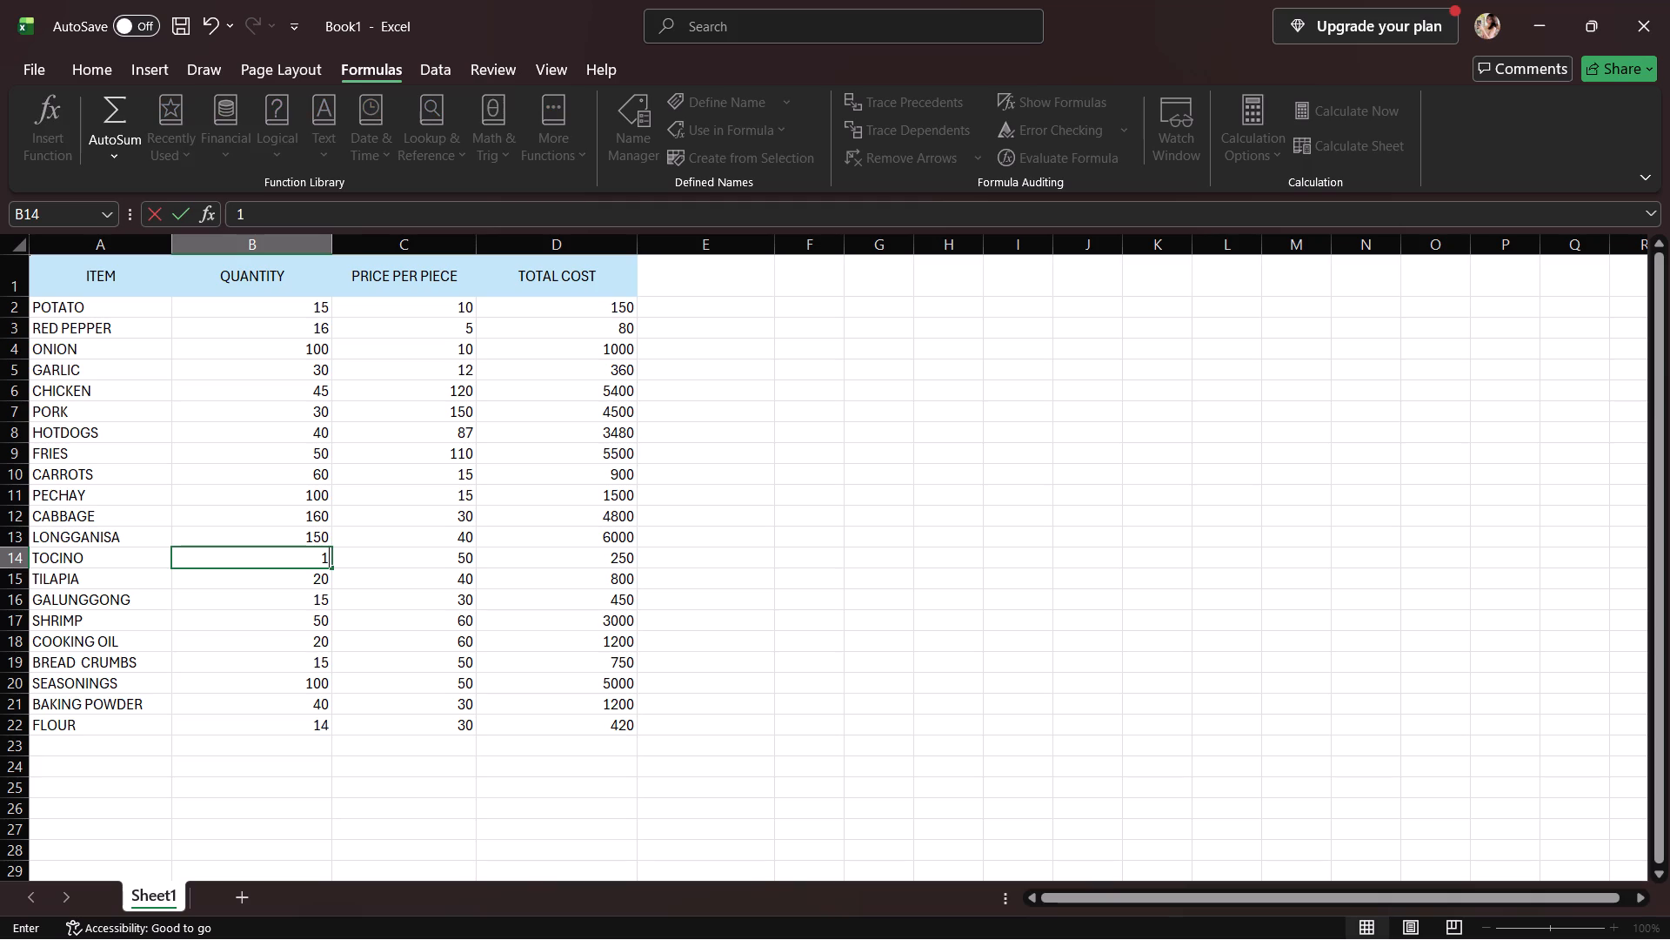
{"action": "type", "text": "40"}
{"action": "key", "text": "Return"}
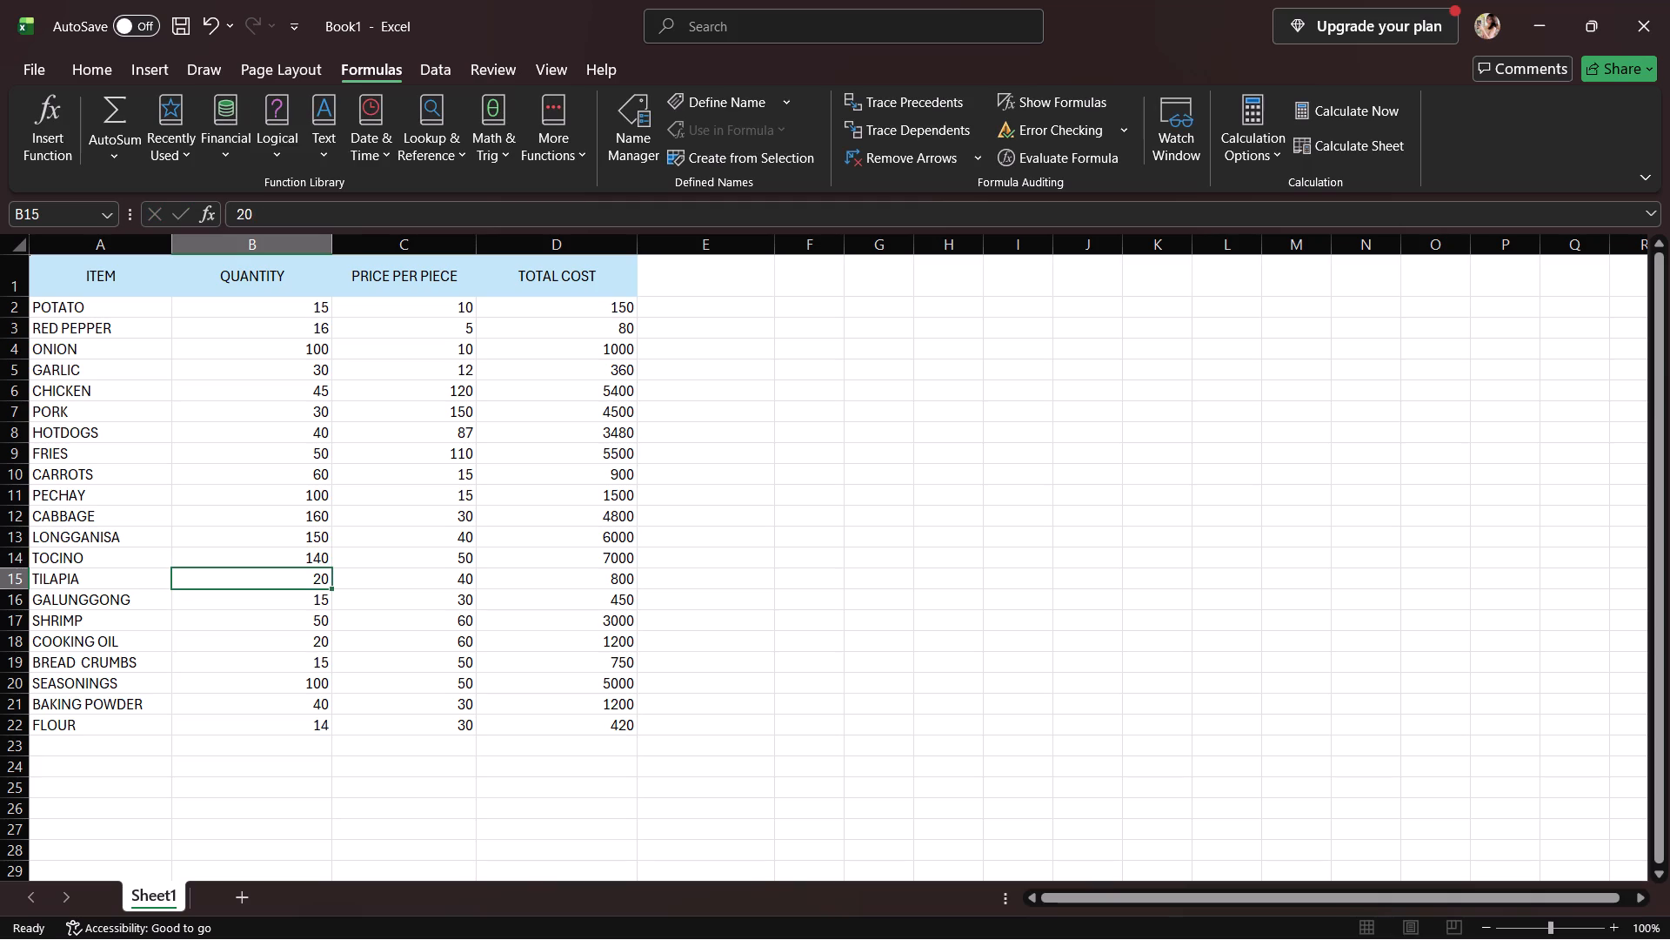
Change the quantities of TILAPIA to 60 and GALUNGGONG to 80 in cells B15 and B16.
{"action": "key", "text": "BackSpace"}
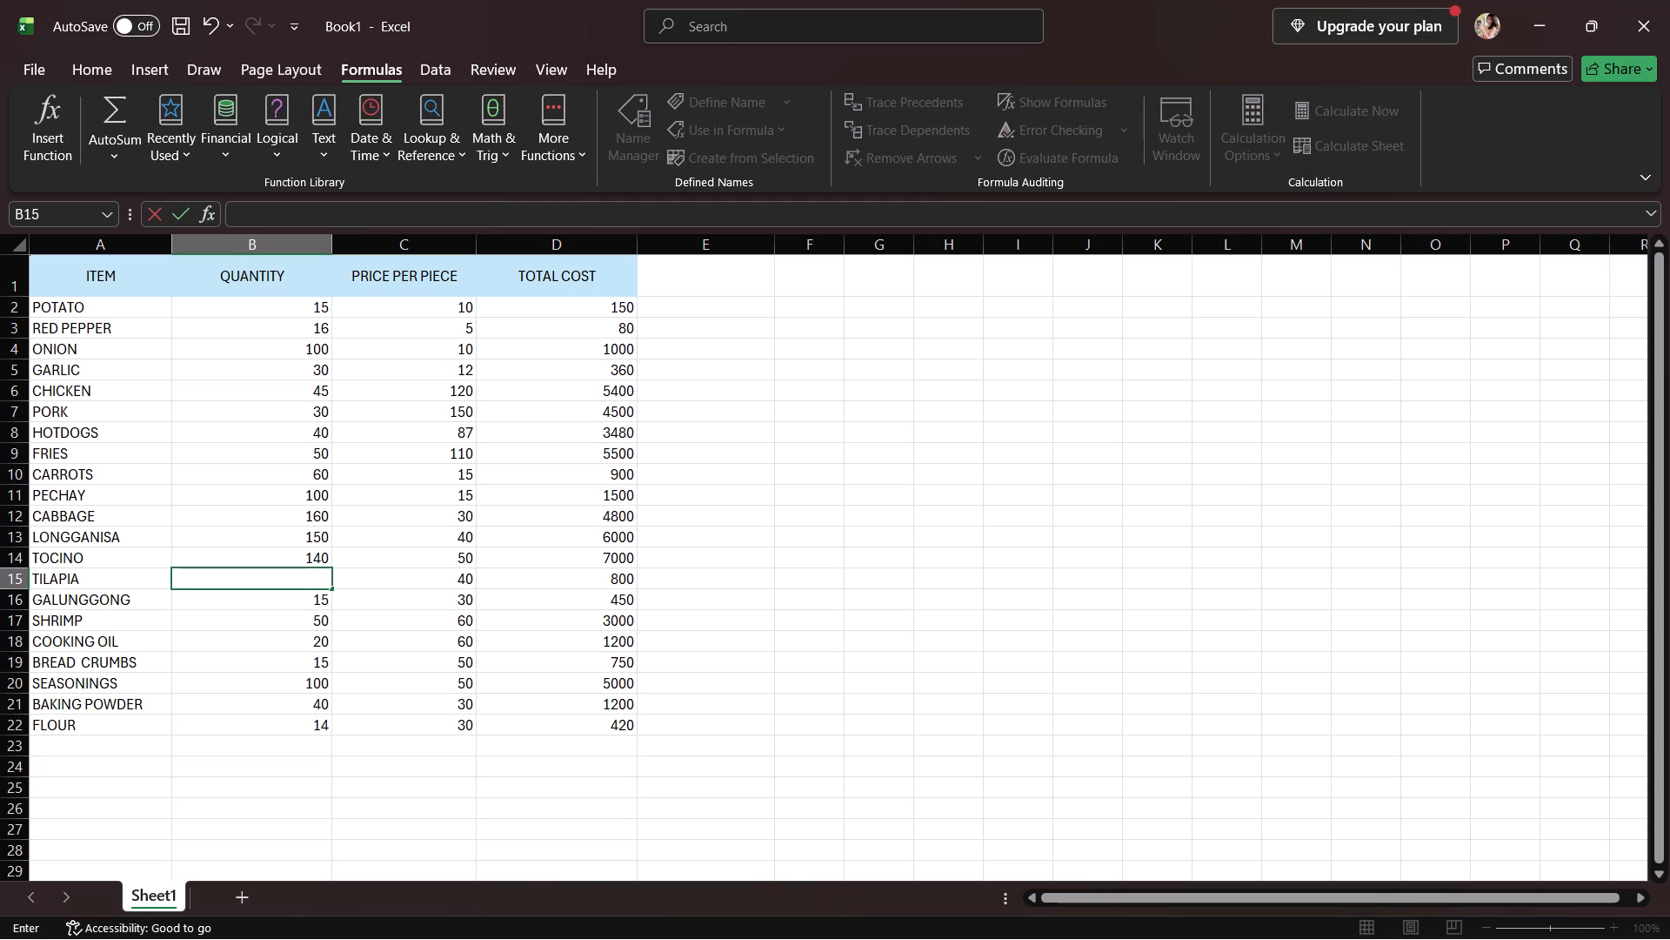
{"action": "type", "text": "60"}
{"action": "key", "text": "Return"}
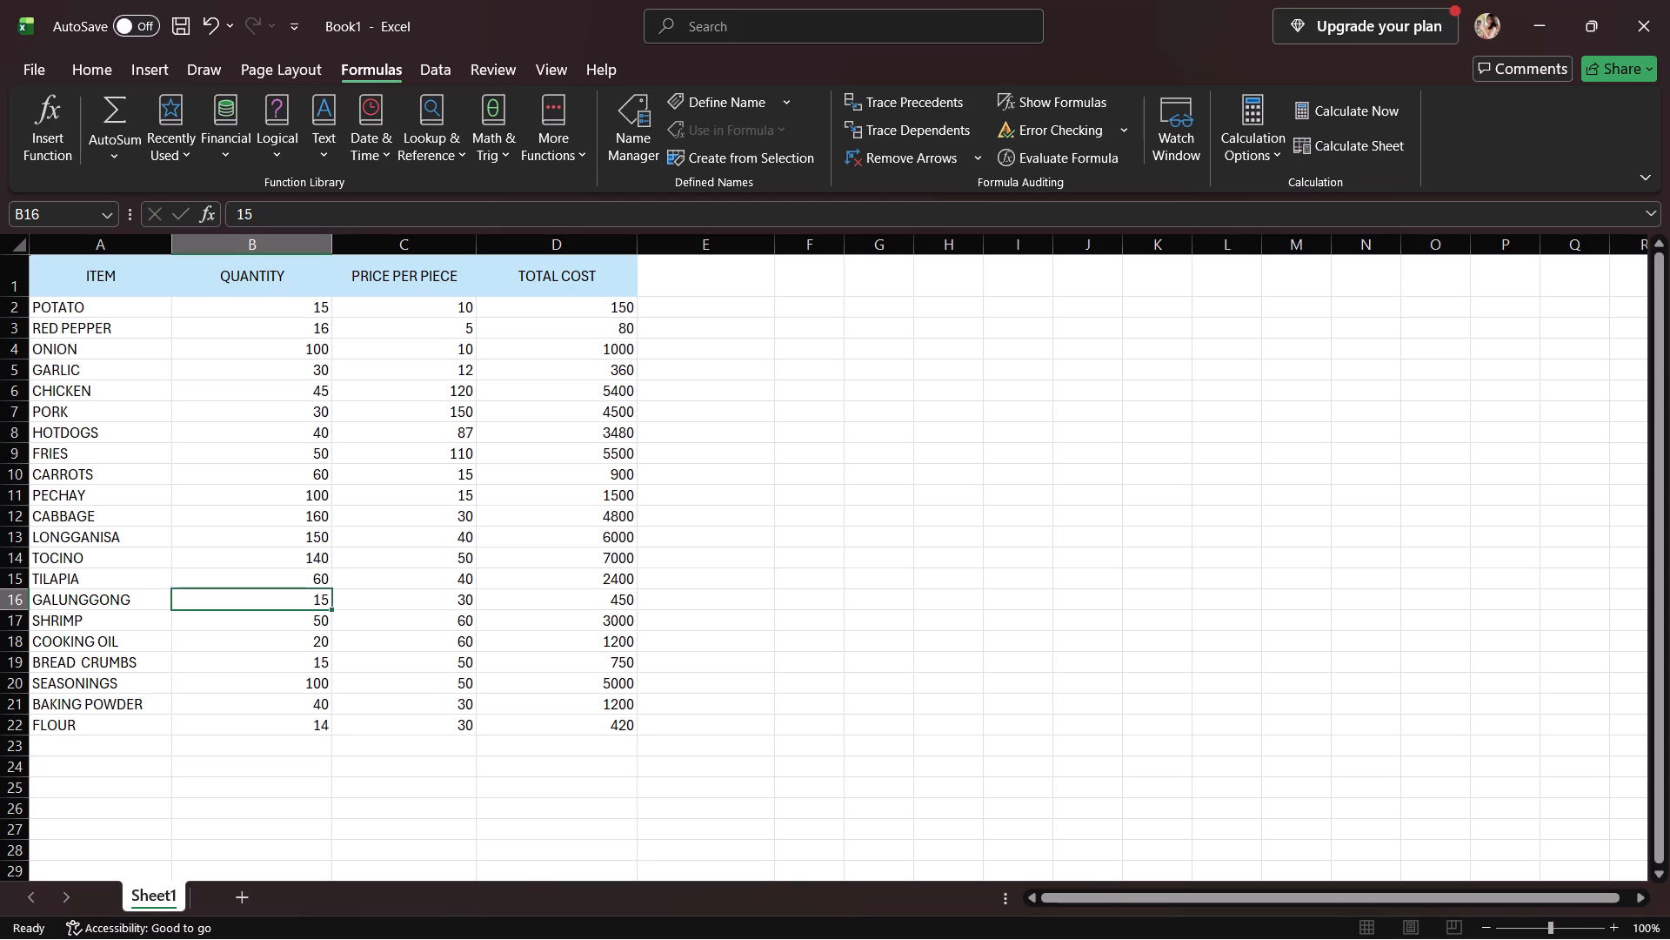
{"action": "type", "text": "80"}
{"action": "key", "text": "Return"}
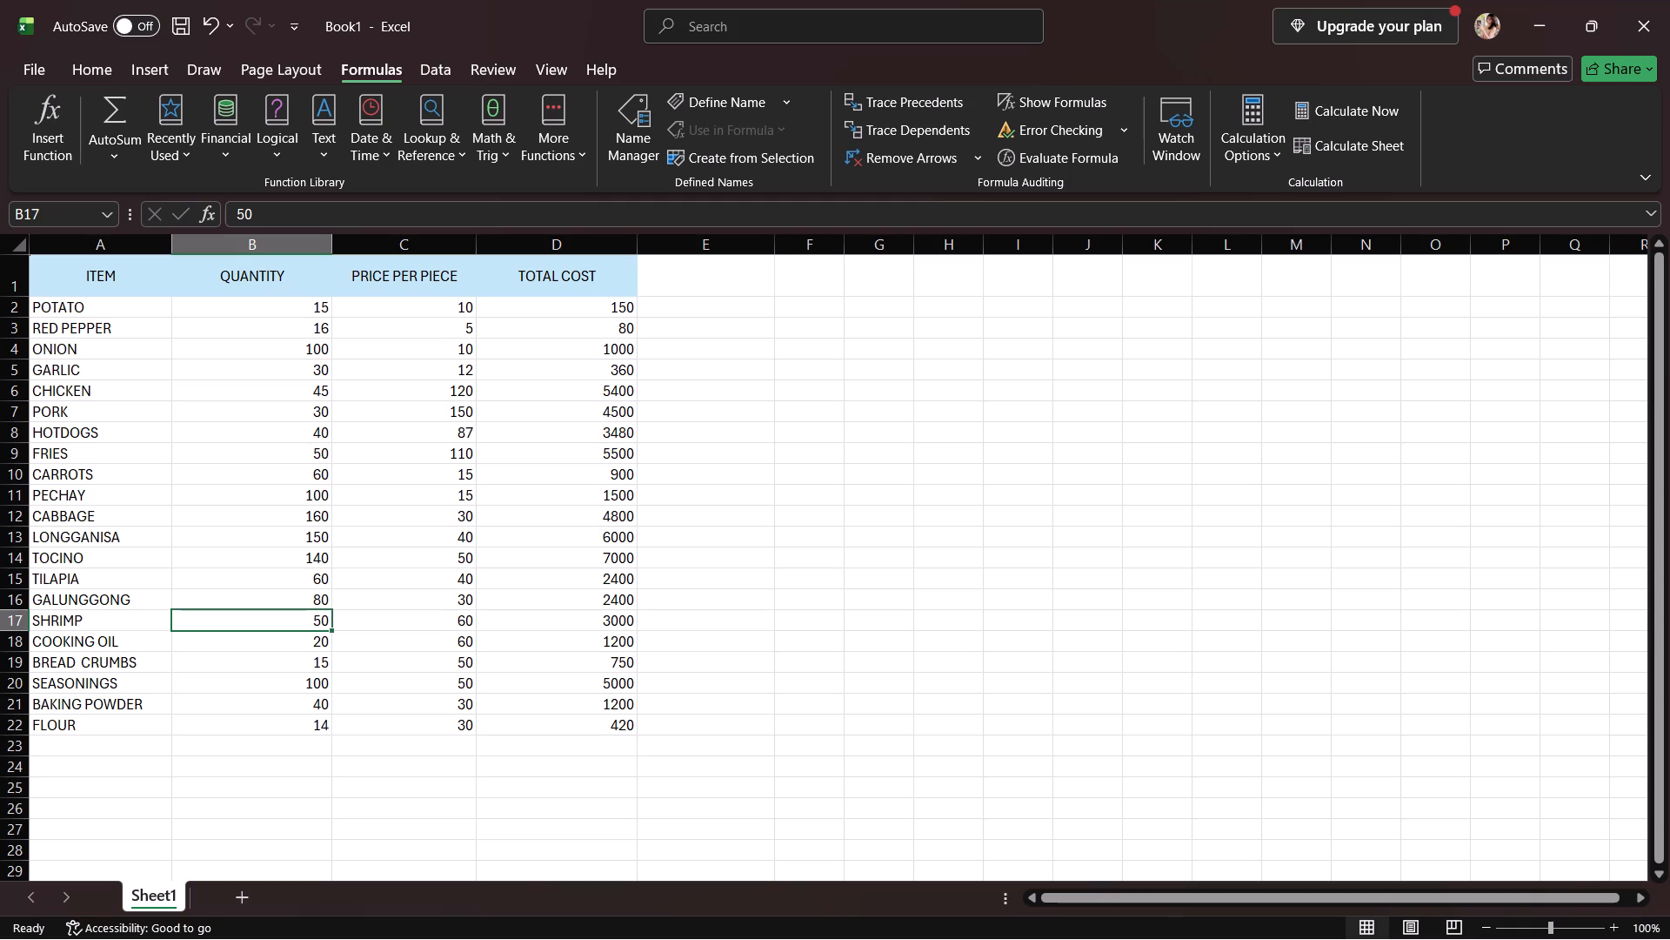
Change the quantities of SHRIMP to 90 and COOKING OIL to 60 in cells B17 and B18.
{"action": "type", "text": "90"}
{"action": "key", "text": "Return"}
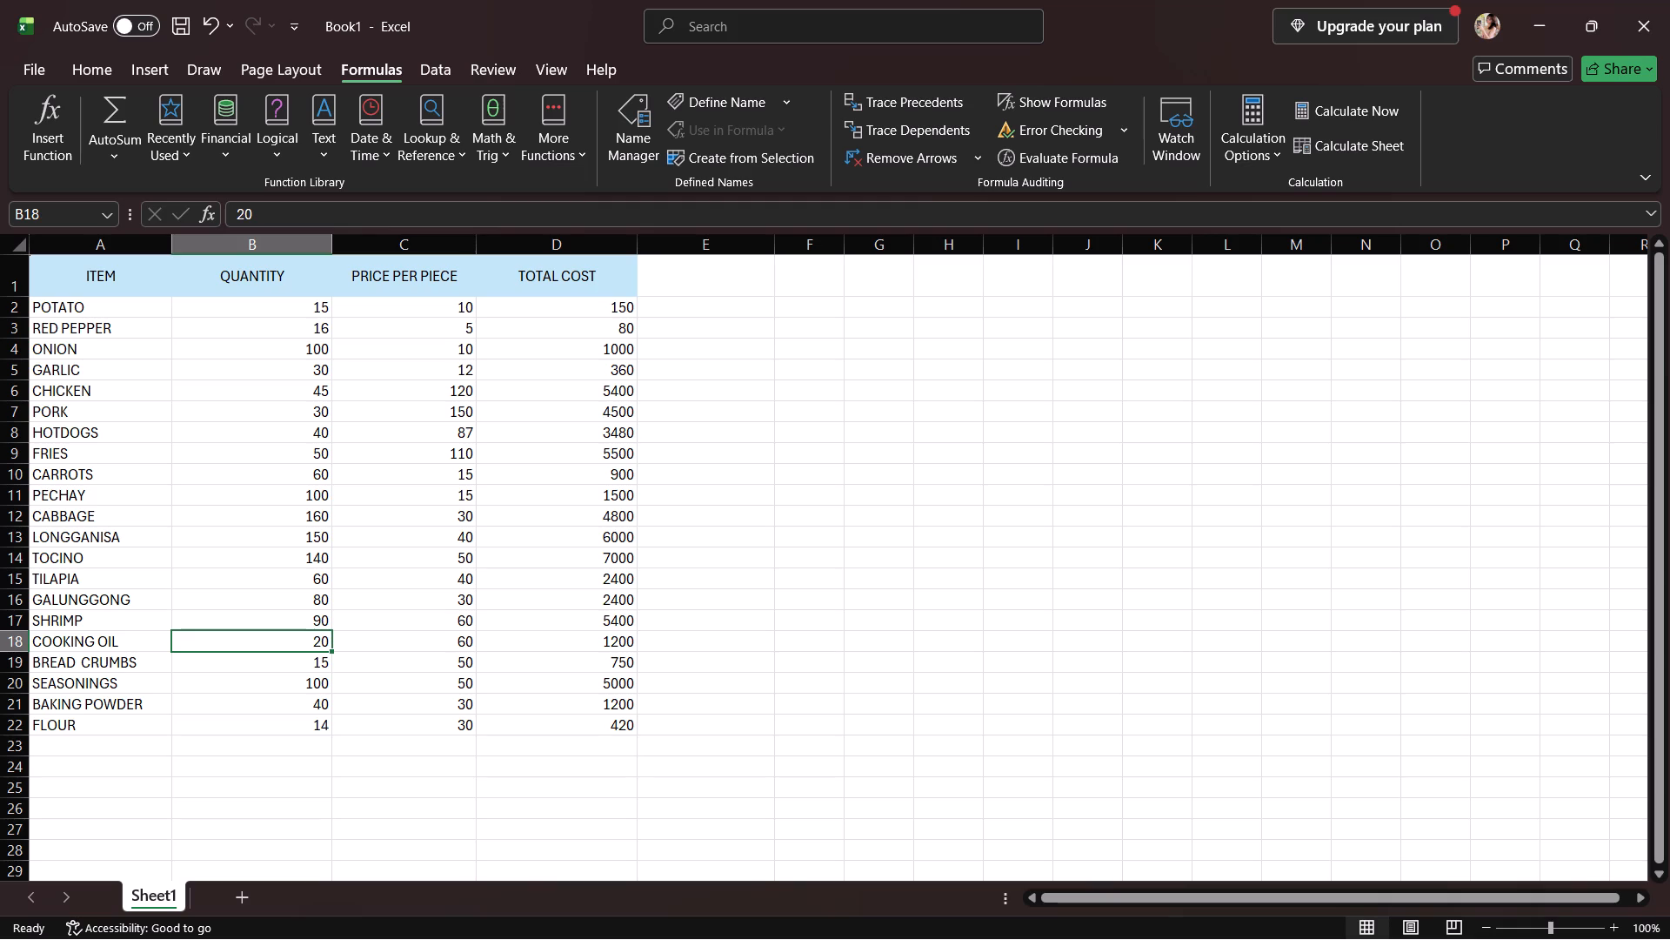
{"action": "type", "text": "60"}
{"action": "key", "text": "Return"}
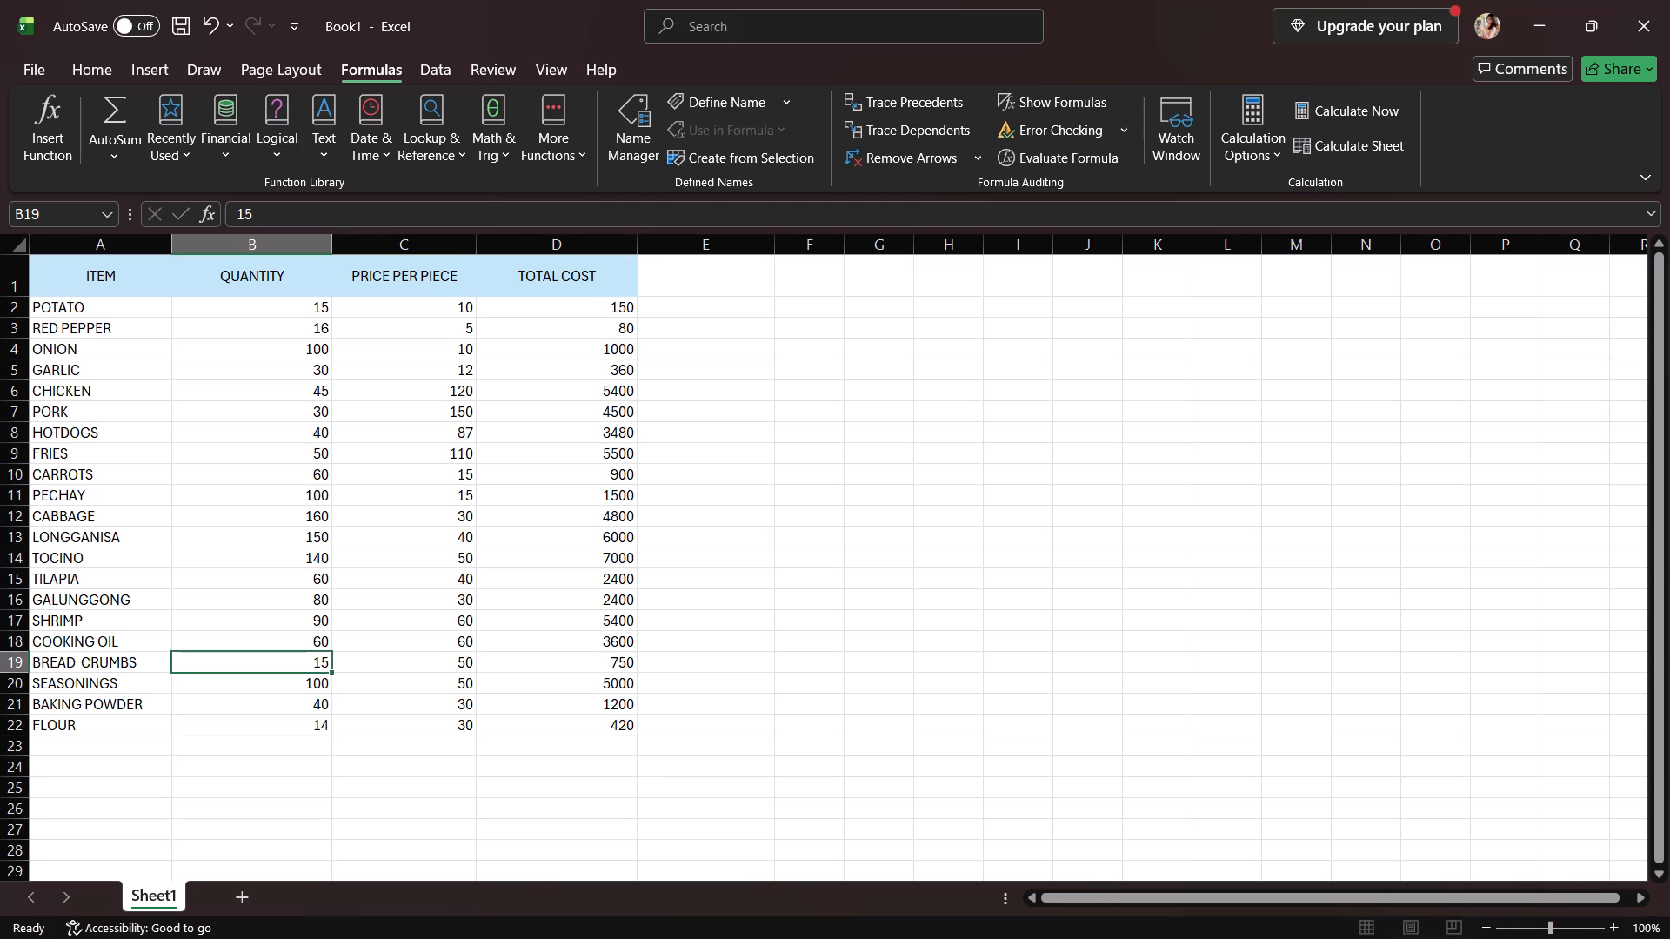
Change the quantities of BREAD CRUMBS to 50 and SEASONINGS to 55 in cells B19 and B20.
{"action": "type", "text": "50"}
{"action": "key", "text": "Return"}
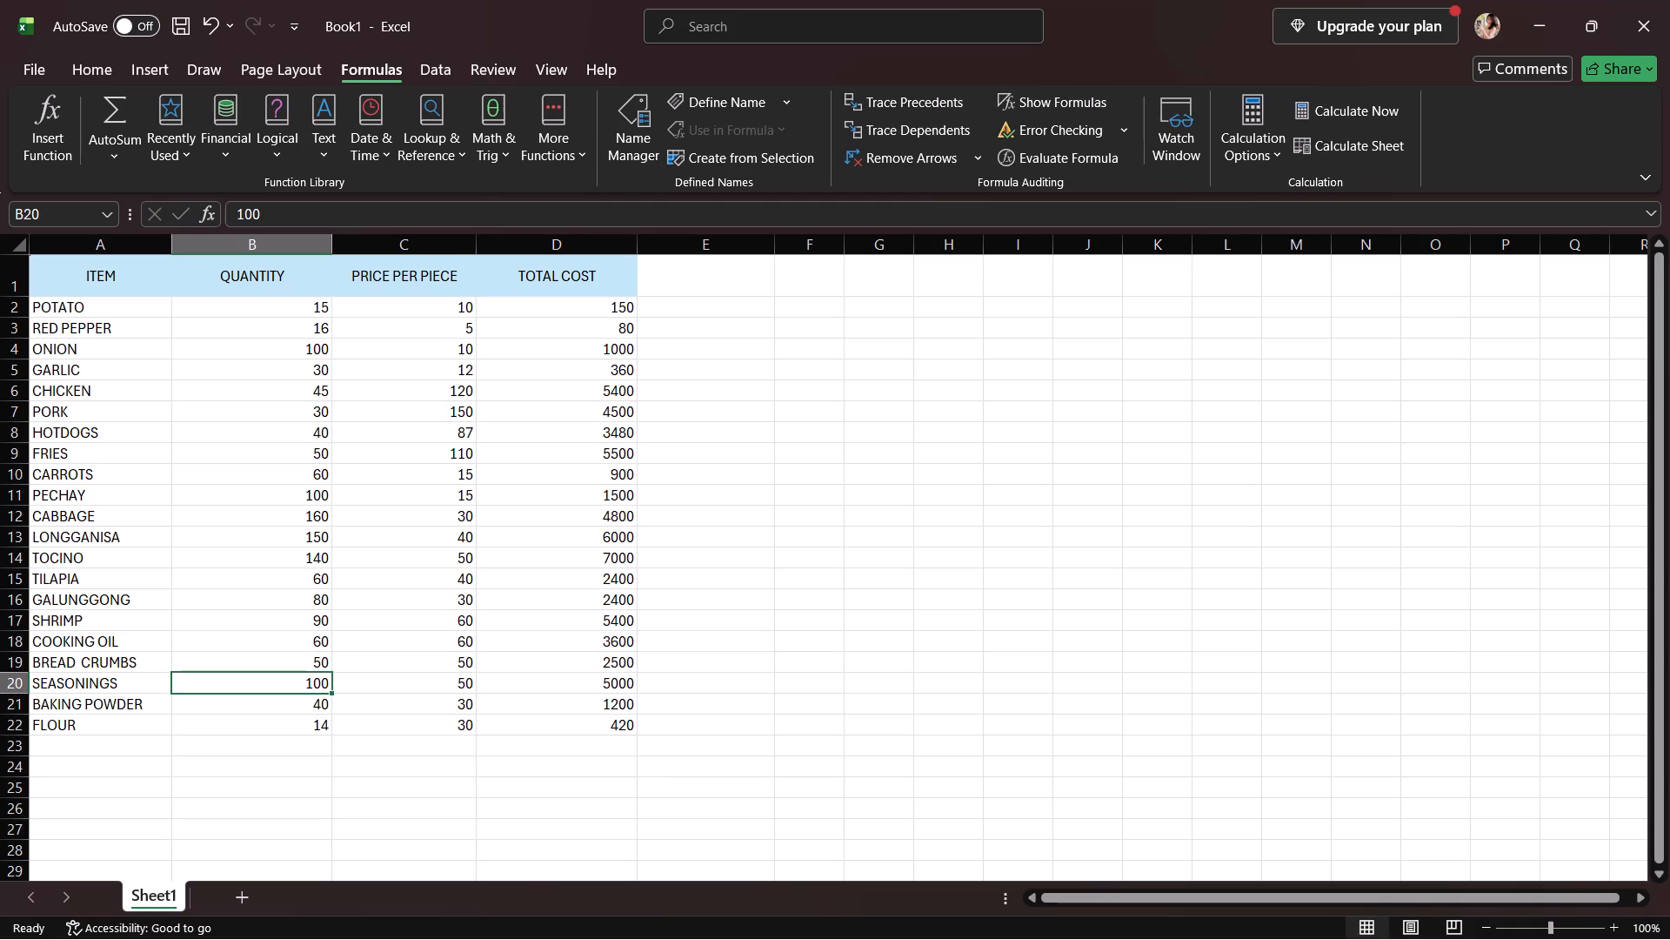
{"action": "type", "text": "55"}
{"action": "key", "text": "Return"}
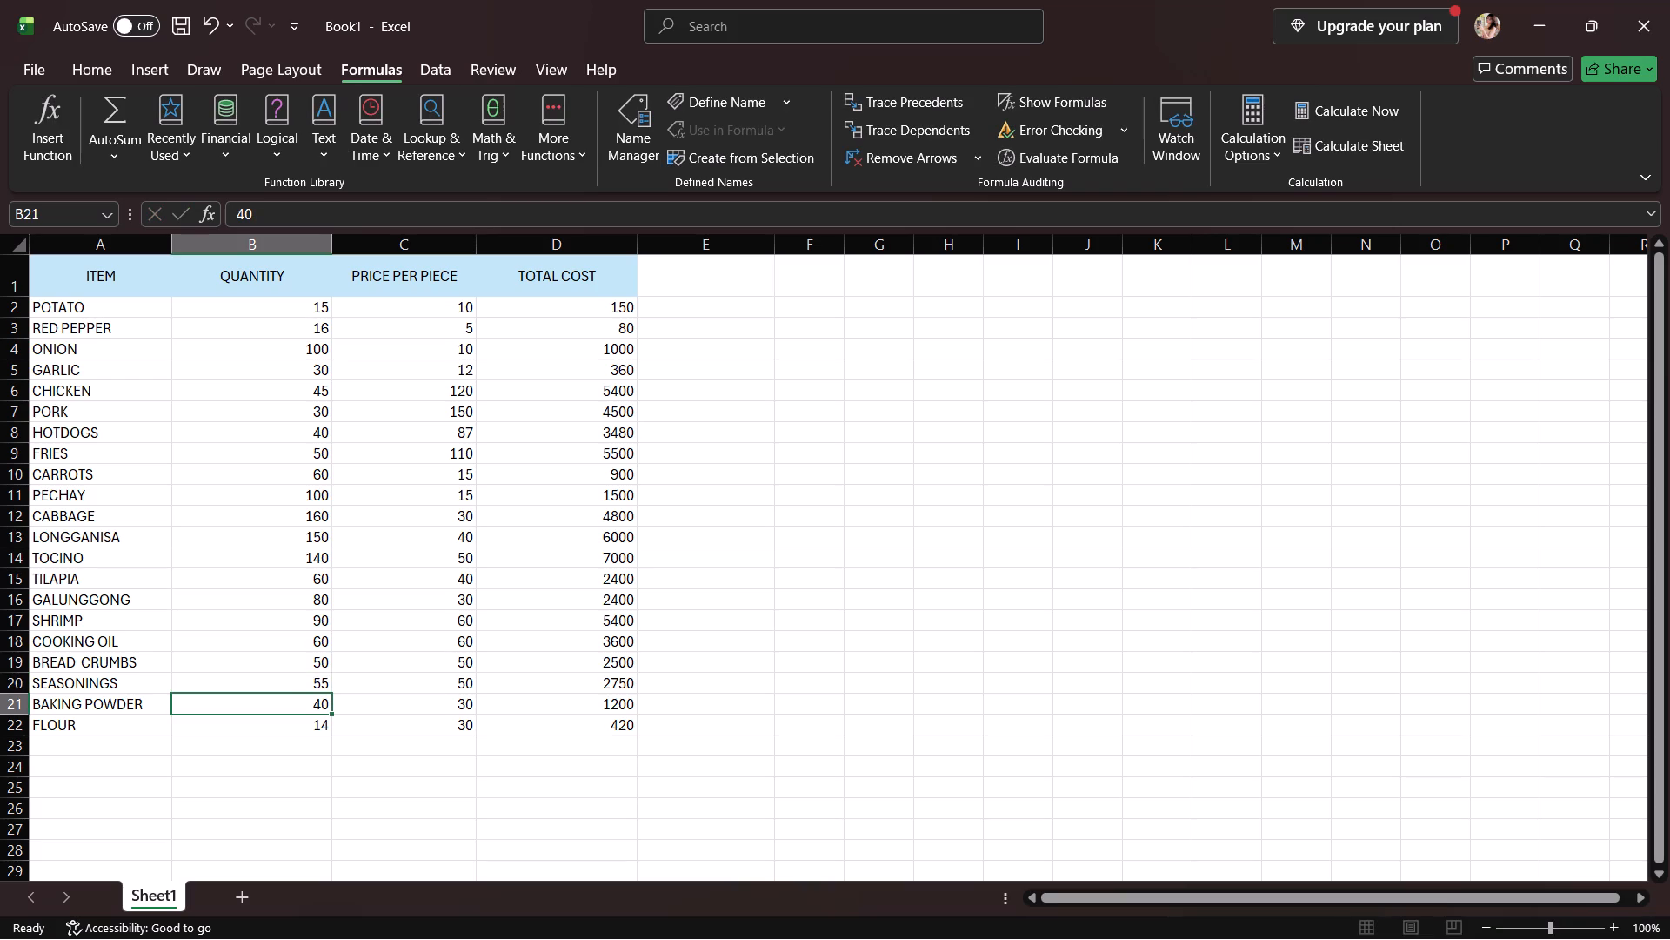
Change the quantities of BAKING POWDER to 110 and FLOUR to 155 in cells B21 and B22.
{"action": "type", "text": "10"}
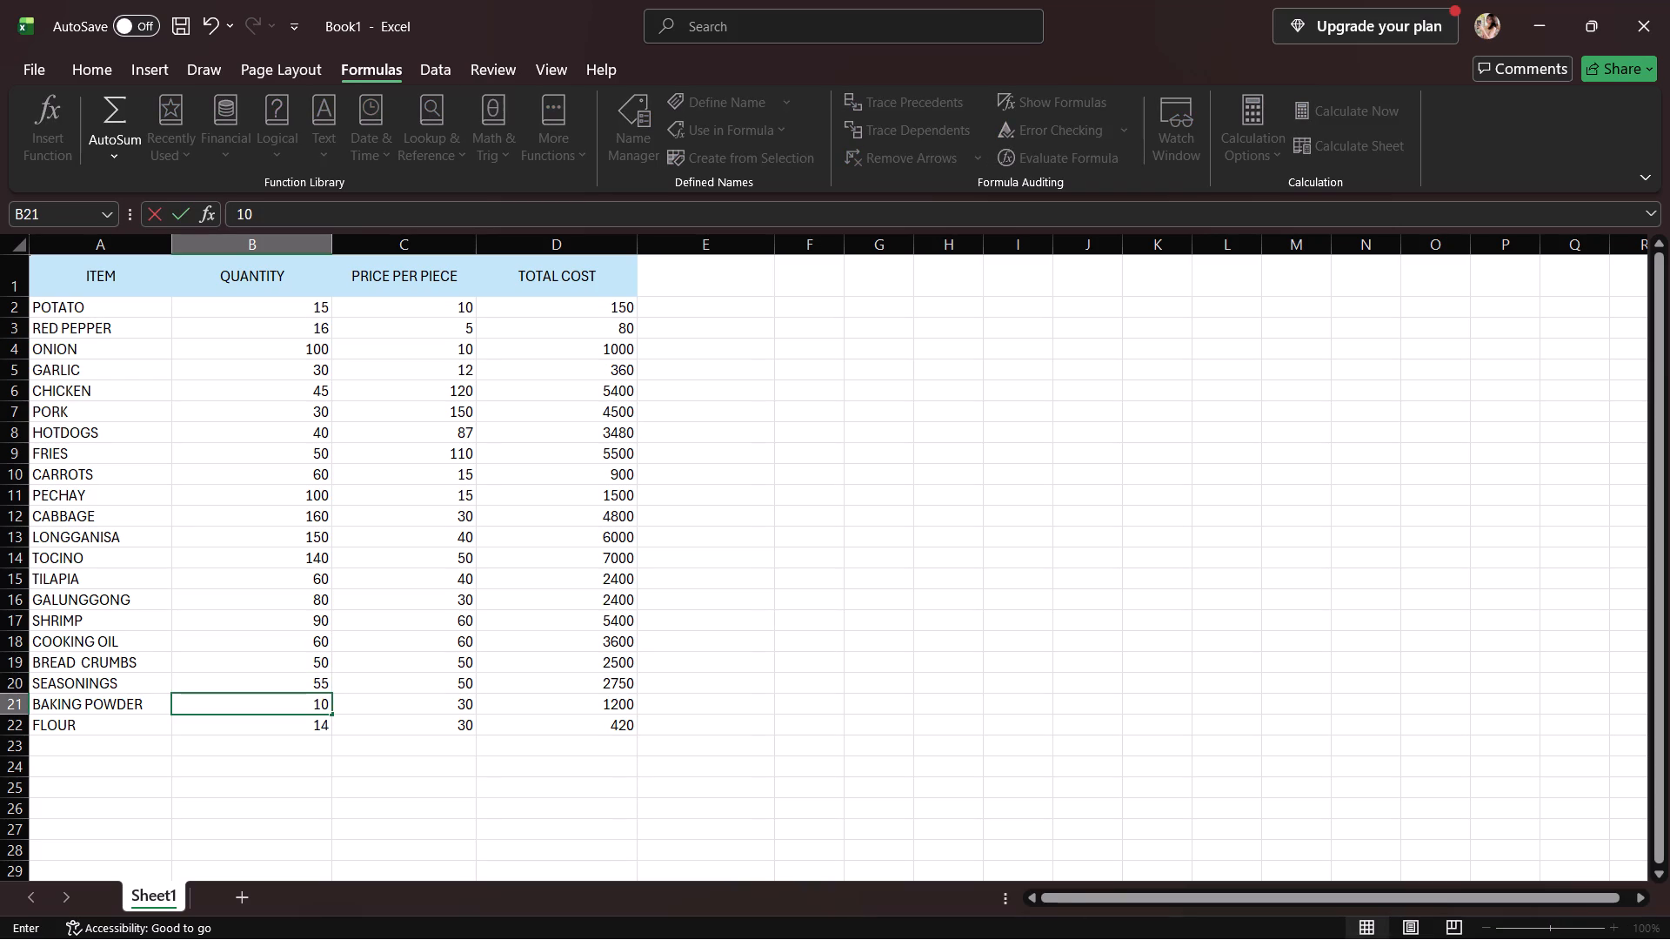
{"action": "key", "text": "BackSpace"}
{"action": "type", "text": "10"}
{"action": "key", "text": "Return"}
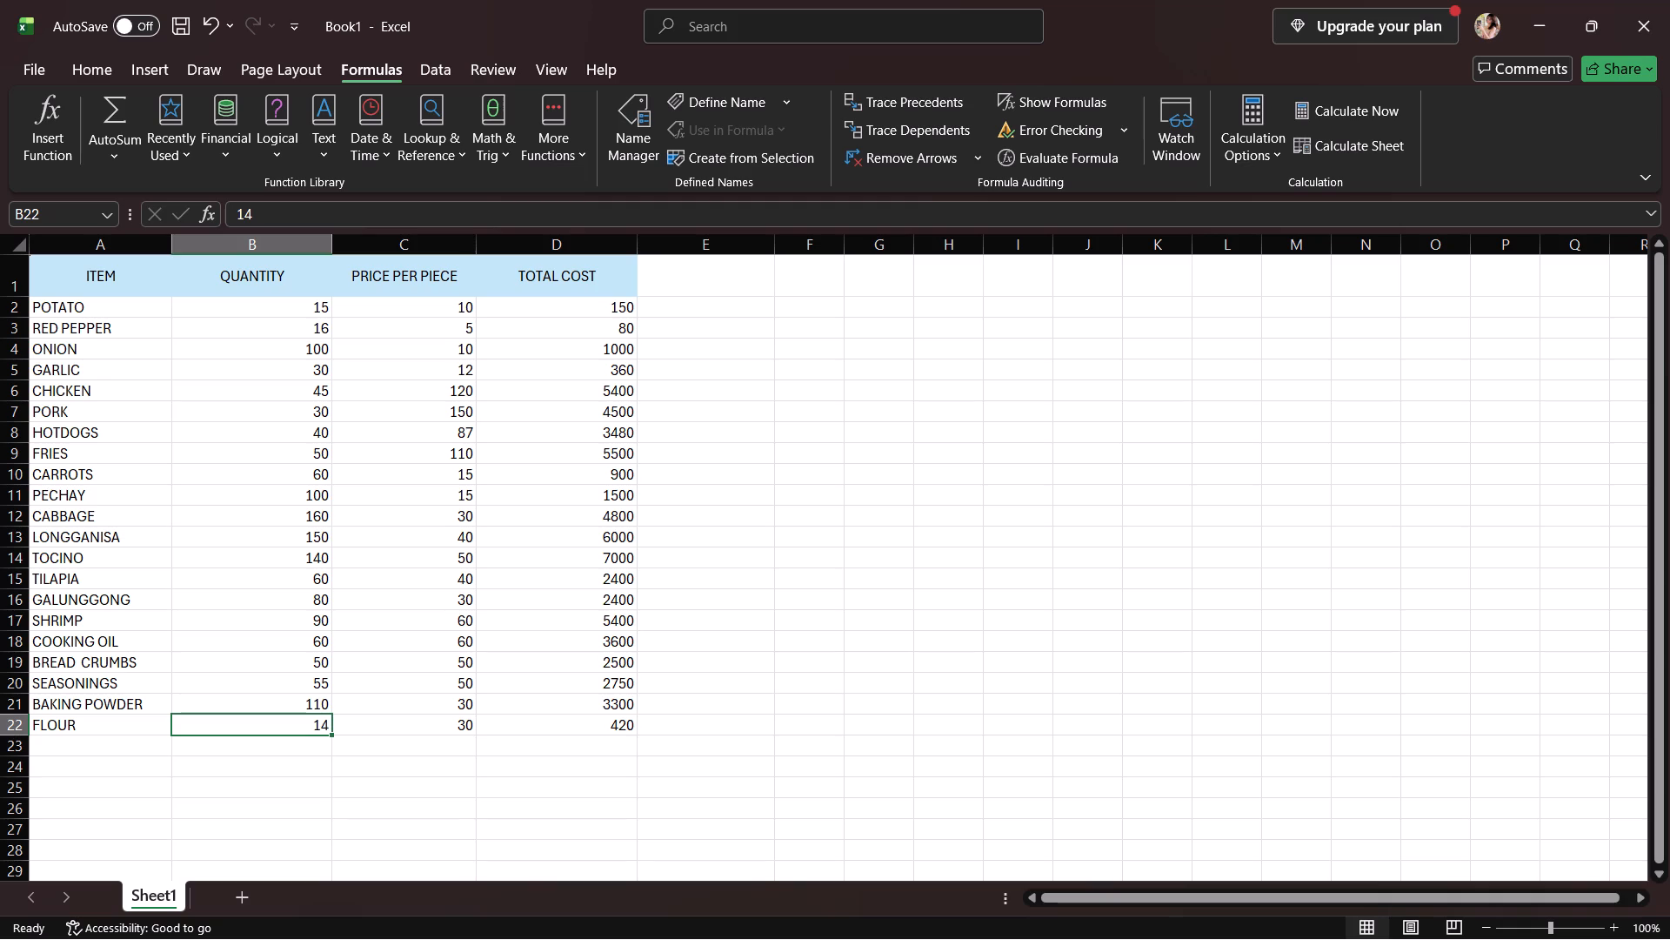
{"action": "type", "text": "155"}
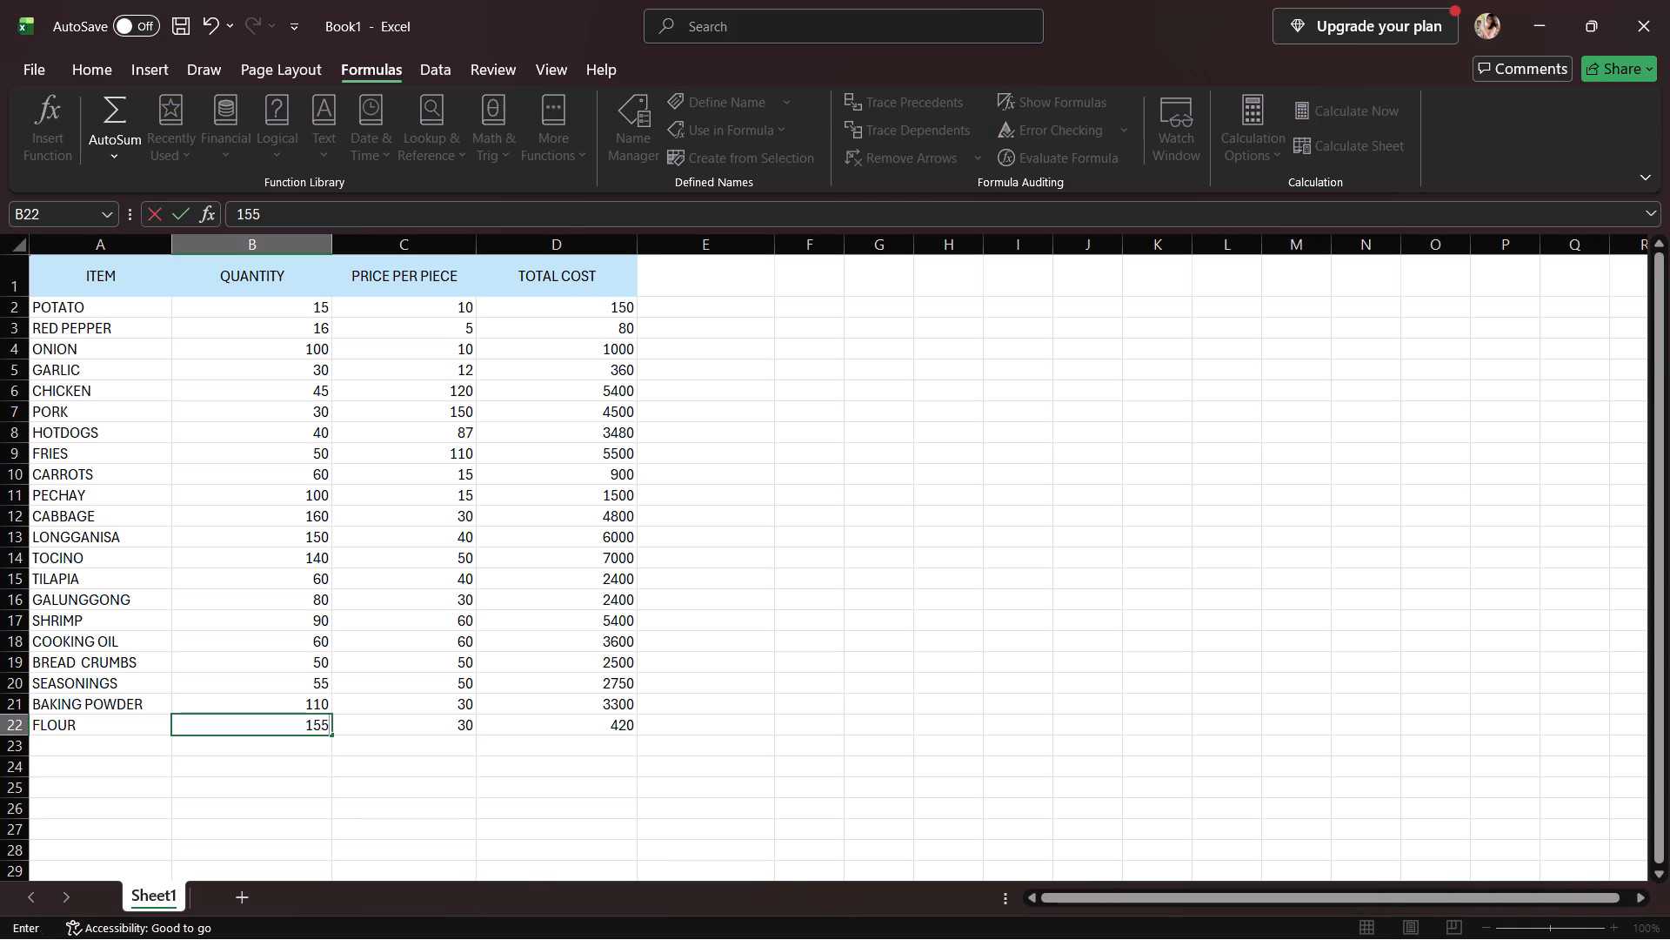
{"action": "key", "text": "Return"}
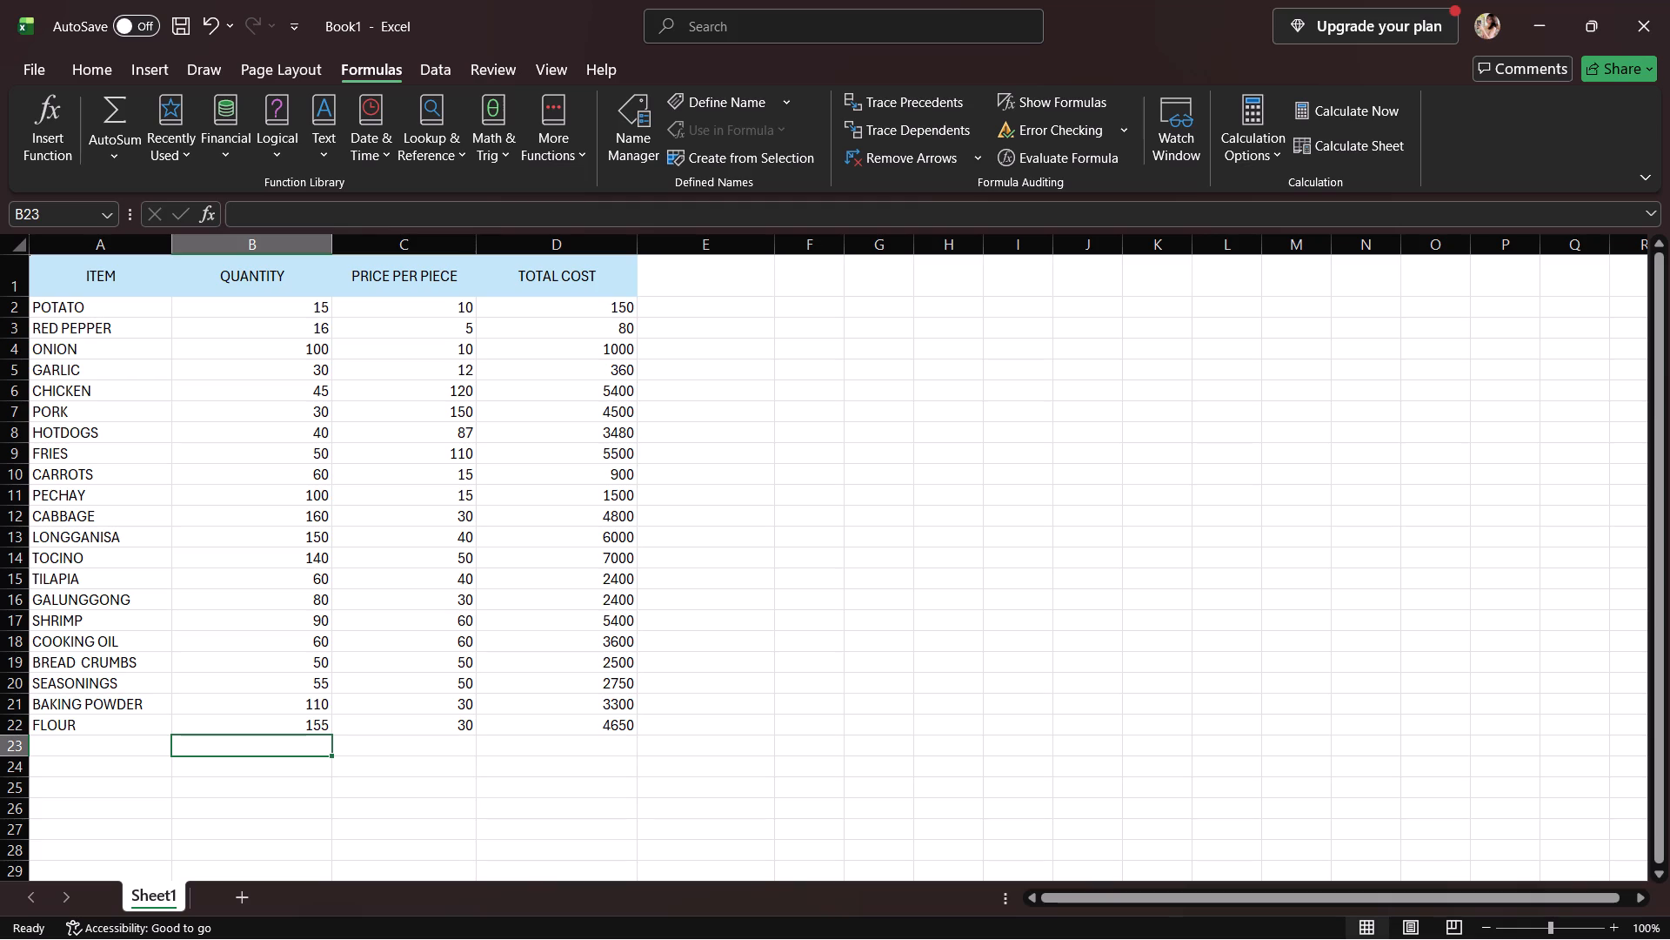
Review the completed item cost table from POTATO to FLOUR, checking the quantities, prices and total costs.
{"action": "scroll", "coordinate": [300, 223], "scroll_direction": "up", "scroll_amount": 2, "text": "ctrl"}
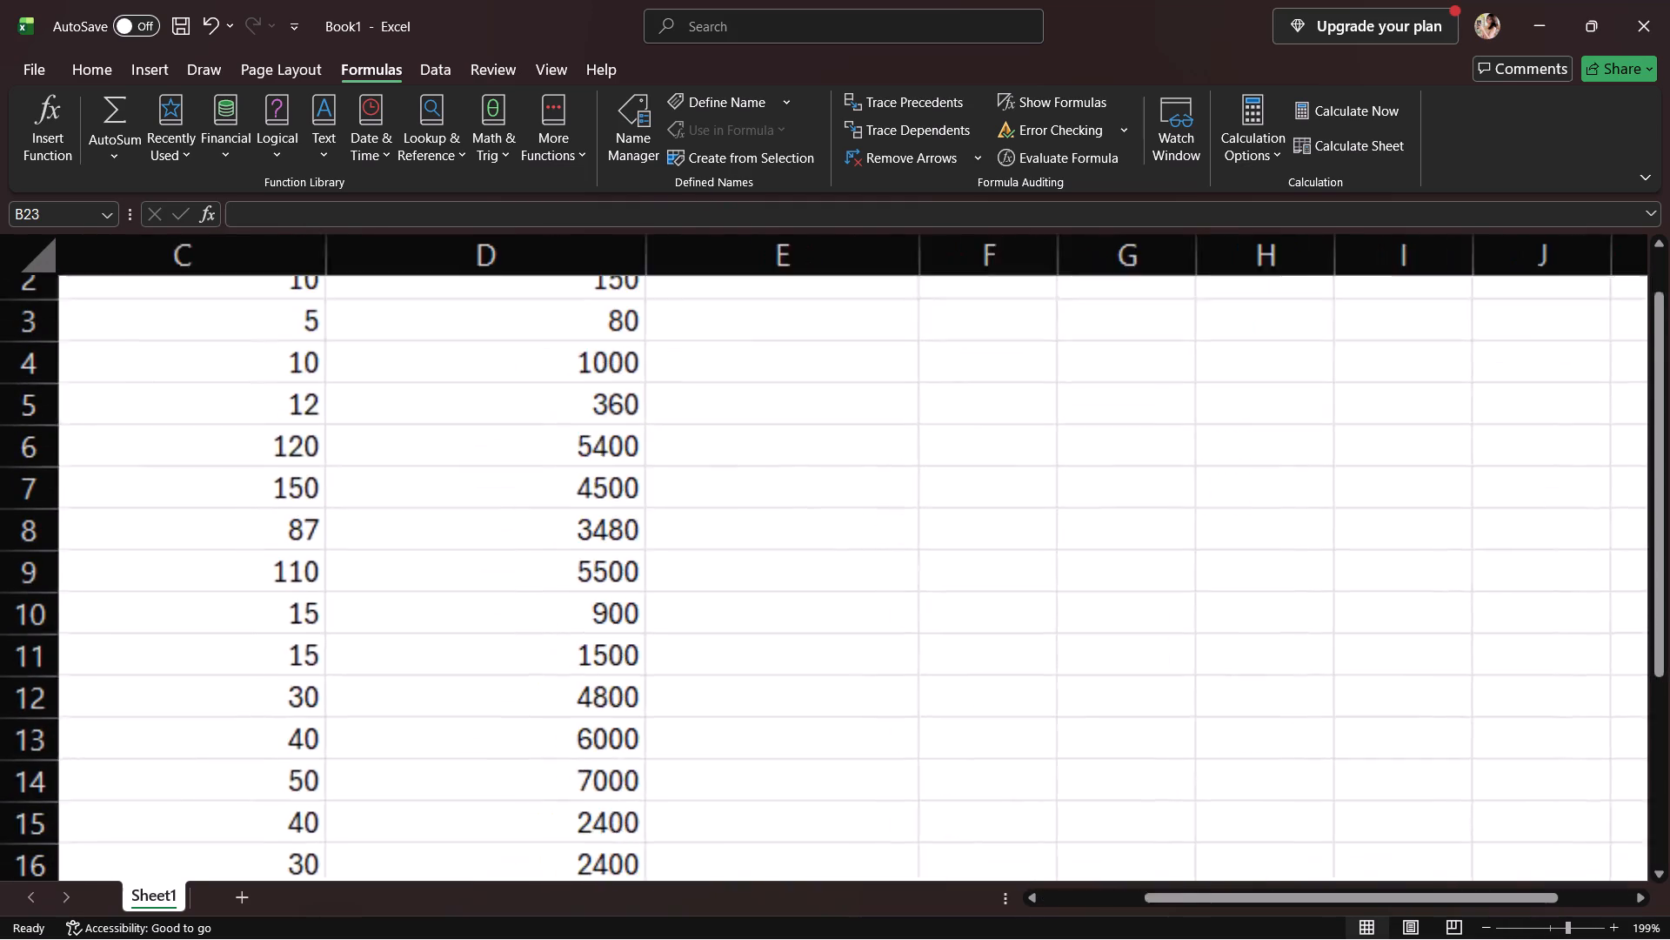
{"action": "scroll", "coordinate": [683, 378], "scroll_direction": "right", "scroll_amount": 6}
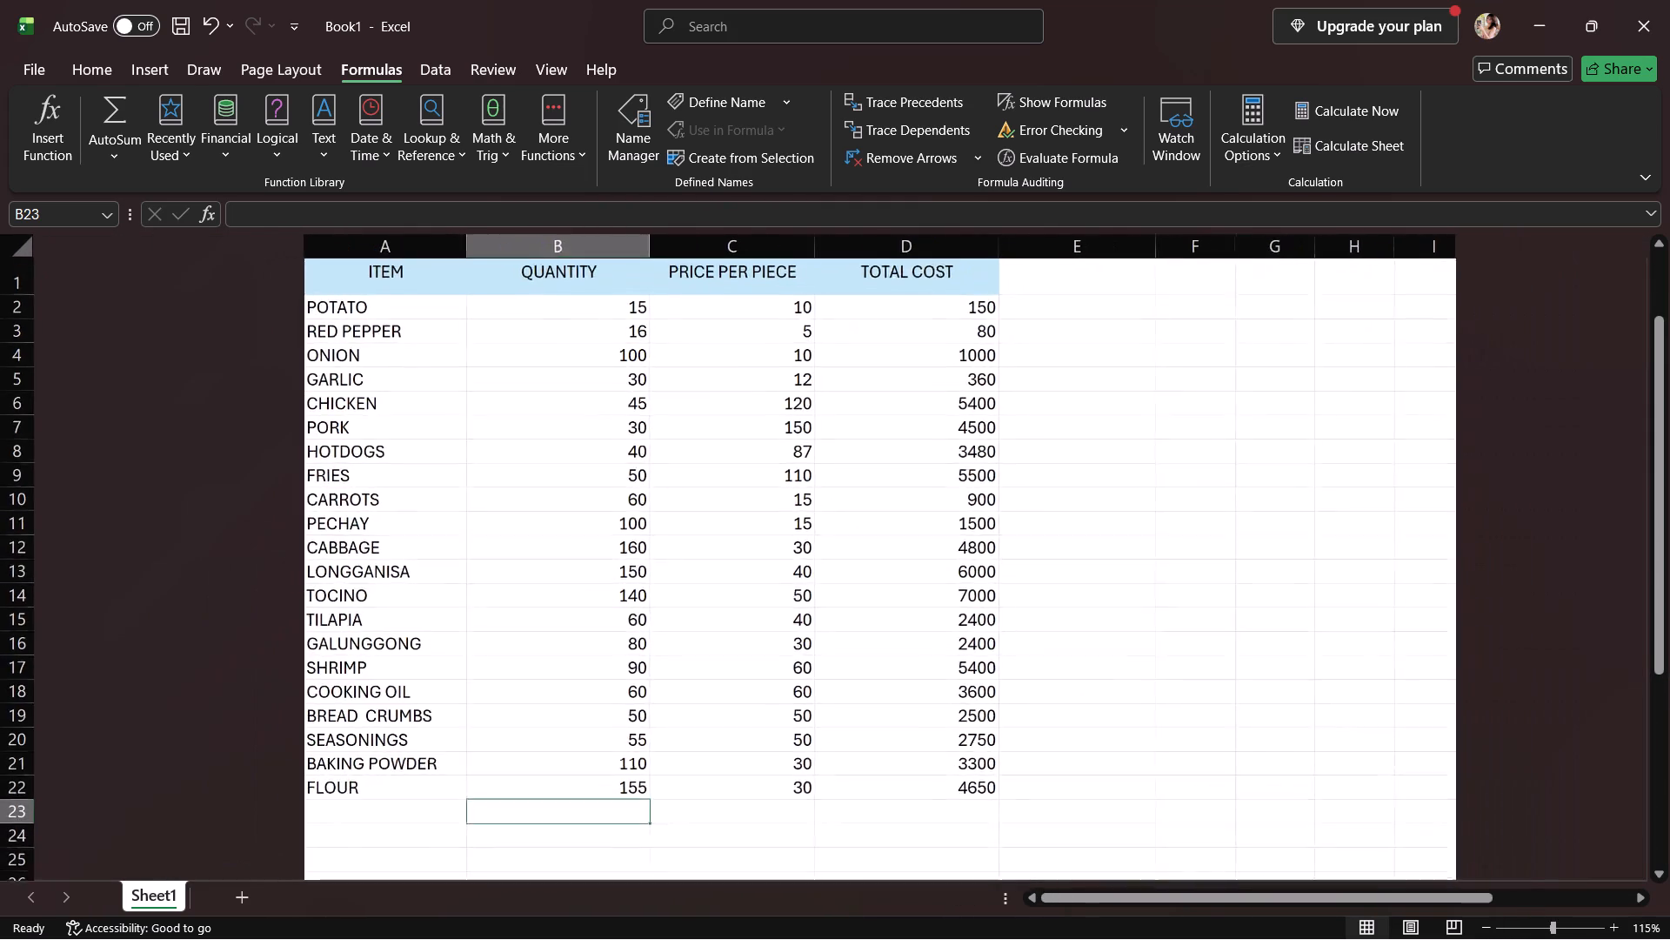
{"action": "scroll", "coordinate": [685, 378], "scroll_direction": "up", "scroll_amount": 2}
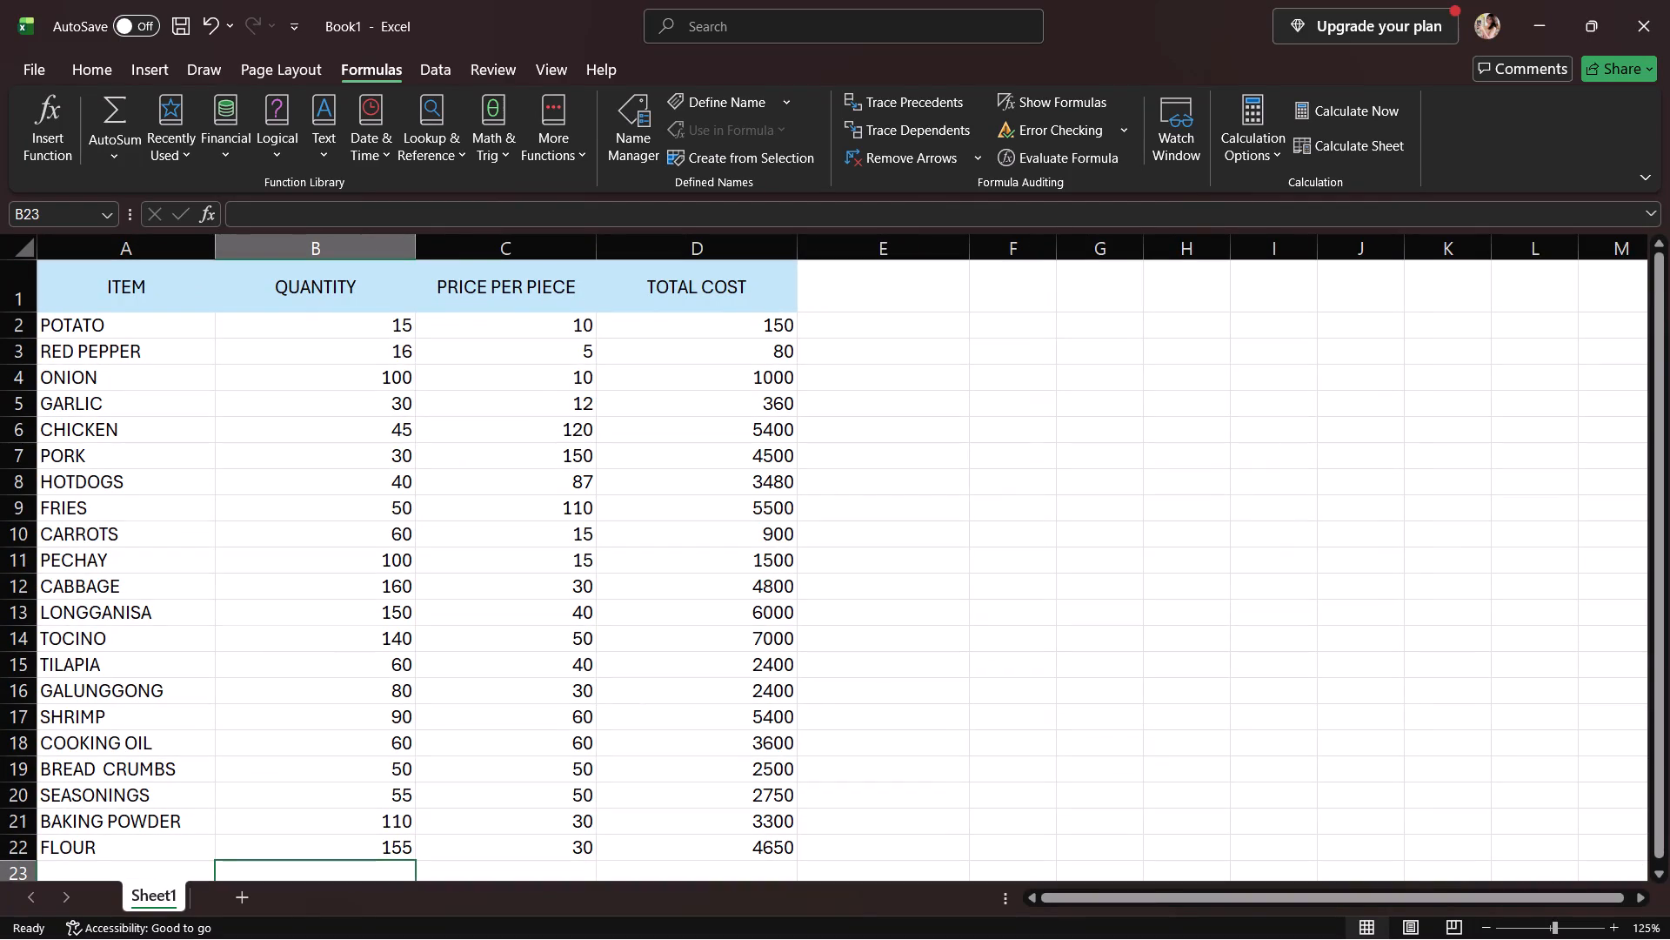
{"action": "scroll", "coordinate": [685, 378], "scroll_direction": "right", "scroll_amount": 2}
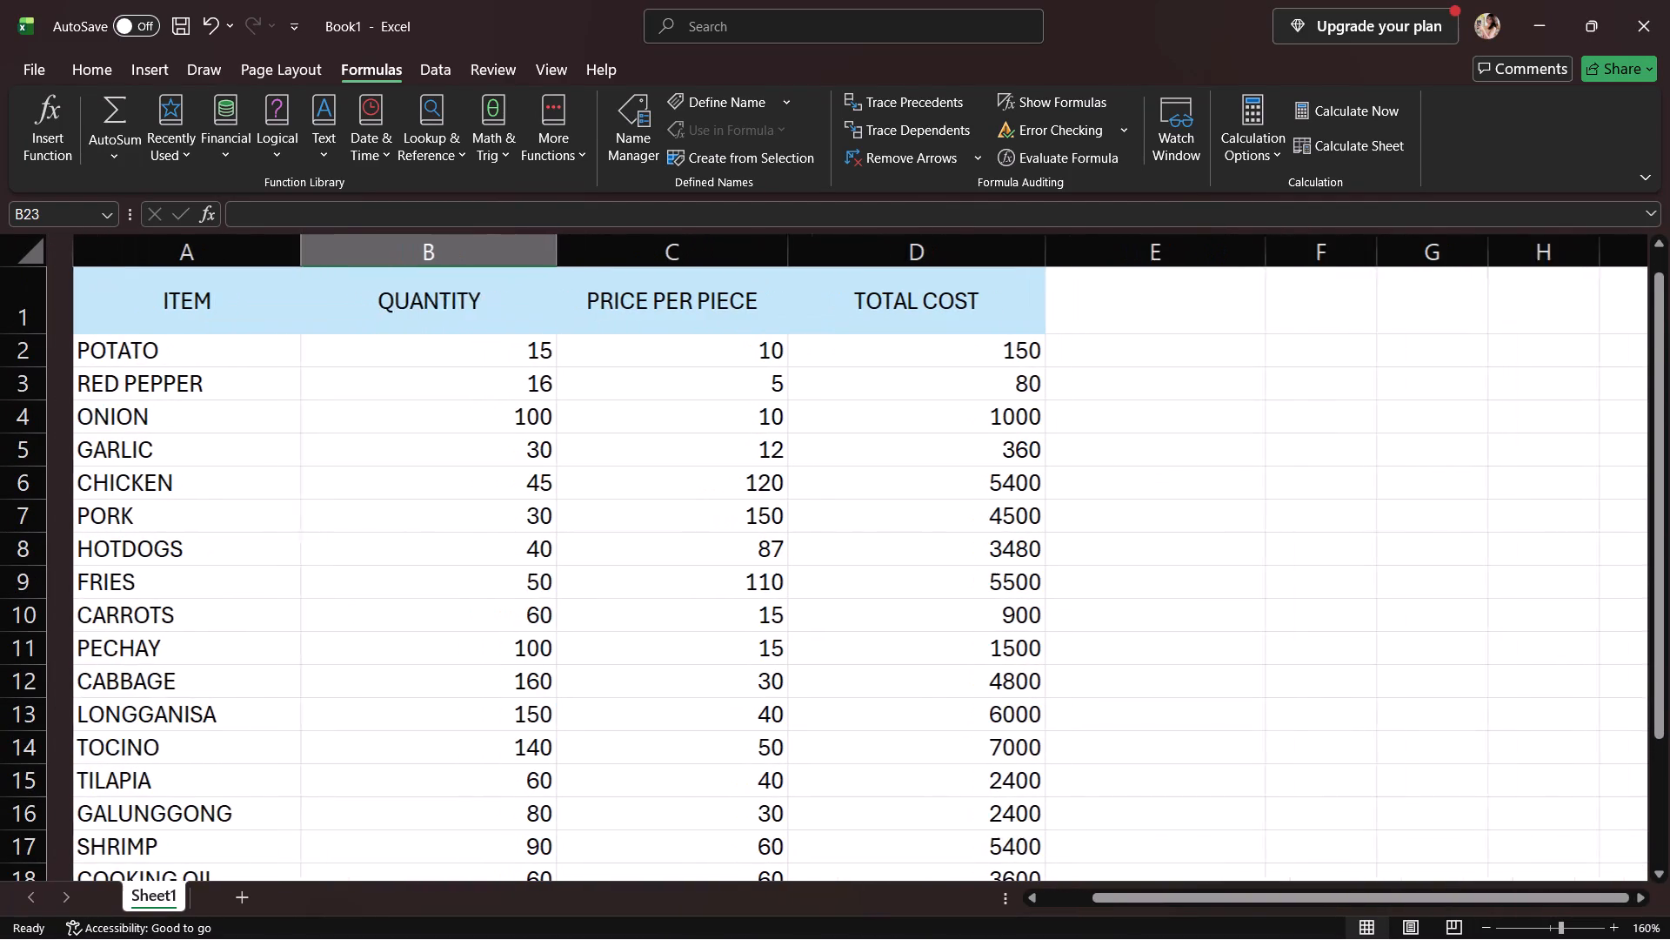
{"action": "scroll", "coordinate": [685, 379], "scroll_direction": "down", "scroll_amount": 1}
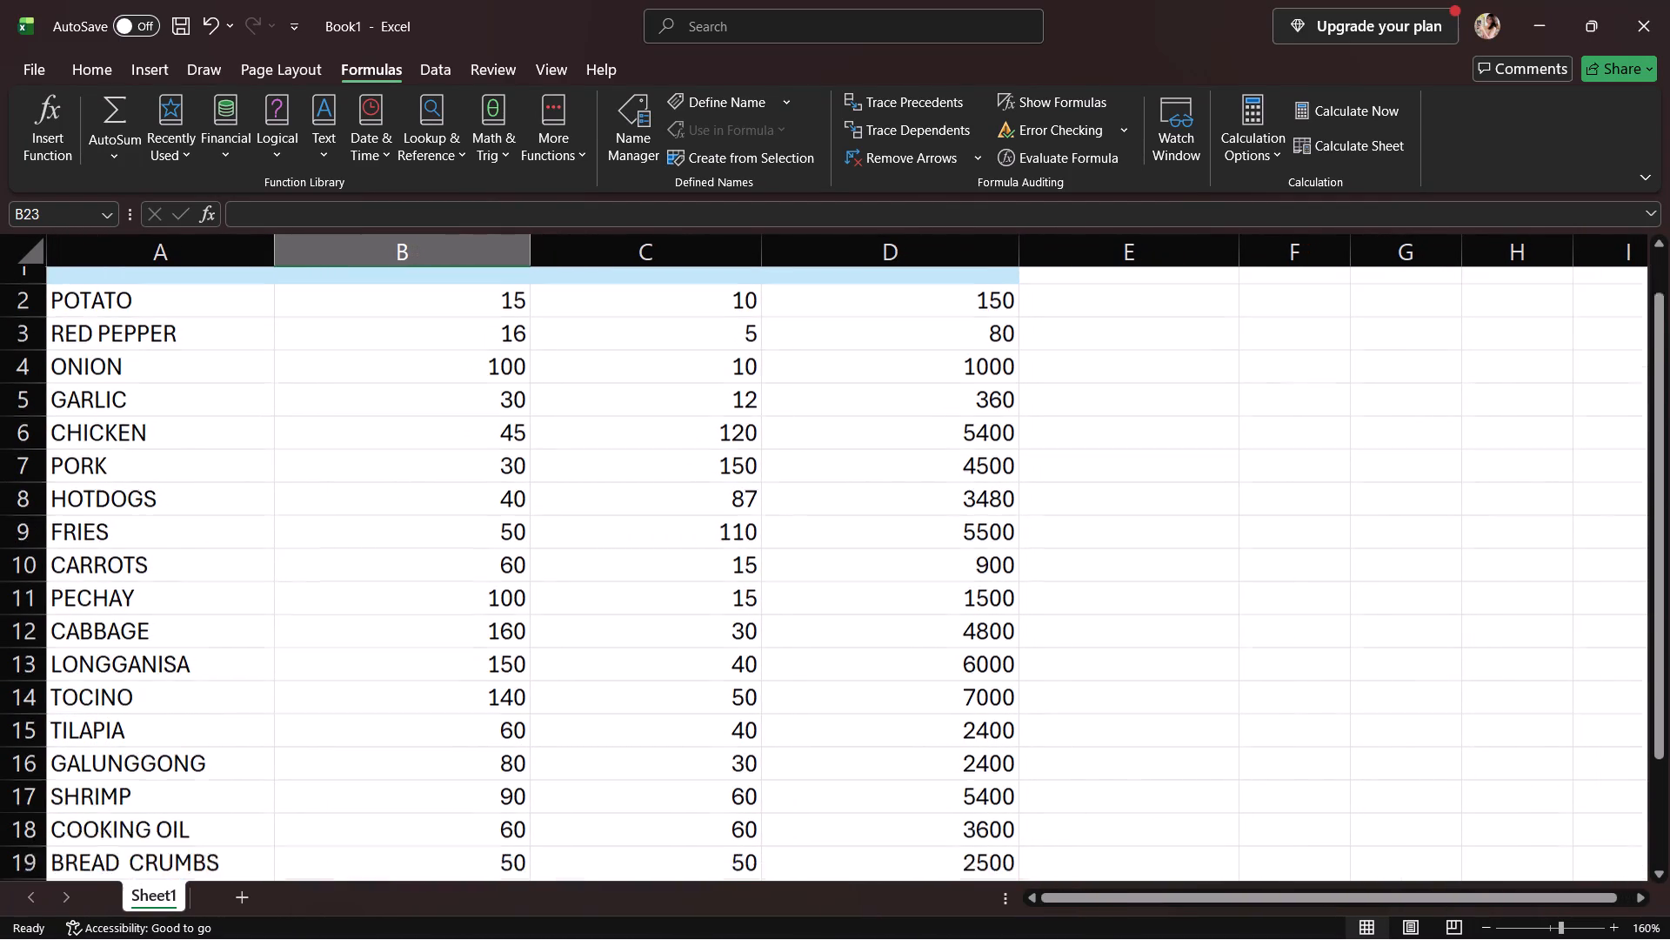
{"action": "scroll", "coordinate": [685, 389], "scroll_direction": "down", "scroll_amount": 4}
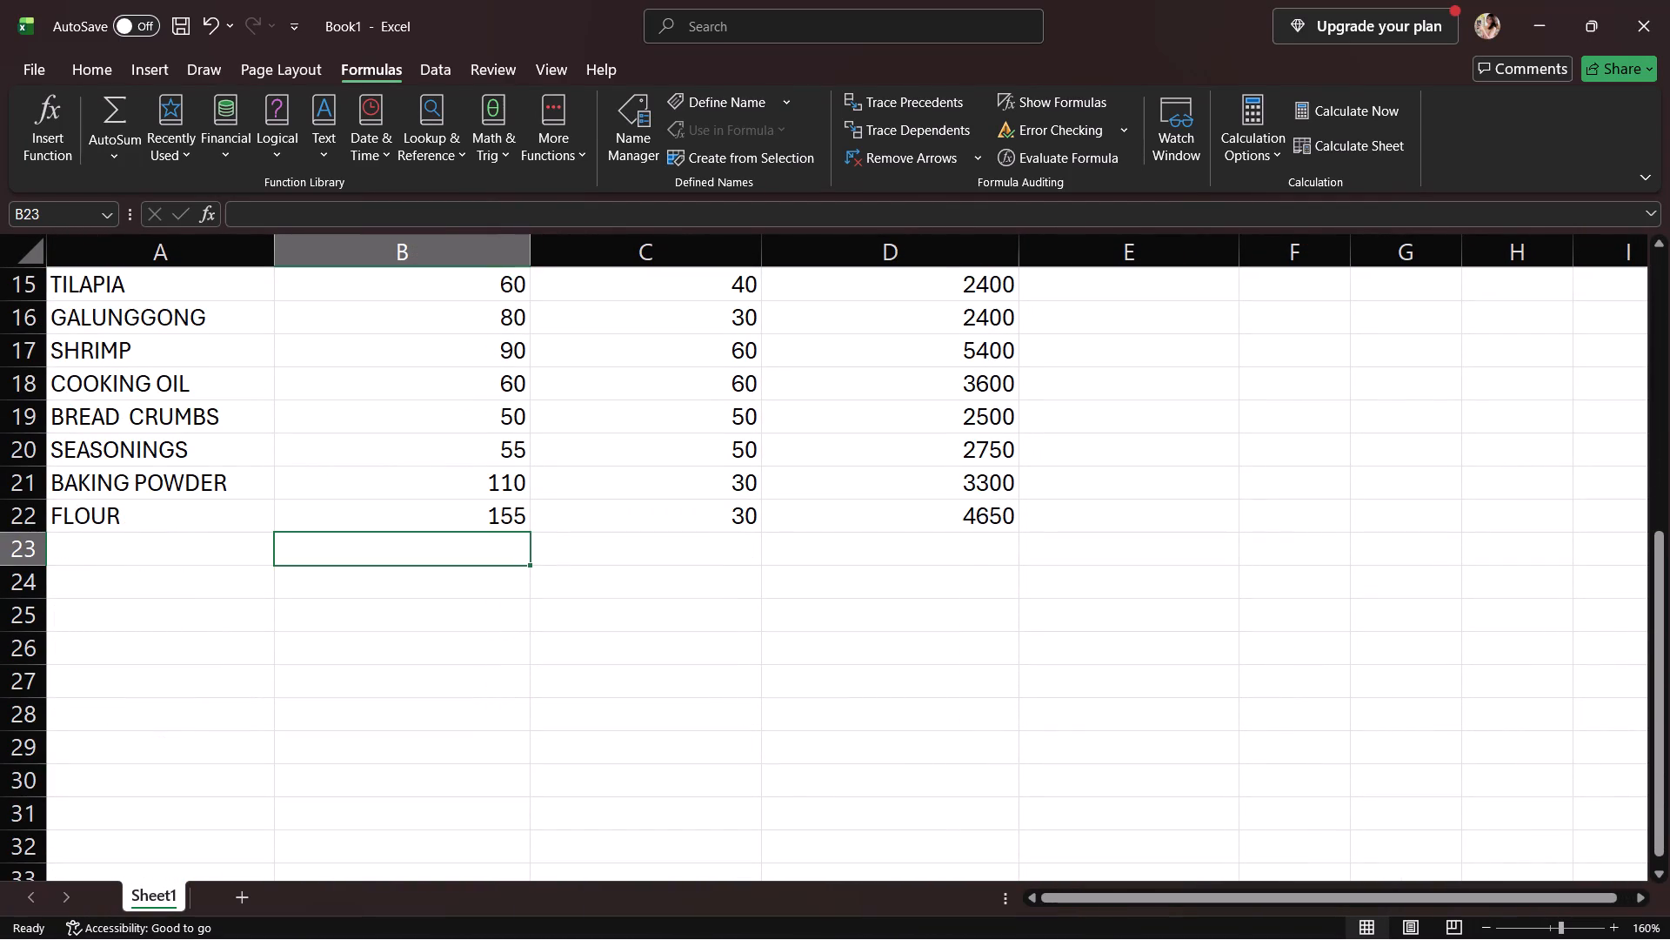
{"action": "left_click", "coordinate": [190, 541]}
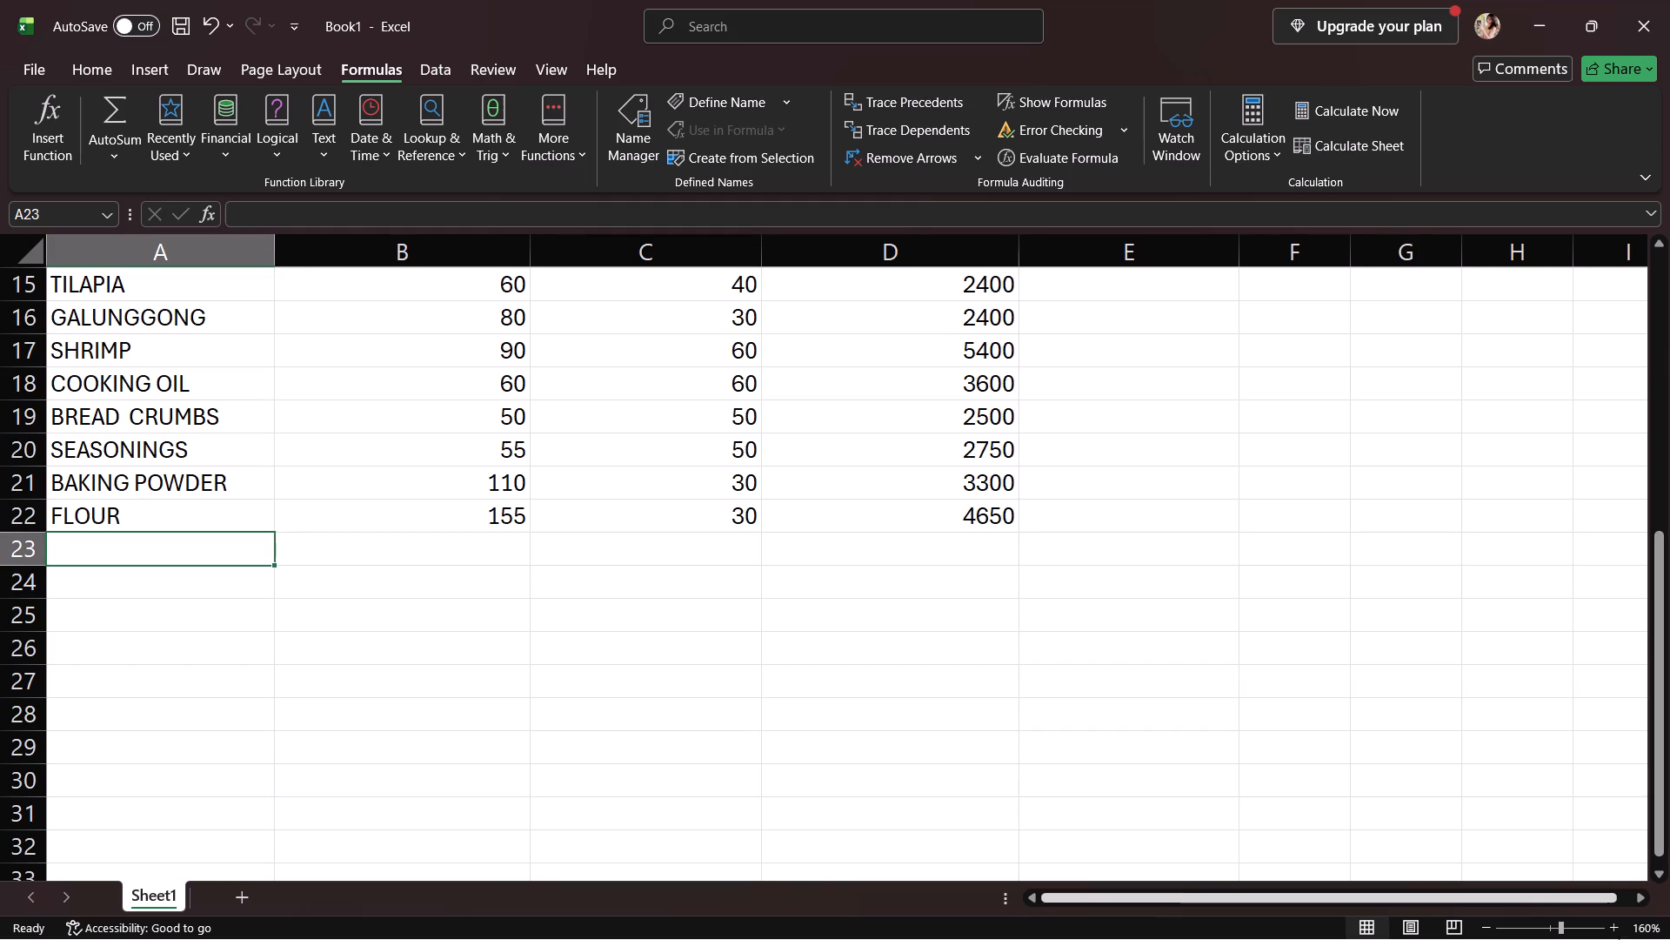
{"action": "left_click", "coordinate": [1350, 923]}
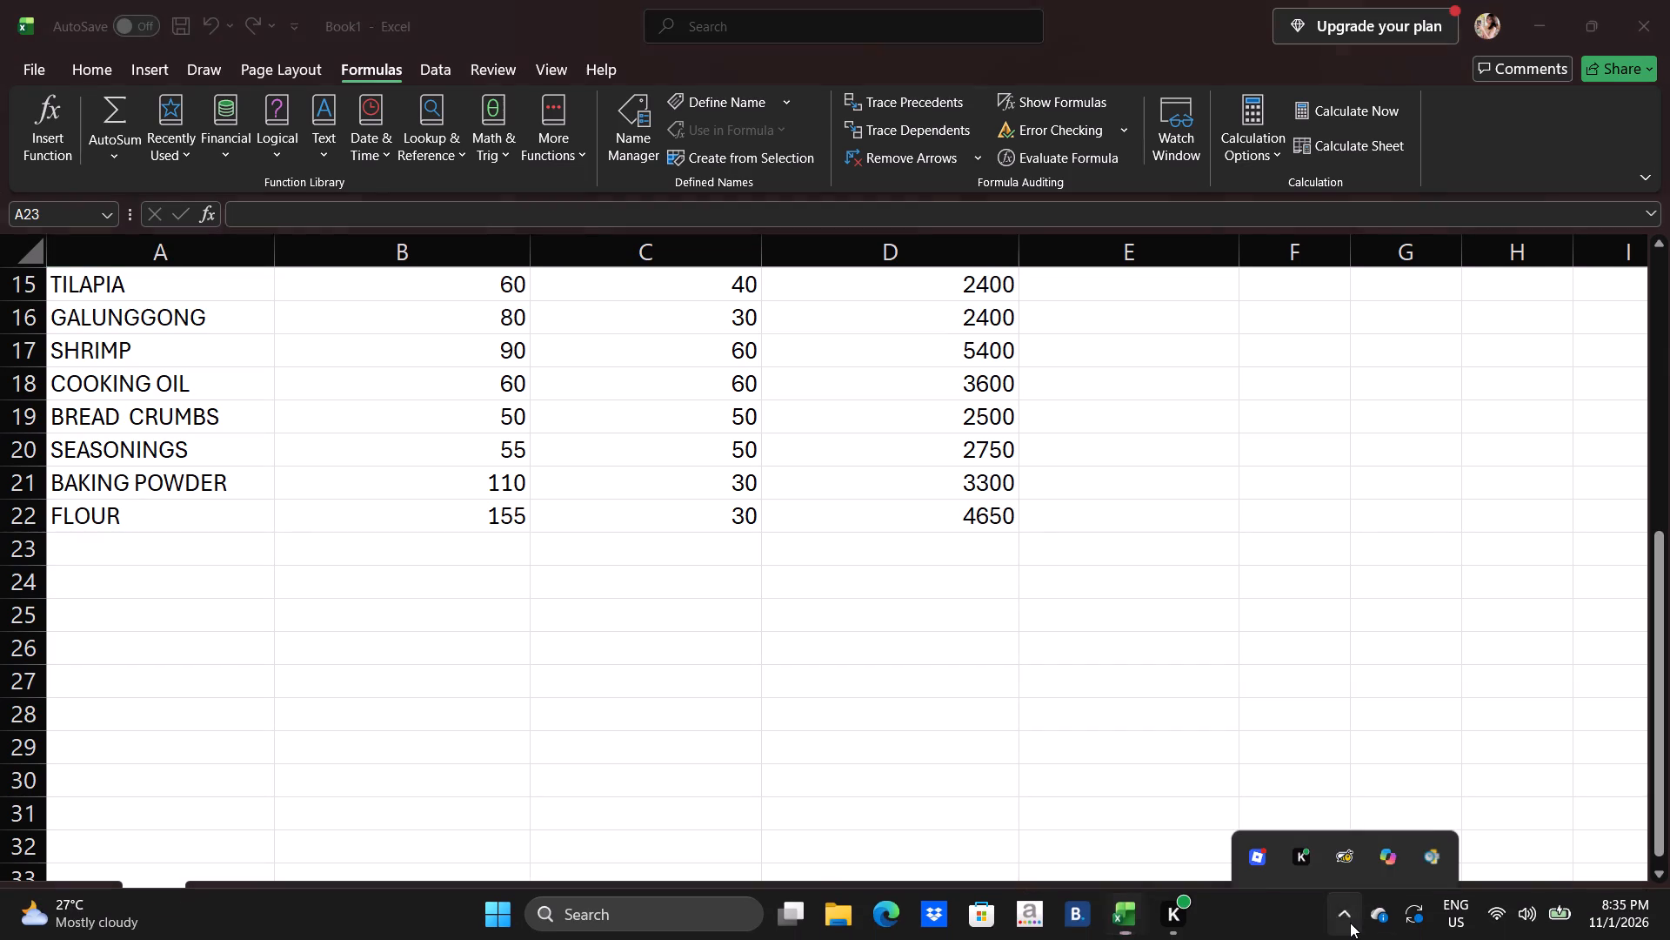
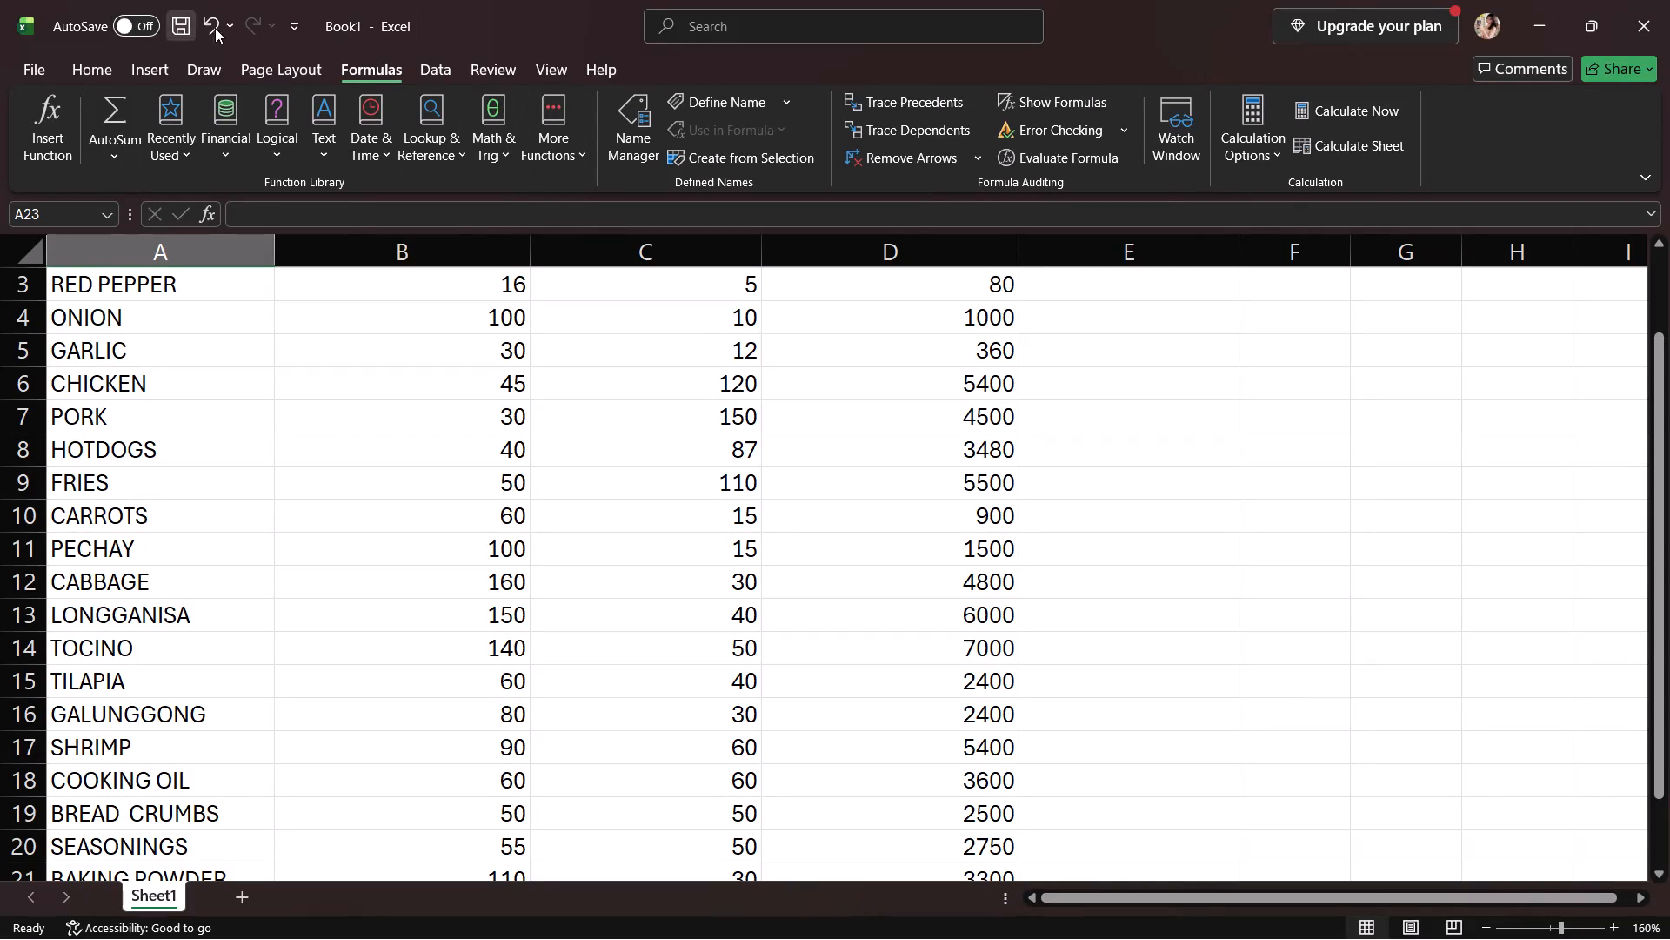
Save the workbook as COOKING KEME in the OneDrive Documents folder.
{"action": "left_click", "coordinate": [184, 25]}
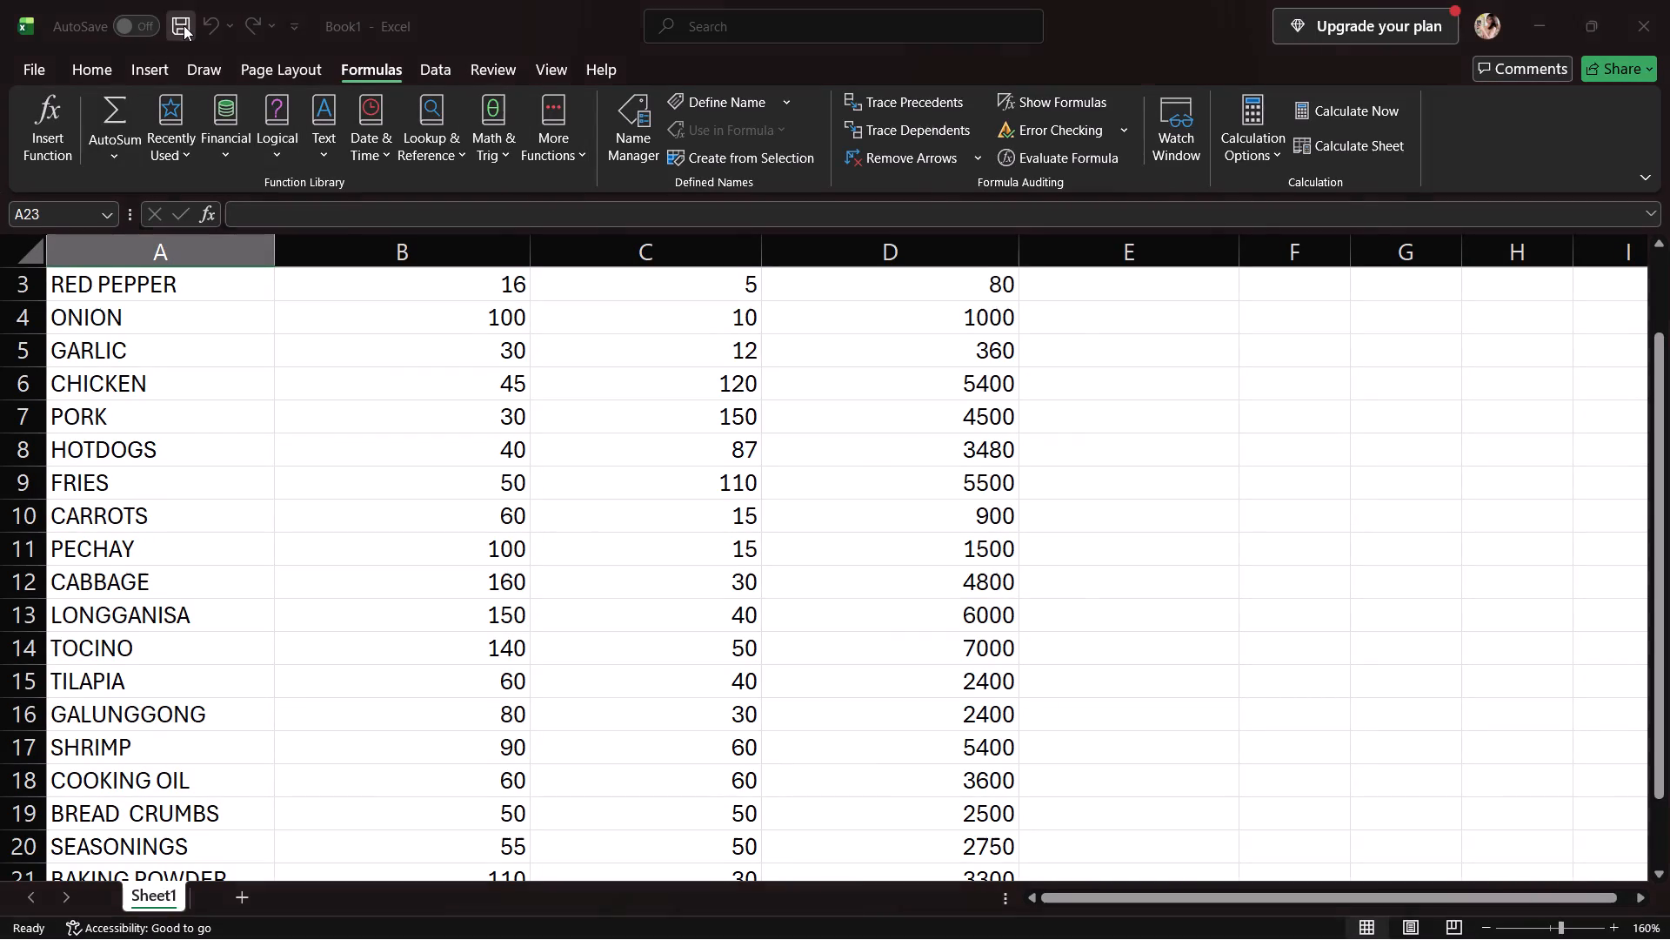
{"action": "left_click", "coordinate": [755, 430]}
{"action": "left_click", "coordinate": [755, 413]}
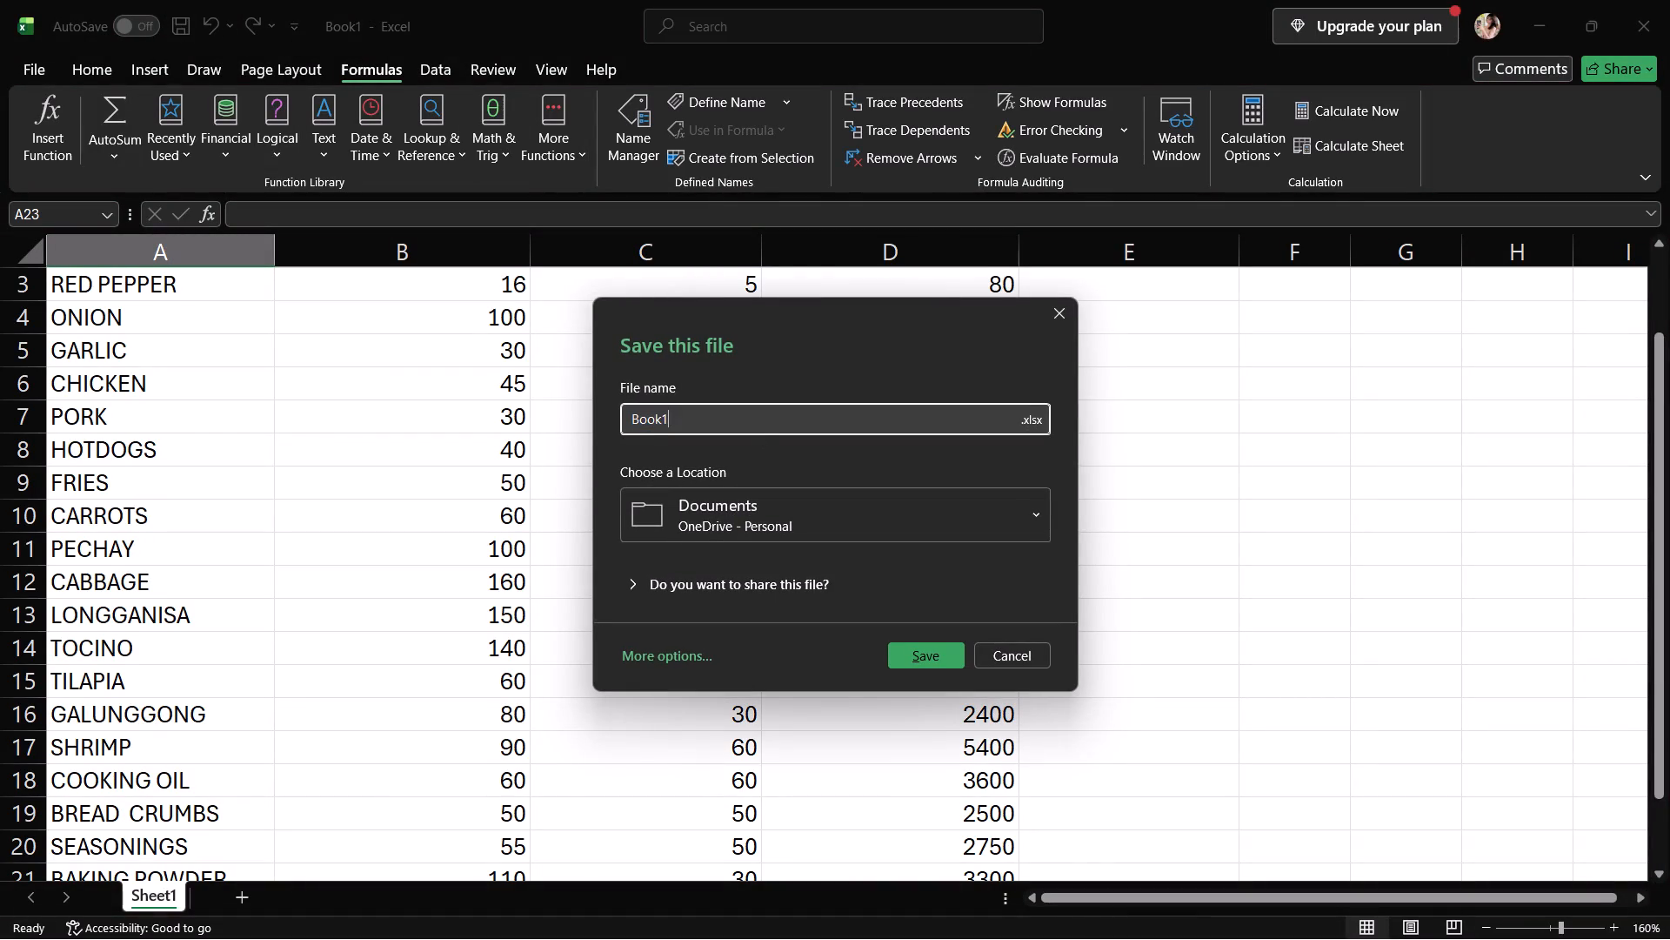
{"action": "key", "text": "BackSpace"}
{"action": "key", "text": "BackSpace"}
{"action": "key", "text": "BackSpace"}
{"action": "key", "text": "BackSpace"}
{"action": "key", "text": "BackSpace"}
{"action": "key", "text": "BackSpace"}
{"action": "type", "text": "COOKING KE,E"}
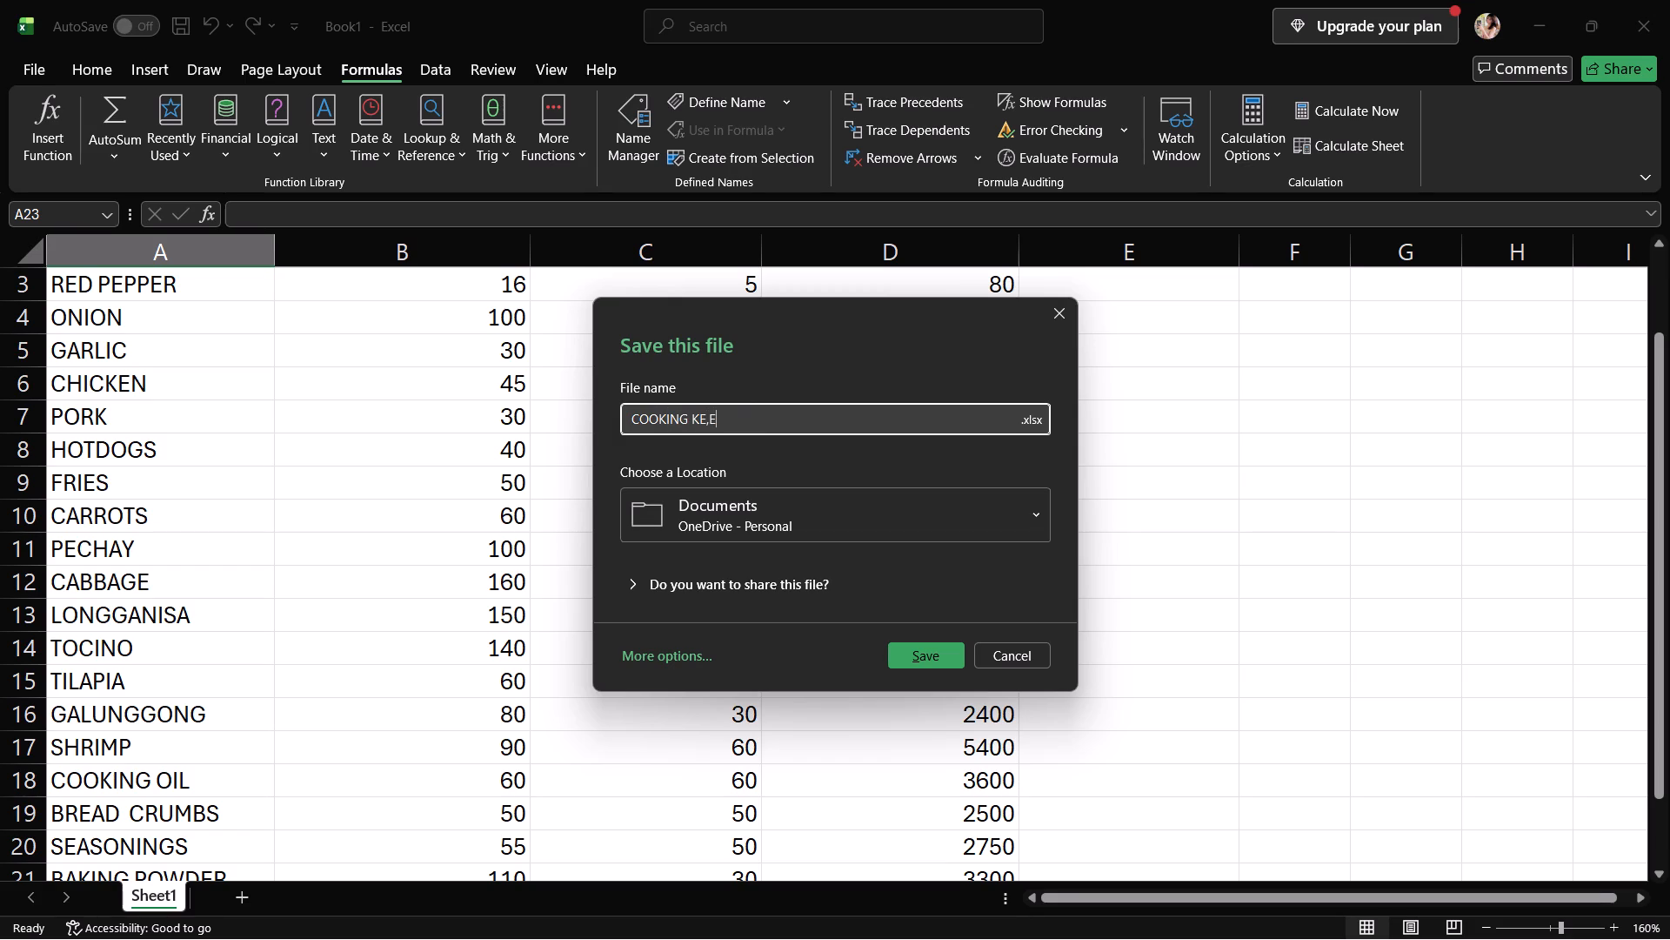
{"action": "key", "text": "BackSpace"}
{"action": "key", "text": "BackSpace"}
{"action": "type", "text": "ME"}
{"action": "left_click", "coordinate": [898, 660]}
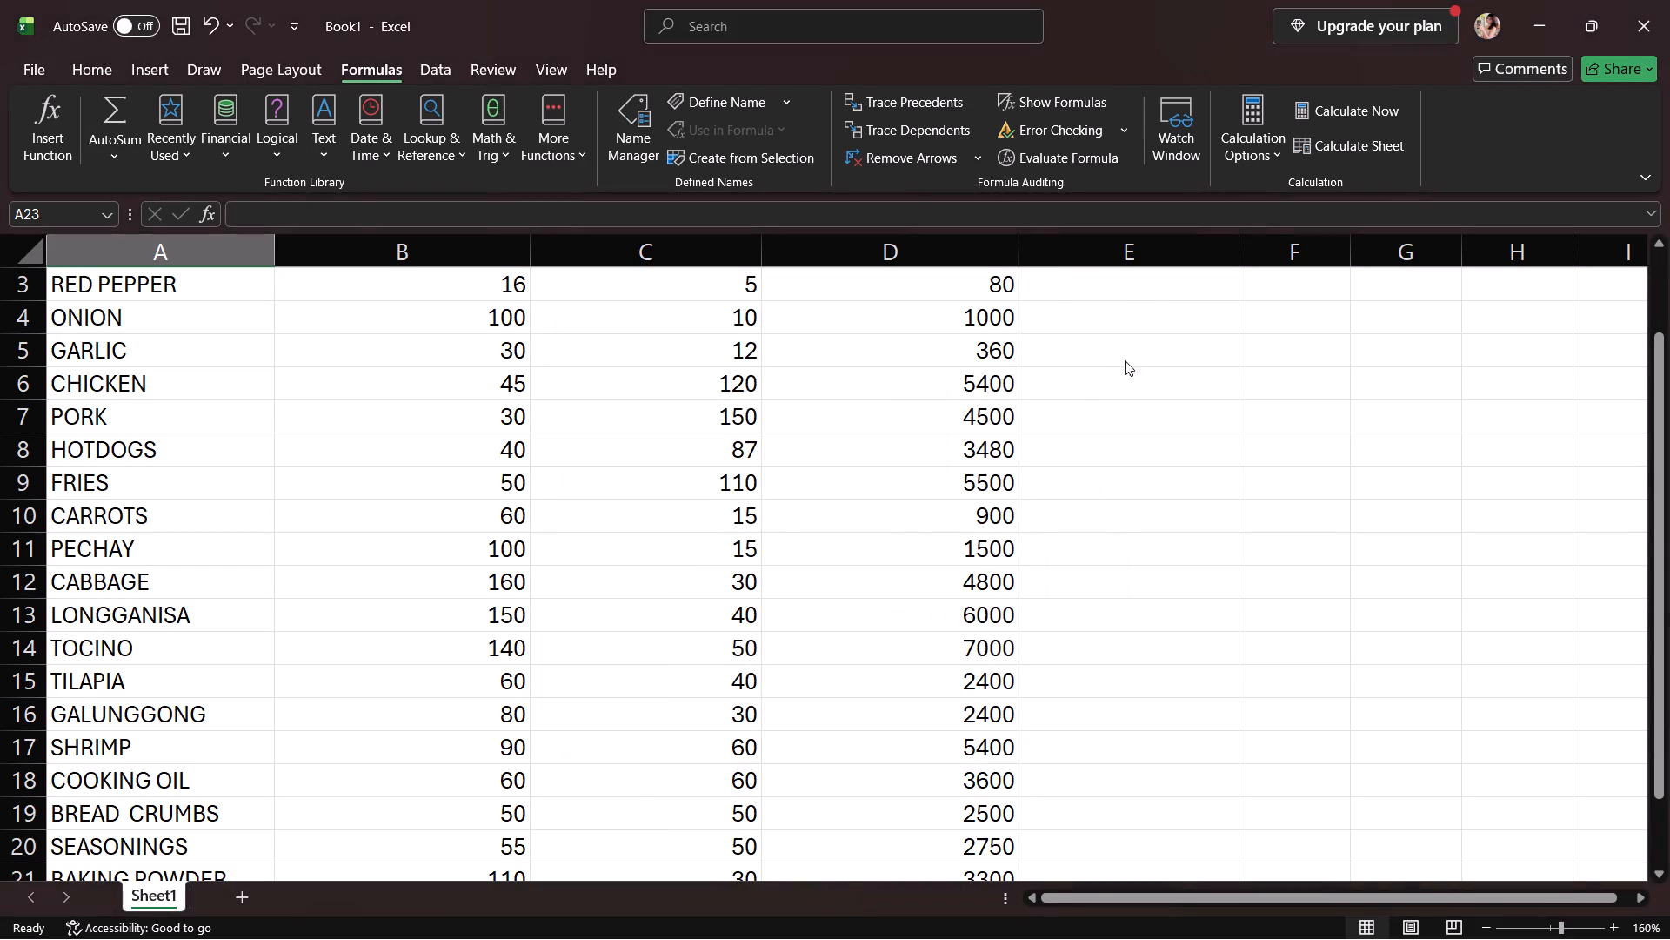
Close the saved COOKING KEME workbook and exit to the desktop.
{"action": "left_click", "coordinate": [1633, 23]}
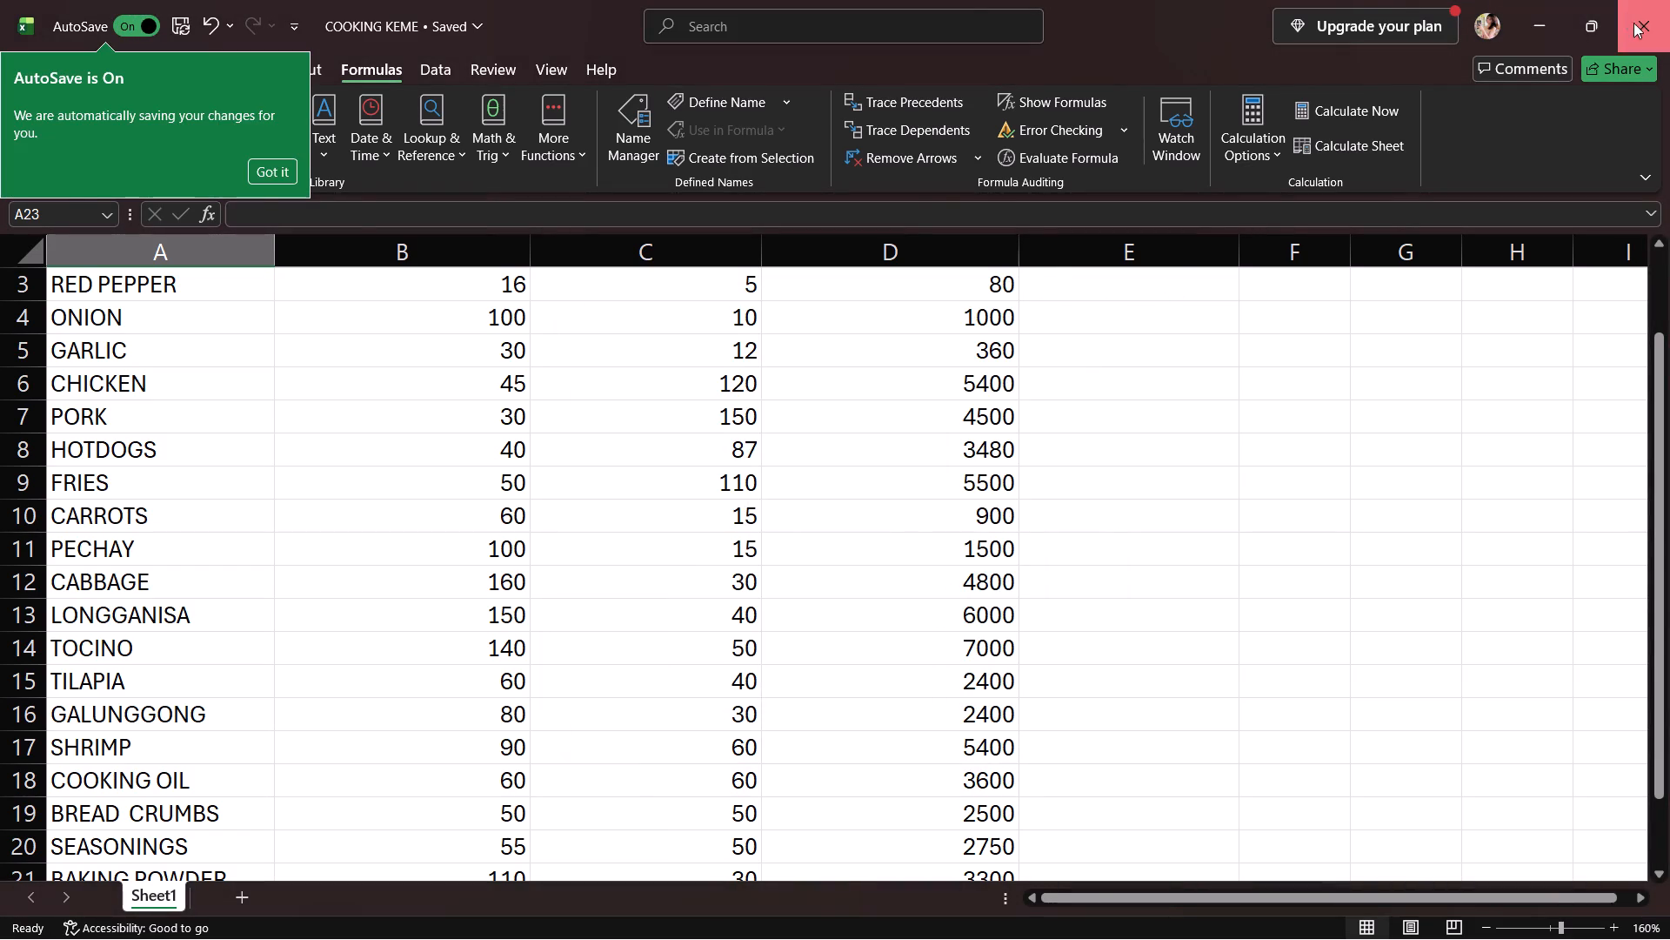
{"action": "left_click", "coordinate": [1636, 17]}
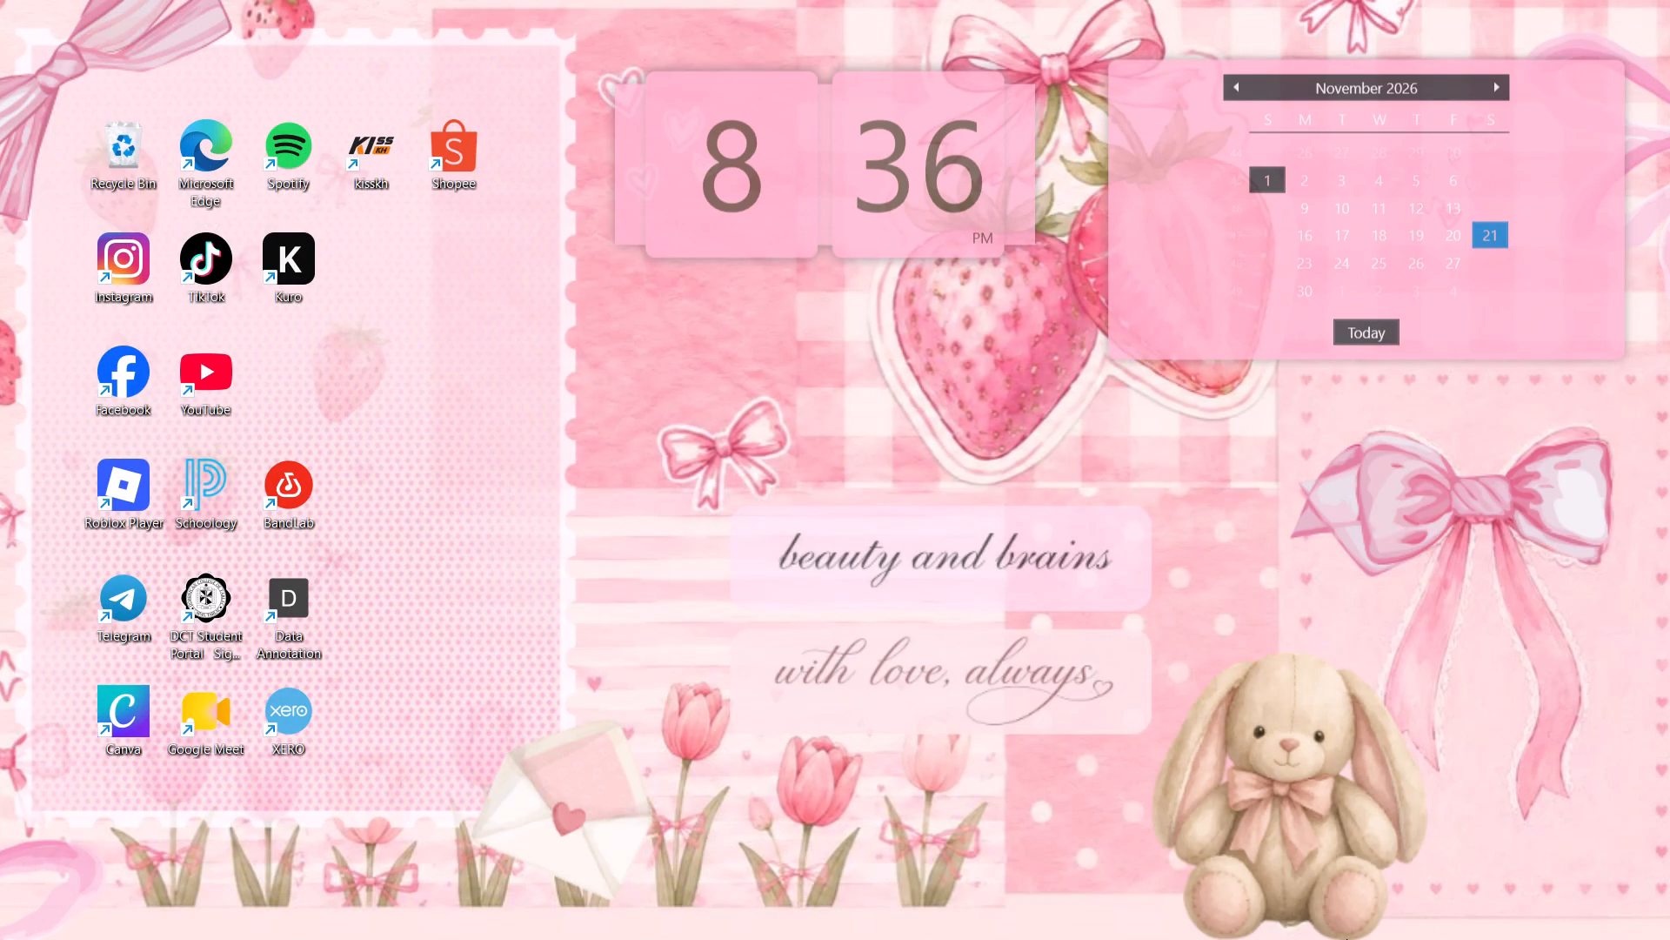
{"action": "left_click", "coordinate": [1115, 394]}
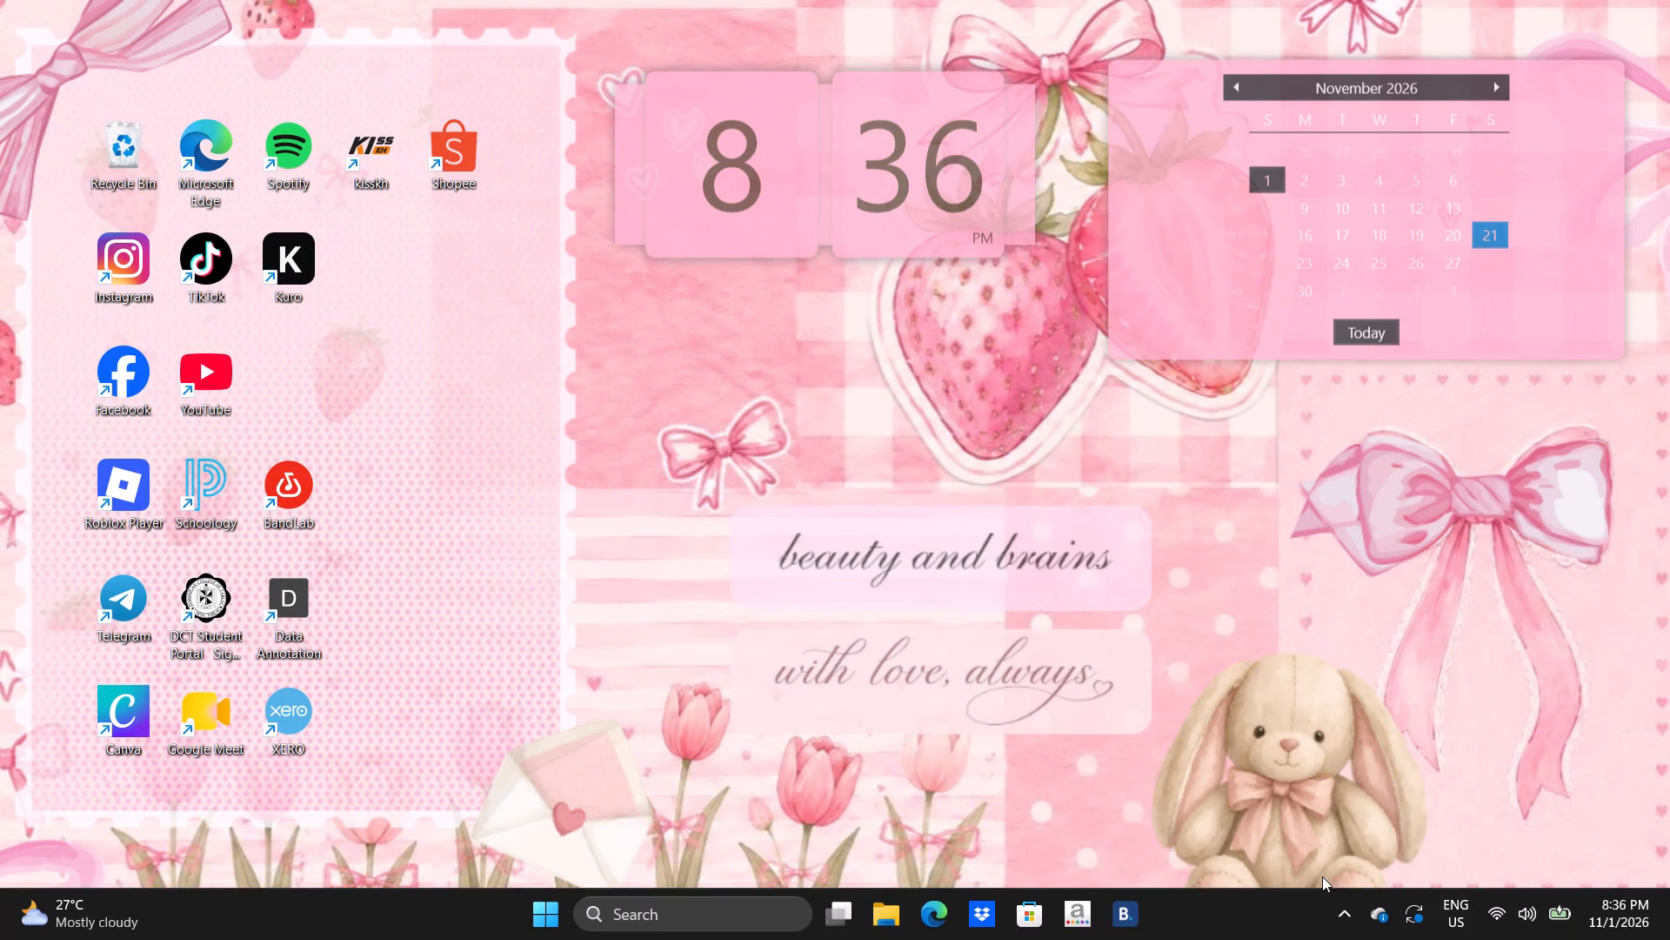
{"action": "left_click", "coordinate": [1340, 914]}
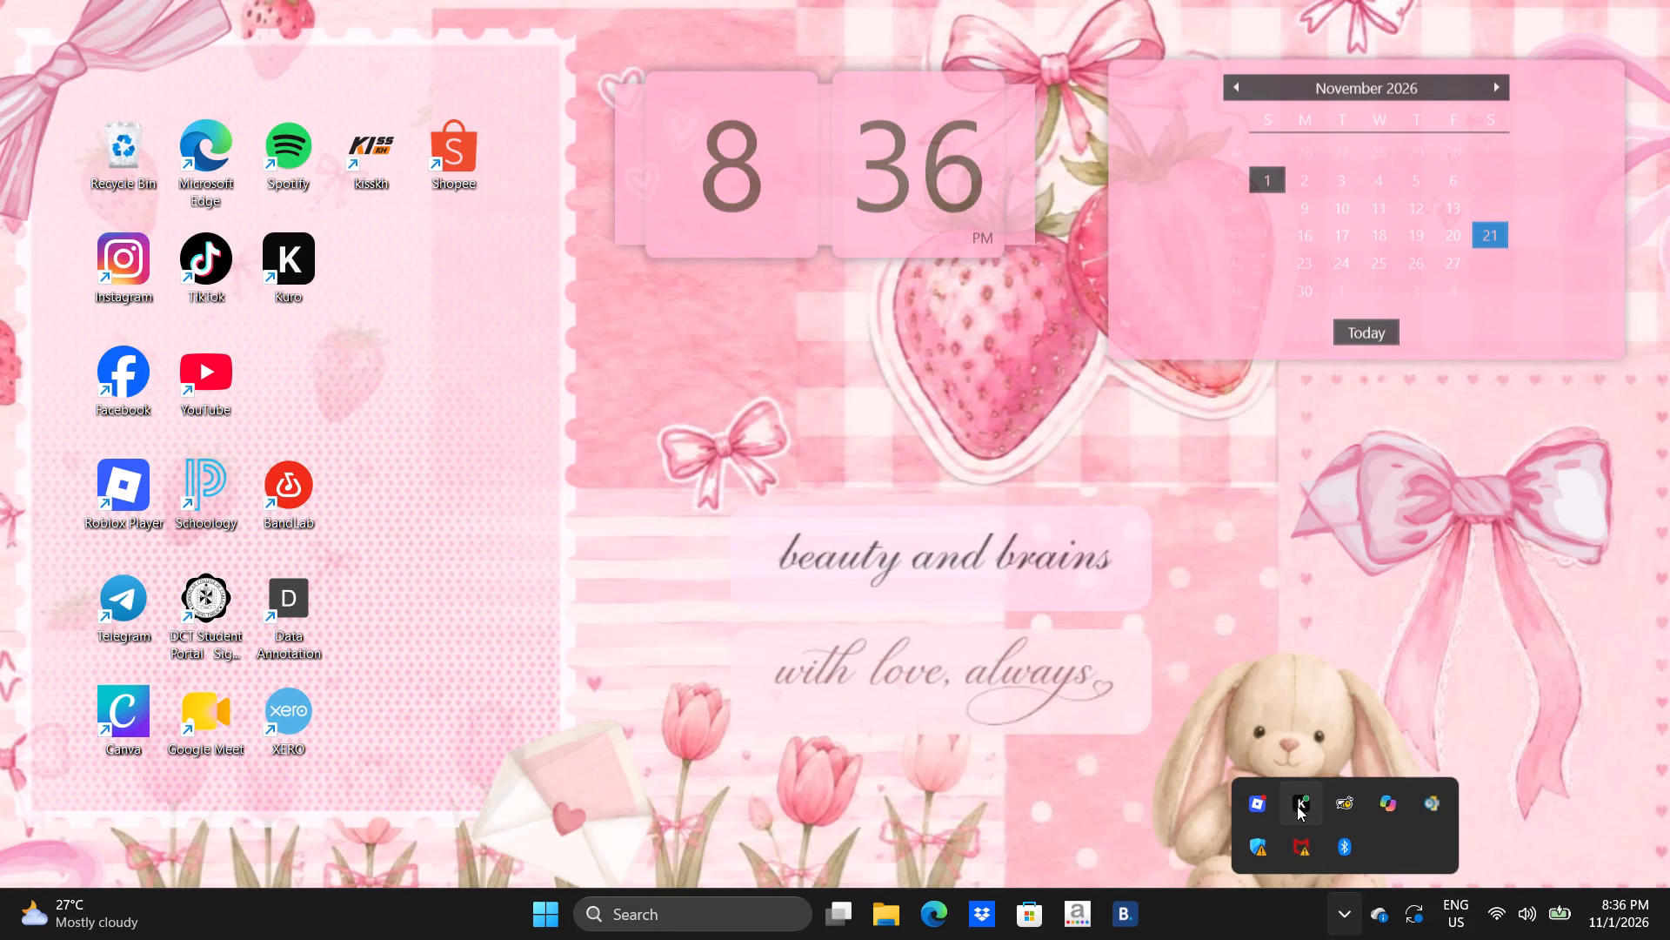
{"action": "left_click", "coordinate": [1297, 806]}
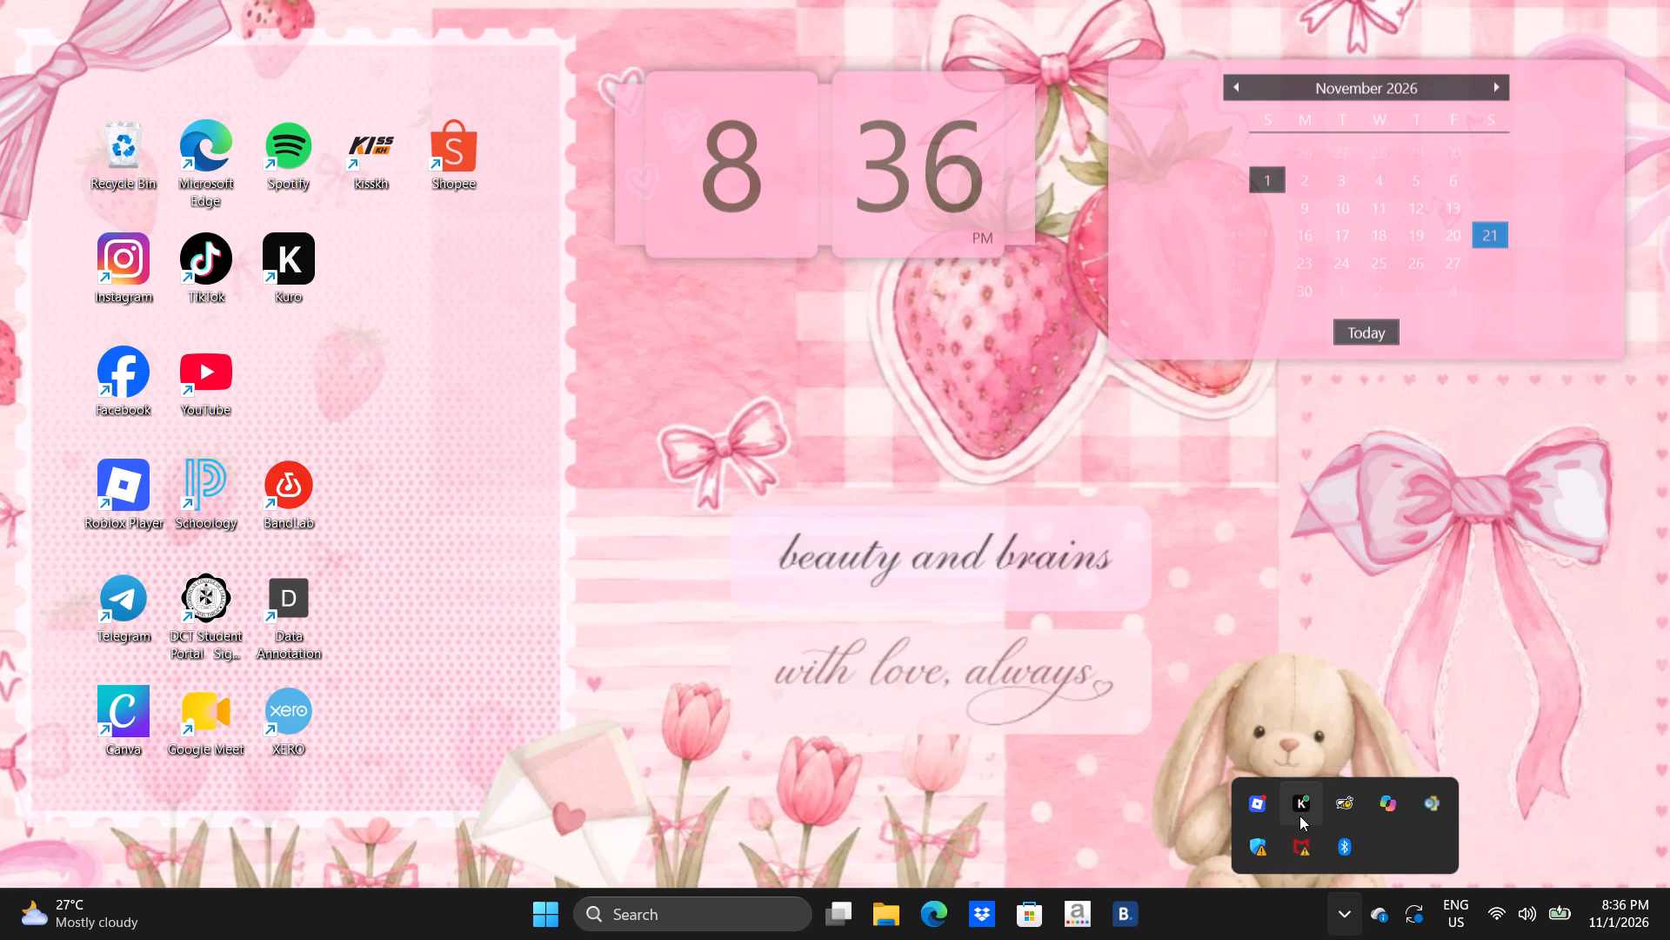